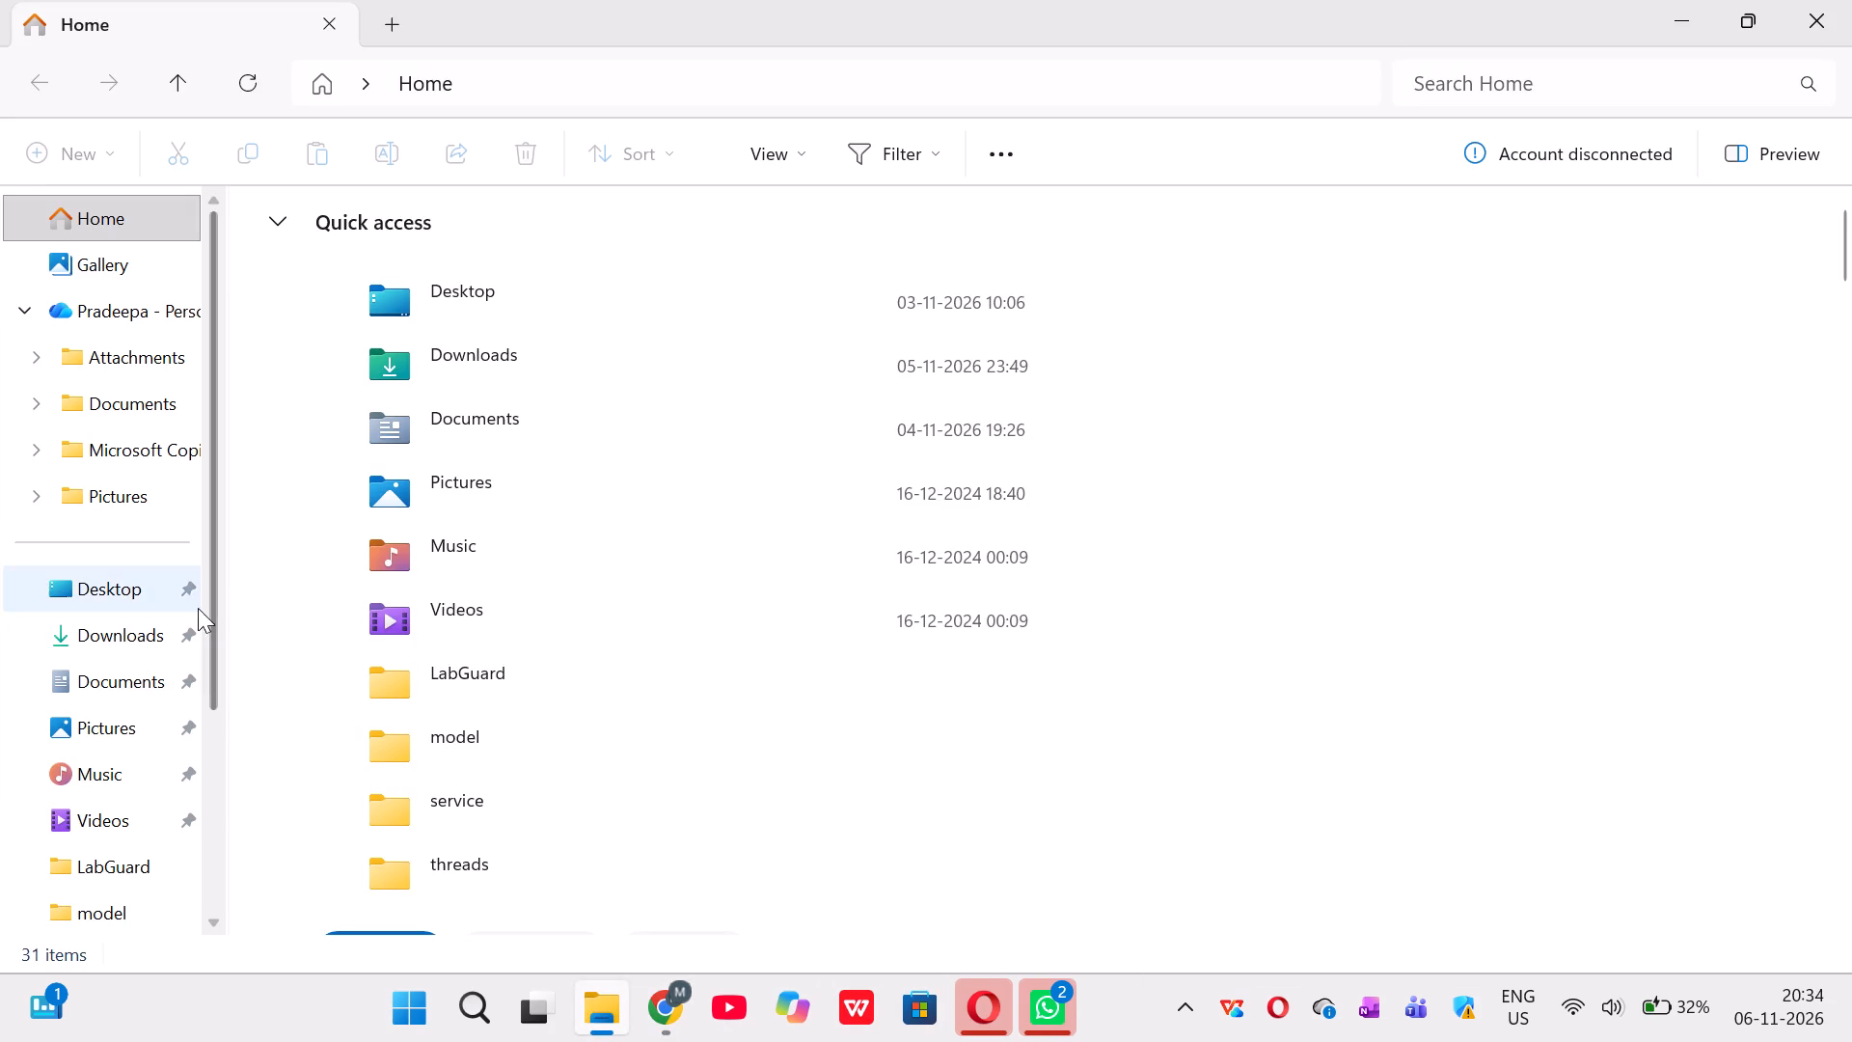
pyautogui.click(130, 636)
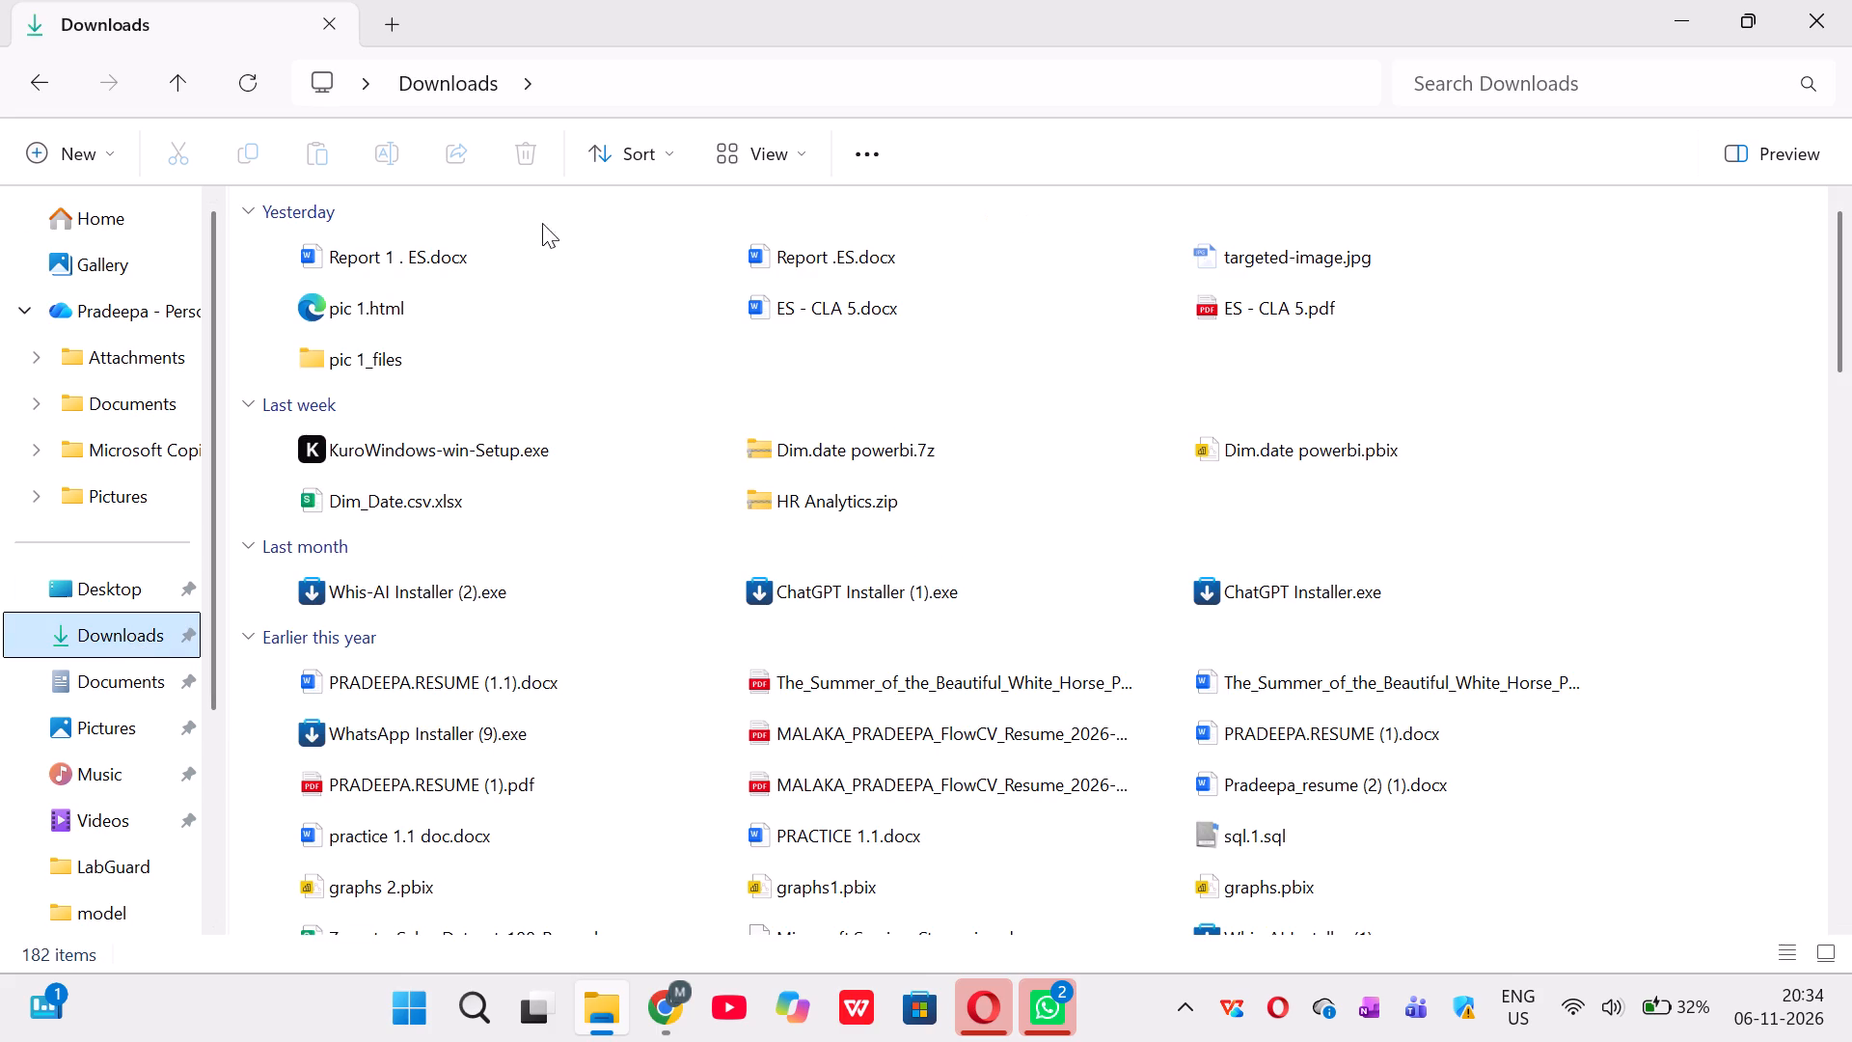
pyautogui.doubleClick(503, 253)
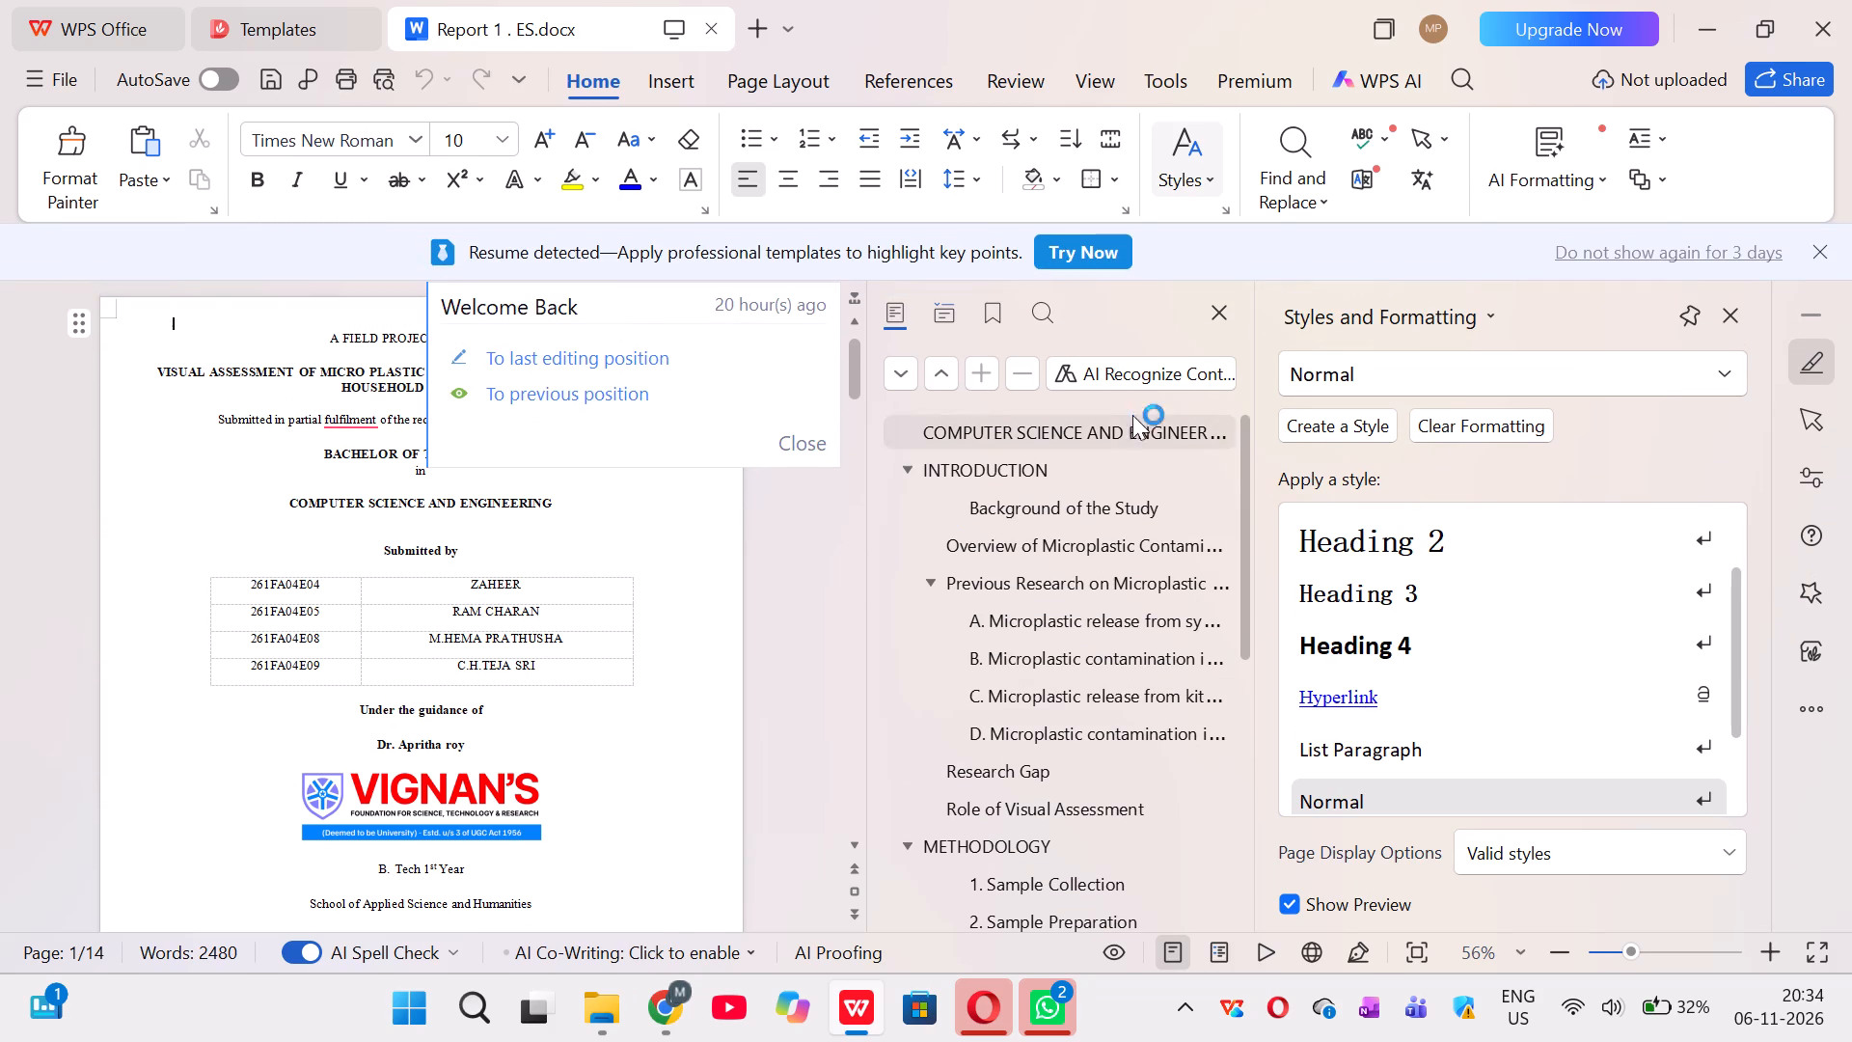
pyautogui.click(1216, 325)
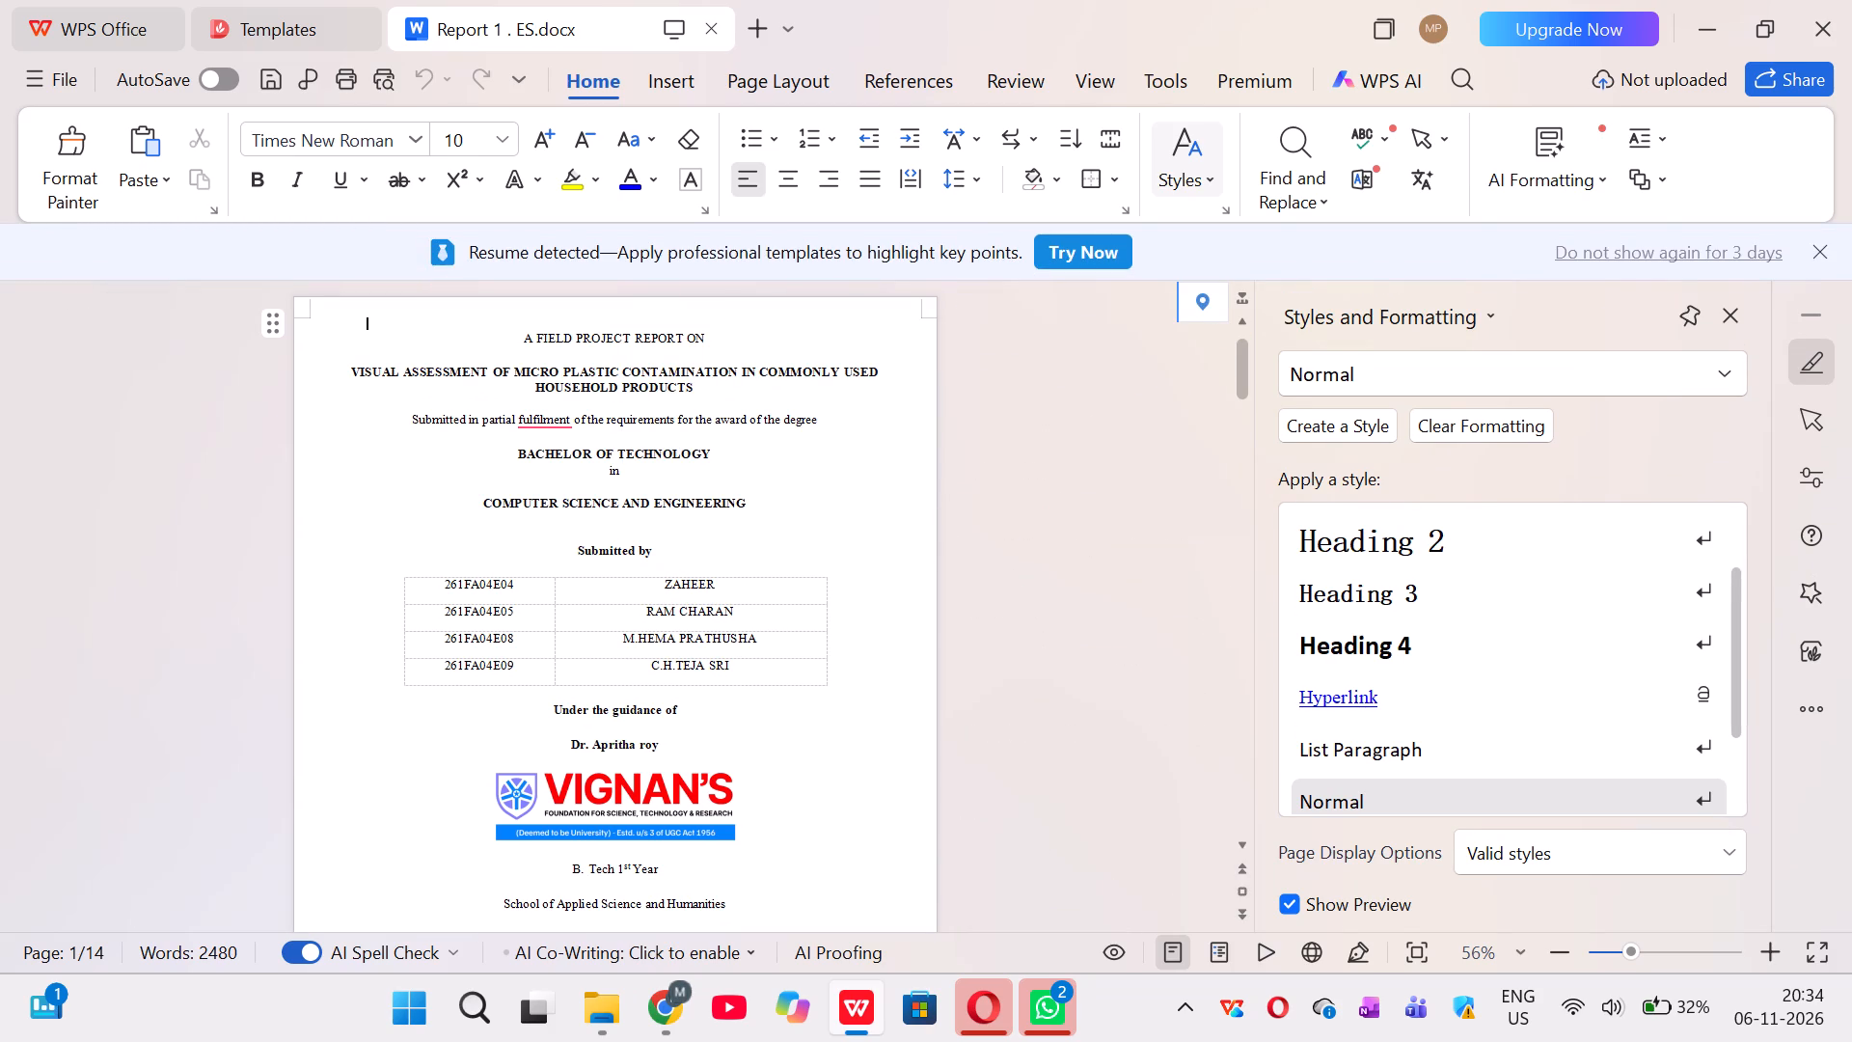
# Look through the report from the cover page to the References section for a suitable place for the observation table.
pyautogui.scroll(-6, 775, 565)
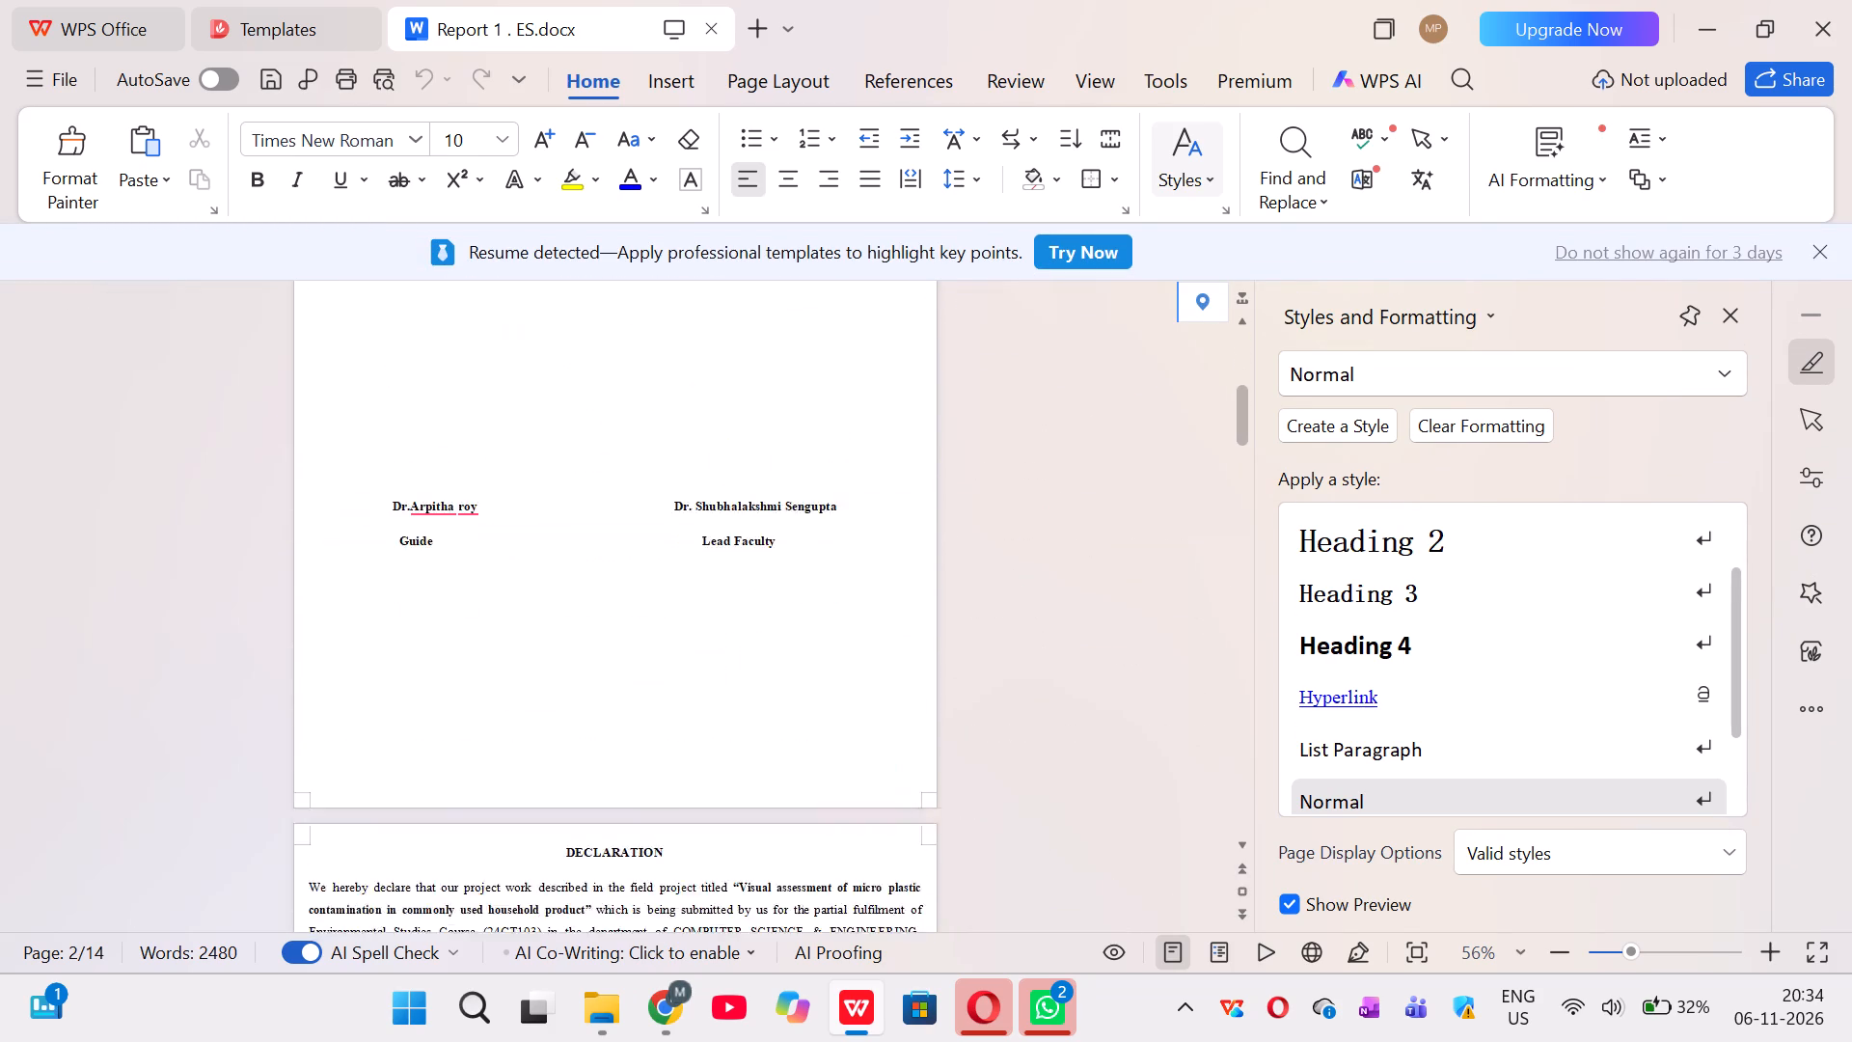
pyautogui.scroll(-7, 775, 565)
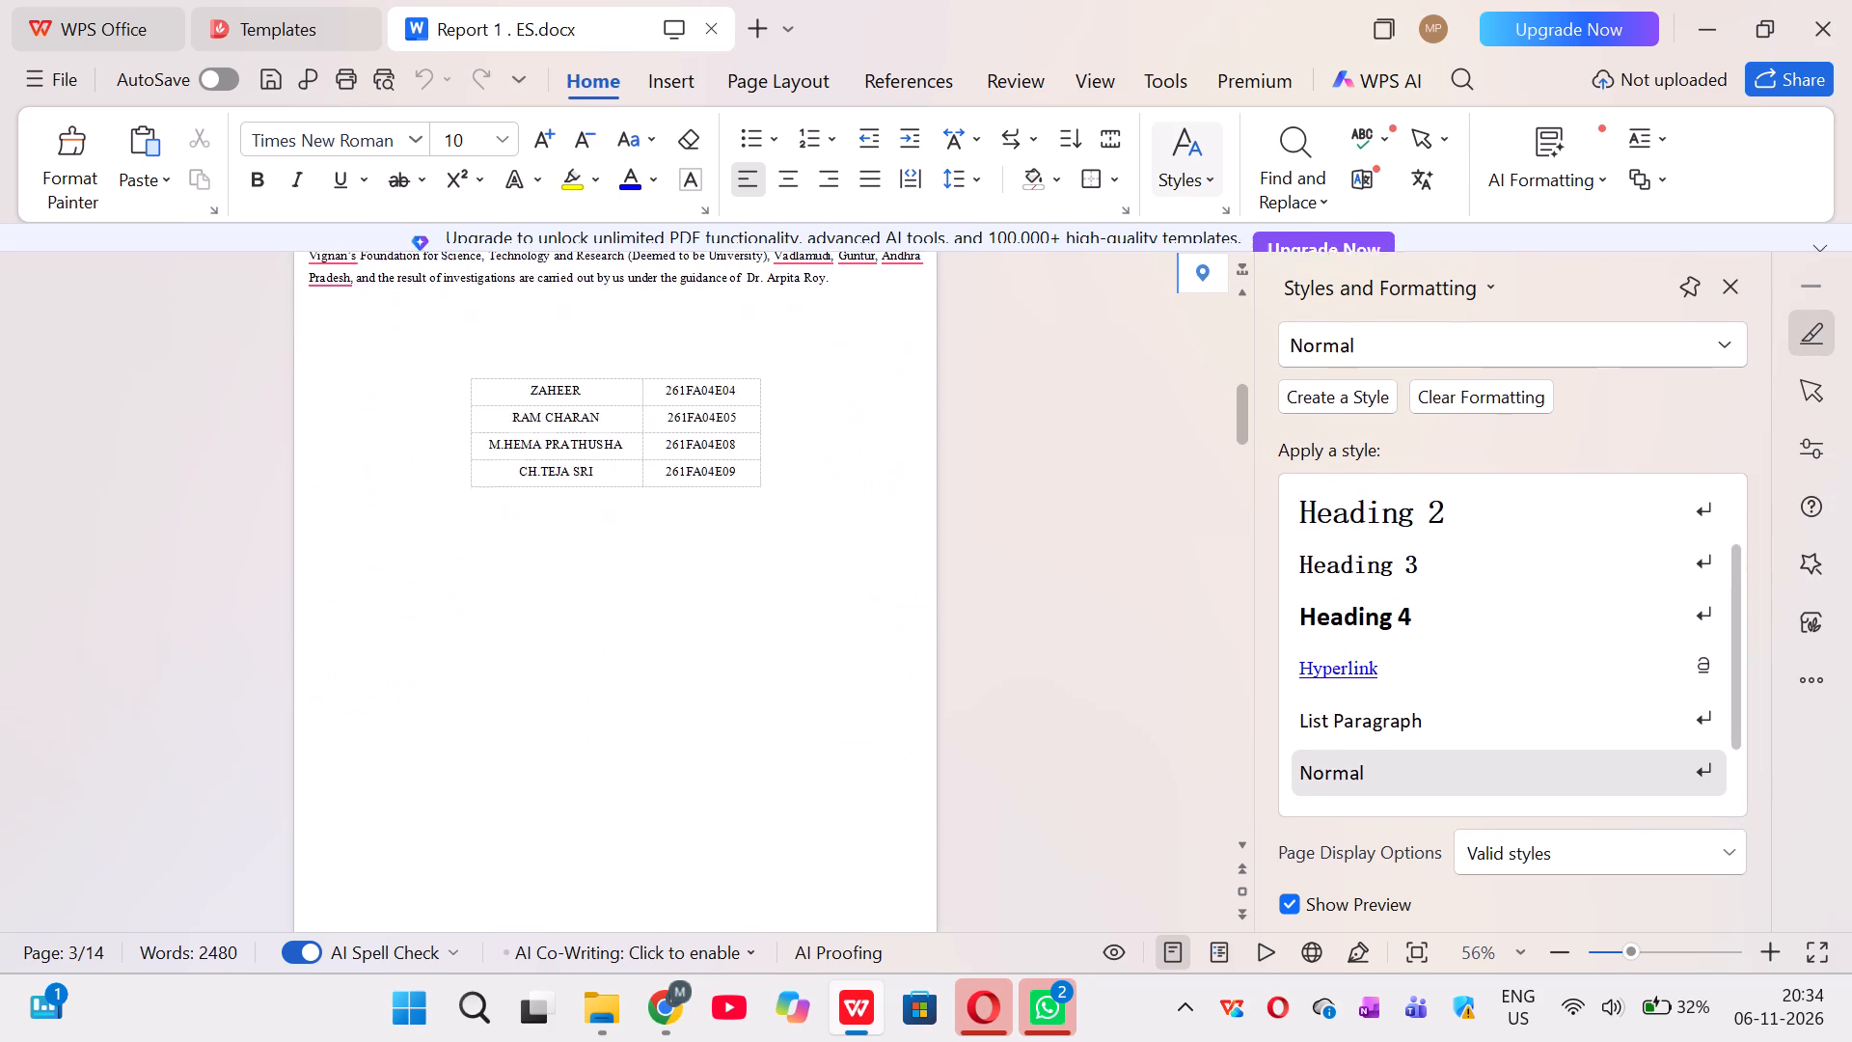
pyautogui.scroll(-7, 775, 565)
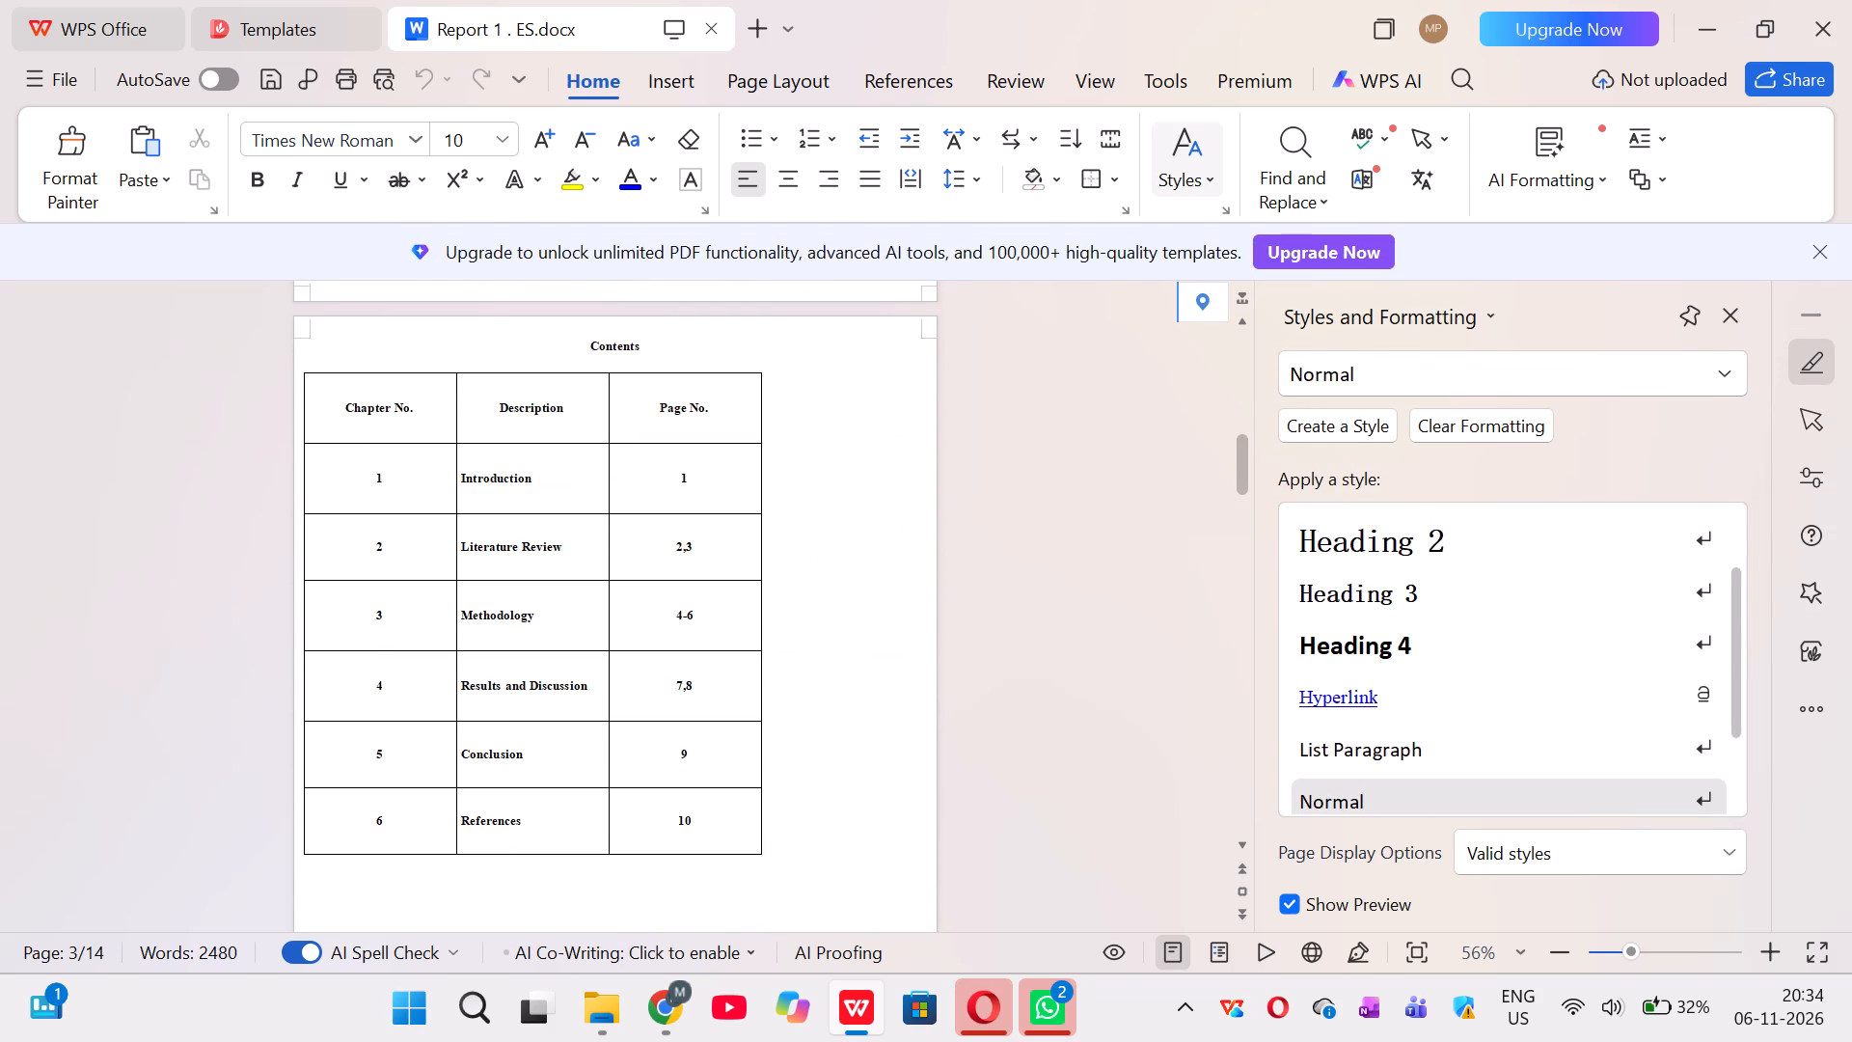
pyautogui.scroll(-6, 775, 565)
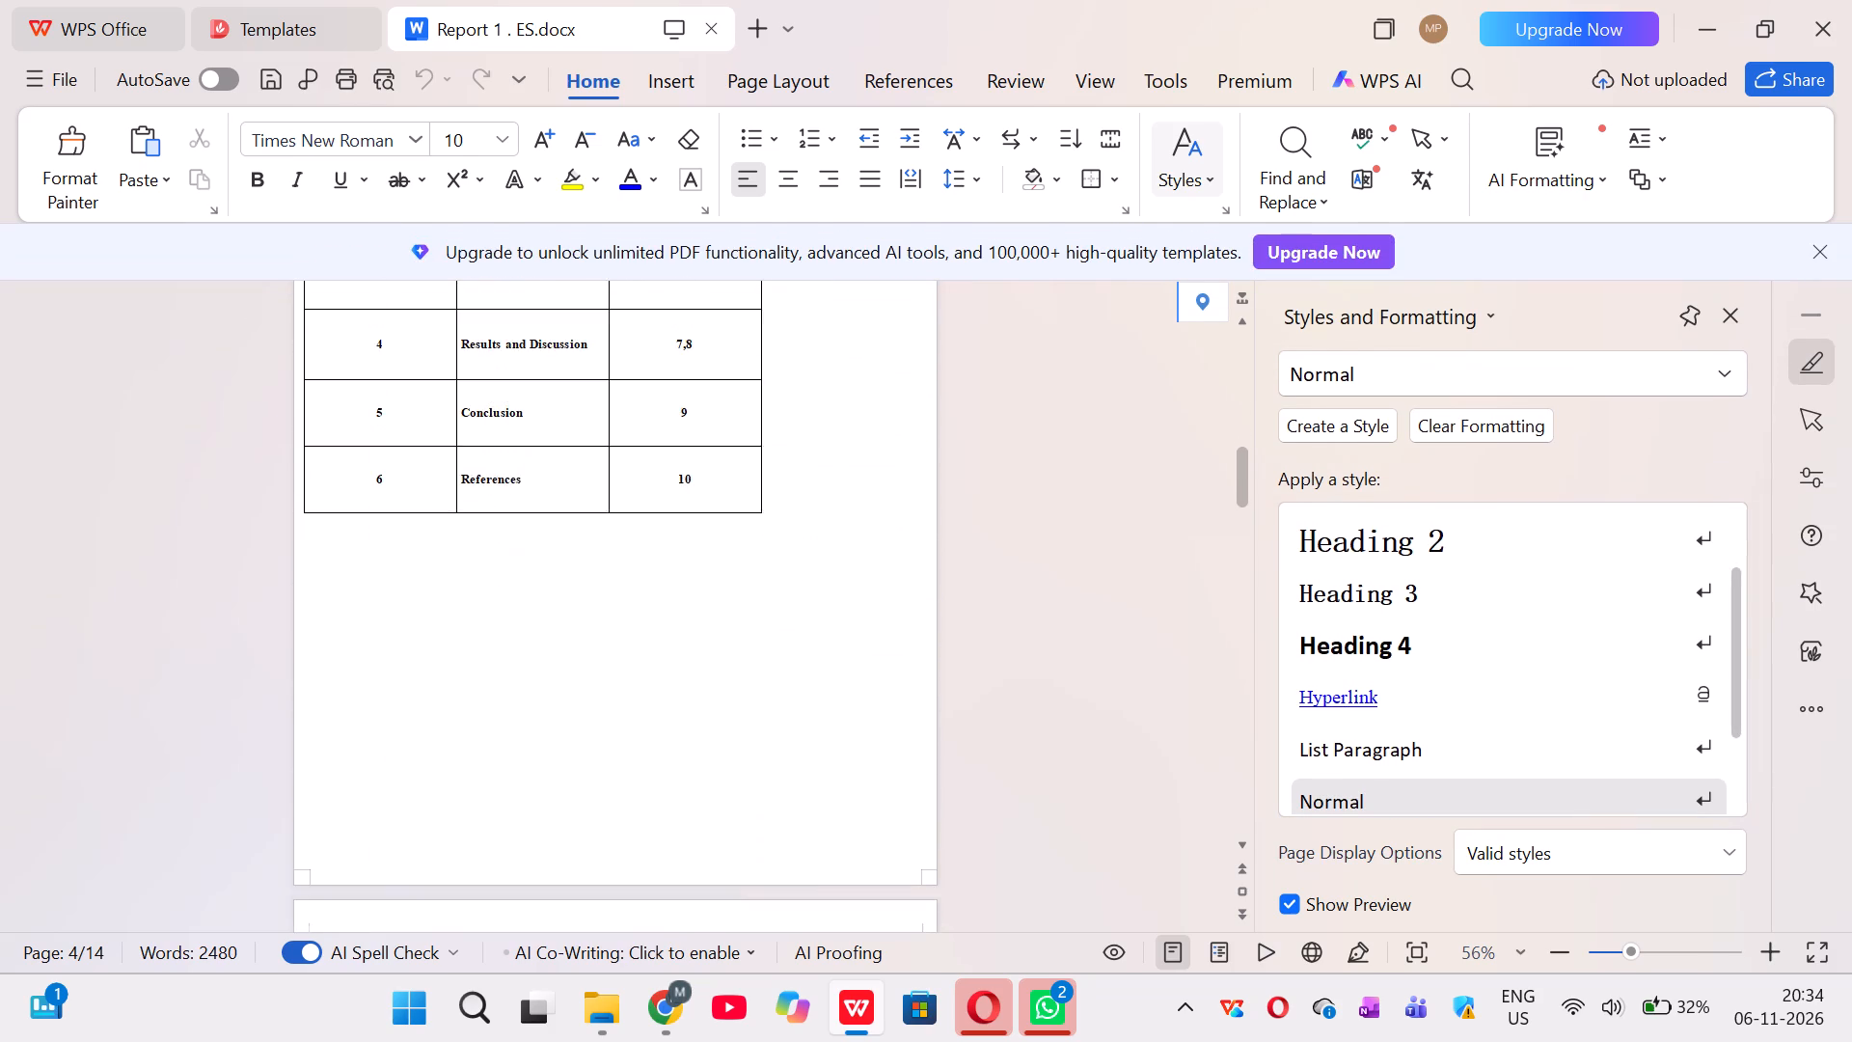
pyautogui.scroll(-5, 775, 565)
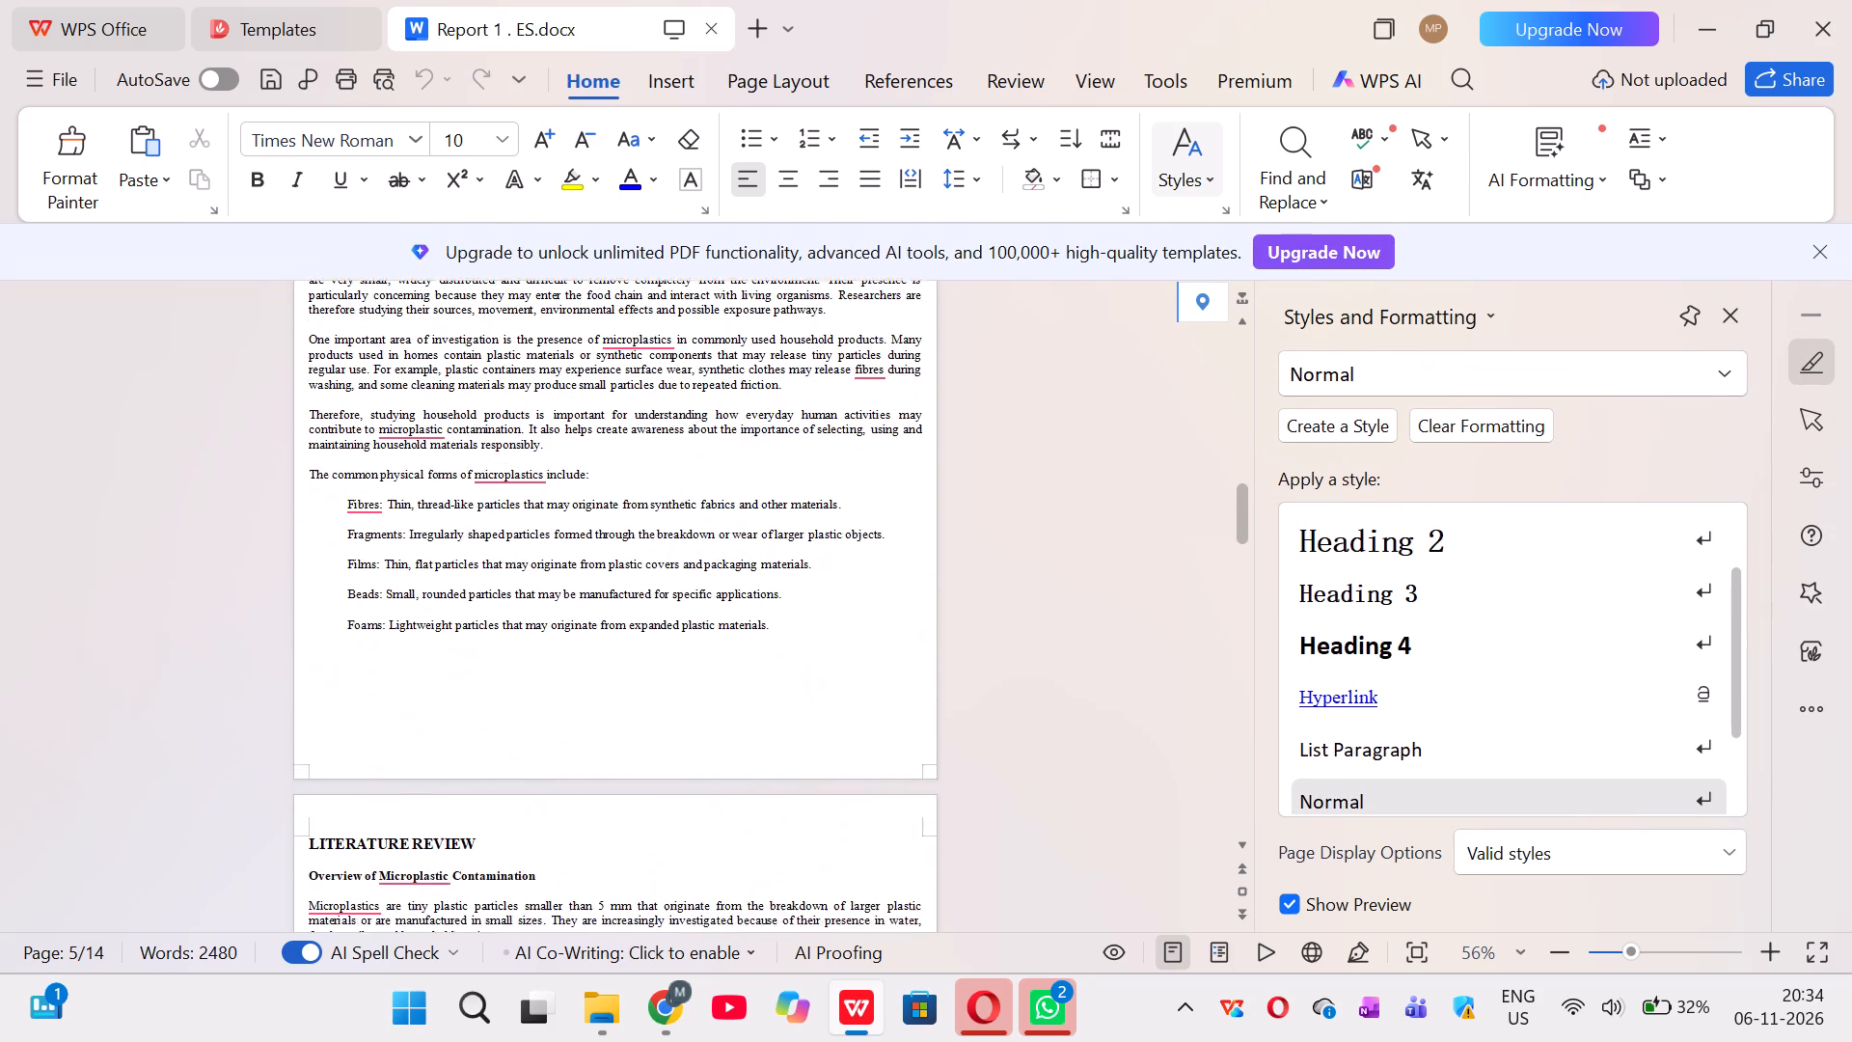
pyautogui.scroll(-6, 775, 565)
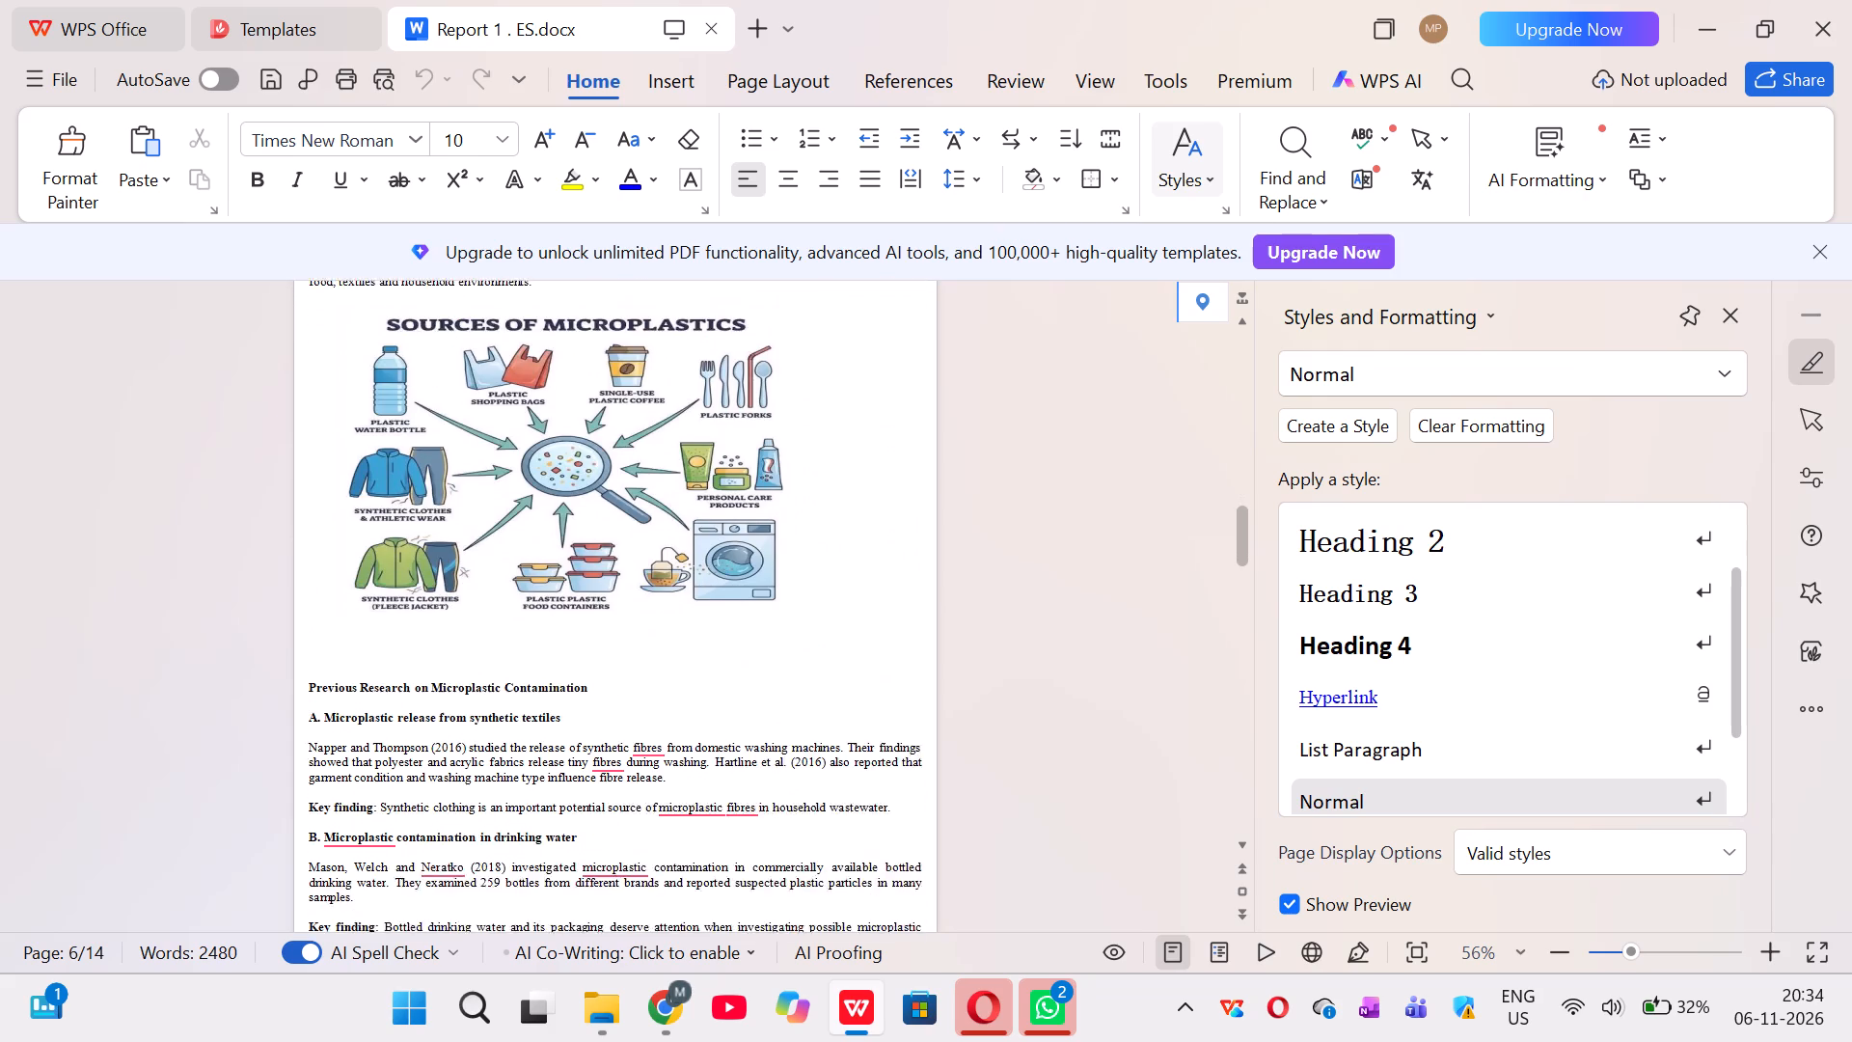
pyautogui.scroll(-7, 775, 565)
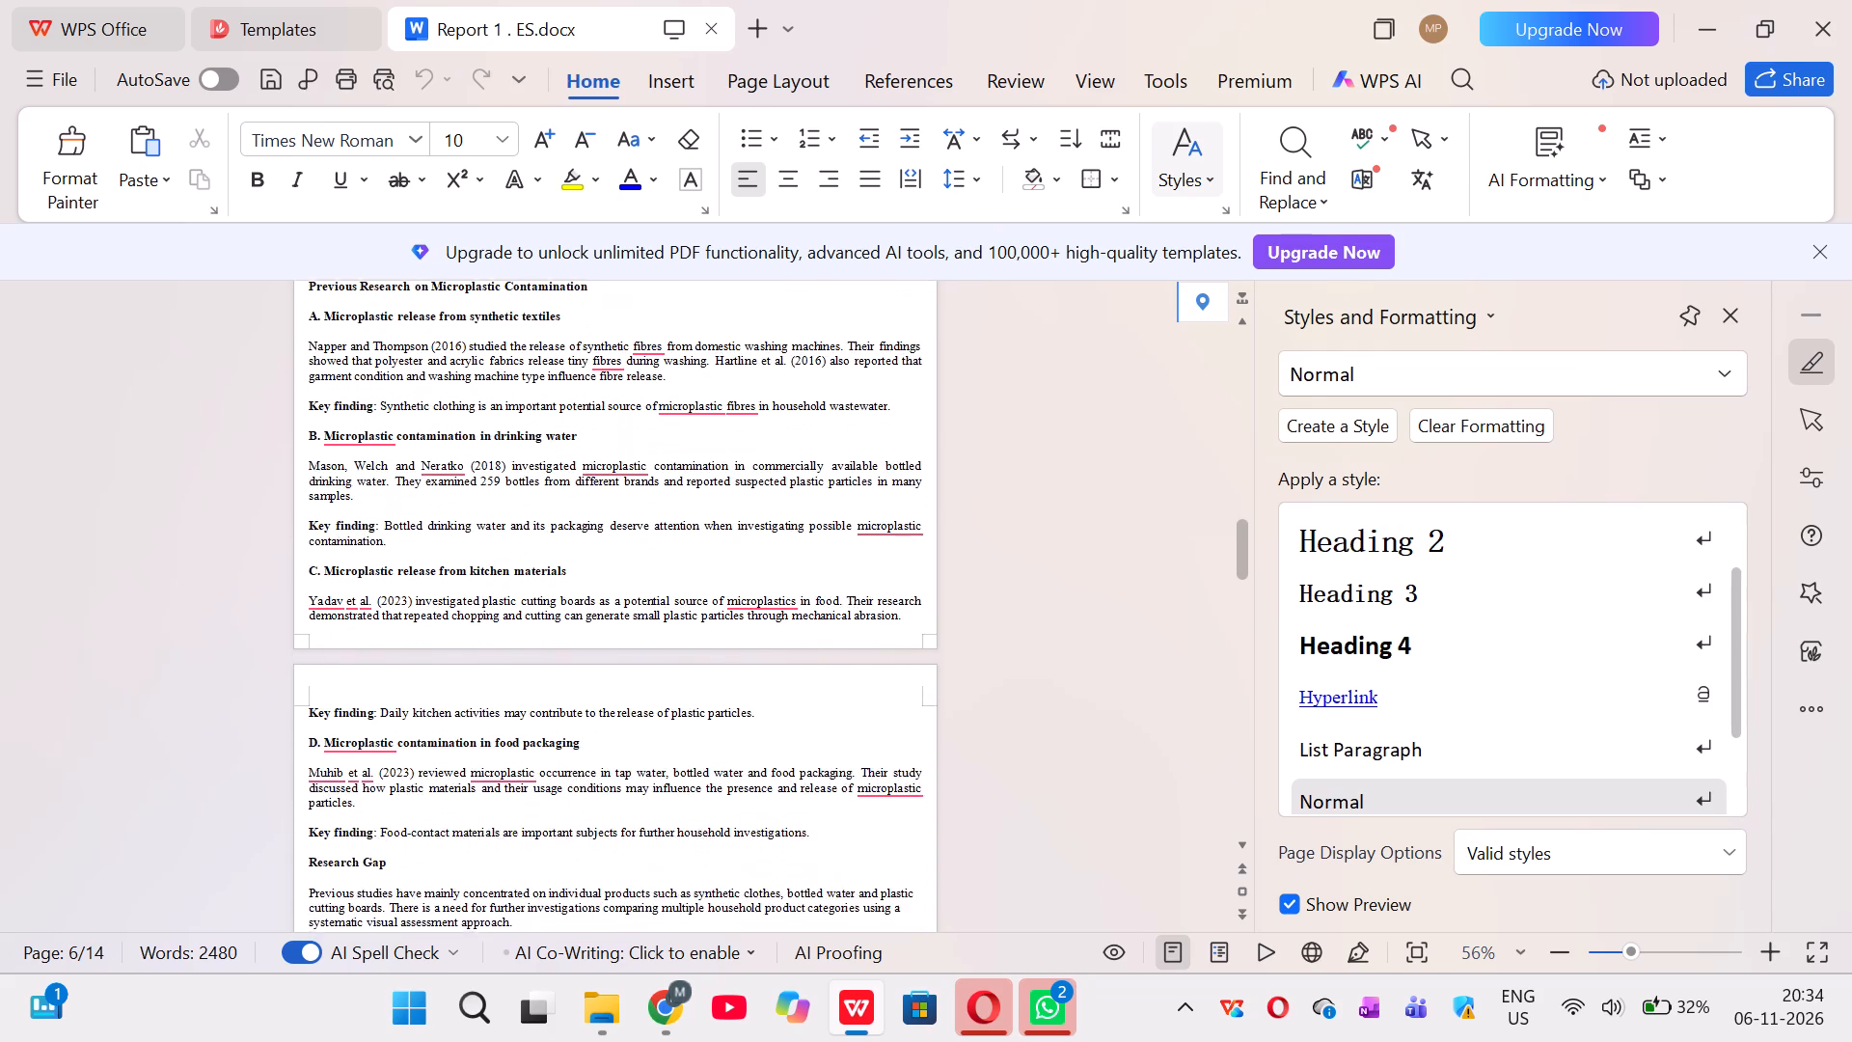
pyautogui.scroll(-6, 775, 565)
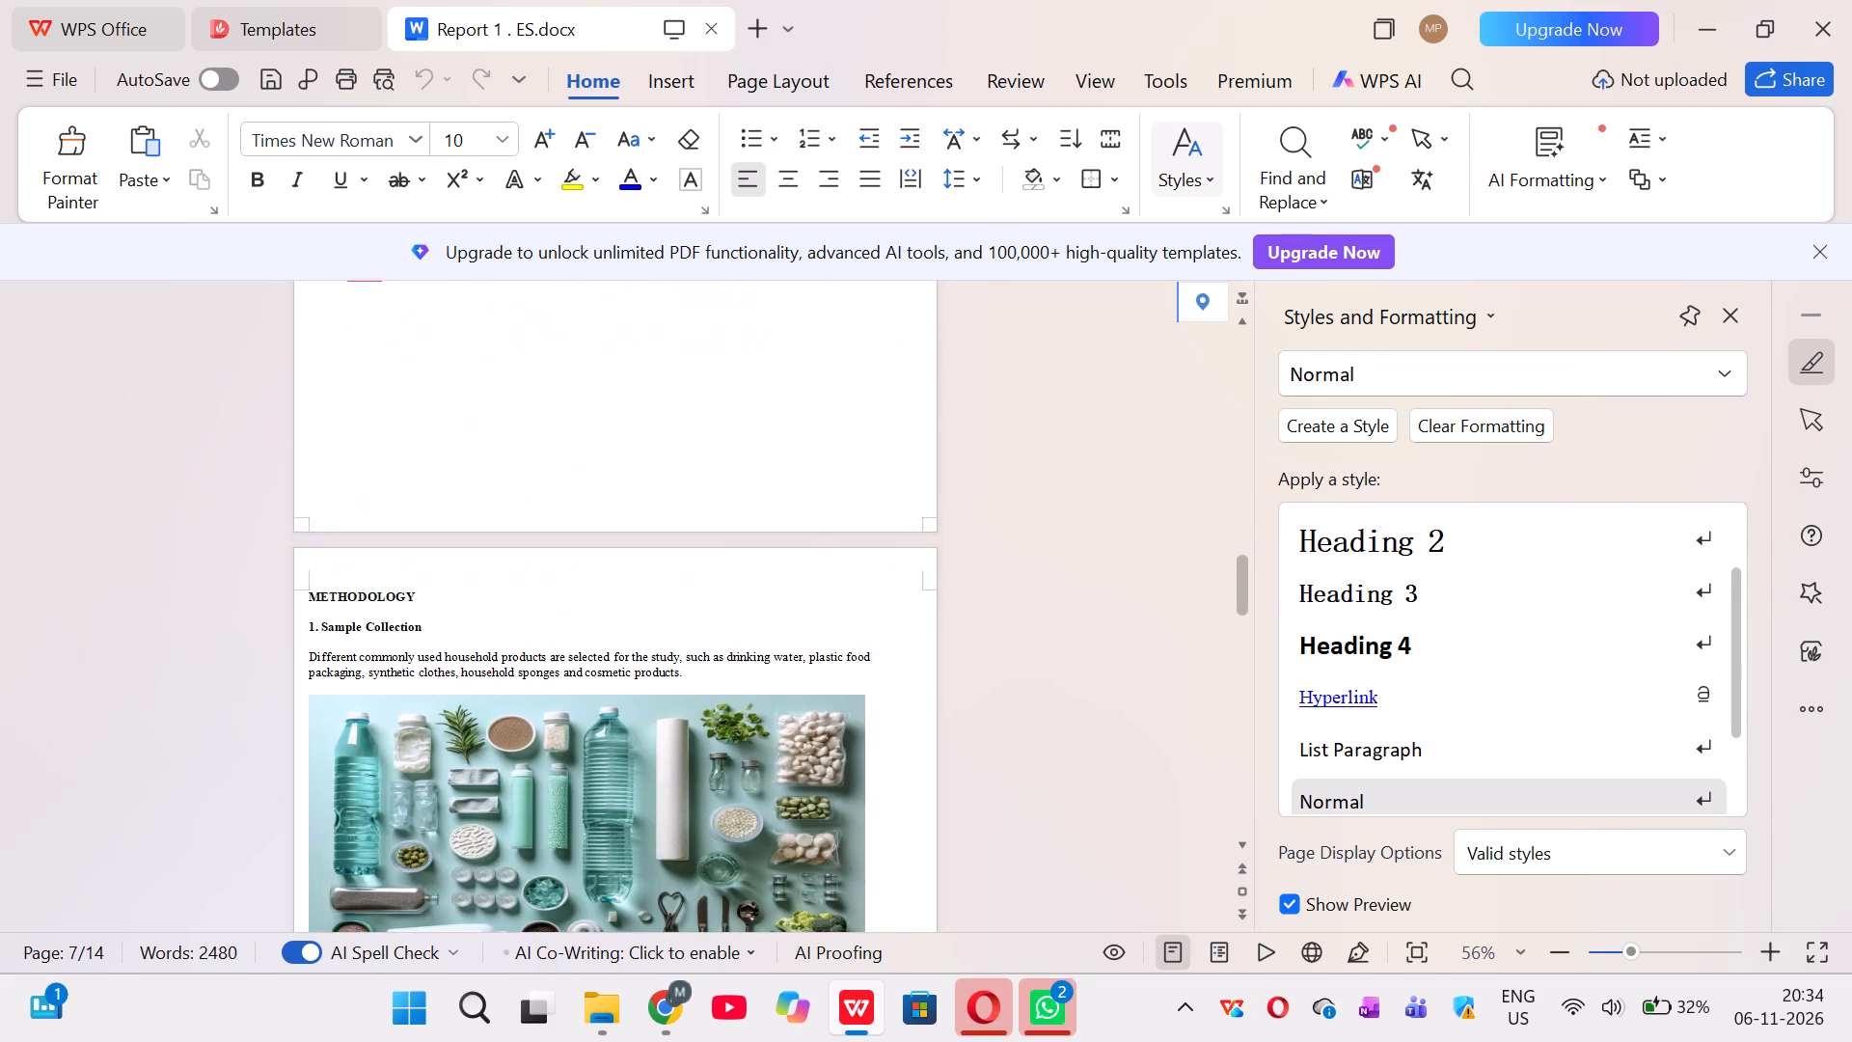
pyautogui.scroll(-7, 775, 565)
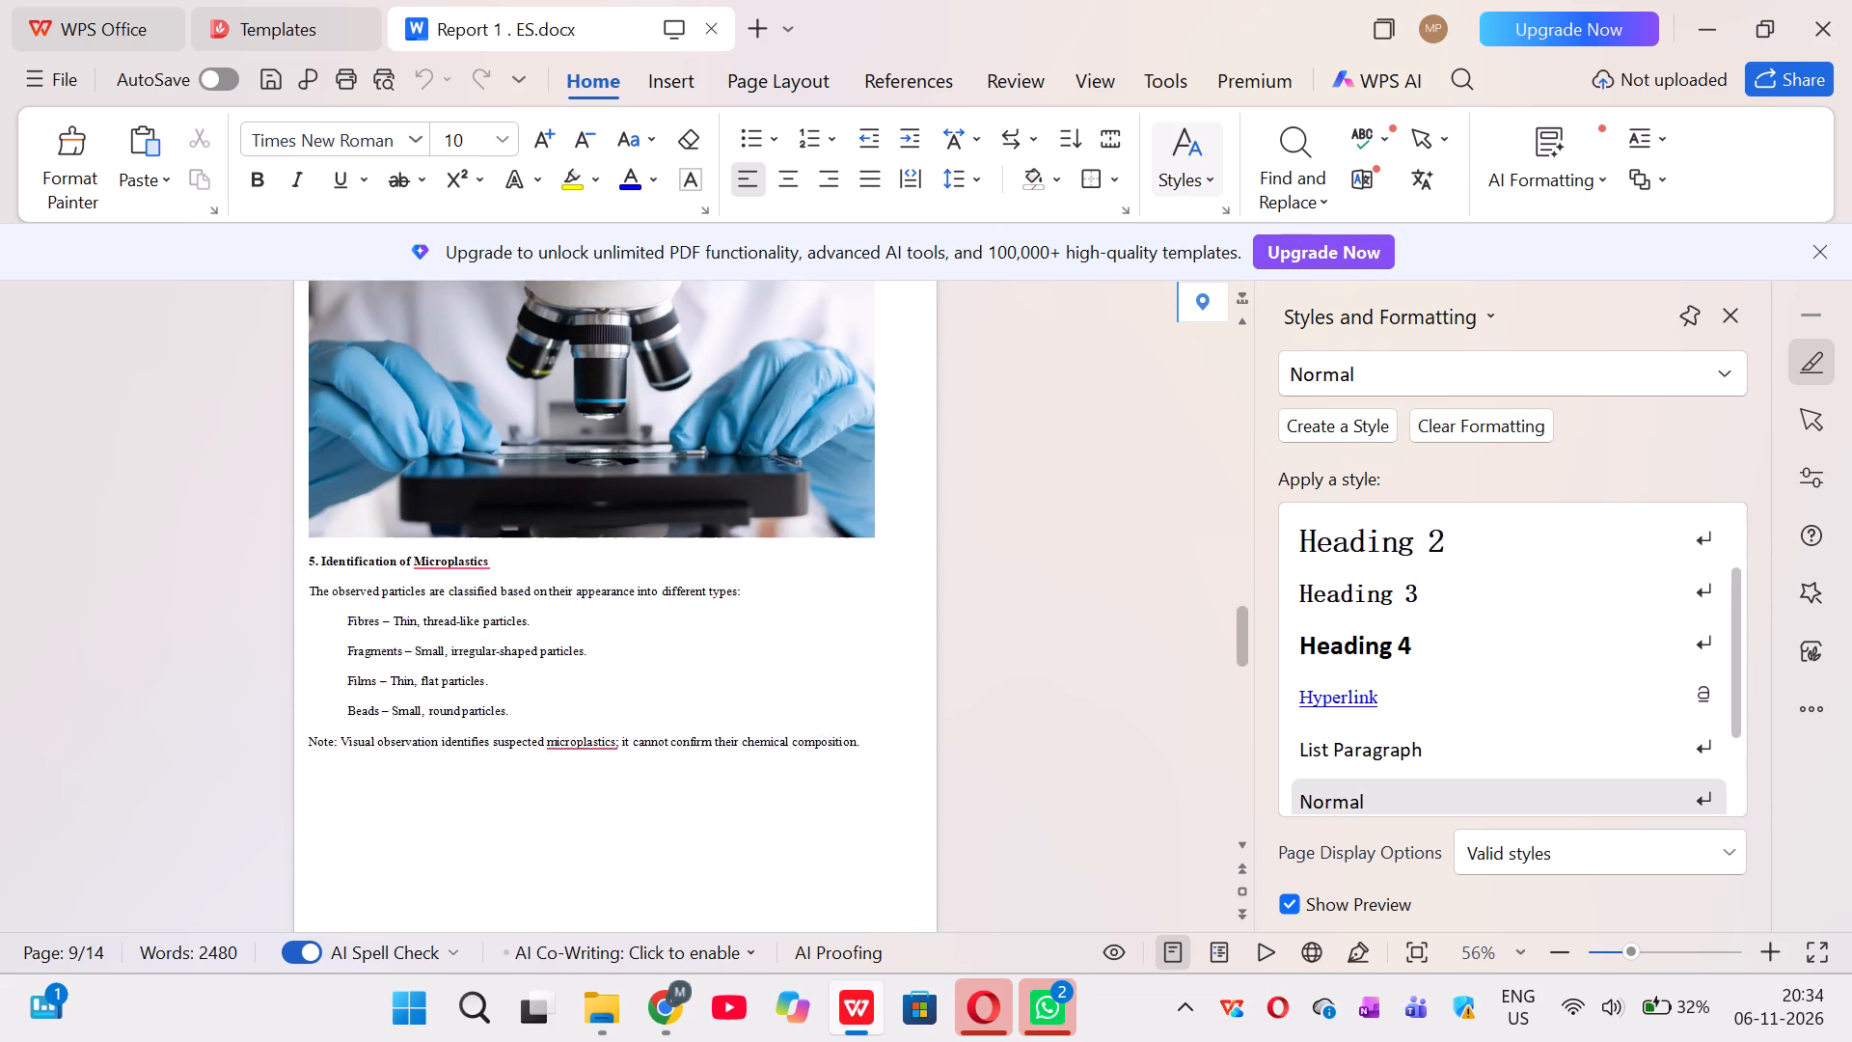
pyautogui.scroll(-6, 775, 565)
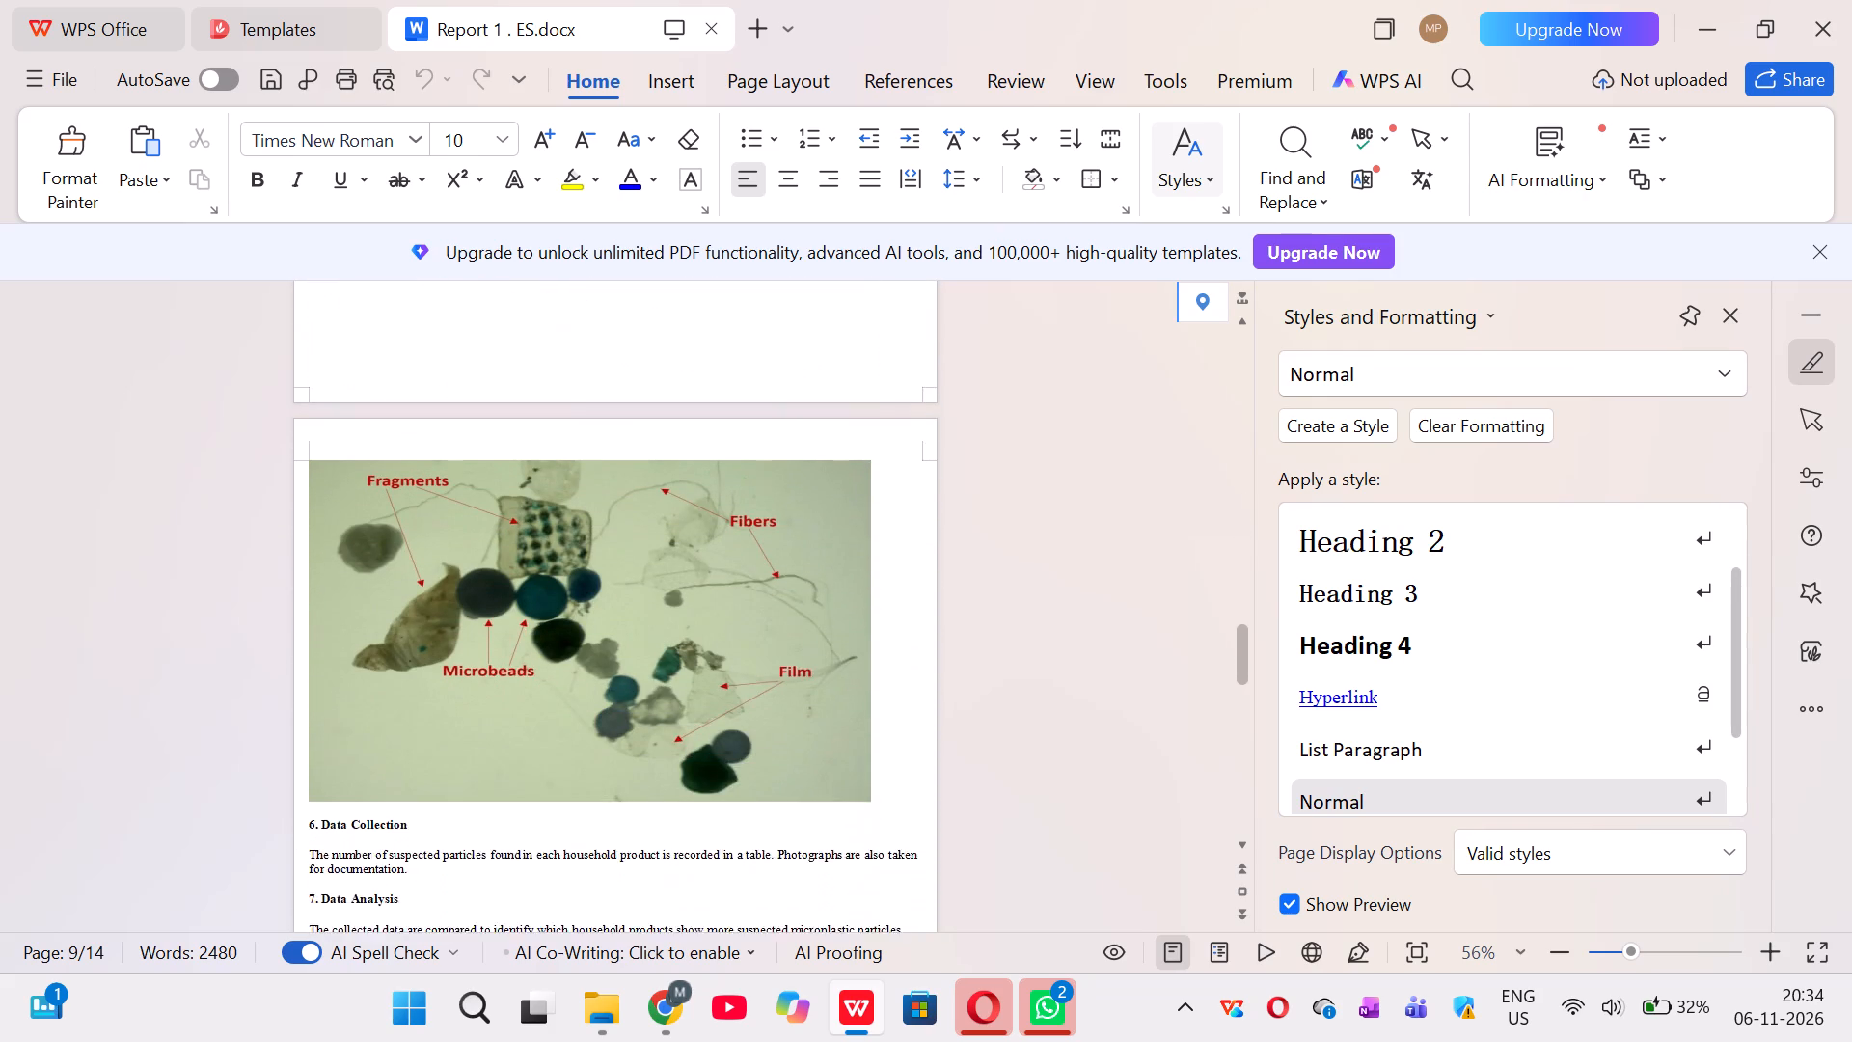
pyautogui.scroll(-6, 775, 565)
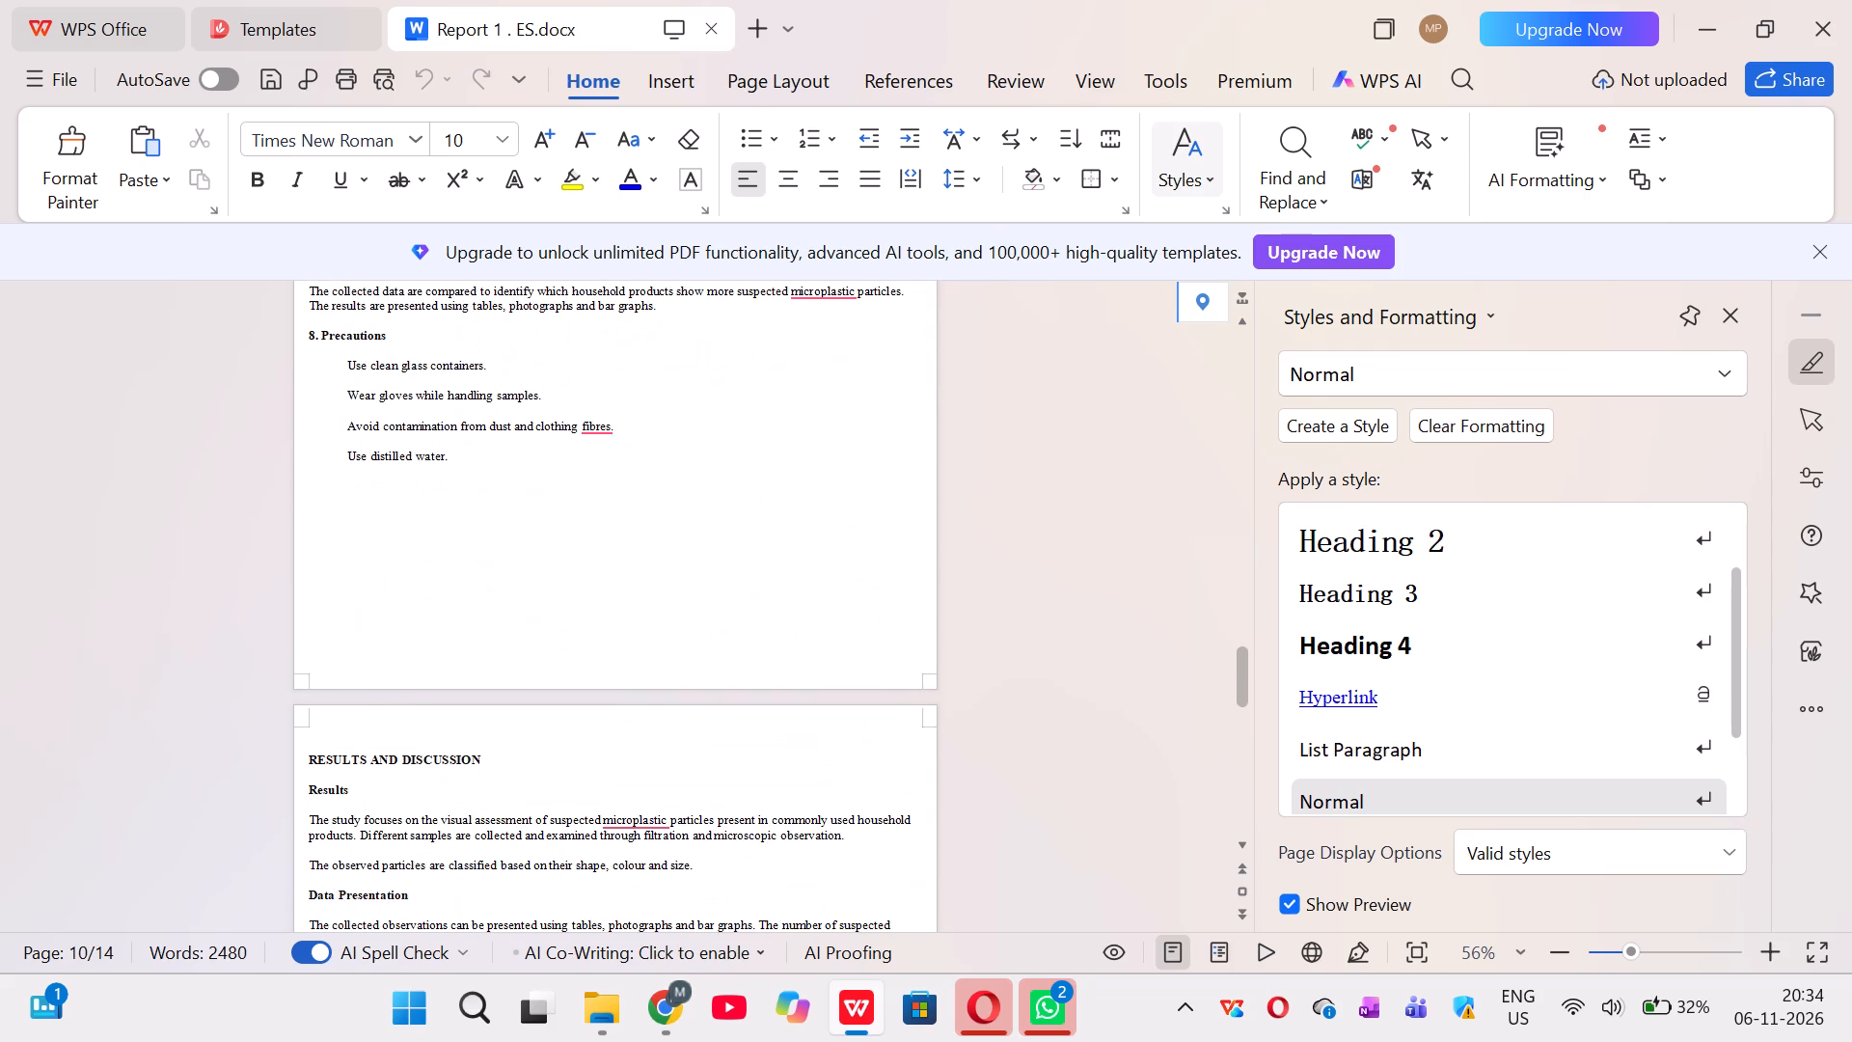
pyautogui.scroll(-3, 775, 565)
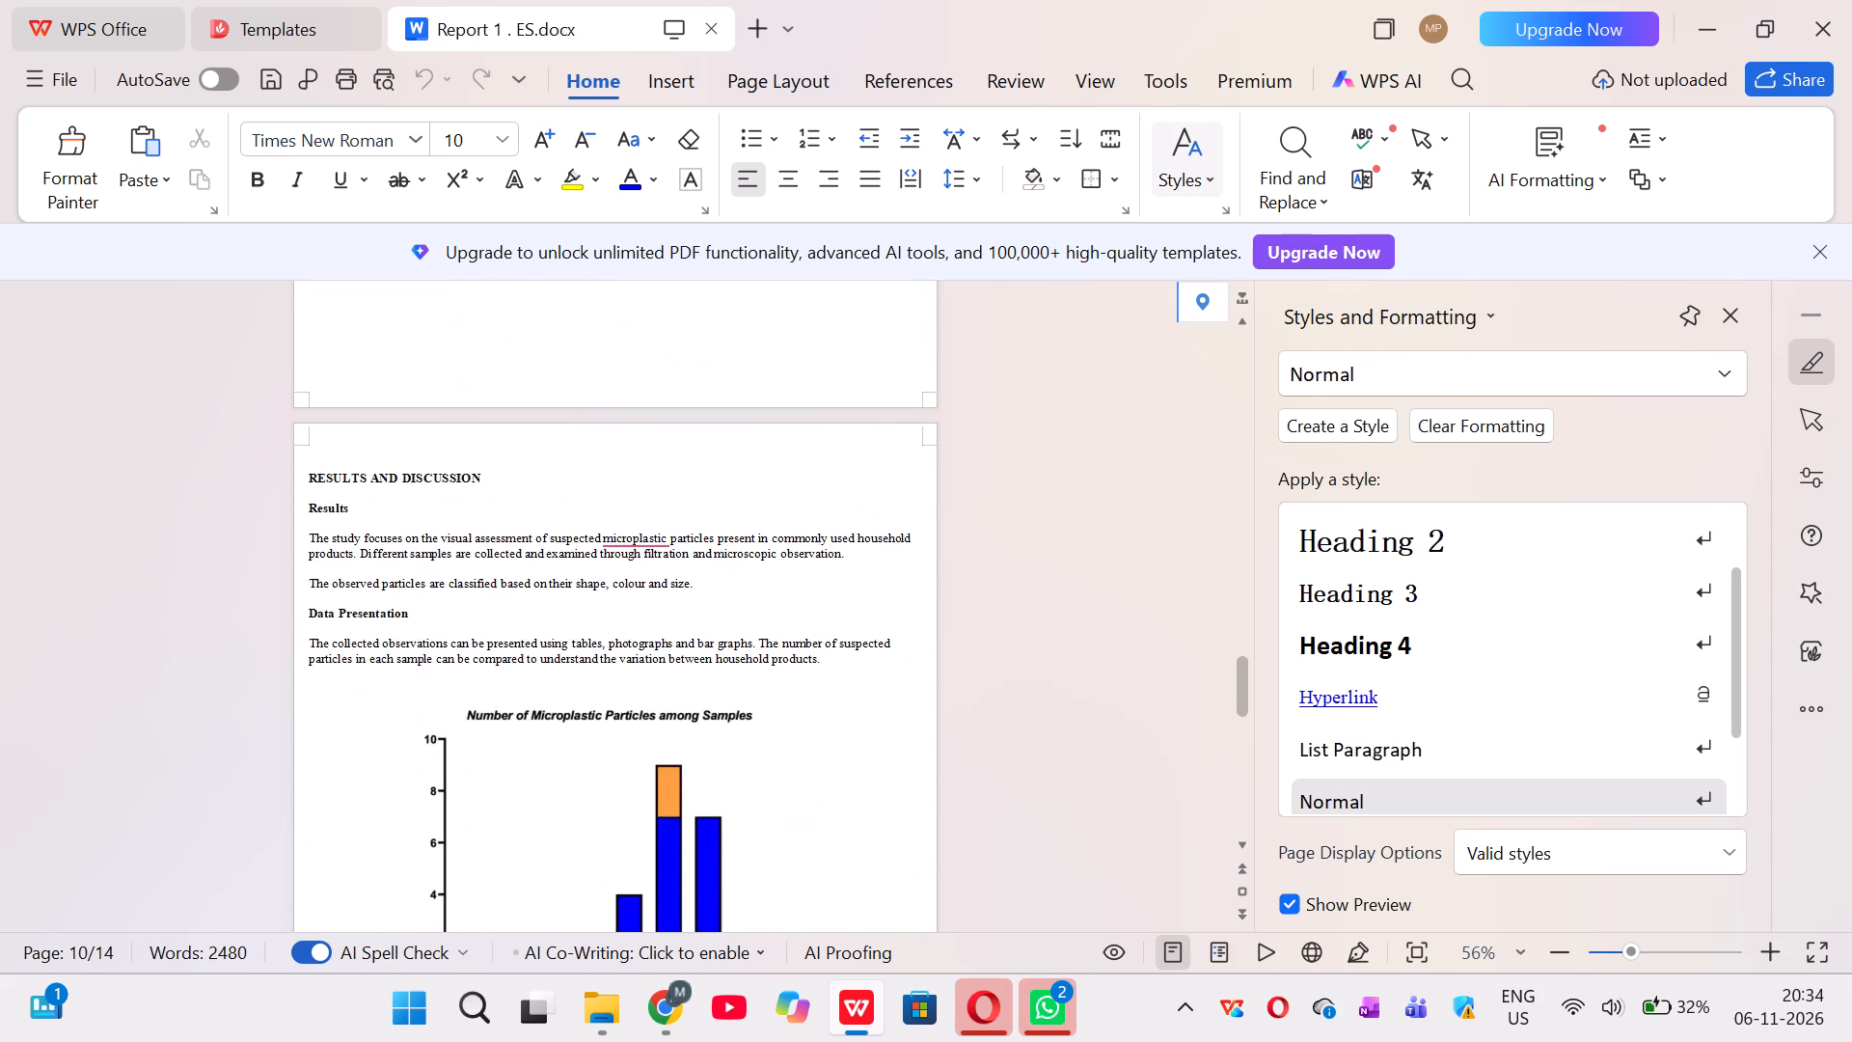
pyautogui.scroll(-4, 775, 565)
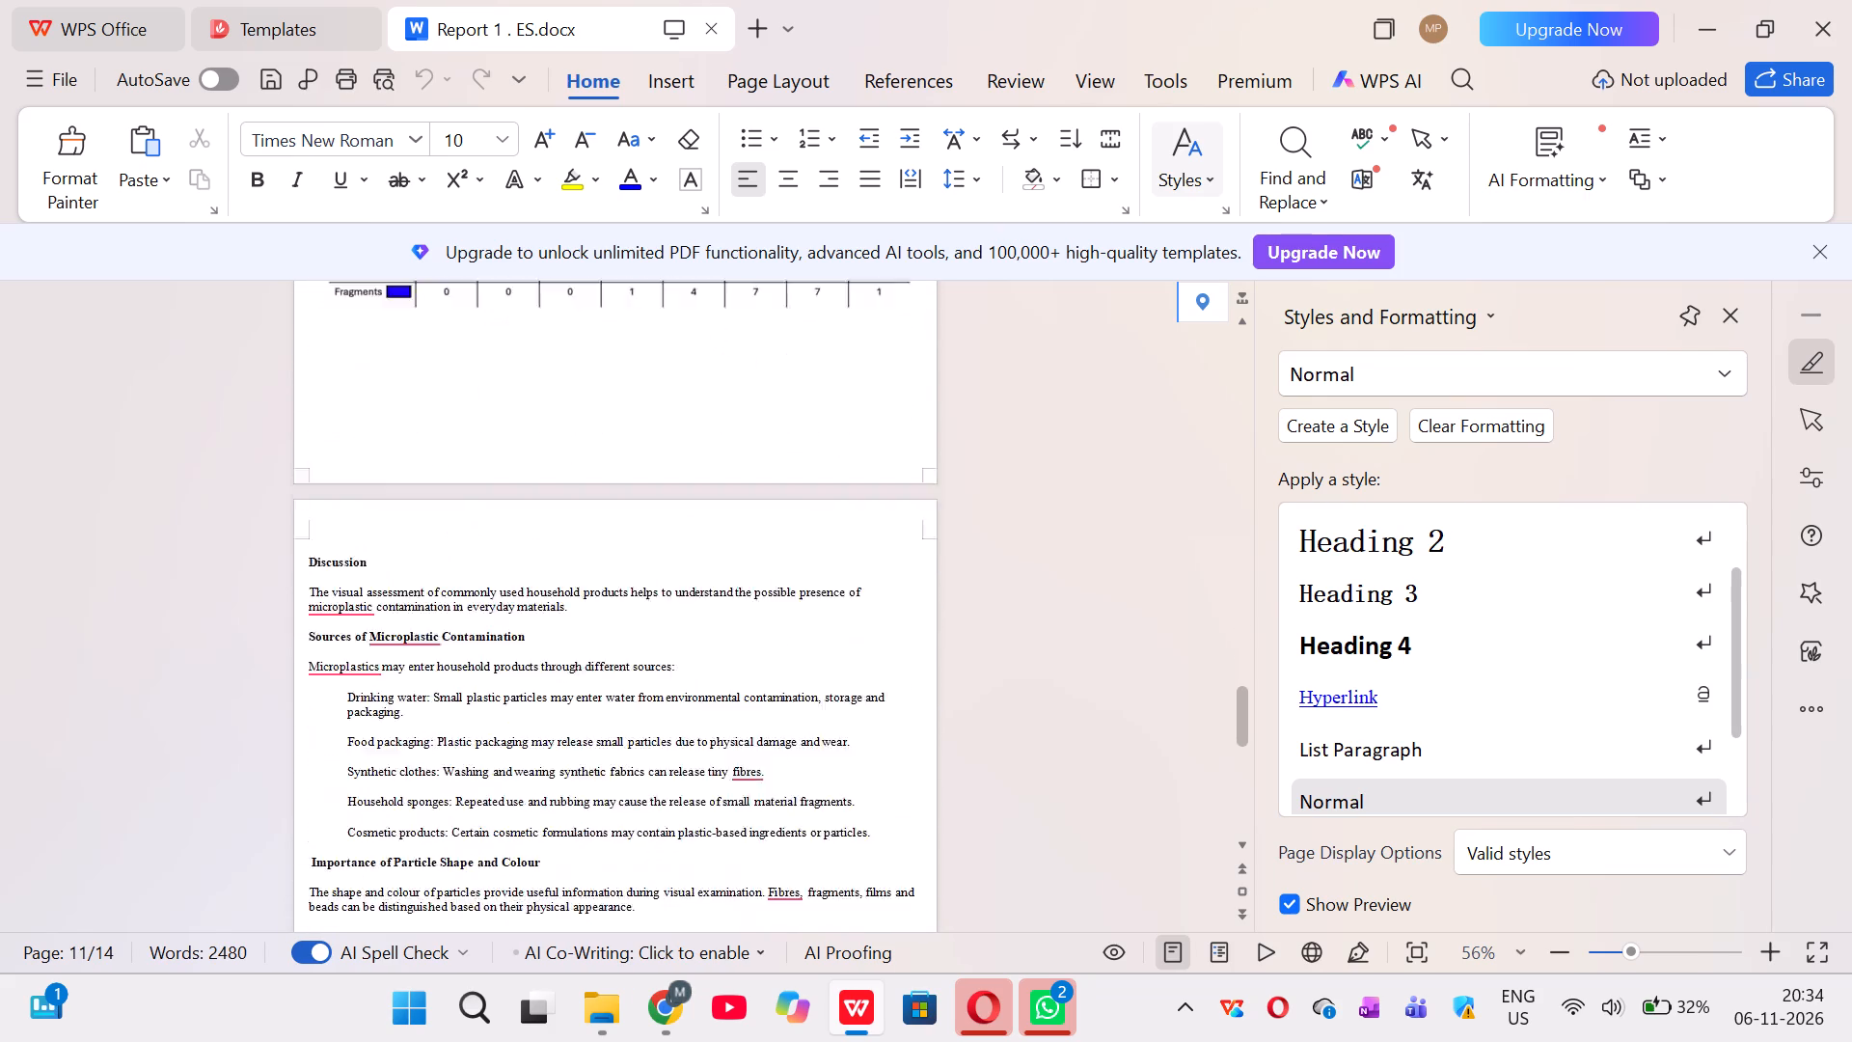
pyautogui.scroll(-3, 775, 565)
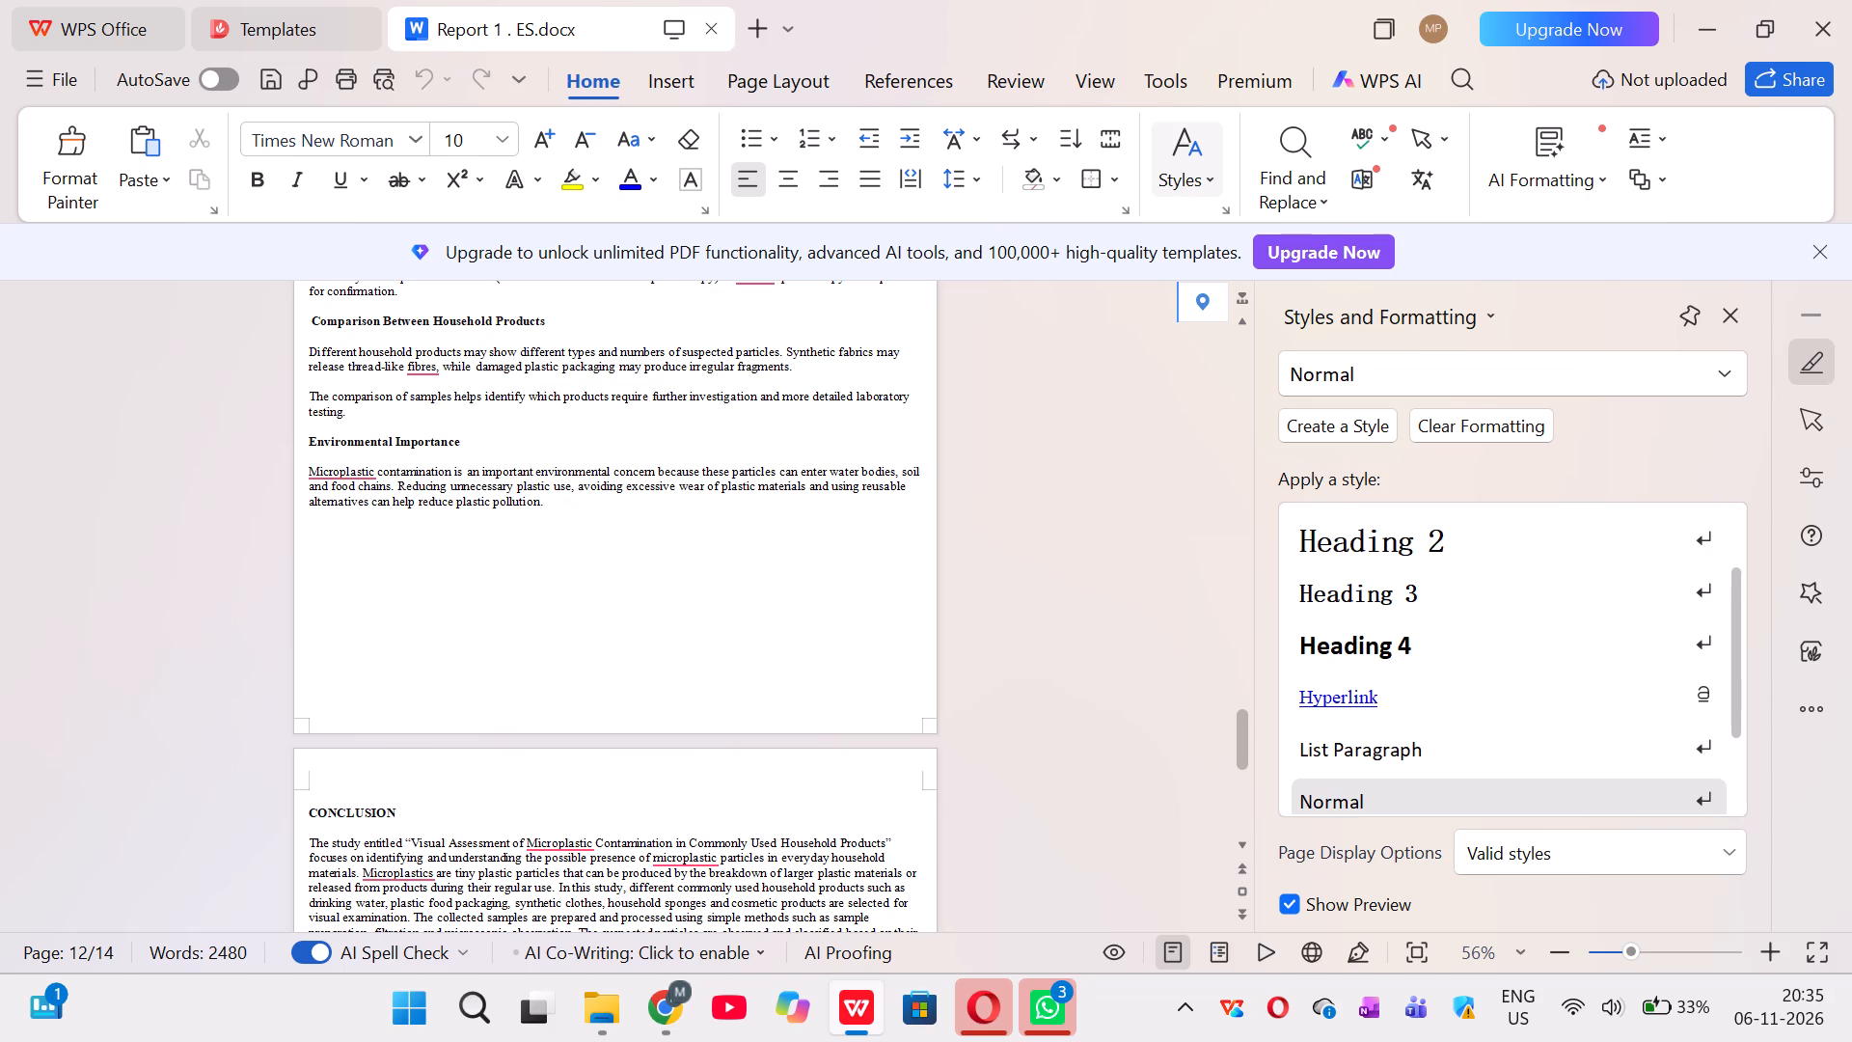
pyautogui.scroll(-6, 657, 512)
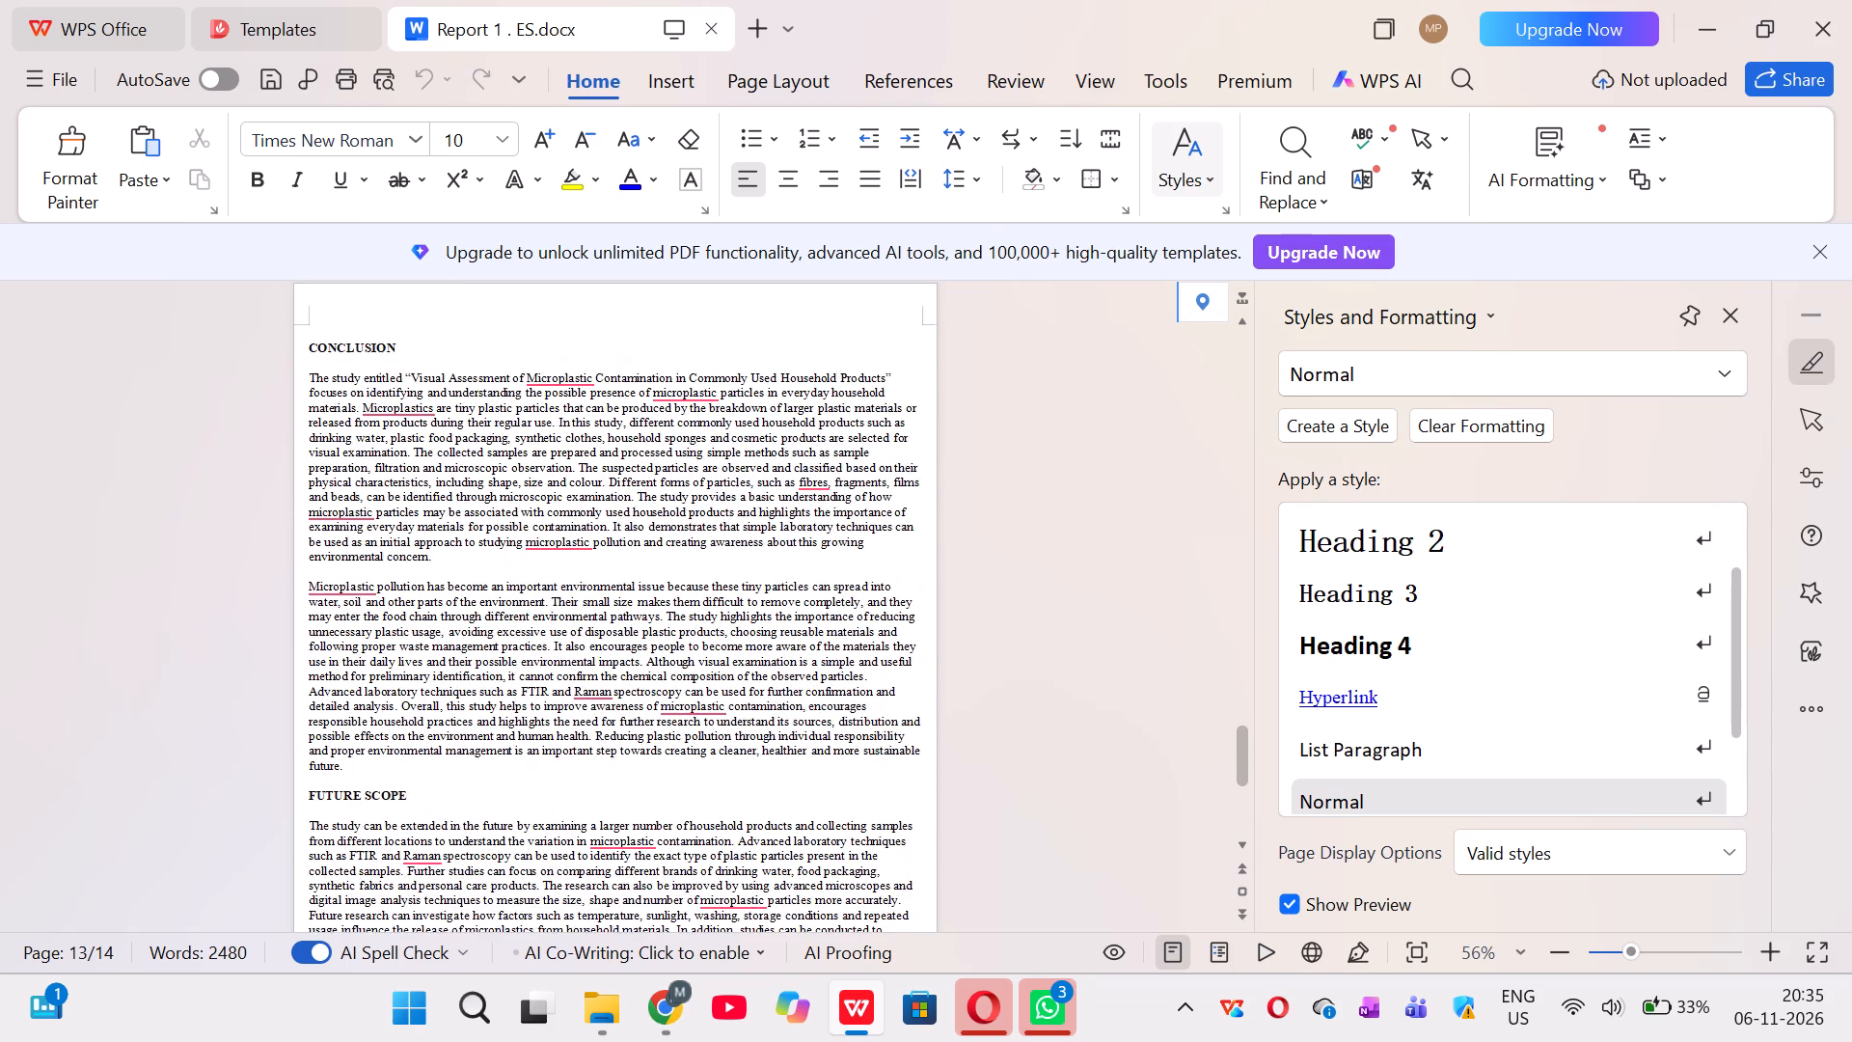
pyautogui.scroll(-7, 657, 512)
pyautogui.hscroll(1, 657, 512)
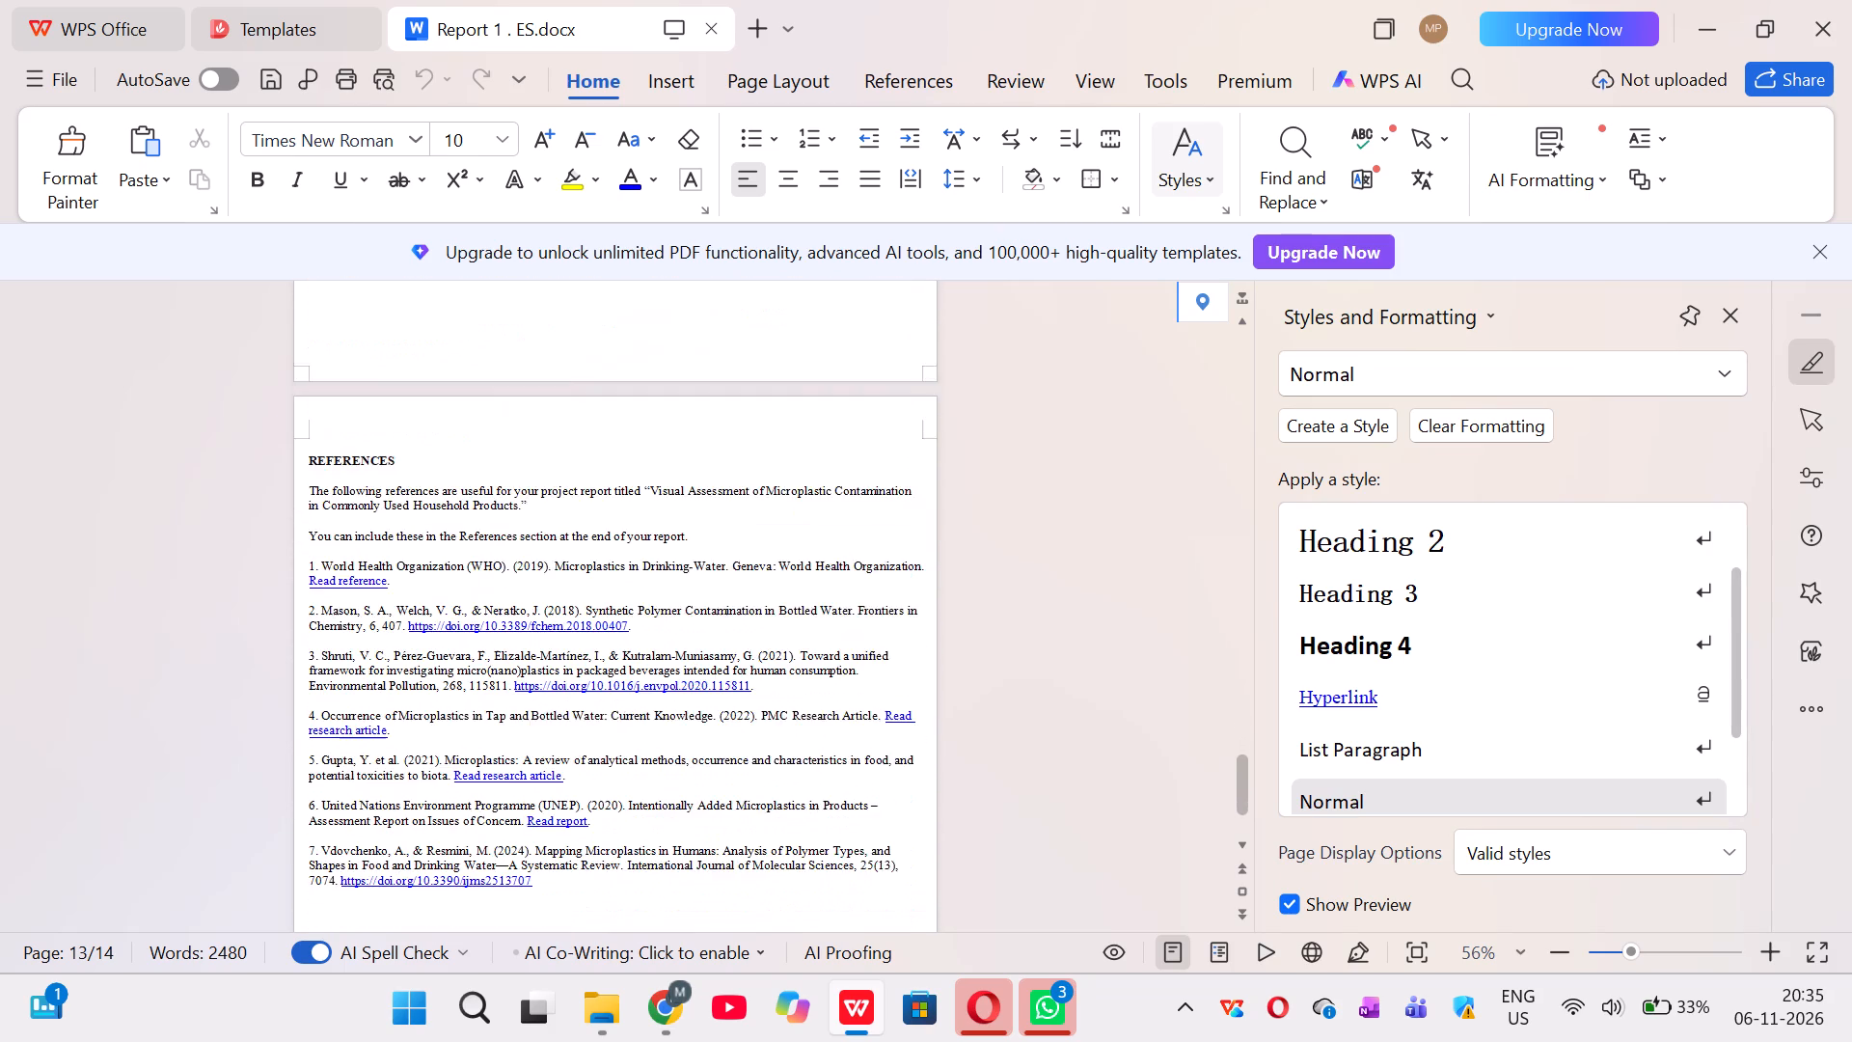
pyautogui.hscroll(1, 657, 512)
# Review the report backwards from Conclusion through Results and Discussion to the labelled particle photo above 6. Data Collection.
pyautogui.scroll(4, 657, 512)
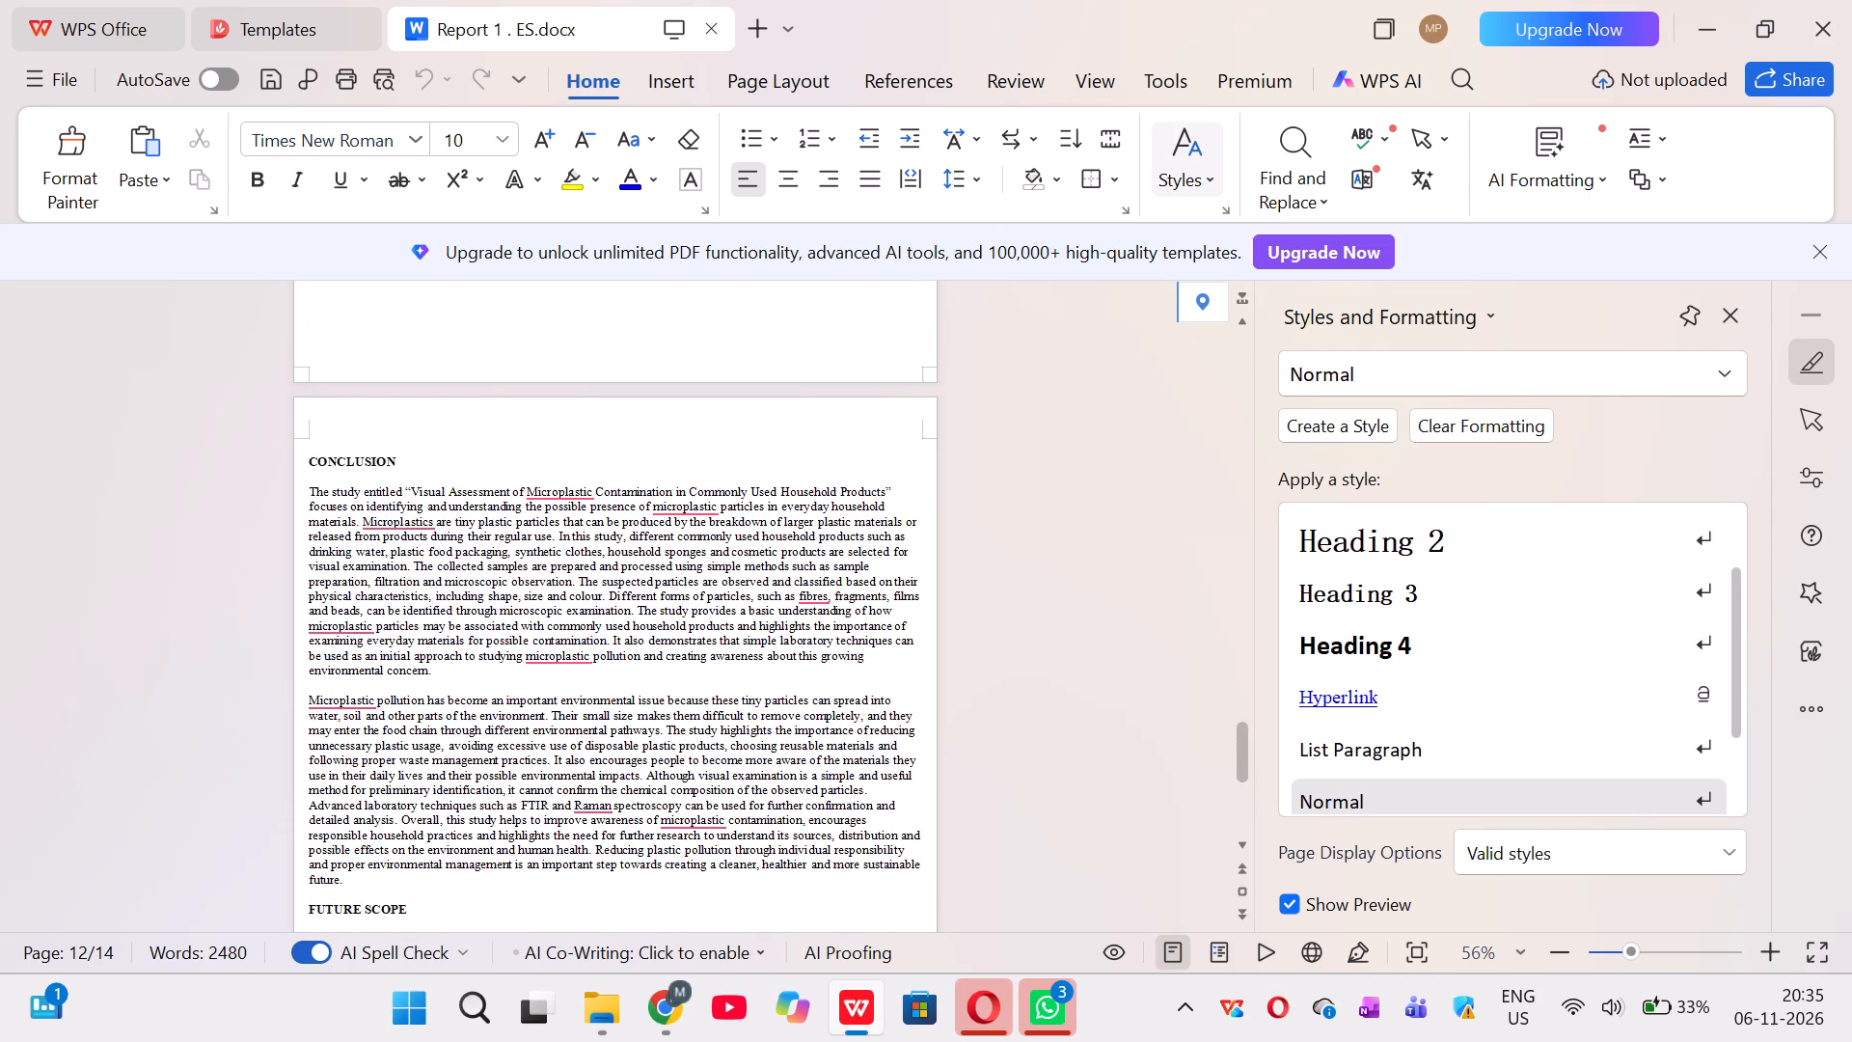
pyautogui.scroll(9, 657, 512)
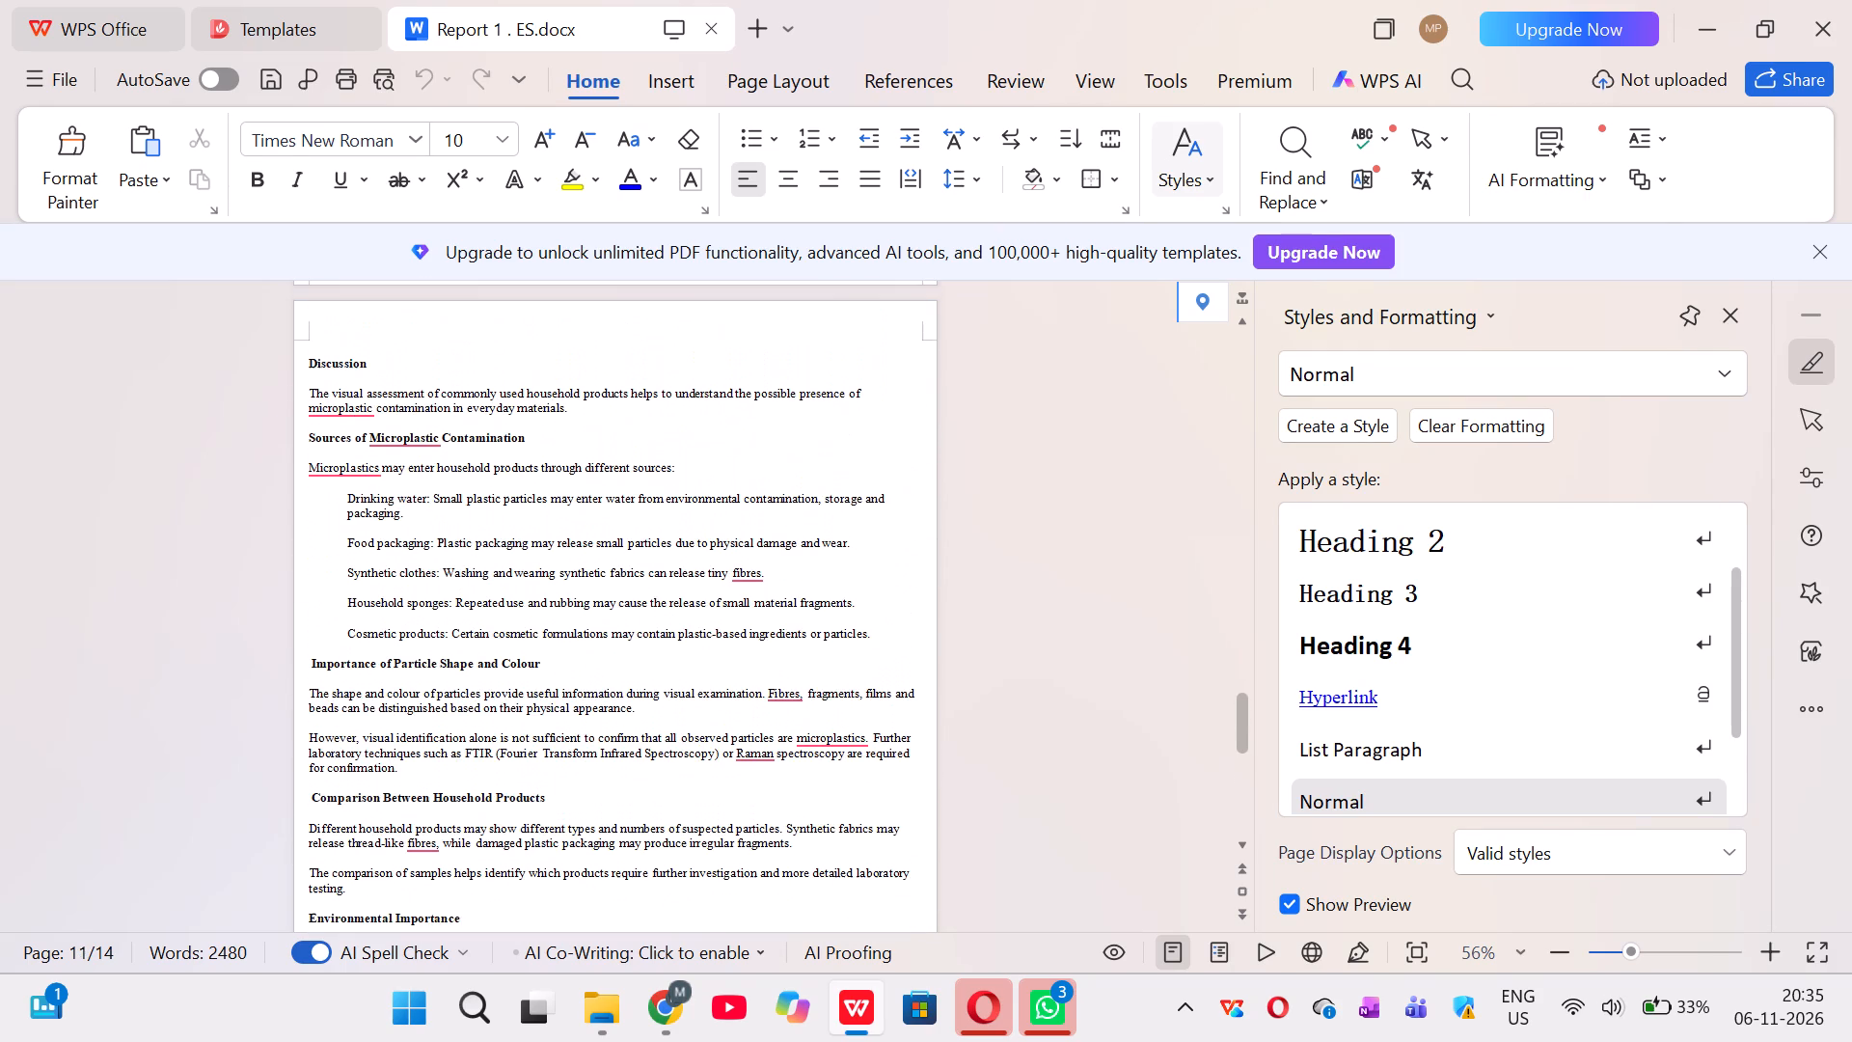
pyautogui.scroll(5, 657, 512)
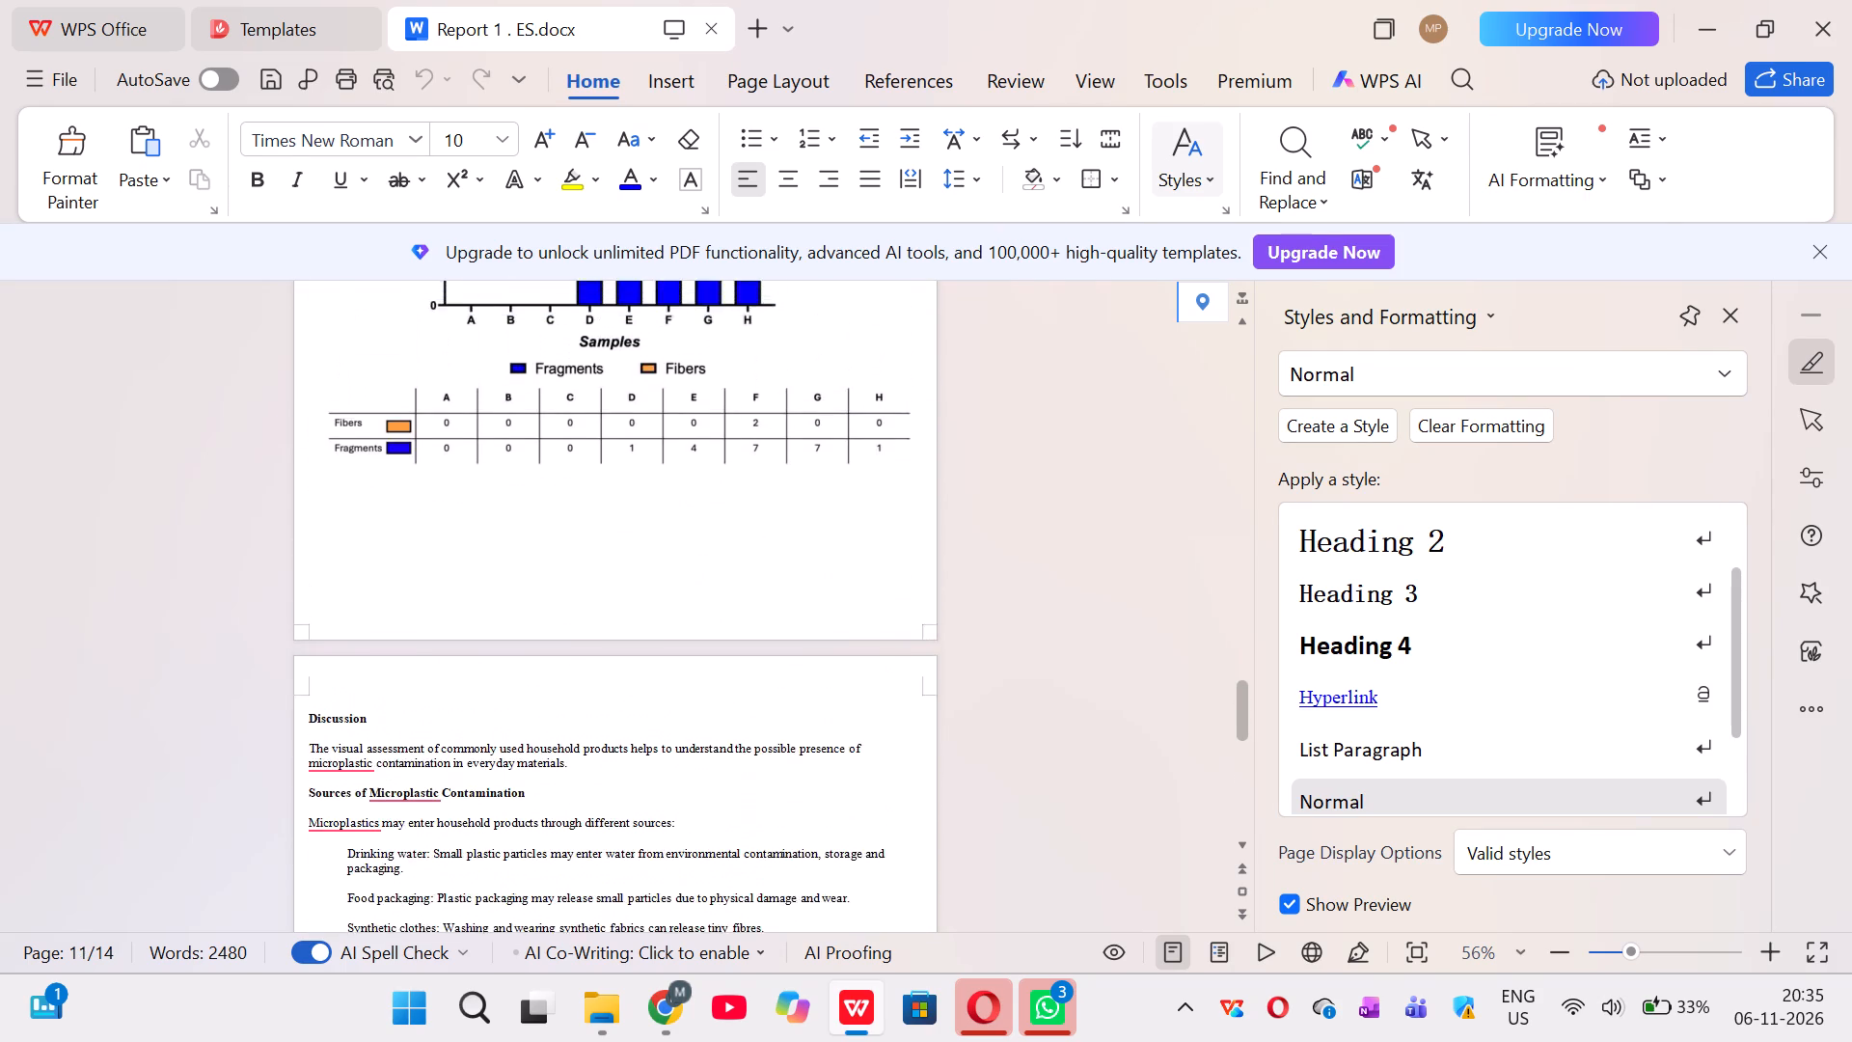
pyautogui.scroll(4, 657, 512)
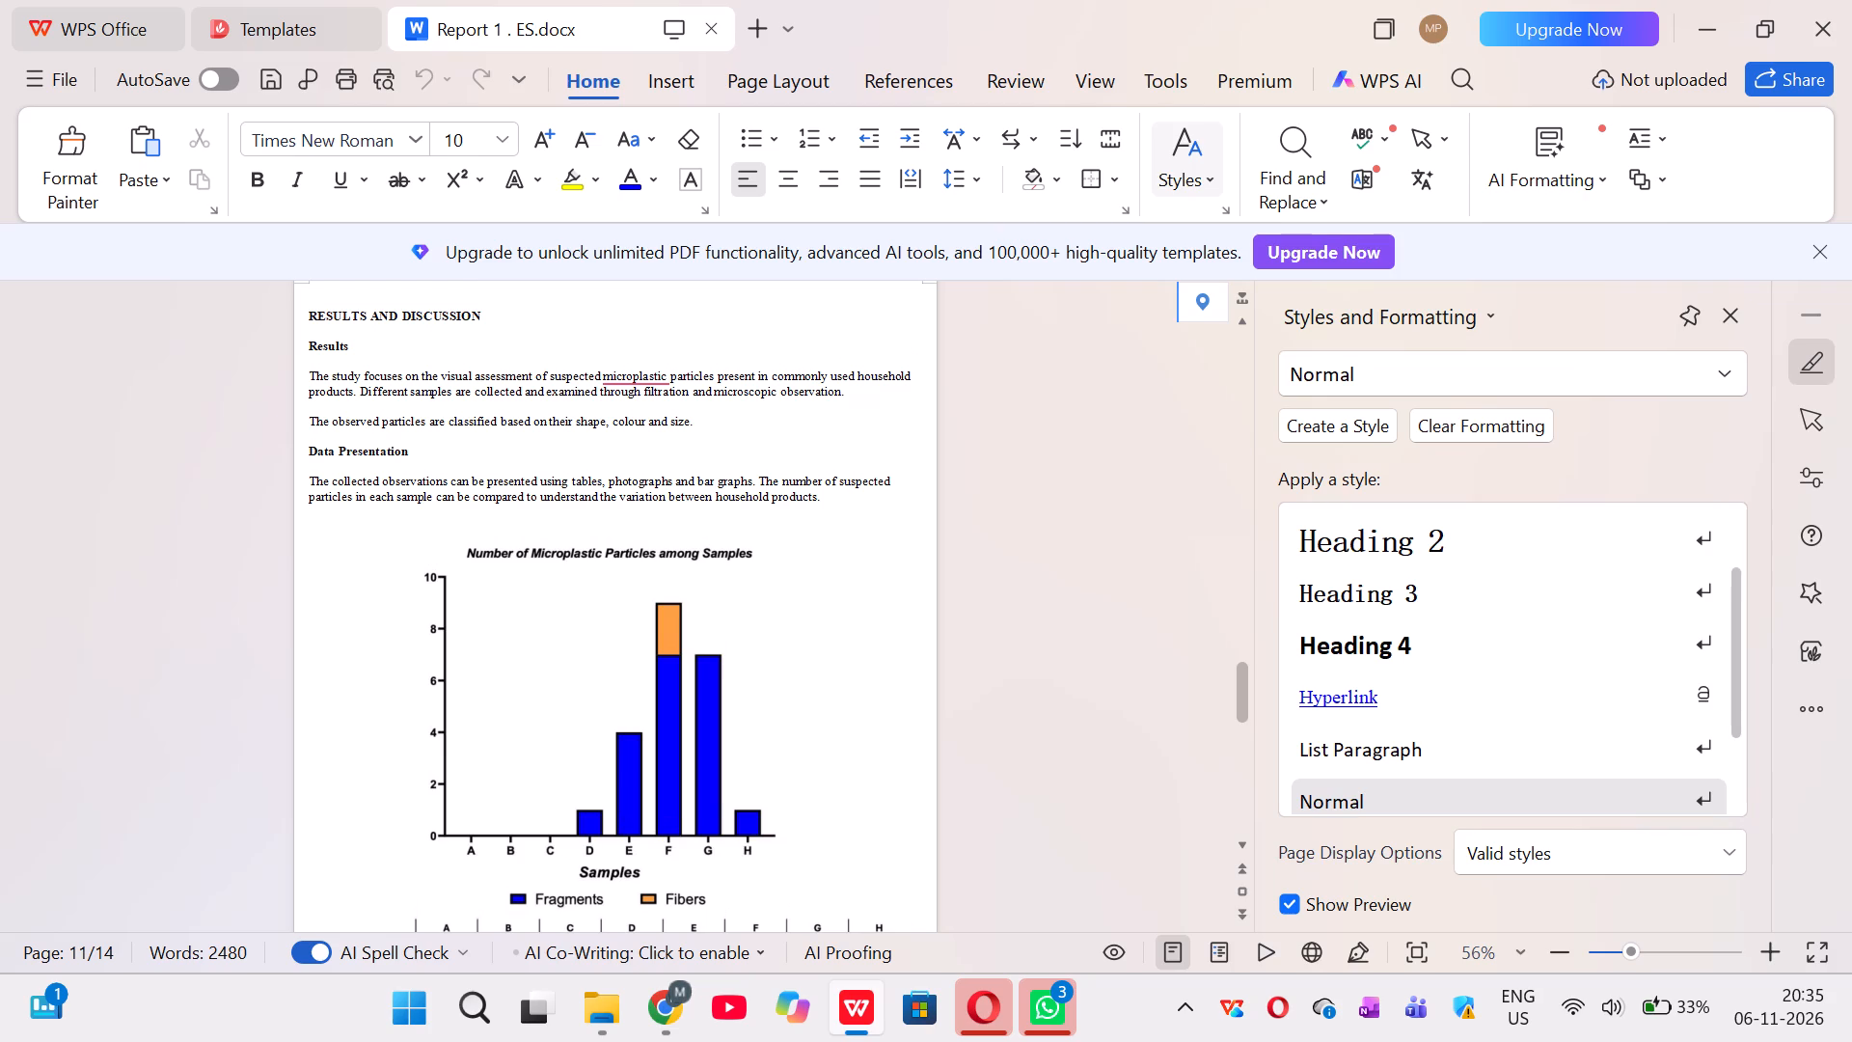
pyautogui.scroll(1, 640, 550)
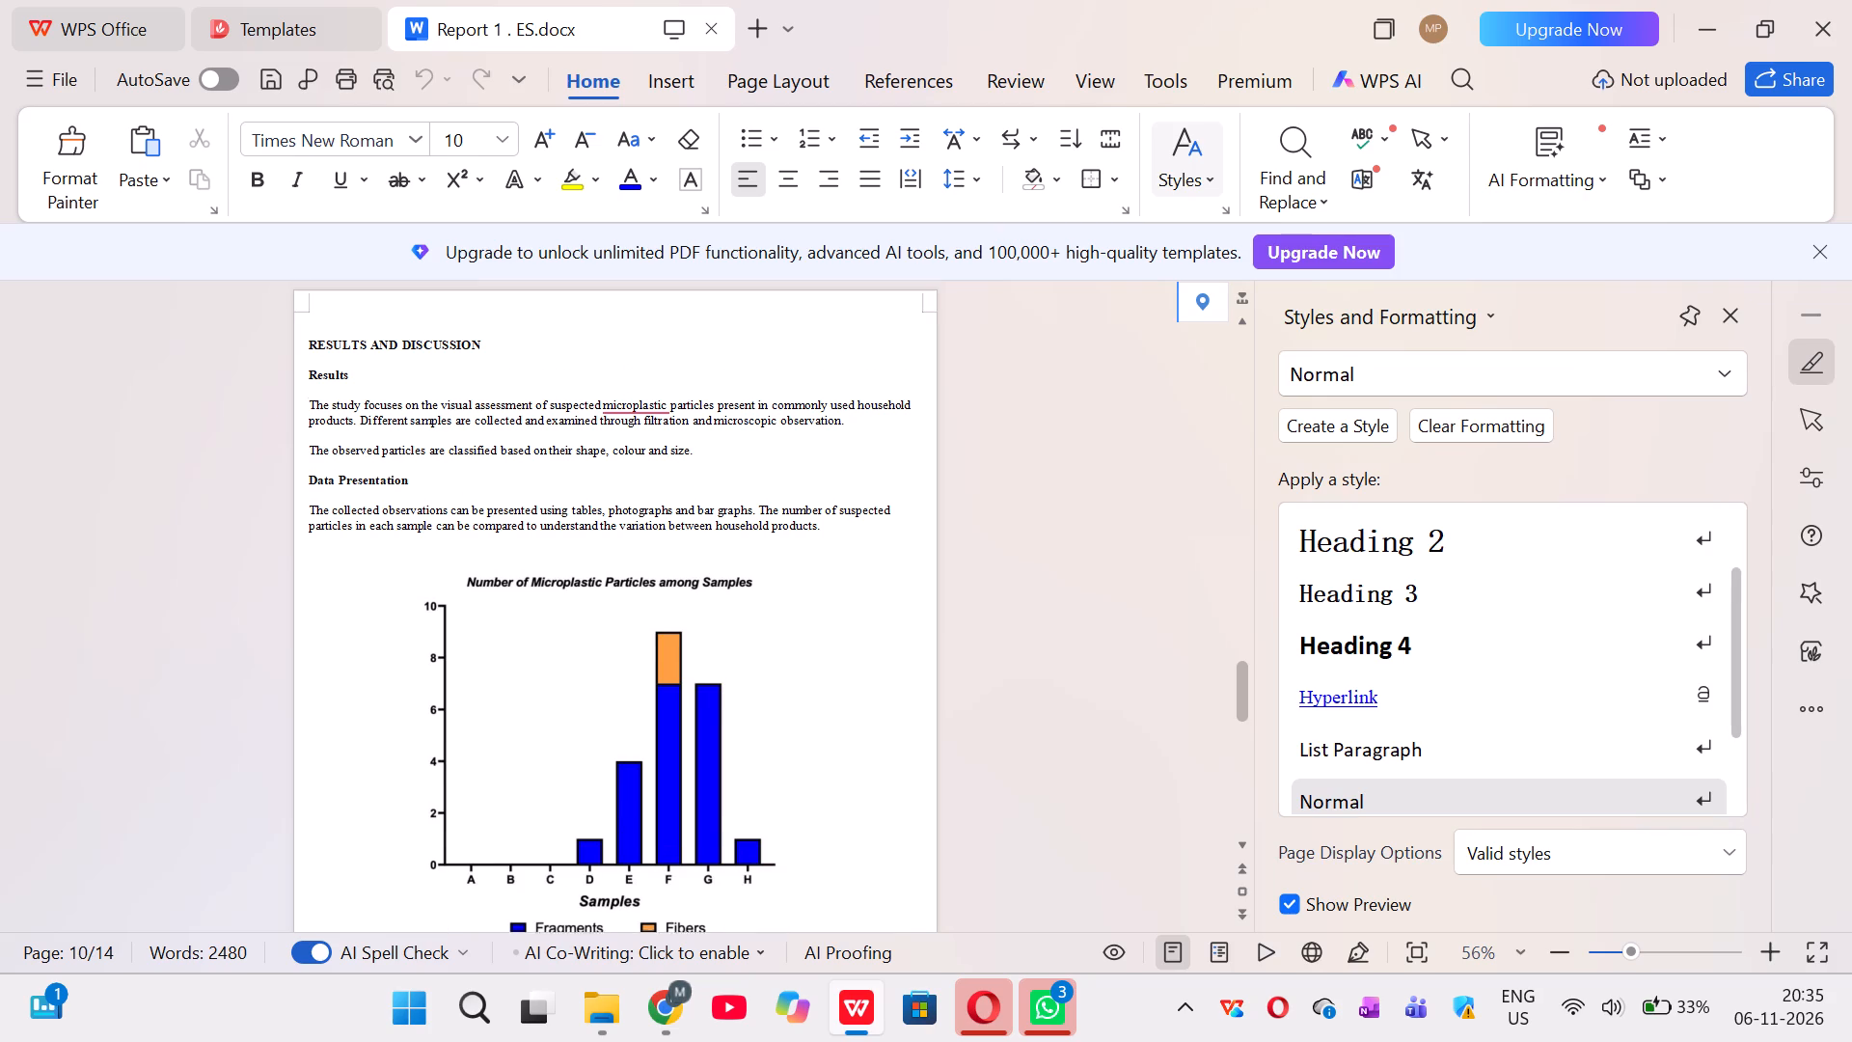
pyautogui.scroll(7, 640, 550)
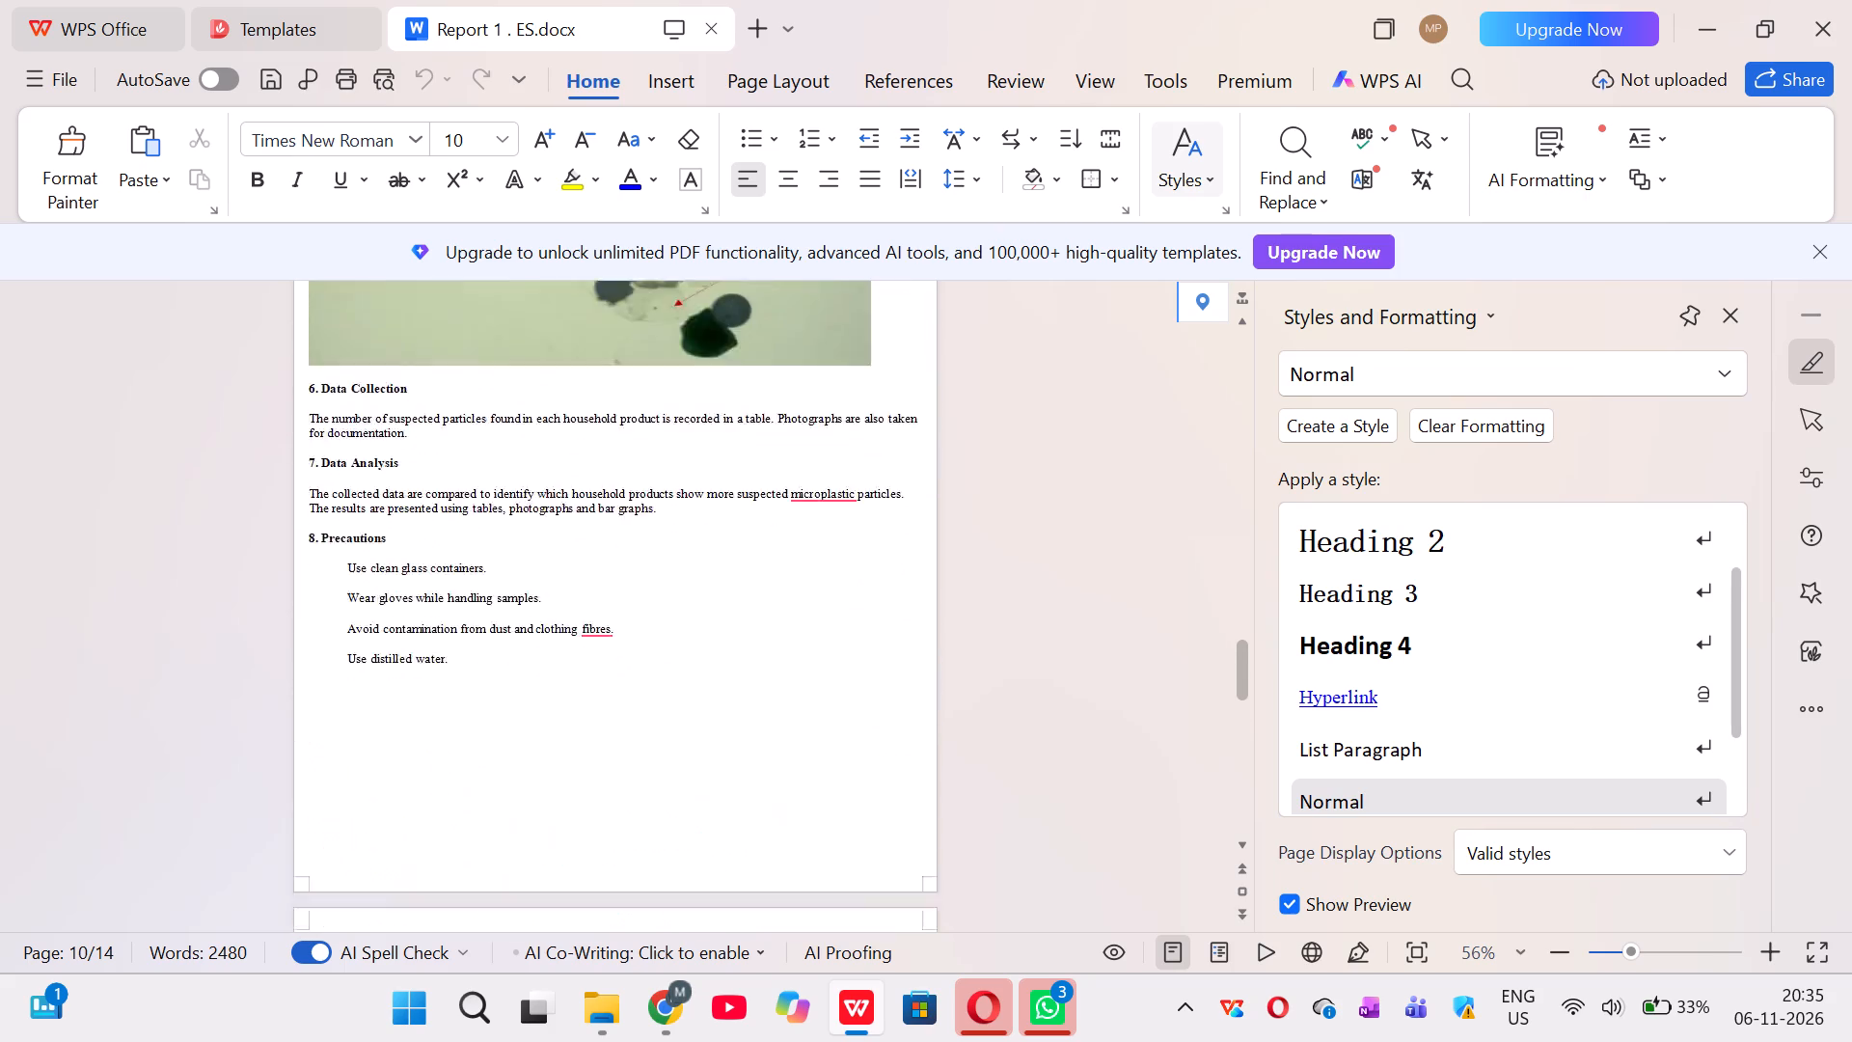
pyautogui.scroll(6, 640, 550)
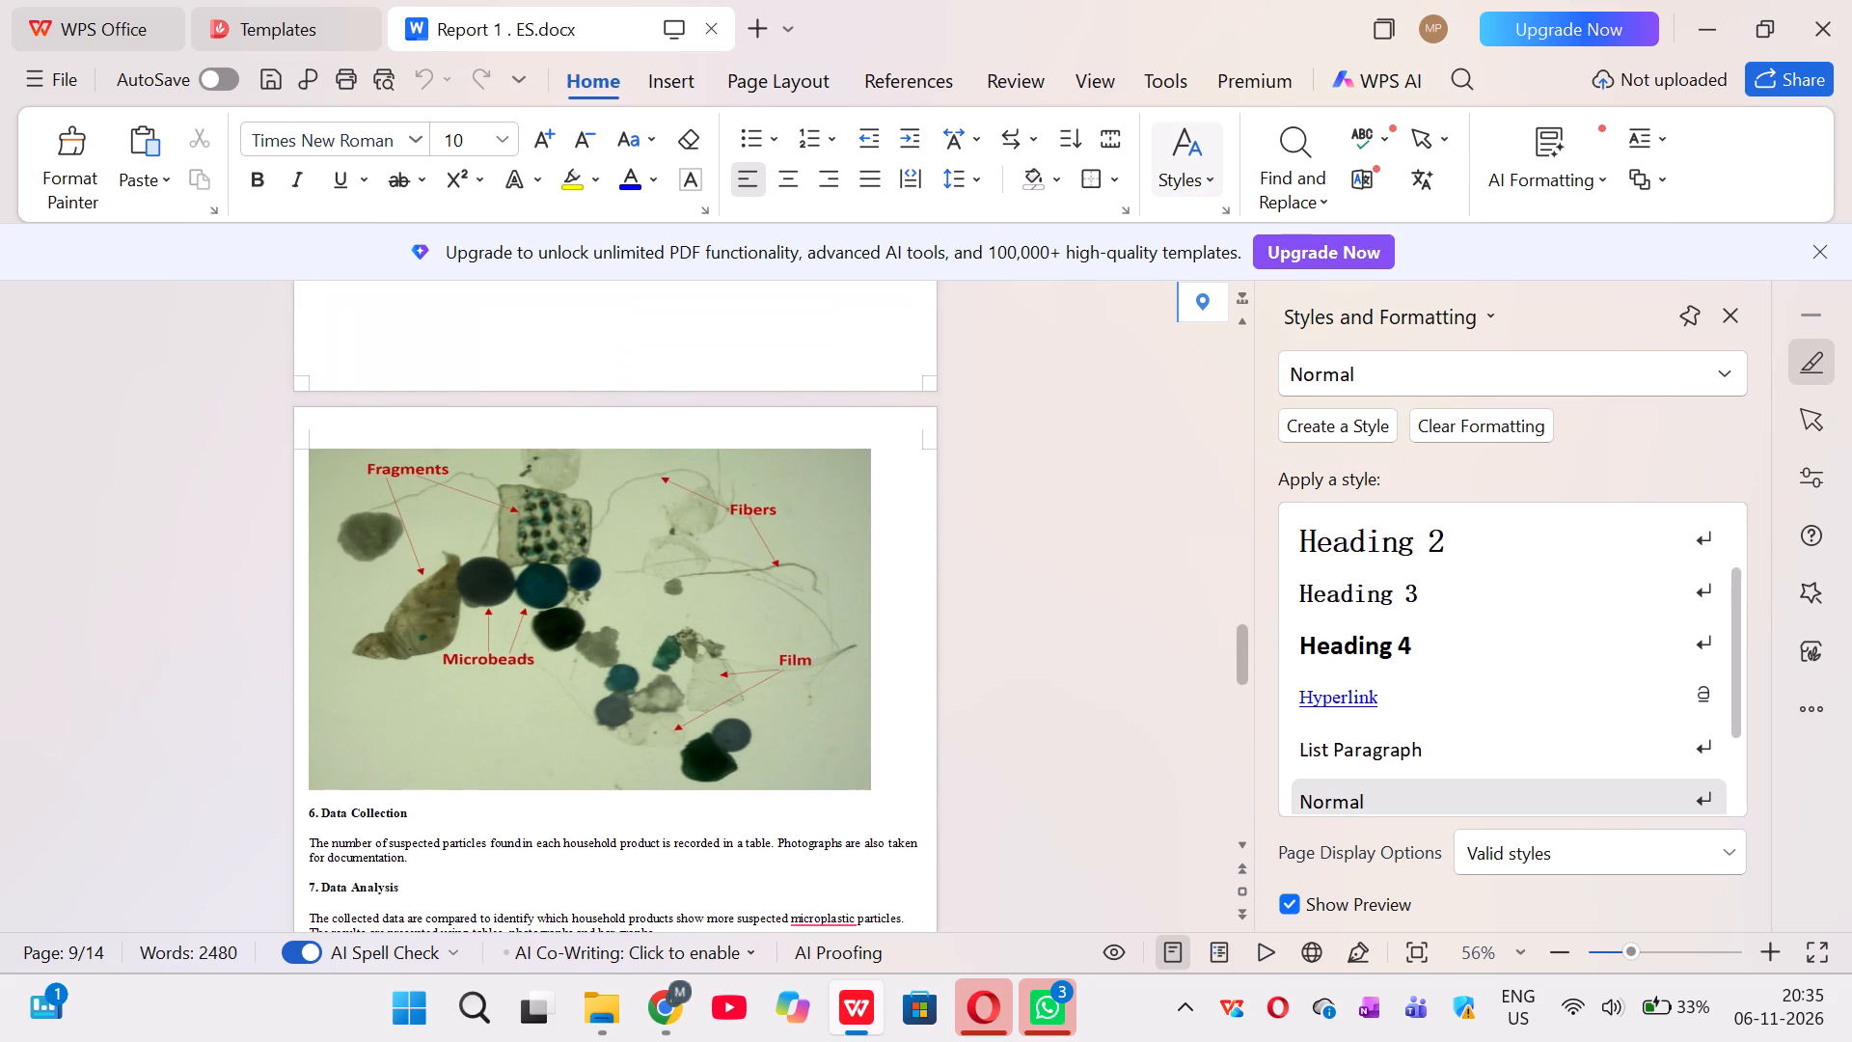
# Place the text cursor at the end of "Use distilled water." in the 8. Precautions list.
pyautogui.scroll(-3, 640, 550)
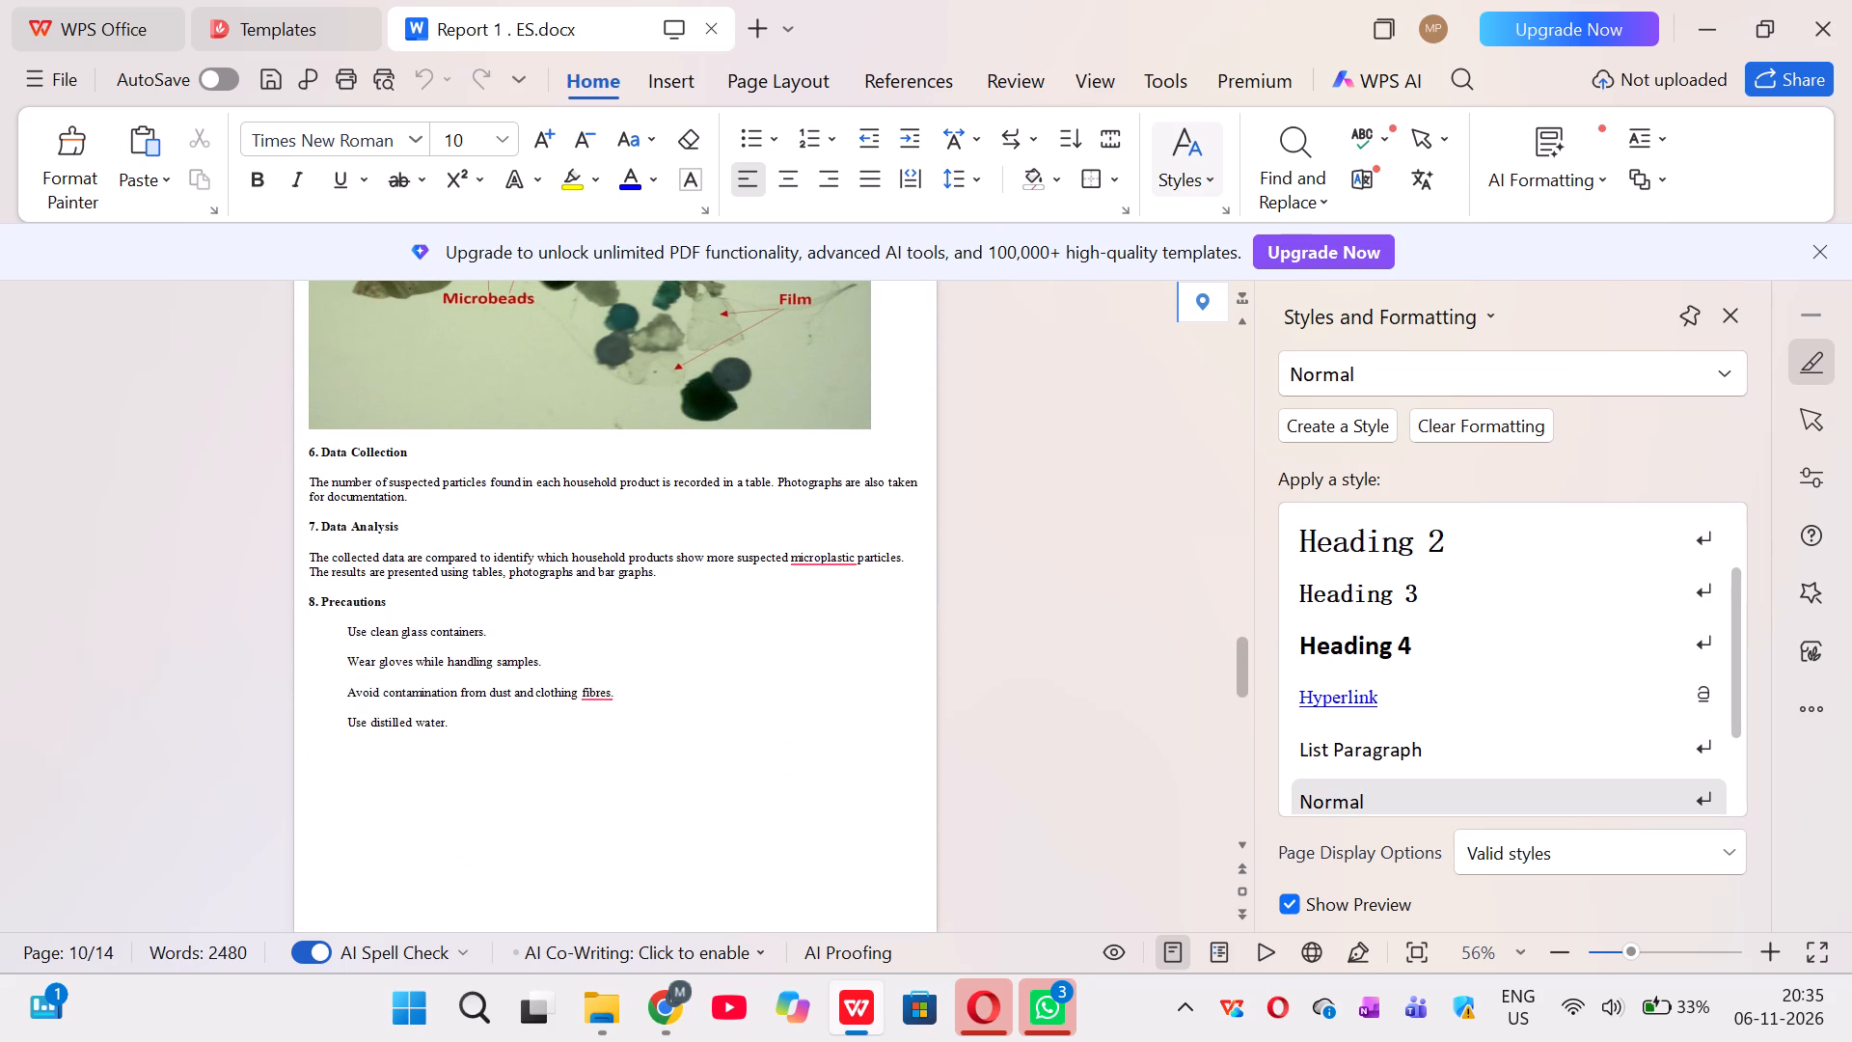
pyautogui.scroll(-1, 640, 550)
pyautogui.click(511, 727)
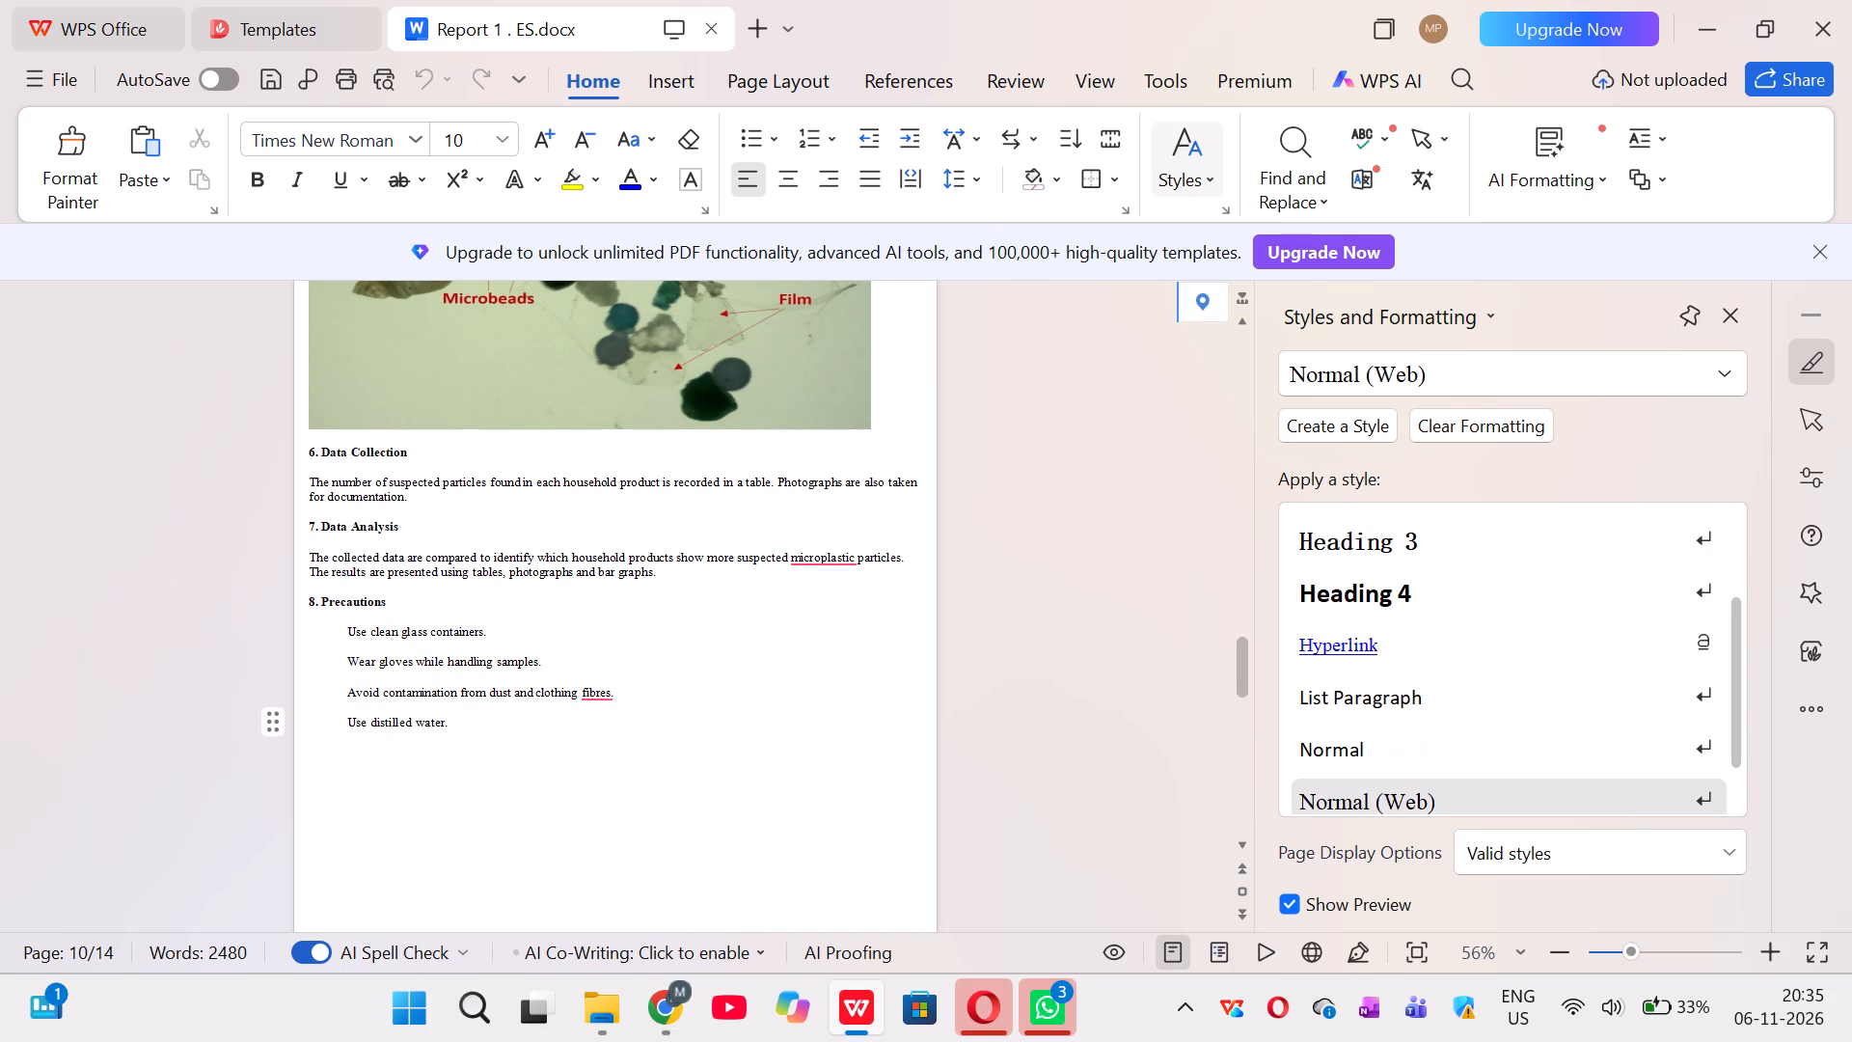
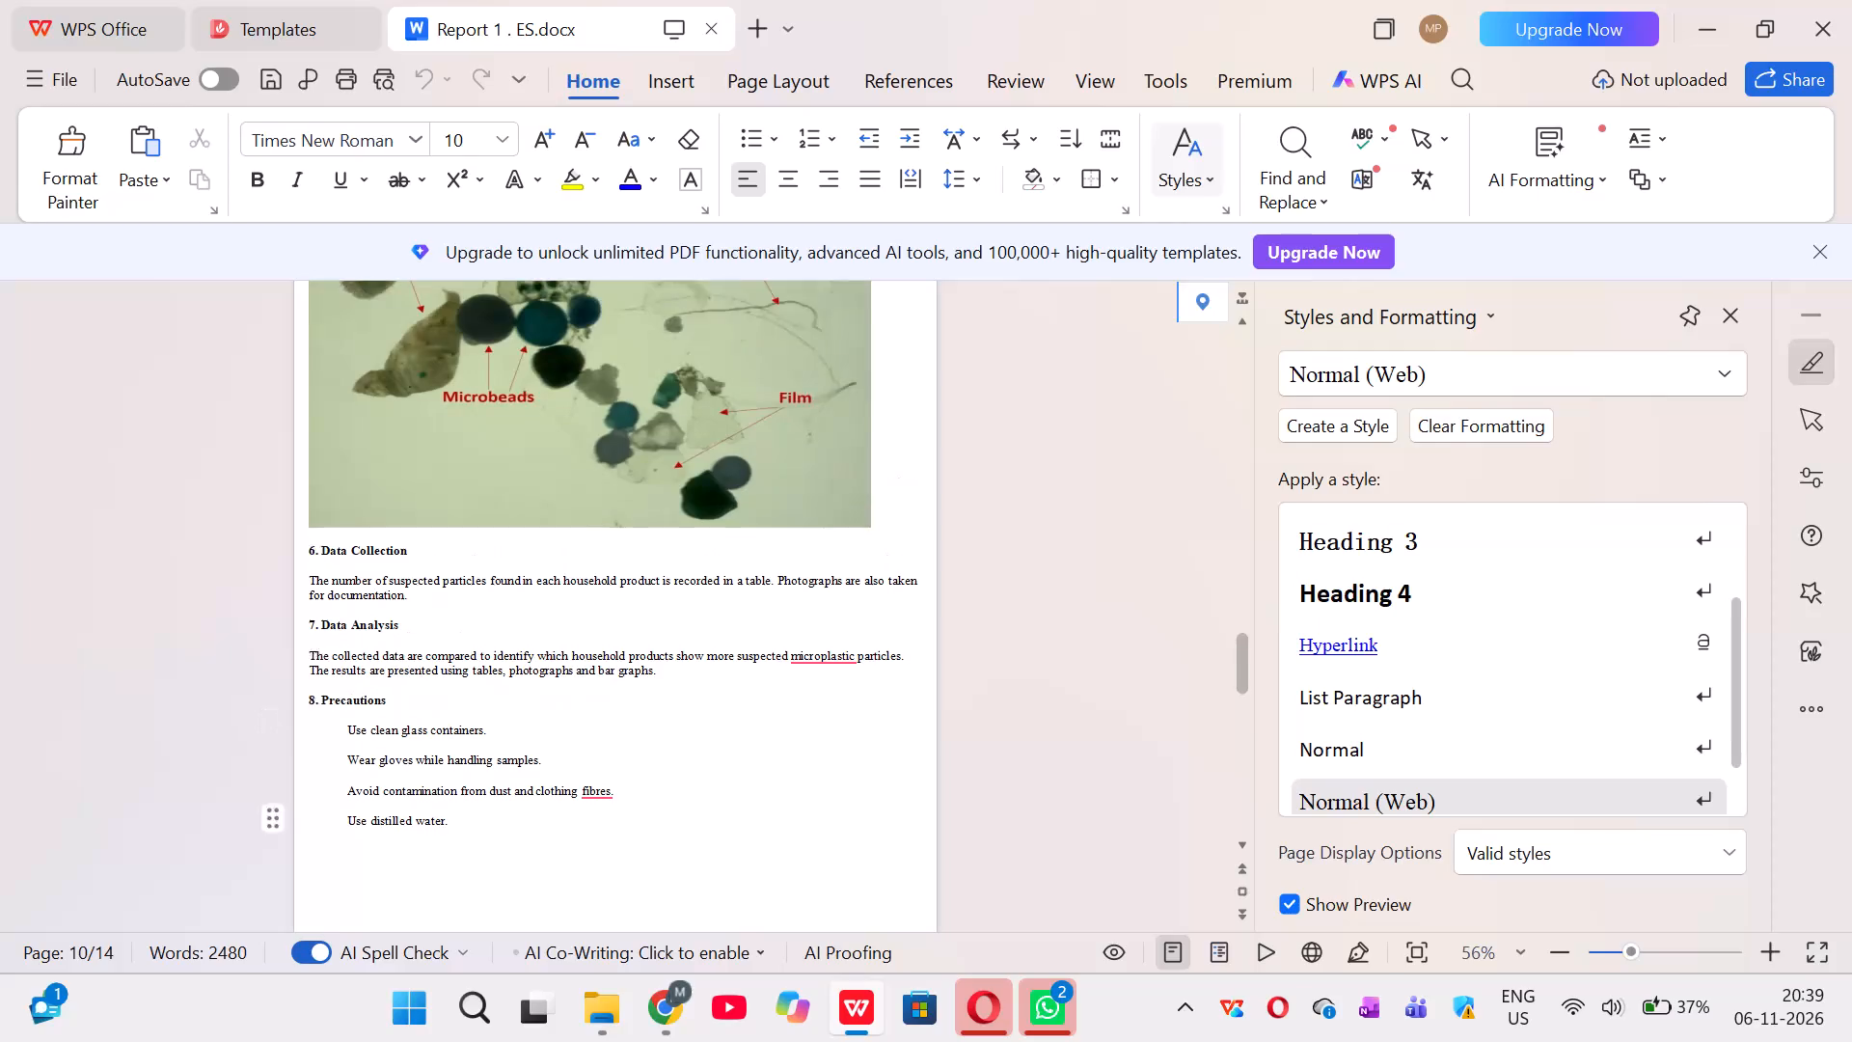
# Shrink the microscope photo under 4. Microscopic Examination proportionally to about 3.55 in high by 5.69 in wide.
pyautogui.scroll(1, 504, 574)
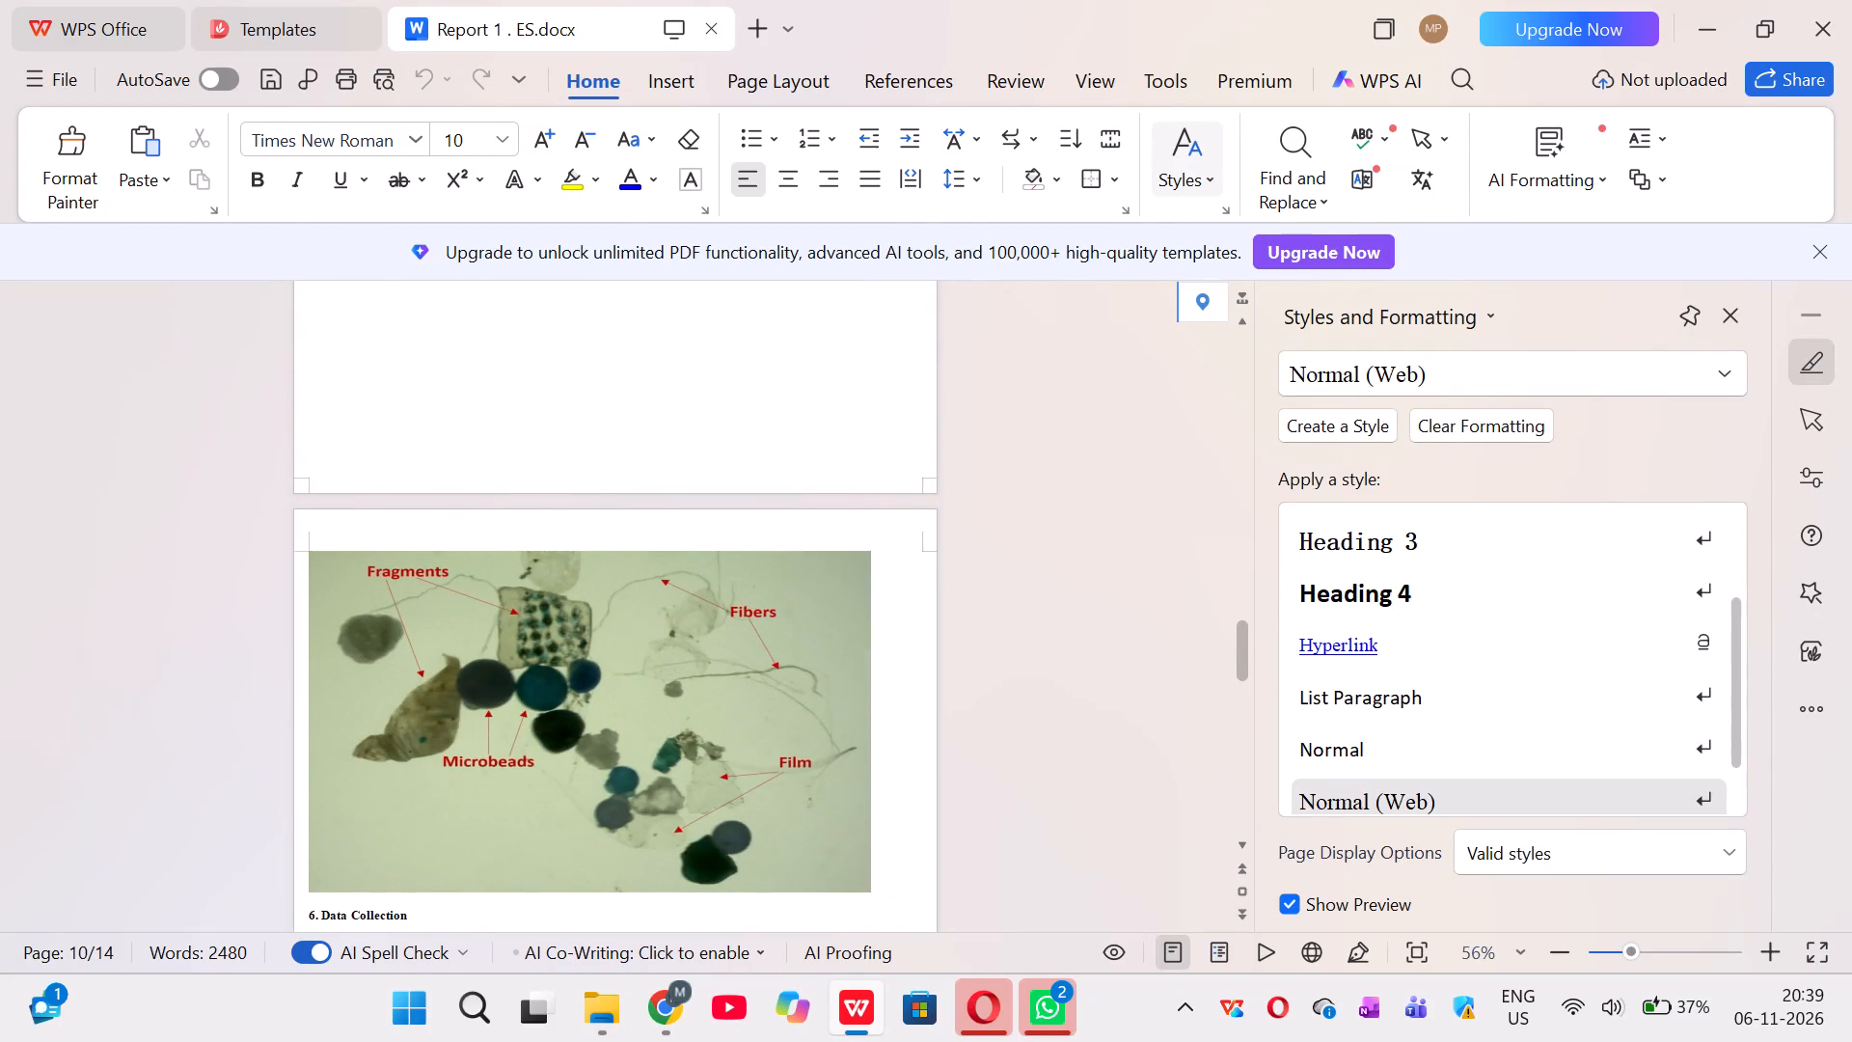
pyautogui.scroll(5, 504, 574)
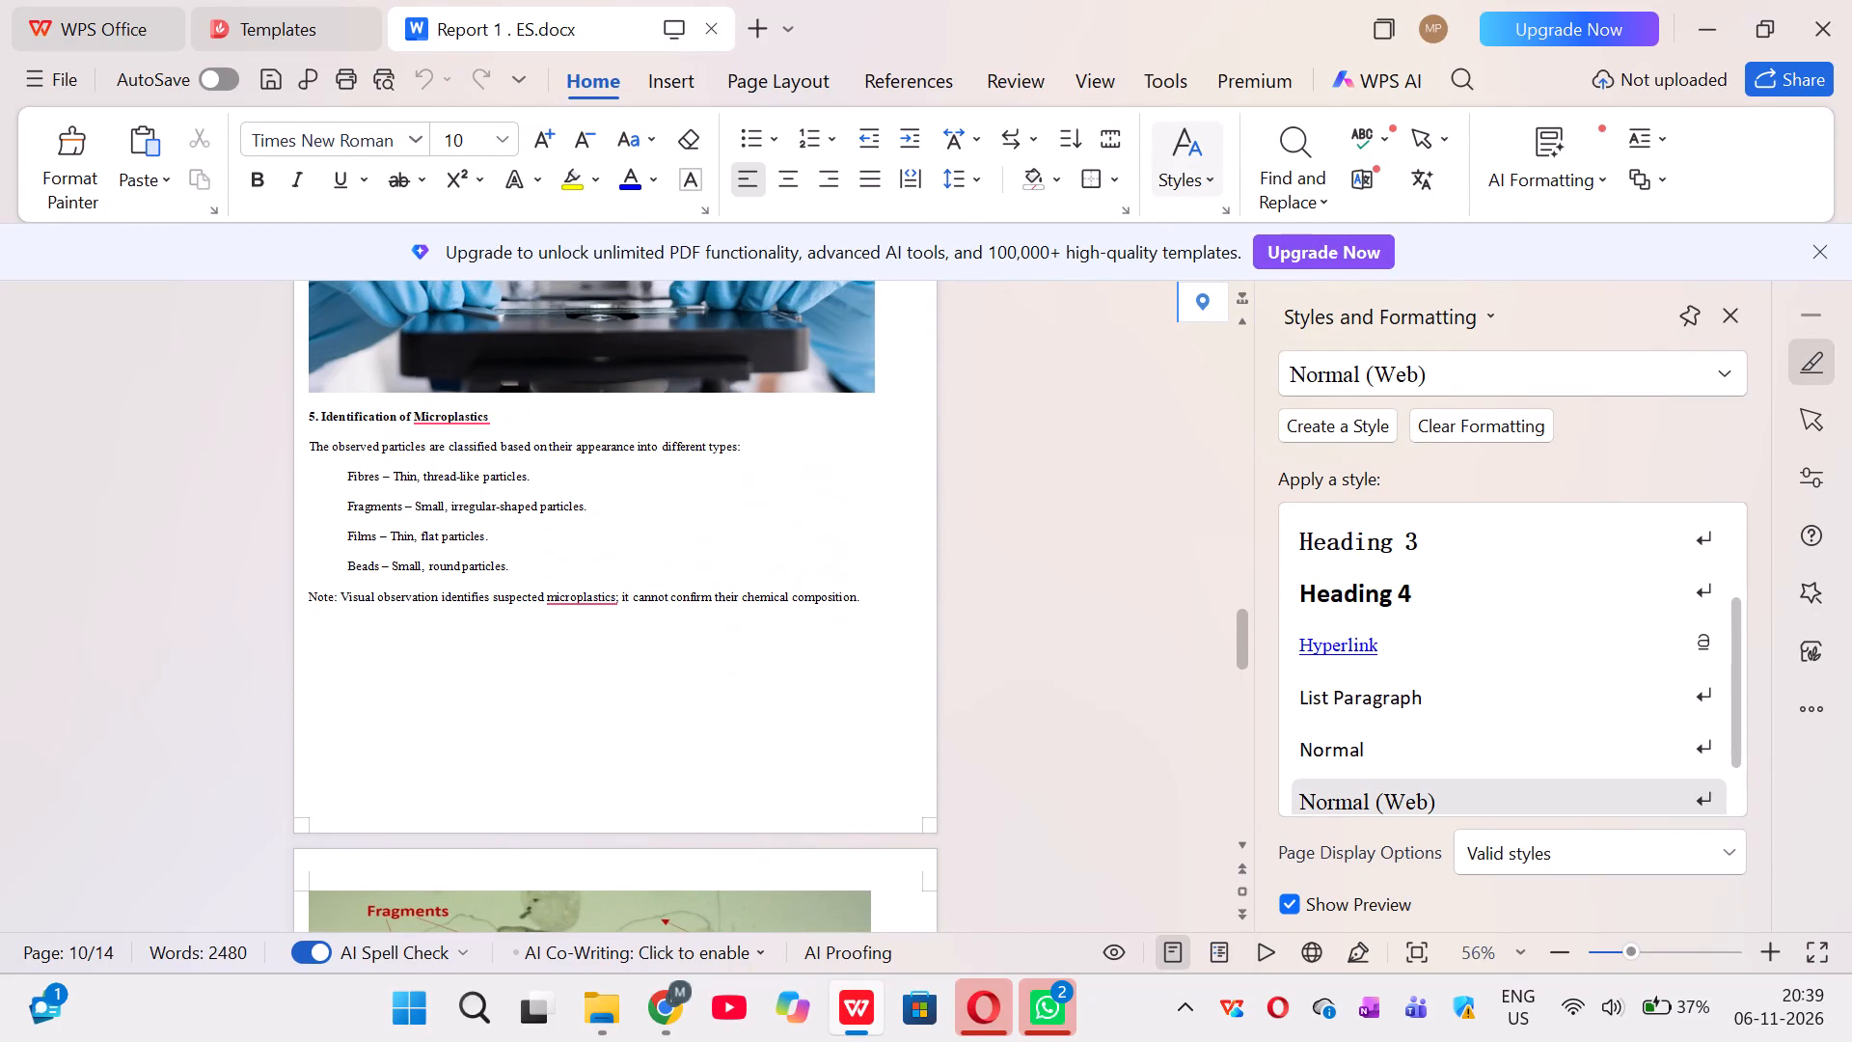
pyautogui.scroll(3, 504, 574)
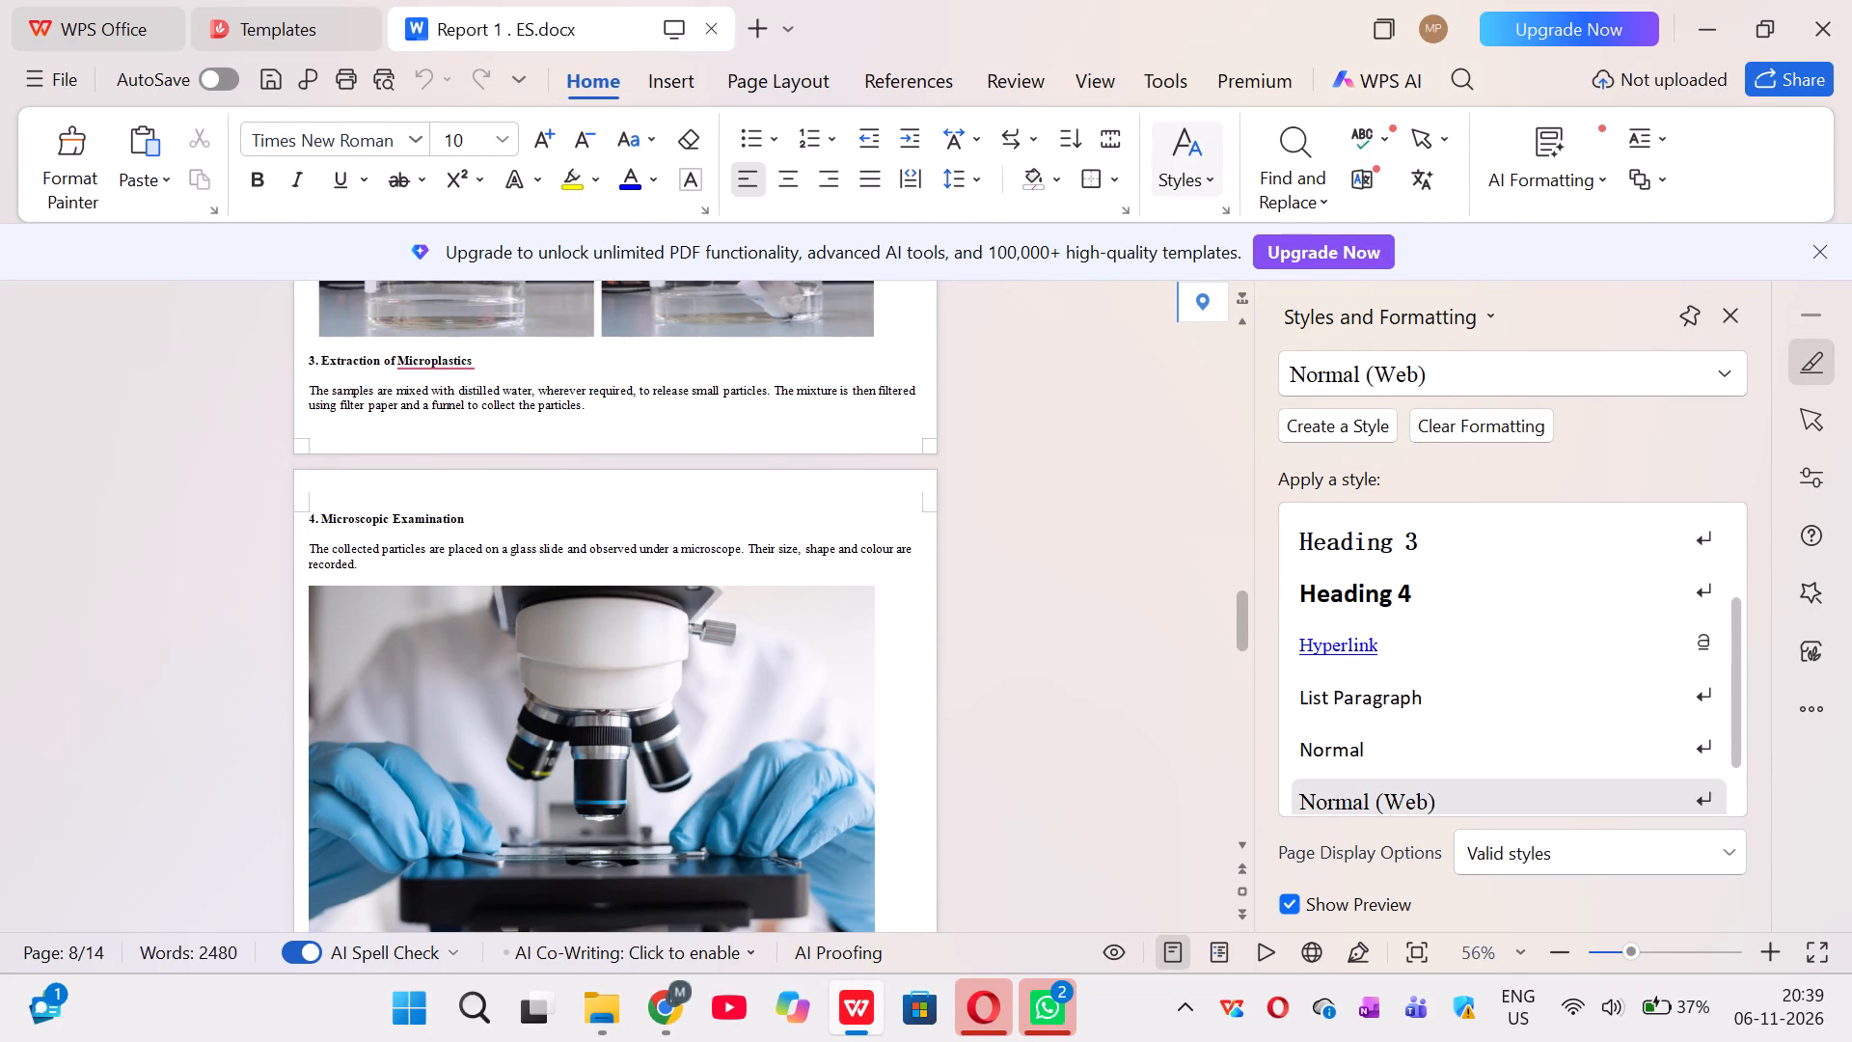
pyautogui.click(504, 574)
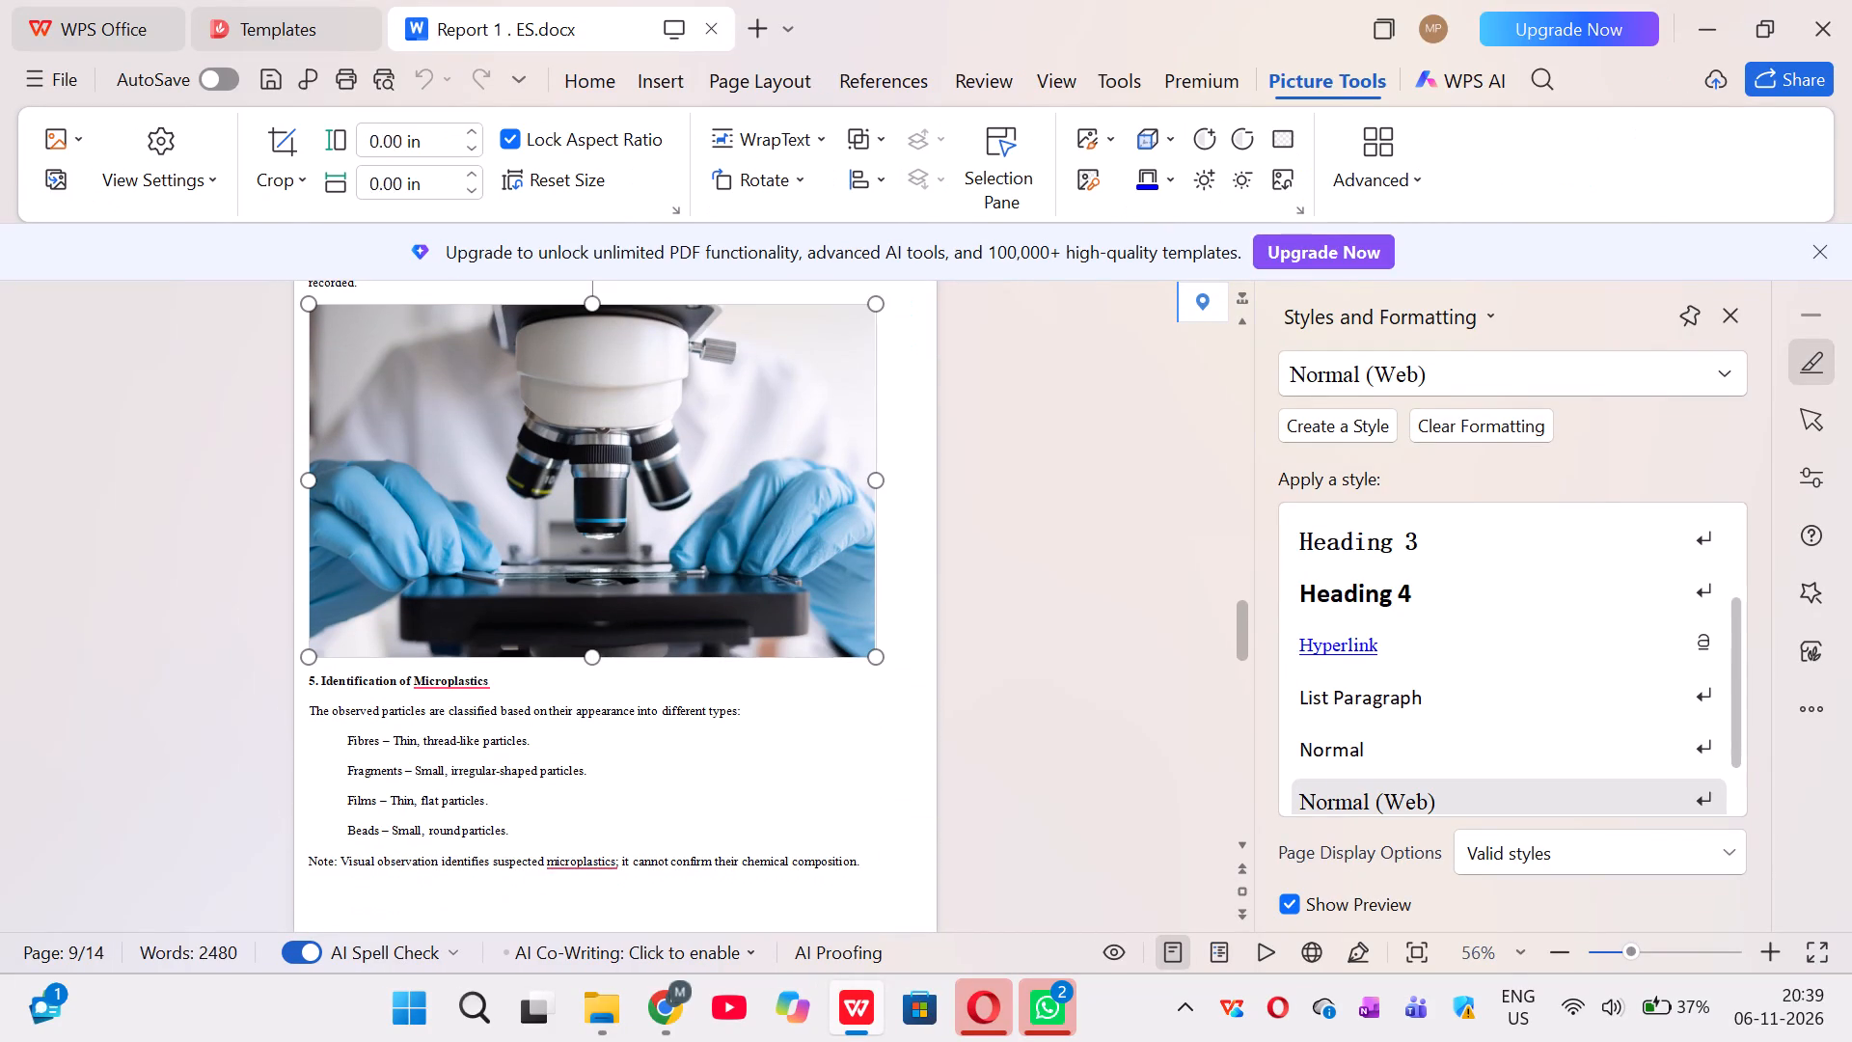
pyautogui.click(845, 624)
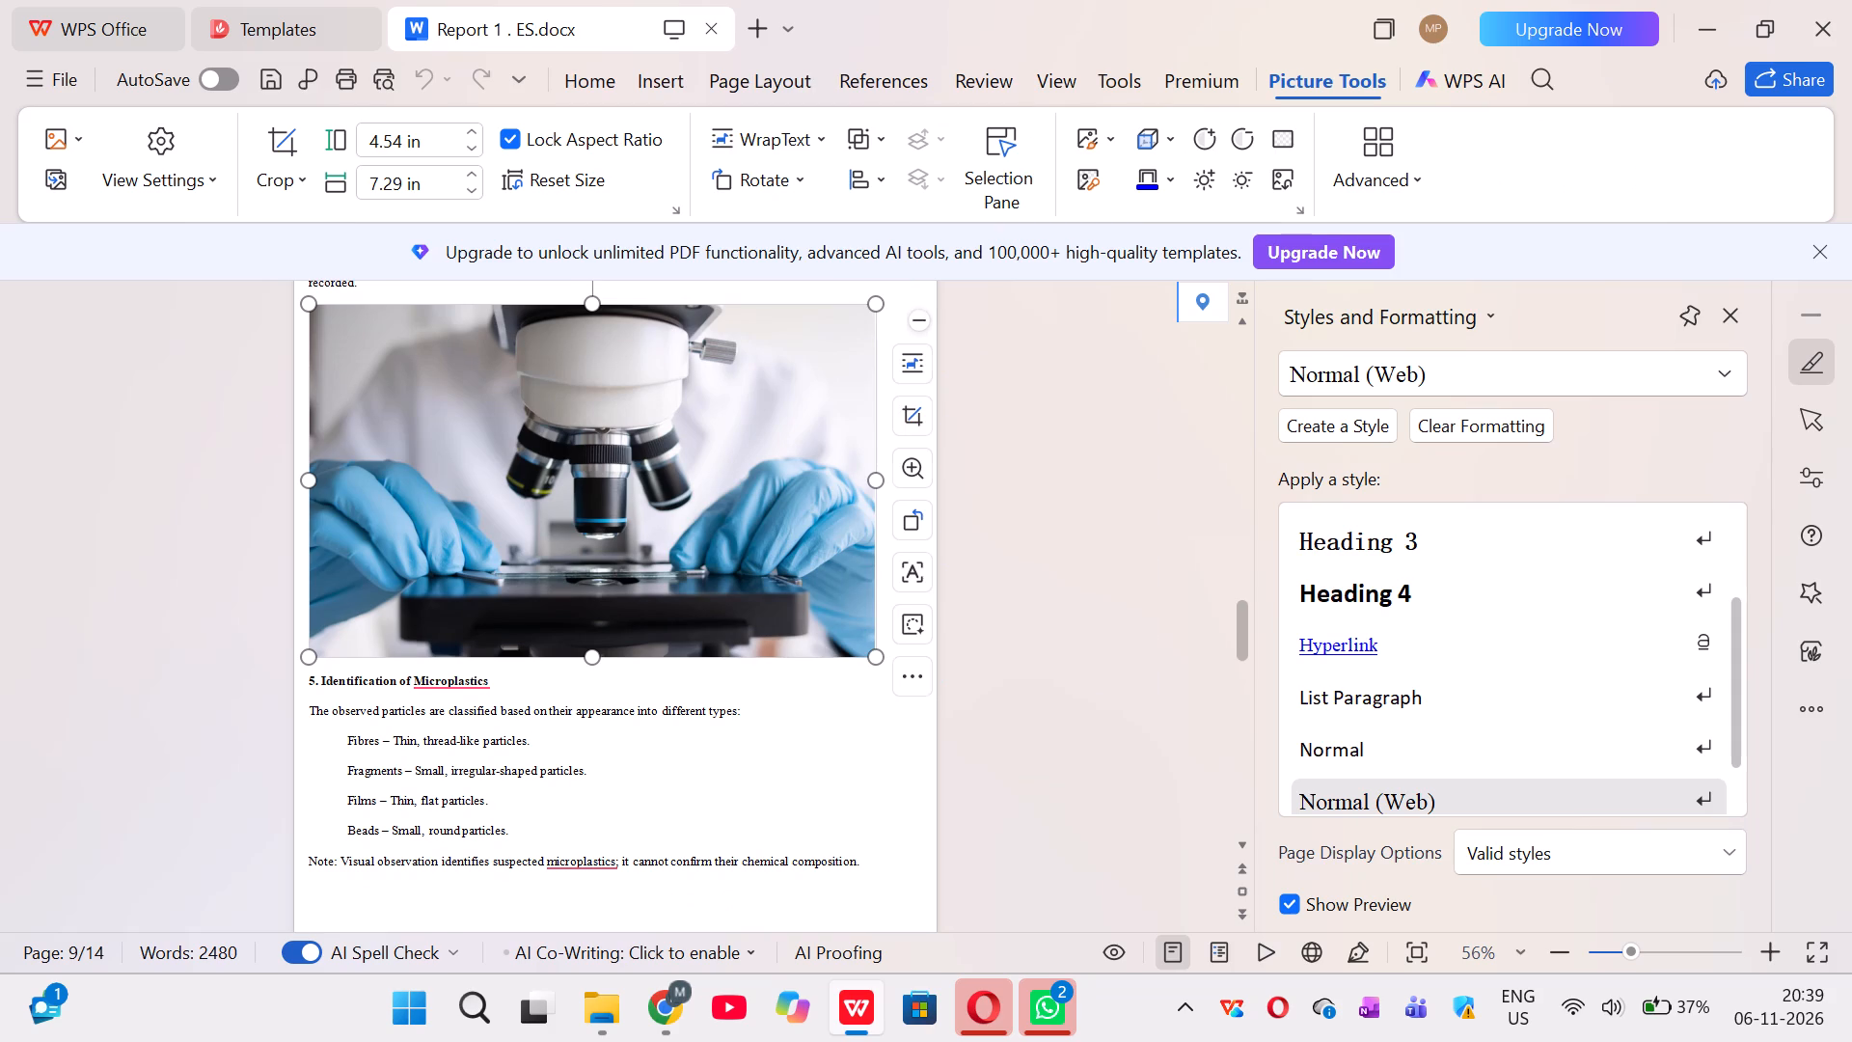
pyautogui.moveTo(880, 658); pyautogui.dragTo(785, 592)
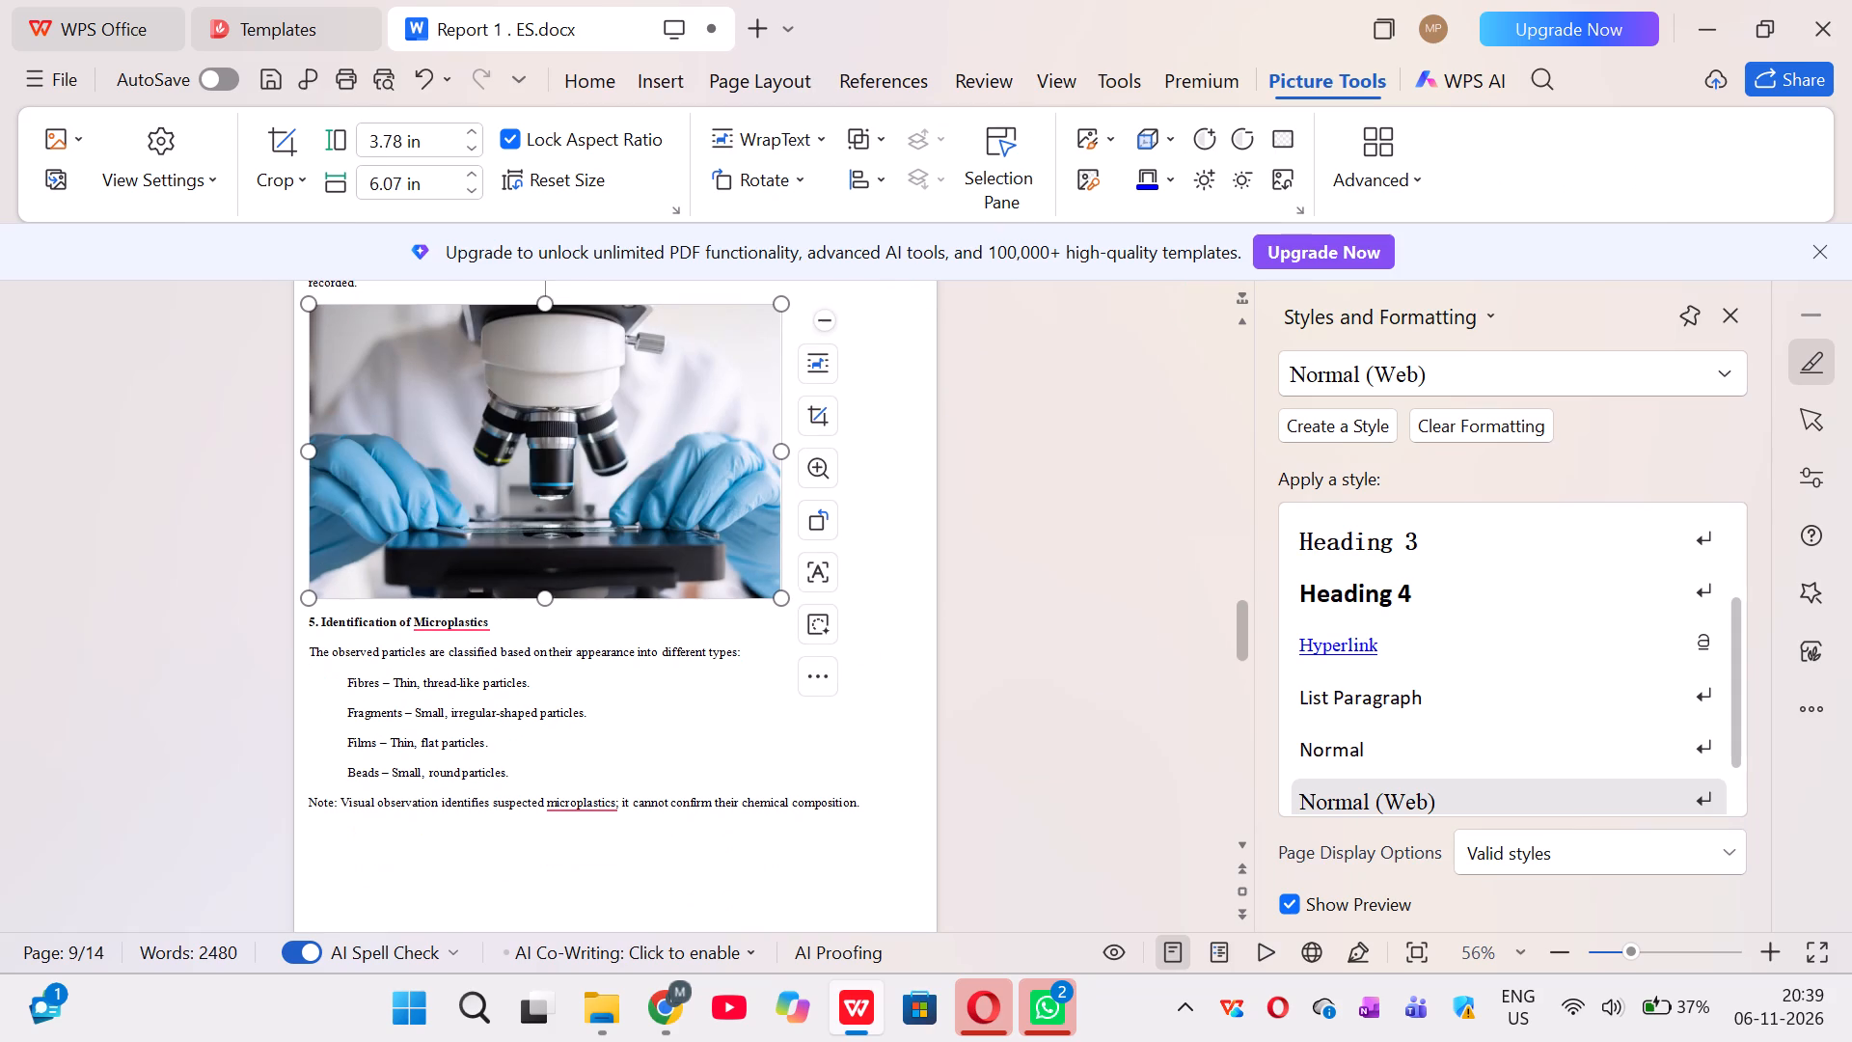
pyautogui.scroll(1, 706, 733)
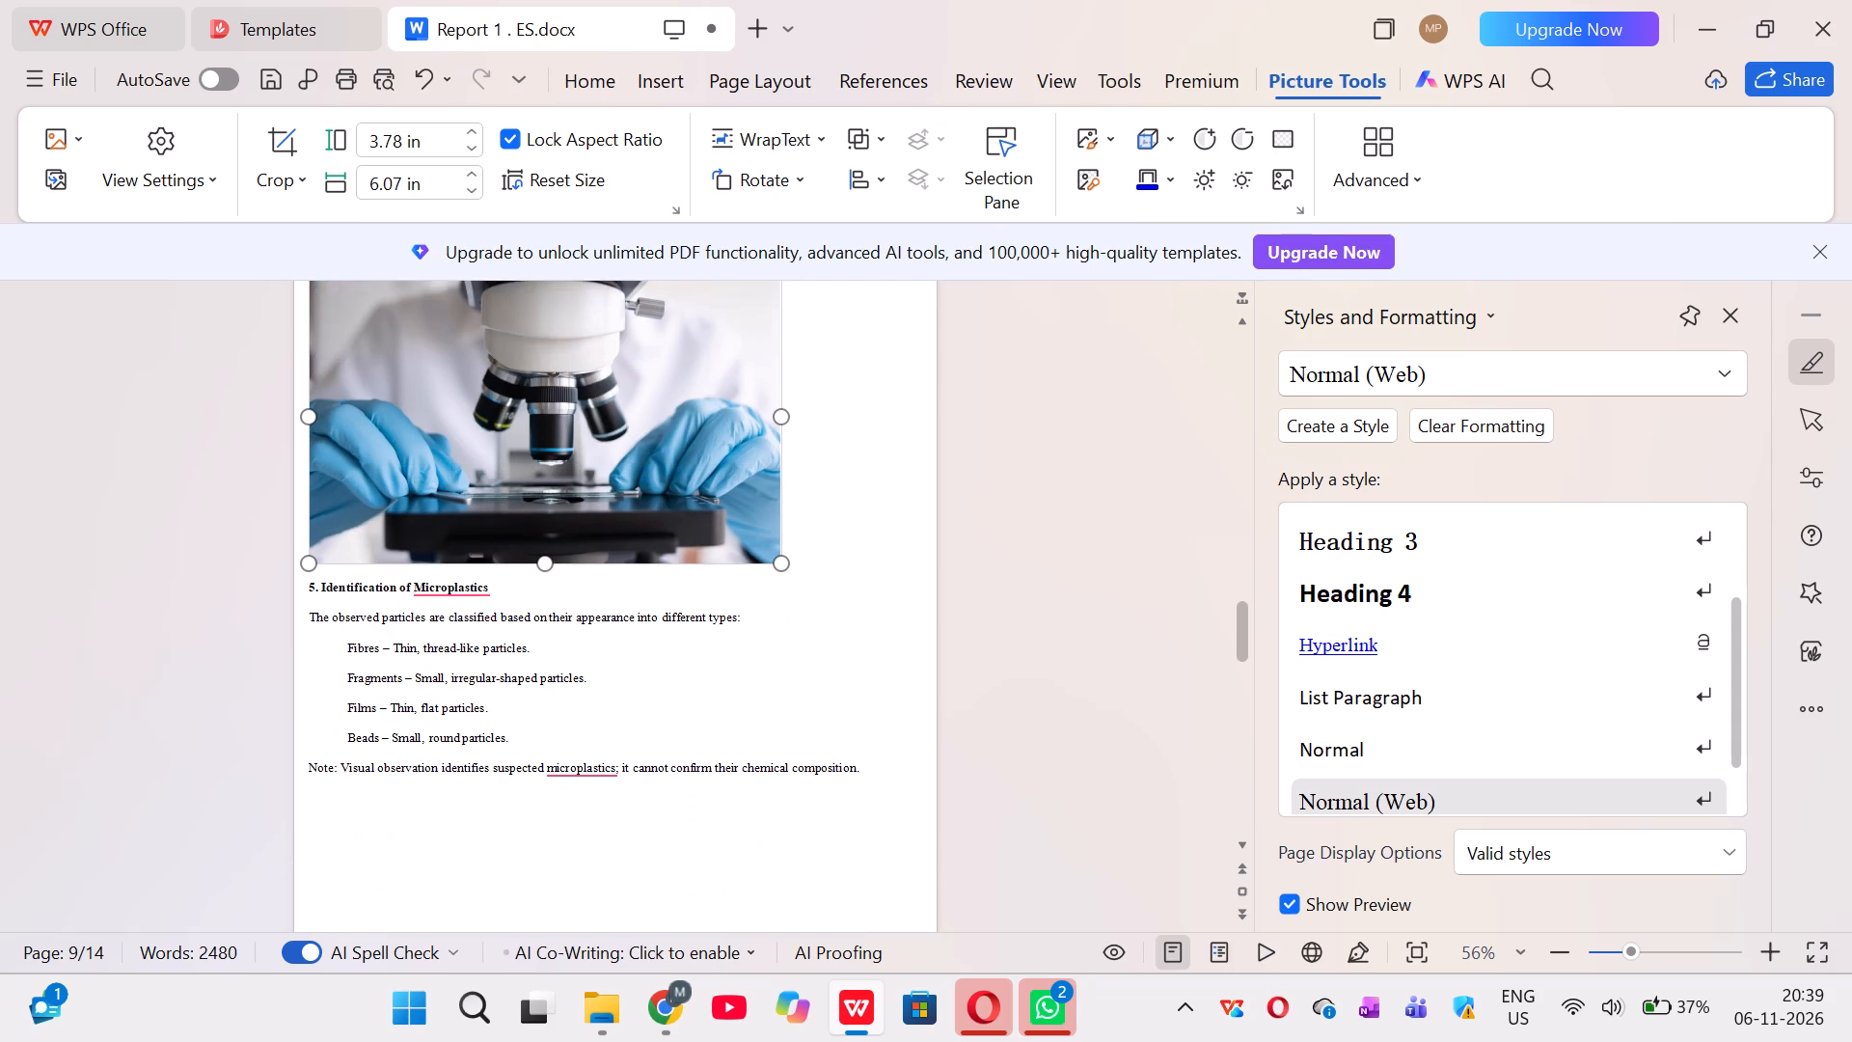
pyautogui.scroll(1, 706, 733)
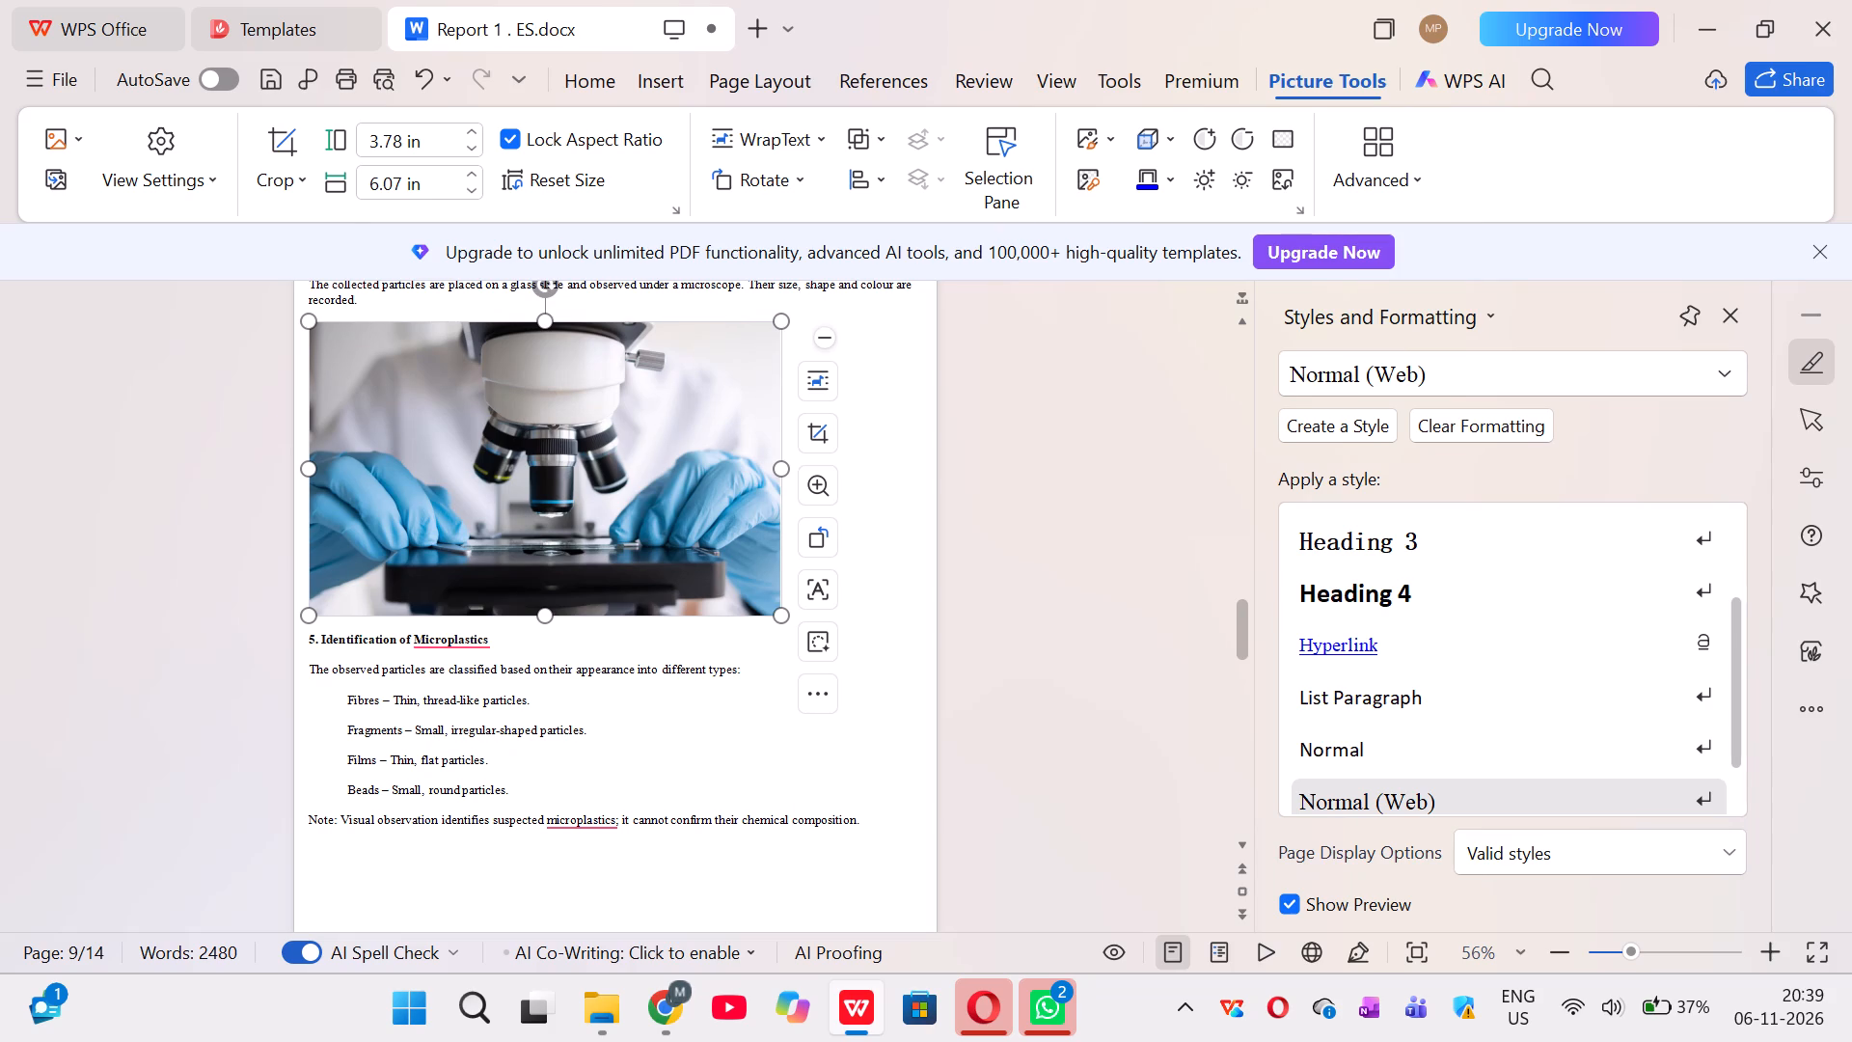
pyautogui.moveTo(306, 611); pyautogui.dragTo(353, 592)
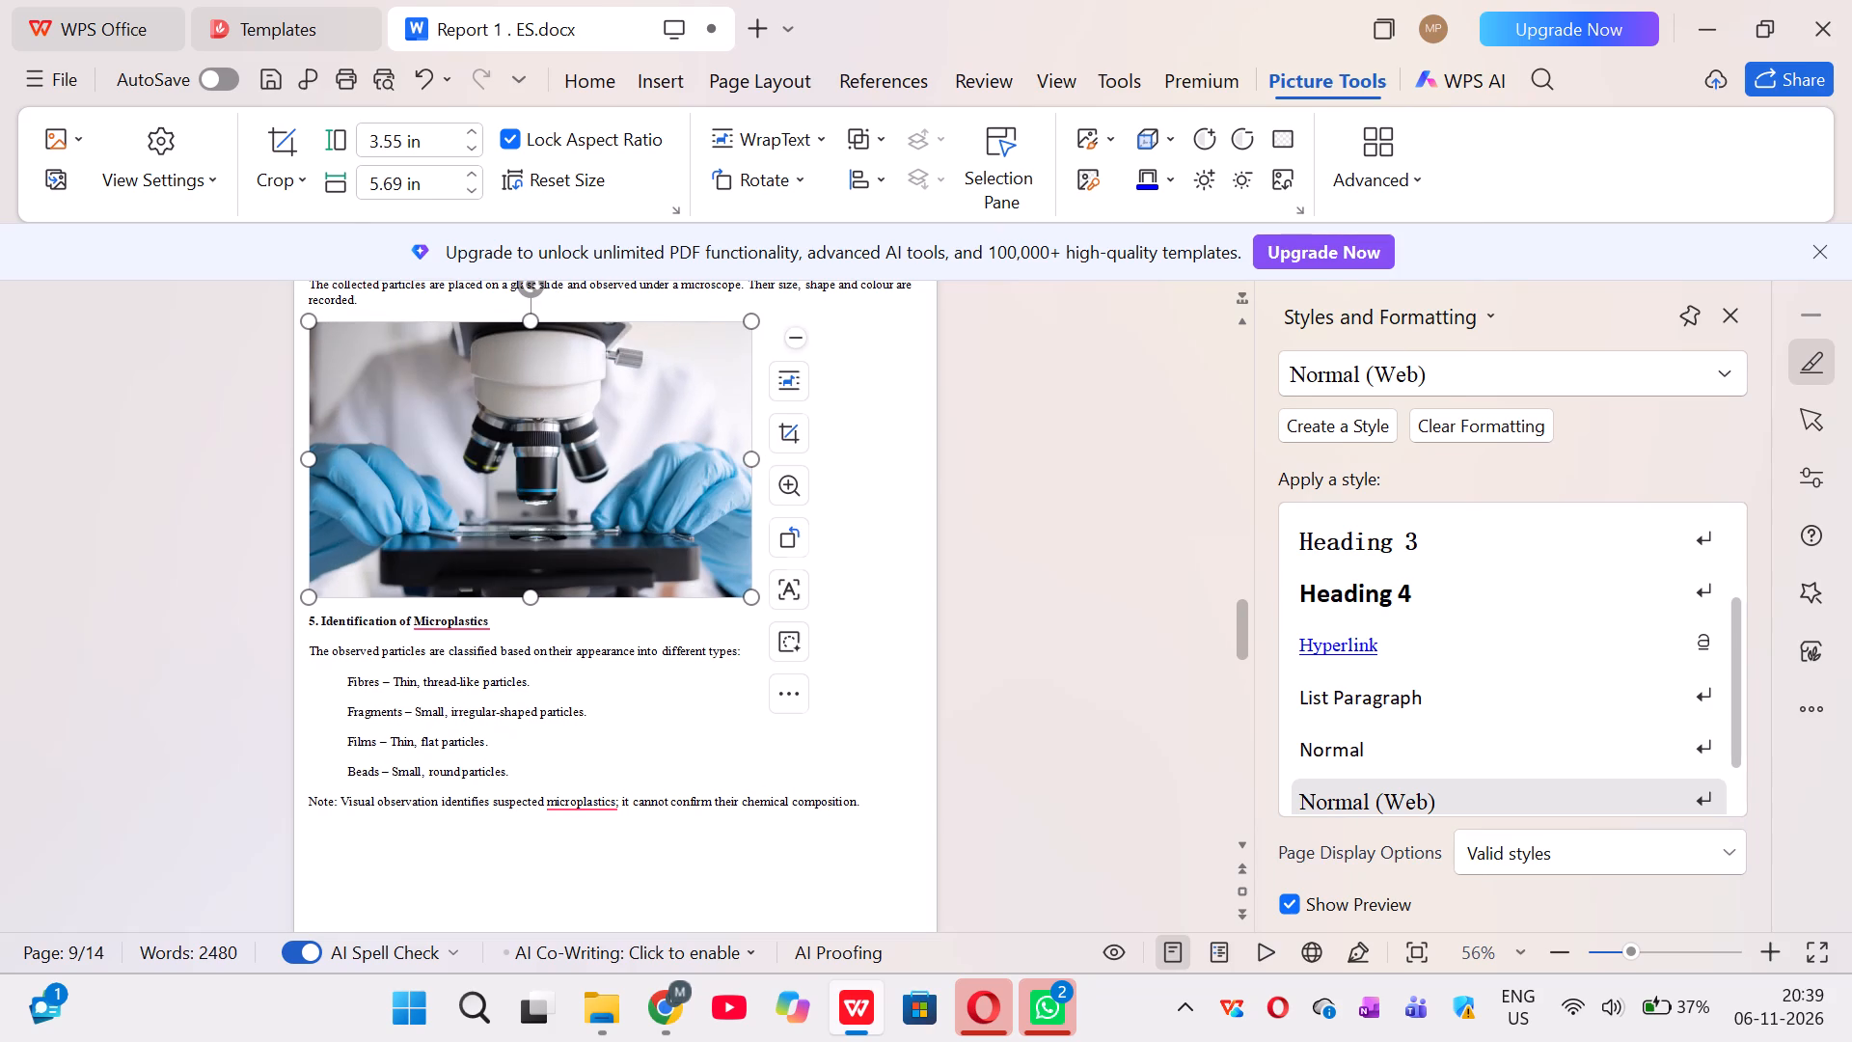
# Shrink the labelled particle photo above 6. Data Collection proportionally to nearly the width of the microscope photo.
pyautogui.scroll(-4, 562, 816)
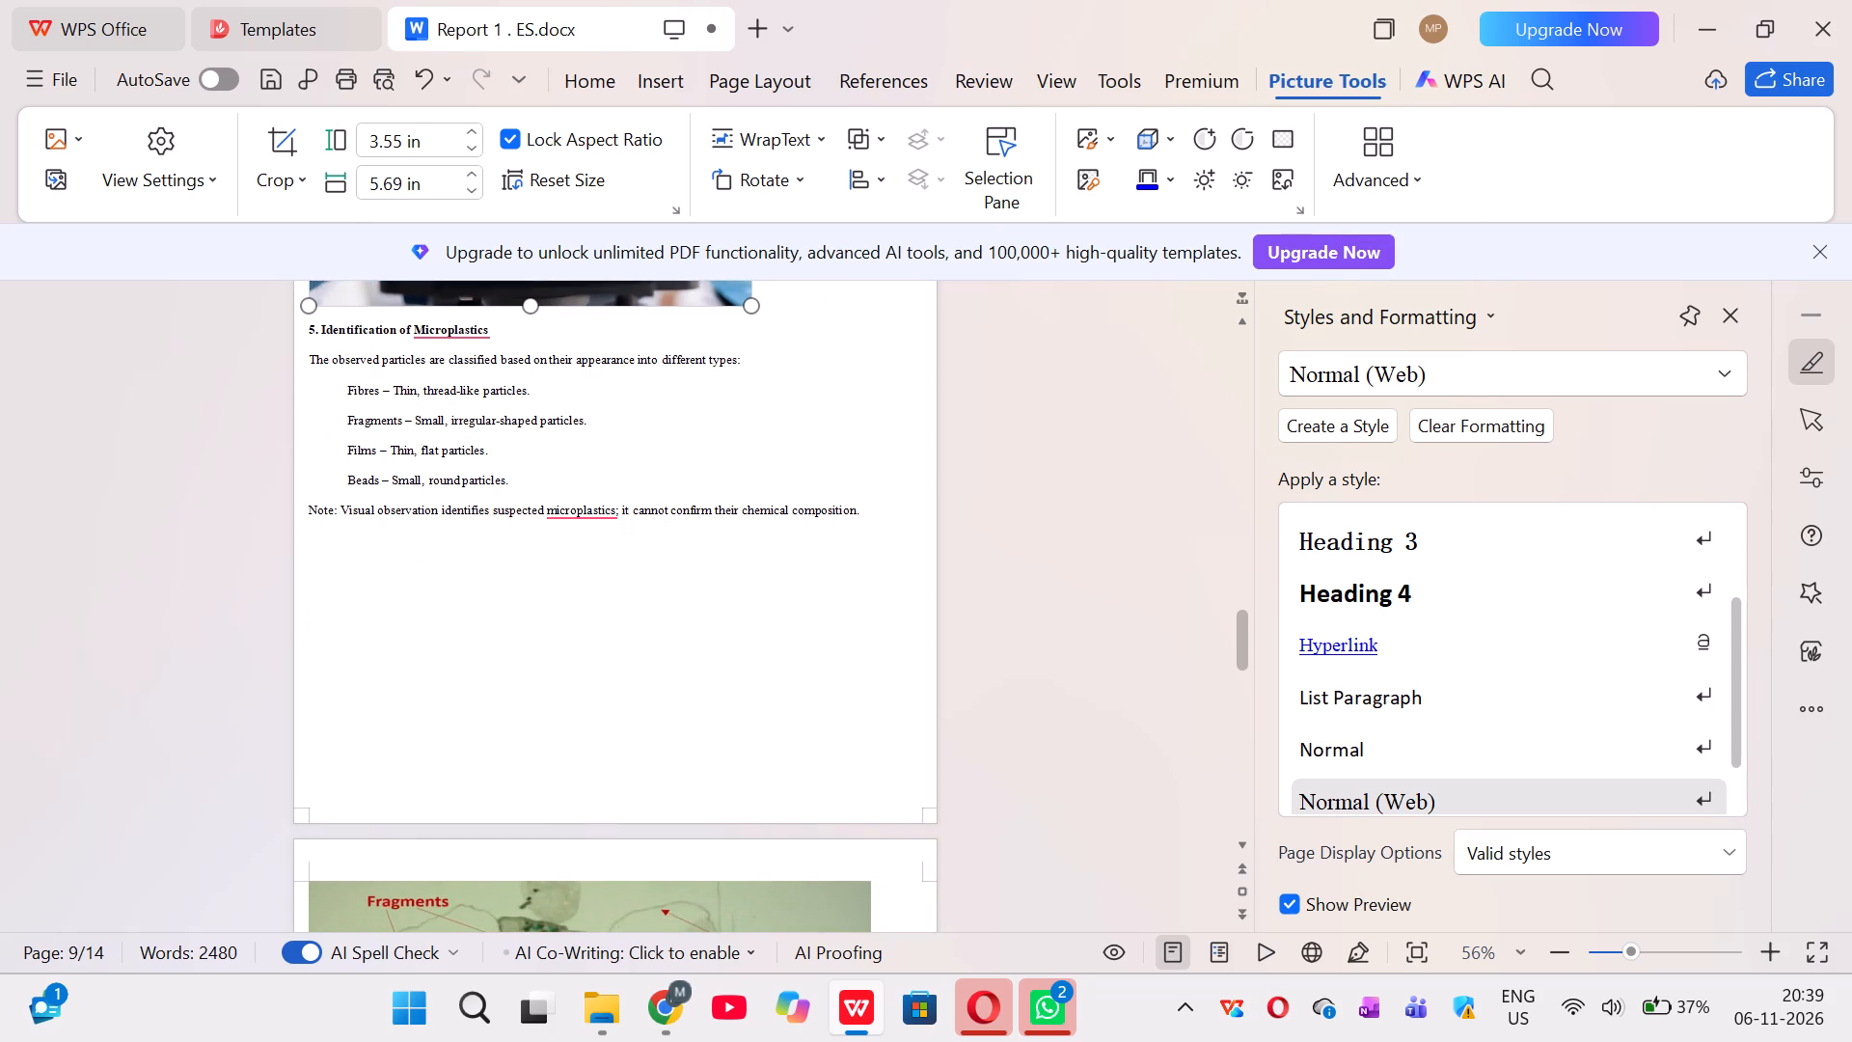
pyautogui.scroll(-2, 562, 816)
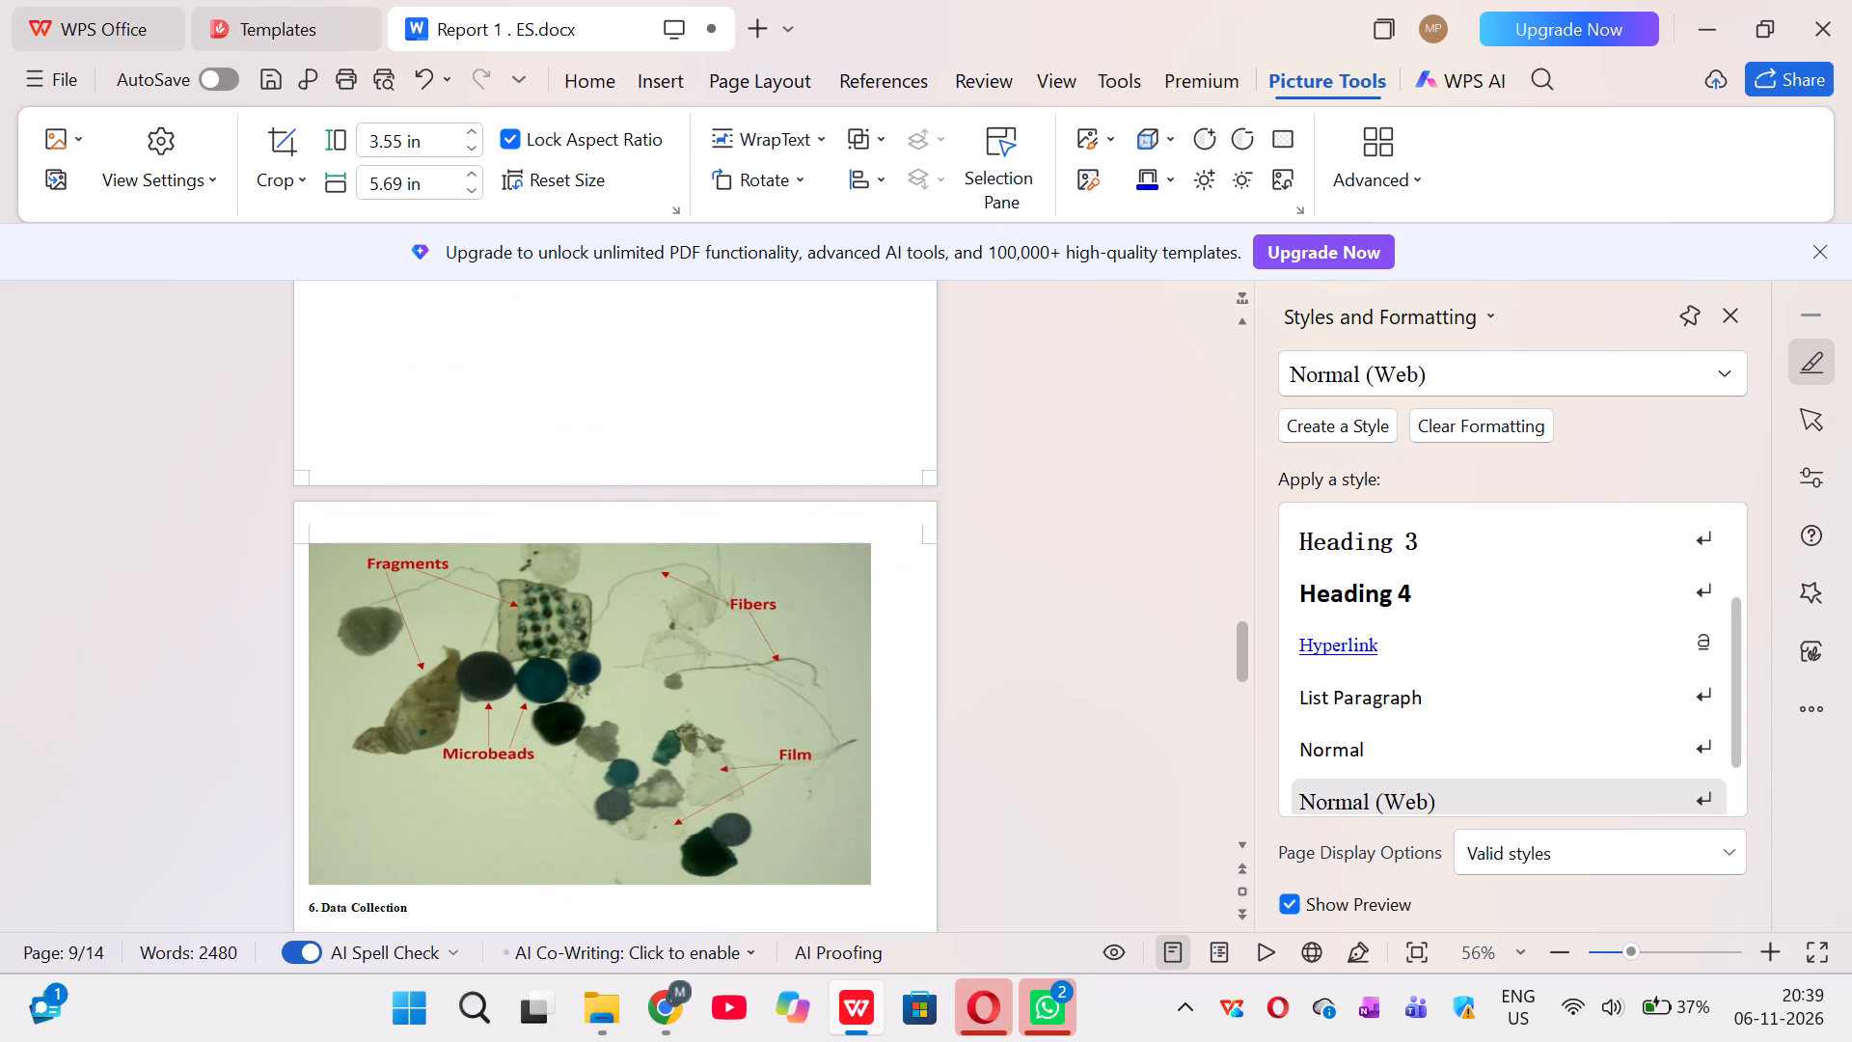
pyautogui.click(720, 809)
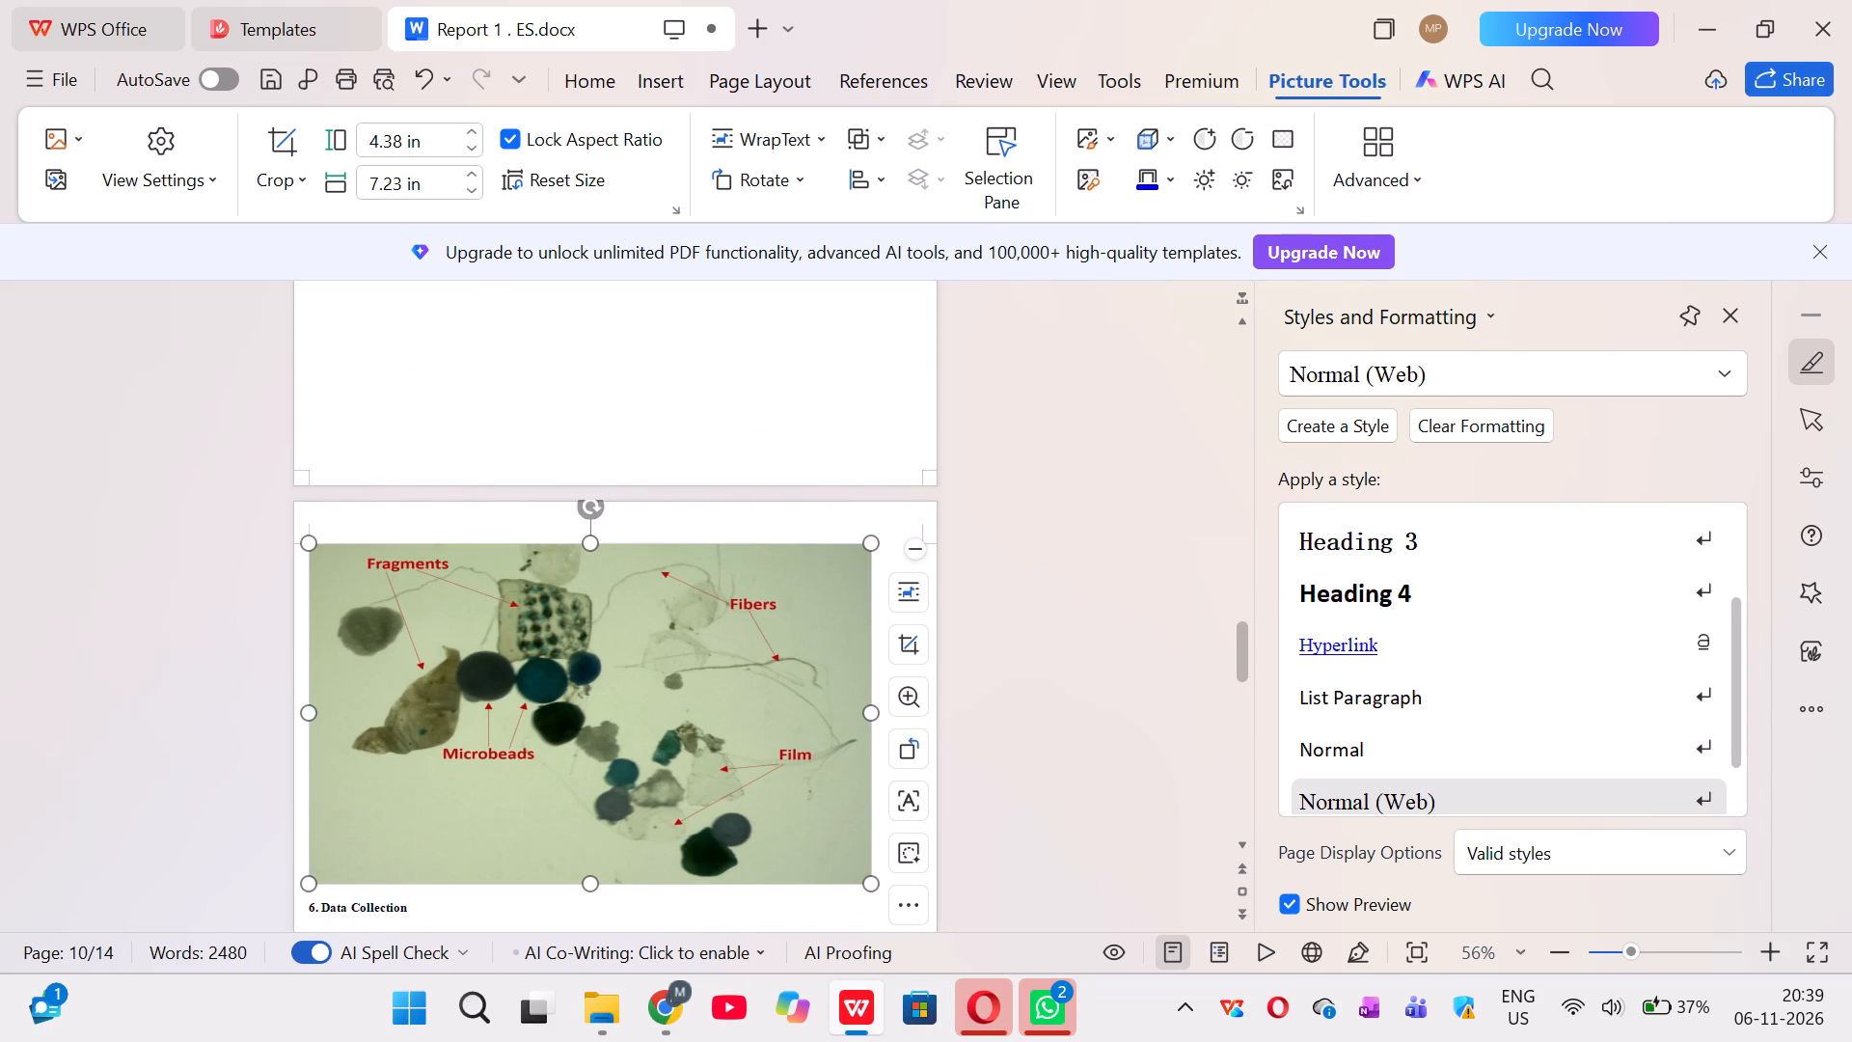
pyautogui.moveTo(870, 885); pyautogui.dragTo(743, 806)
pyautogui.moveTo(743, 806); pyautogui.dragTo(616, 699)
pyautogui.click(736, 795)
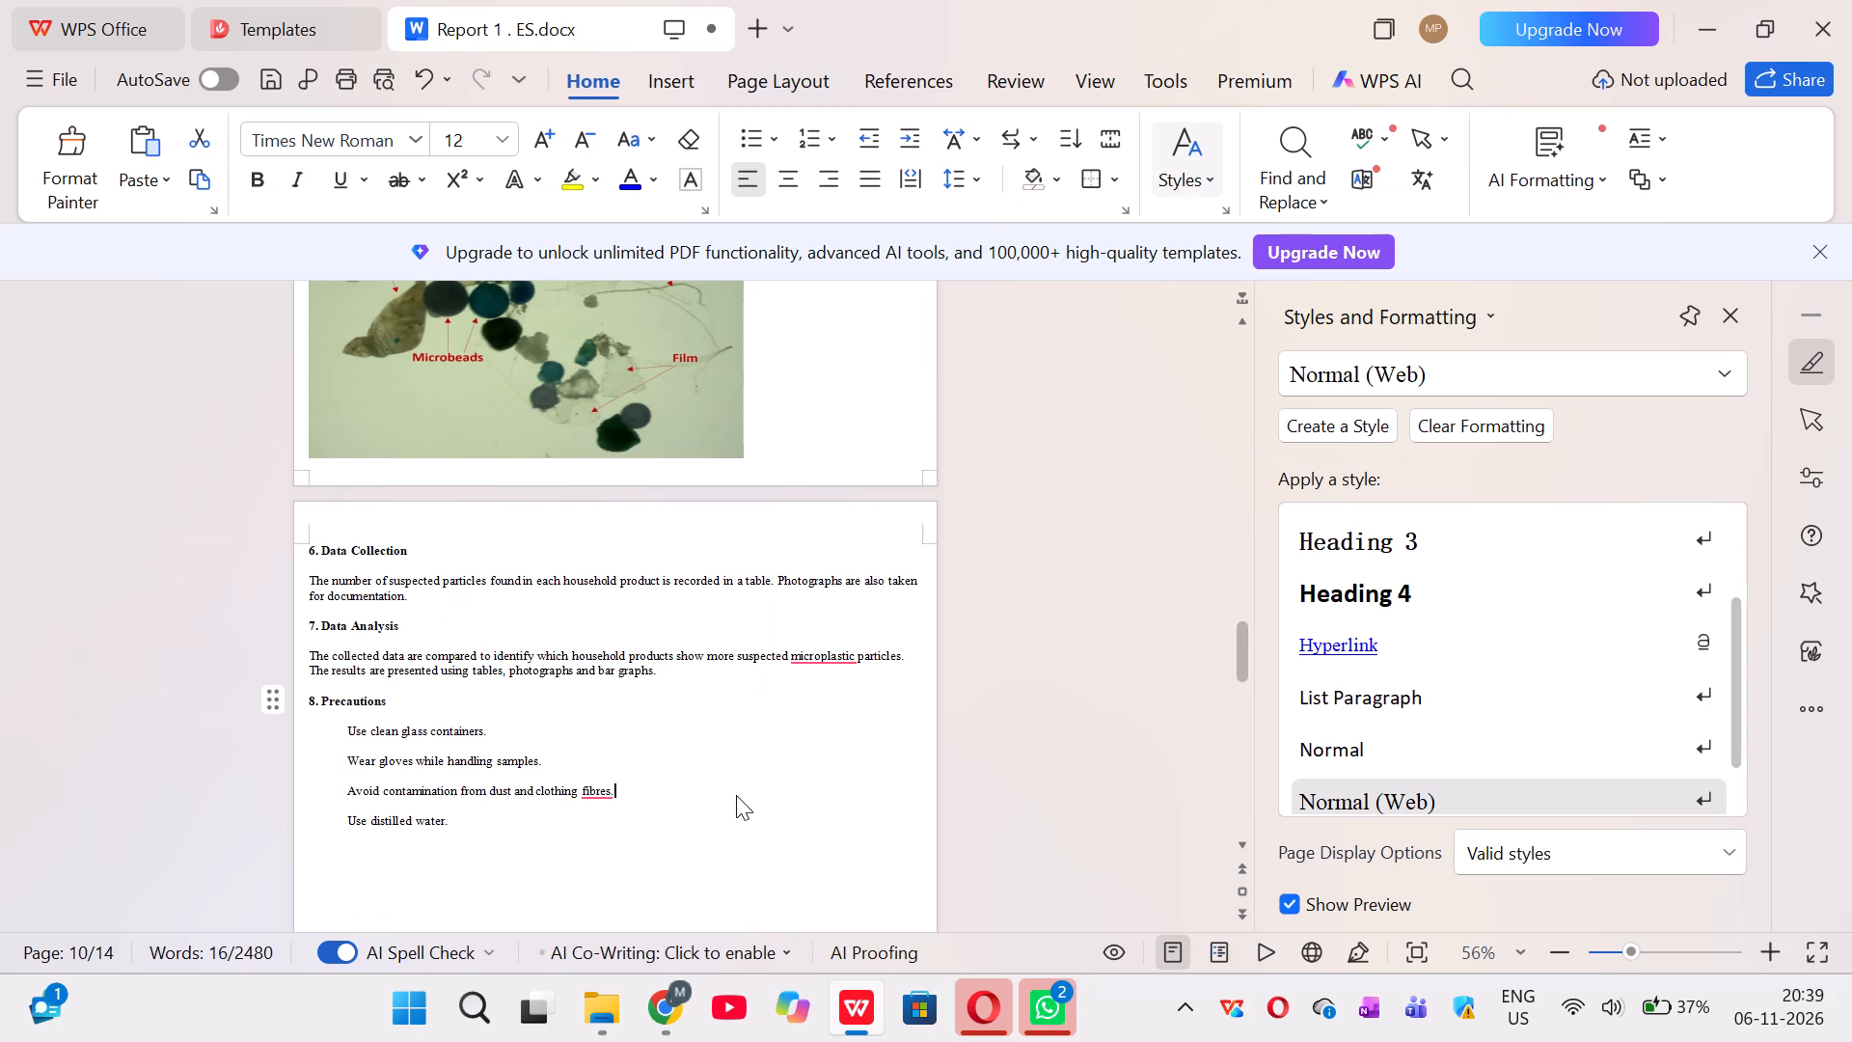
# Delete sections 6. Data Collection, 7. Data Analysis and 8. Precautions, and add an empty line before RESULTS AND DISCUSSION.
pyautogui.scroll(3, 736, 795)
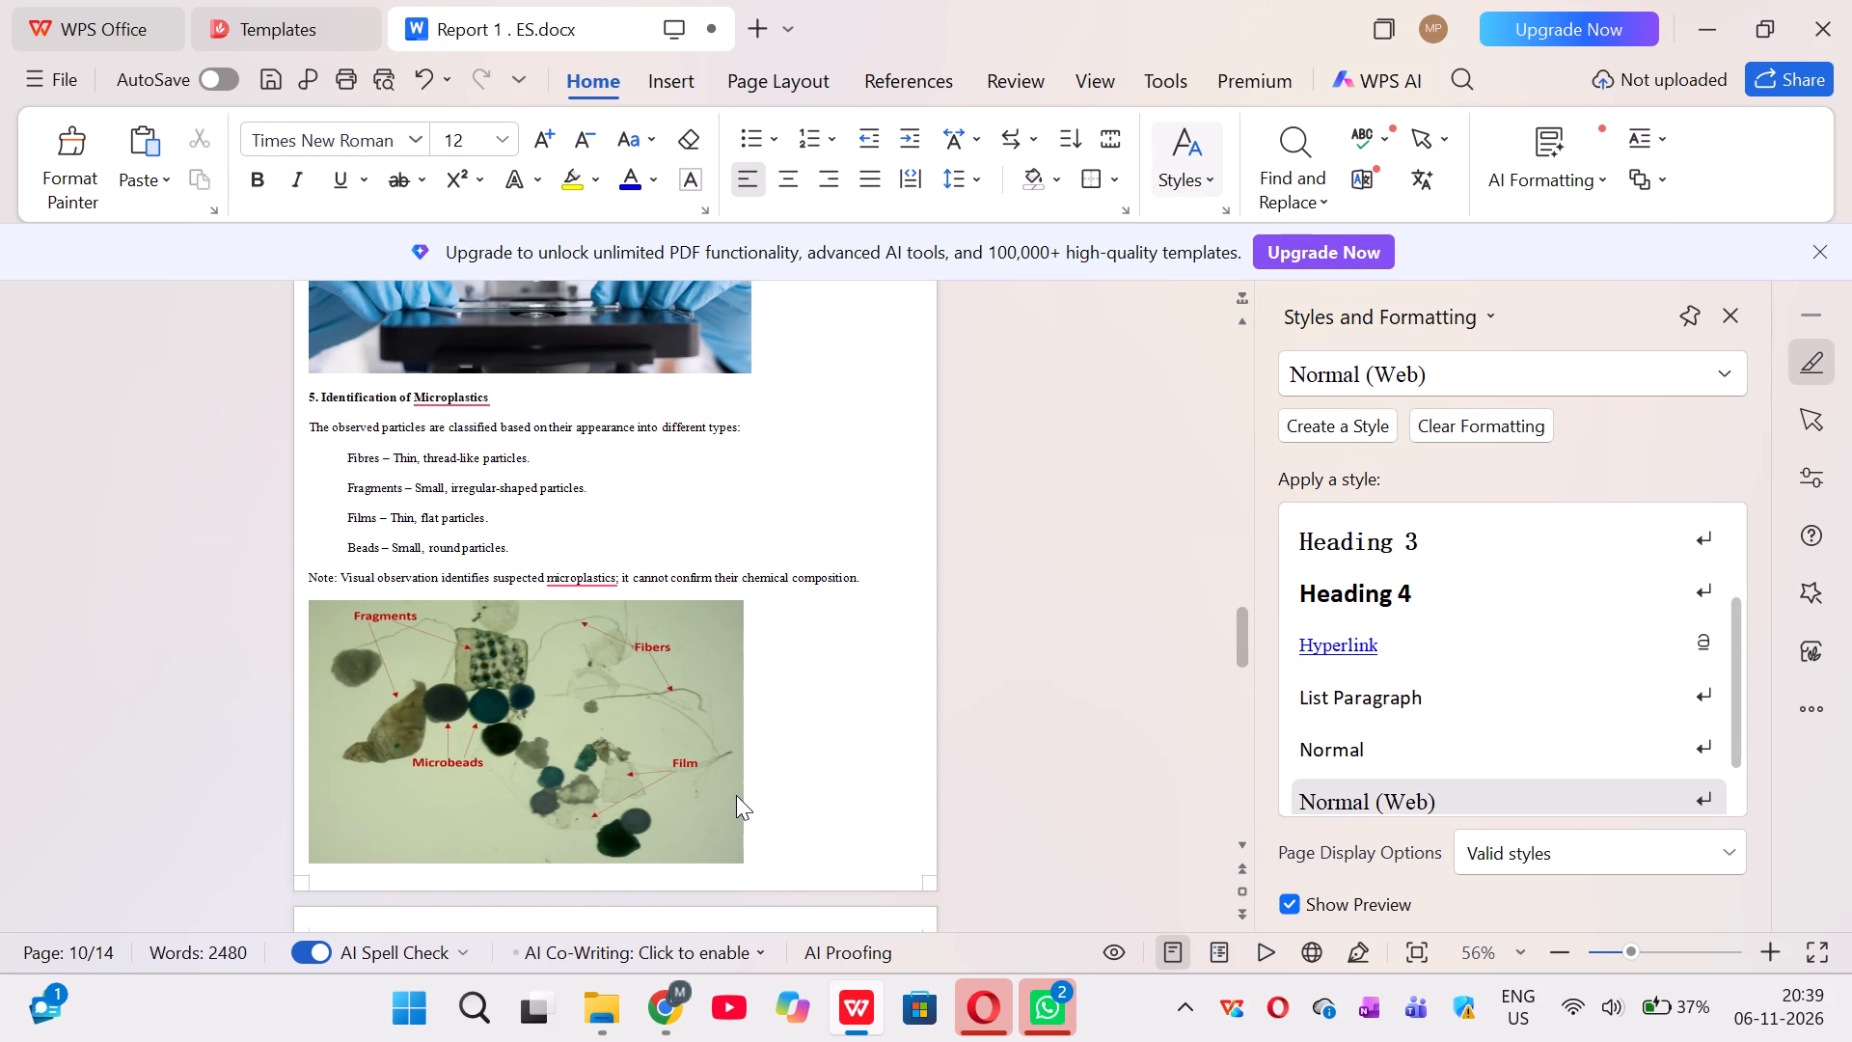
pyautogui.scroll(3, 736, 795)
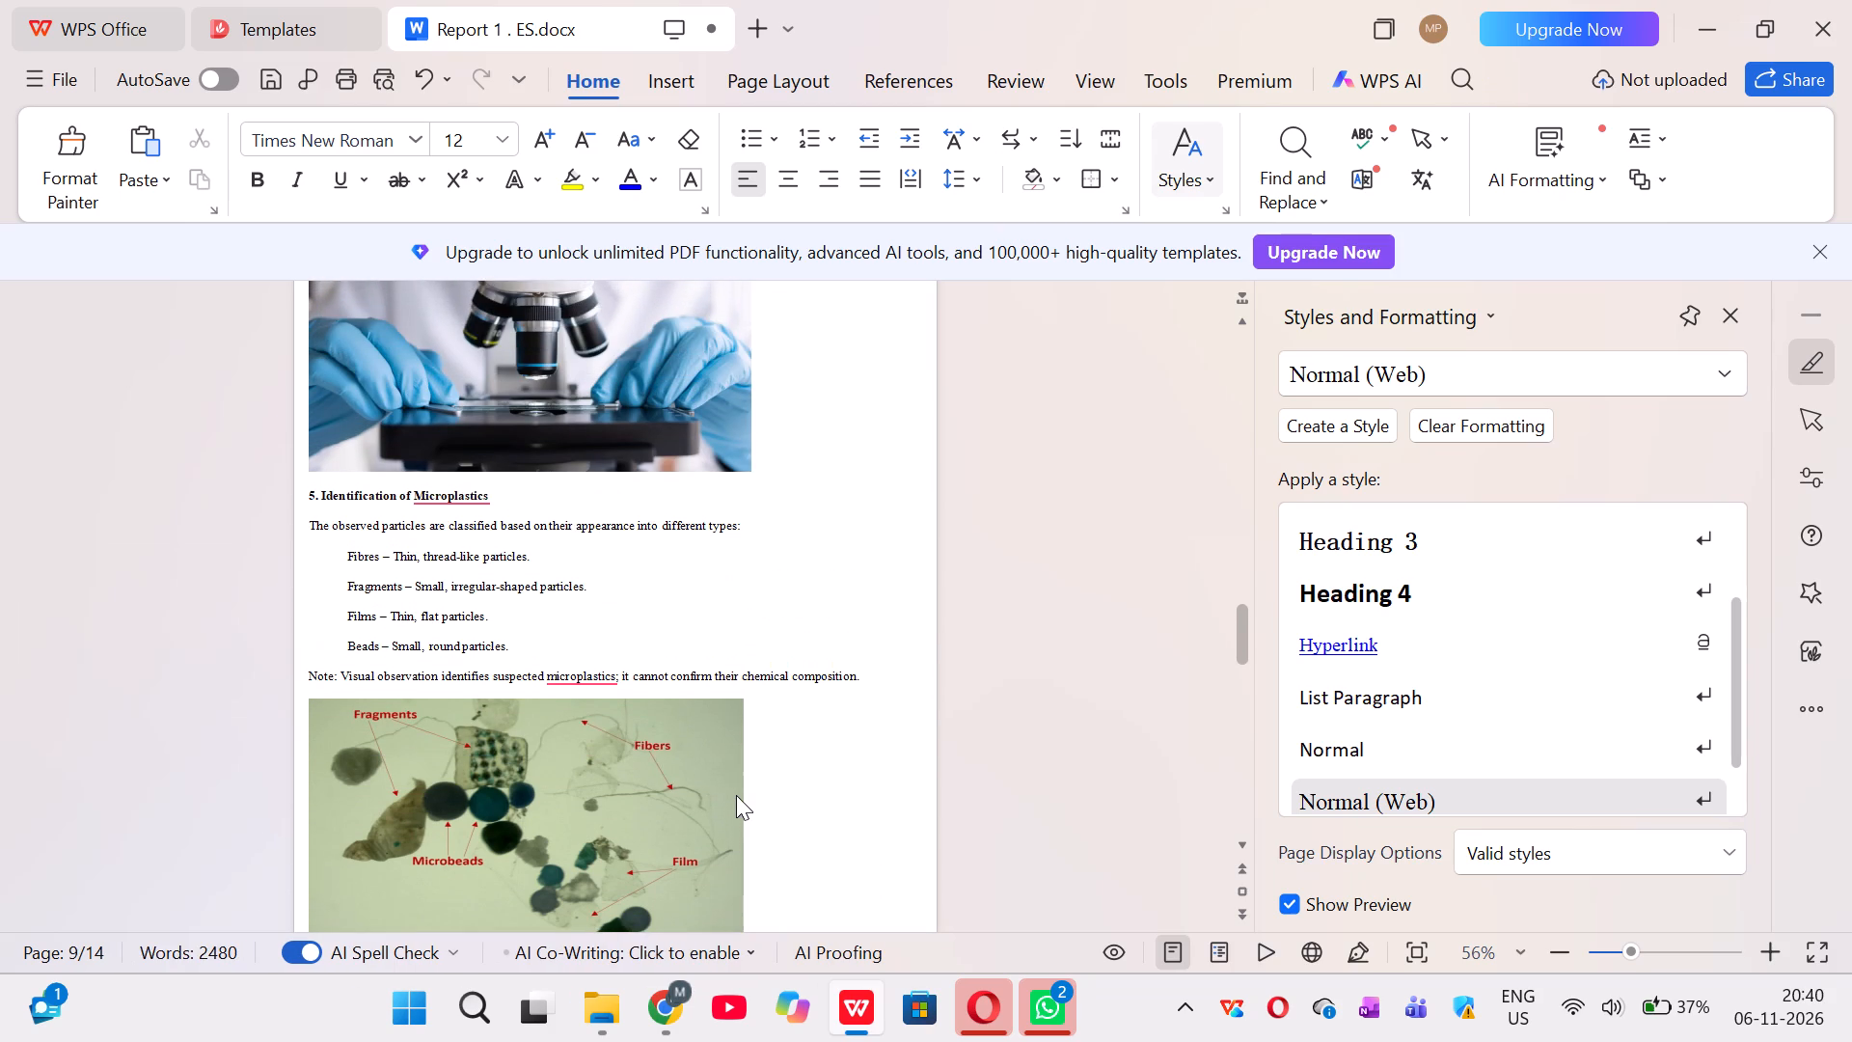
pyautogui.scroll(1, 736, 795)
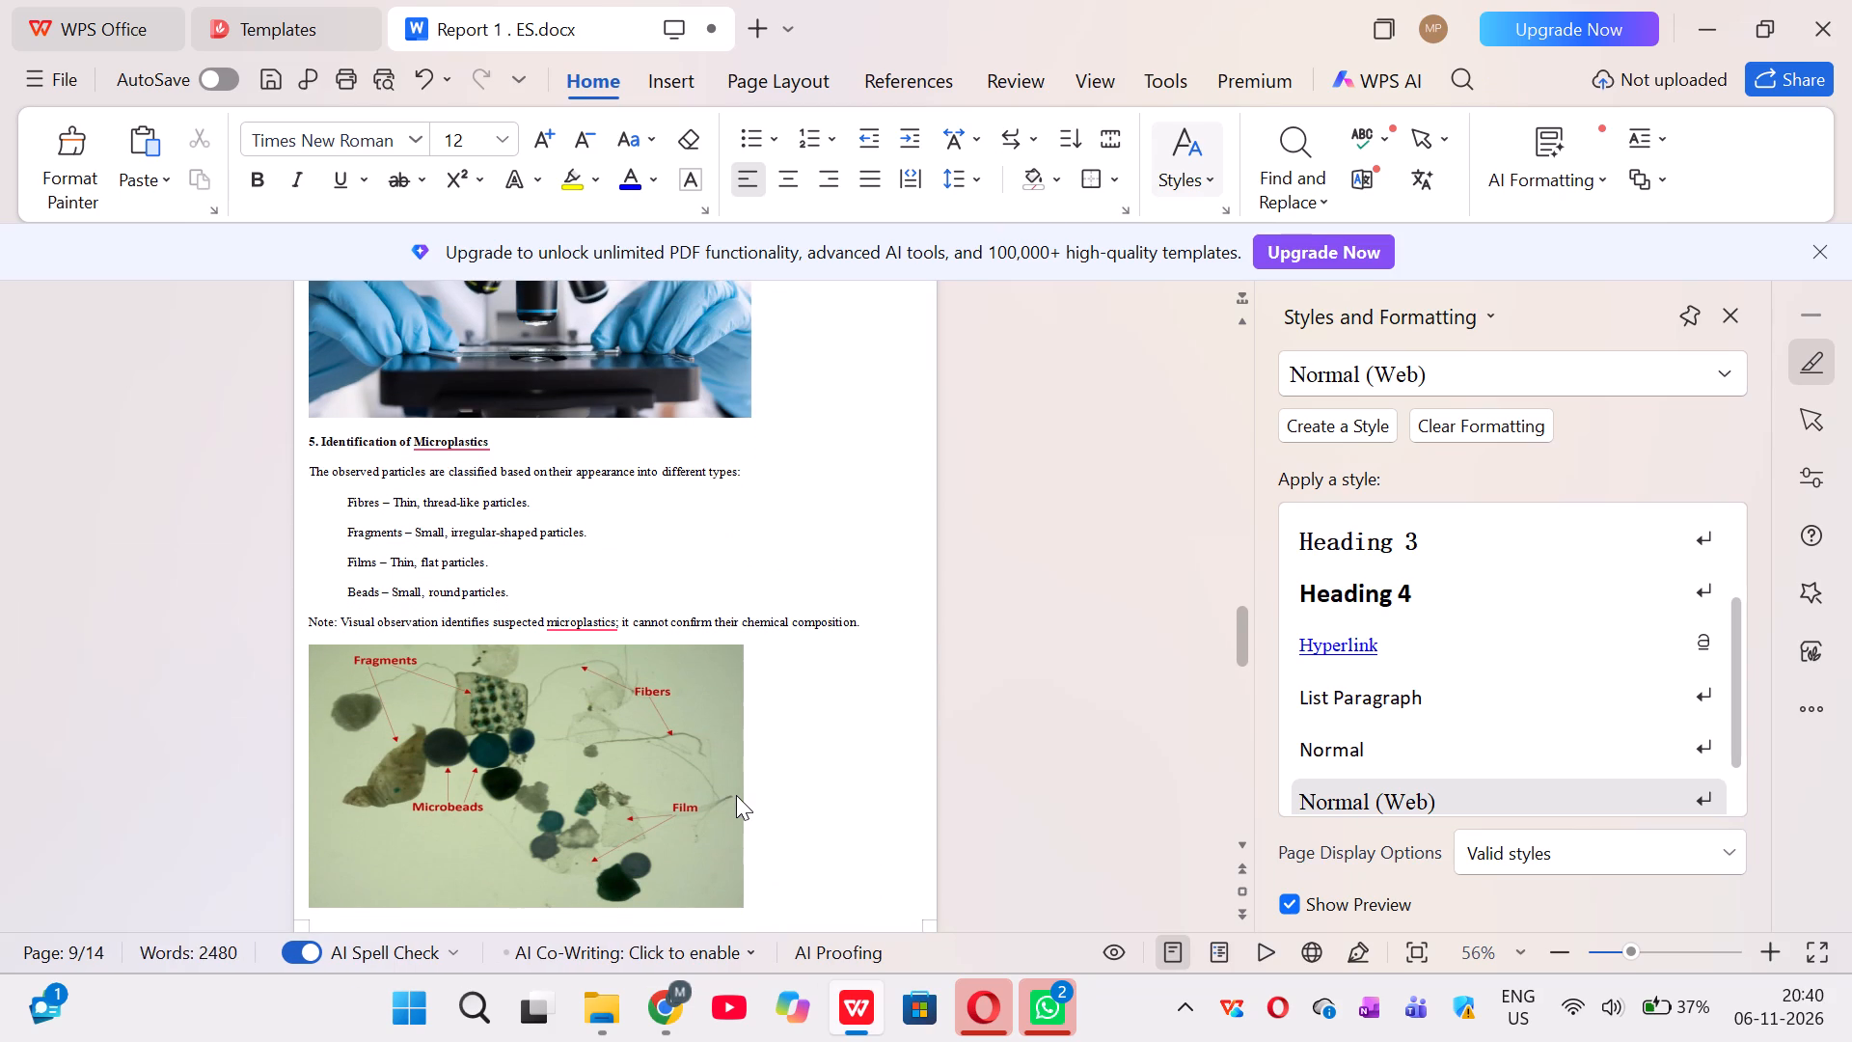
pyautogui.scroll(-4, 736, 795)
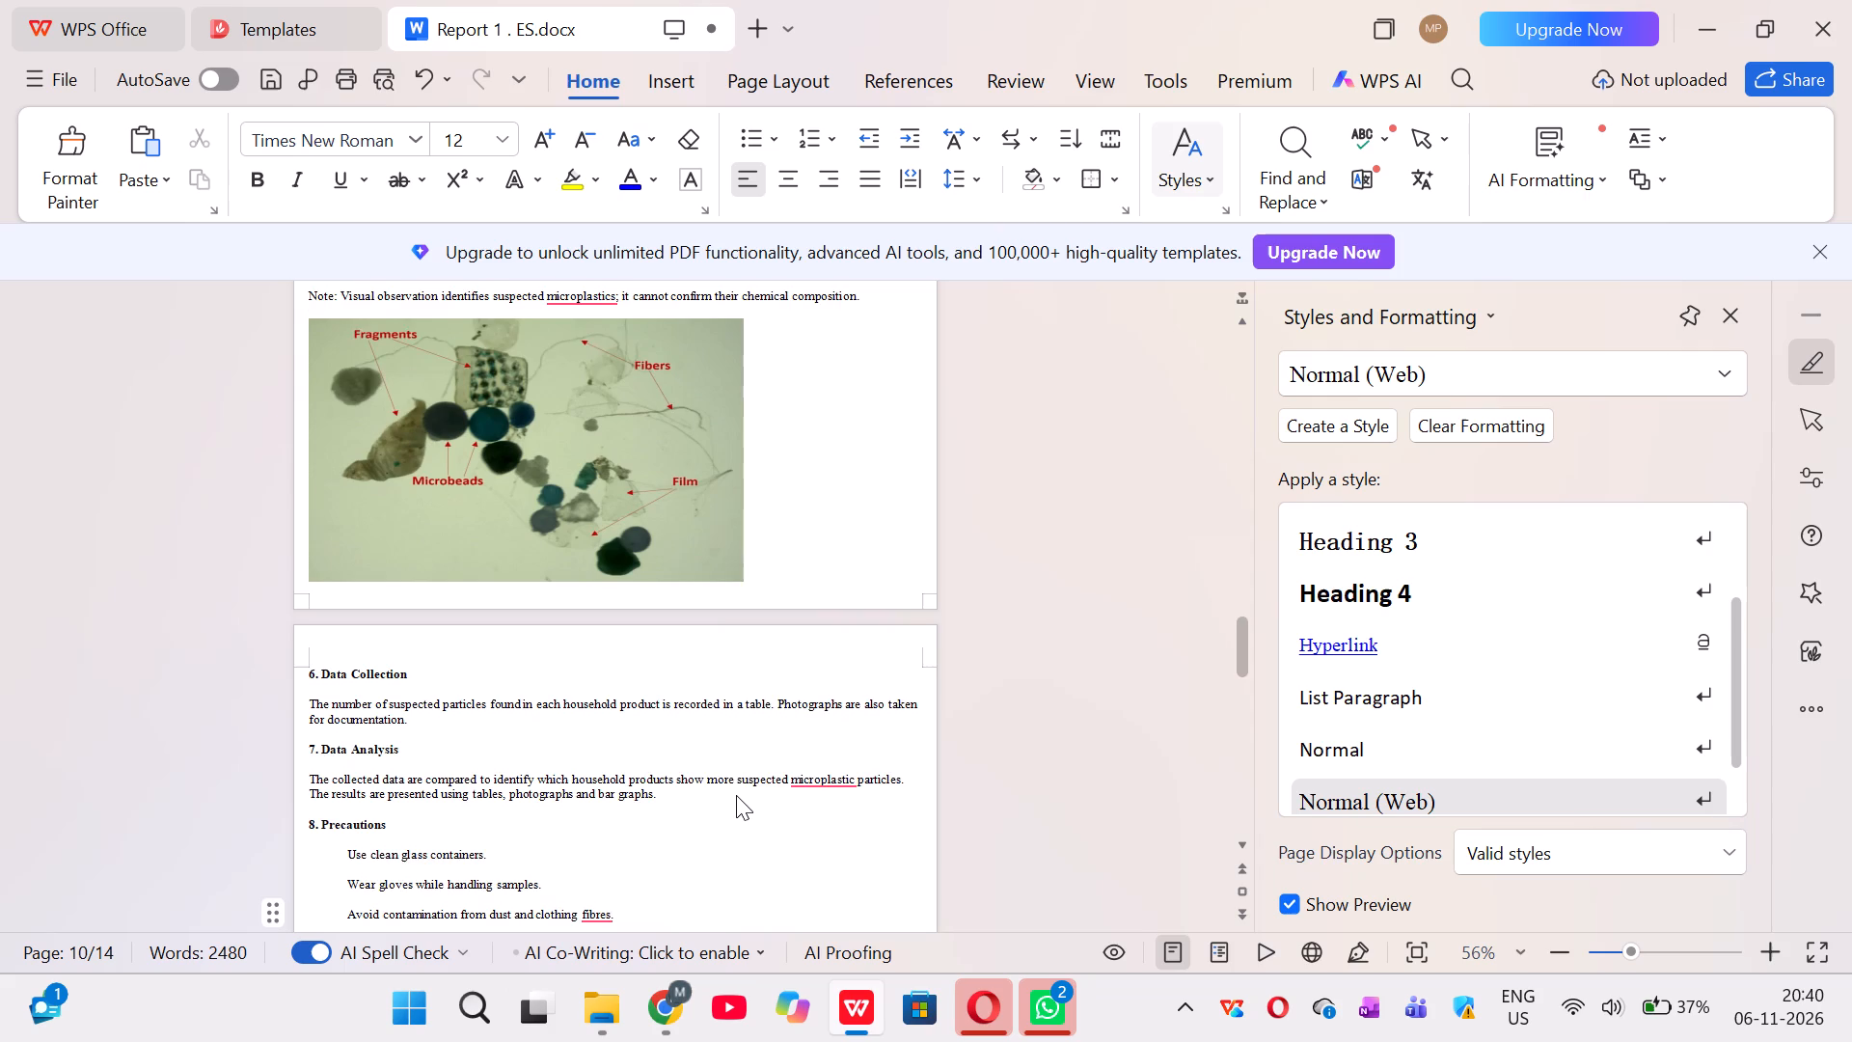
pyautogui.scroll(-2, 736, 795)
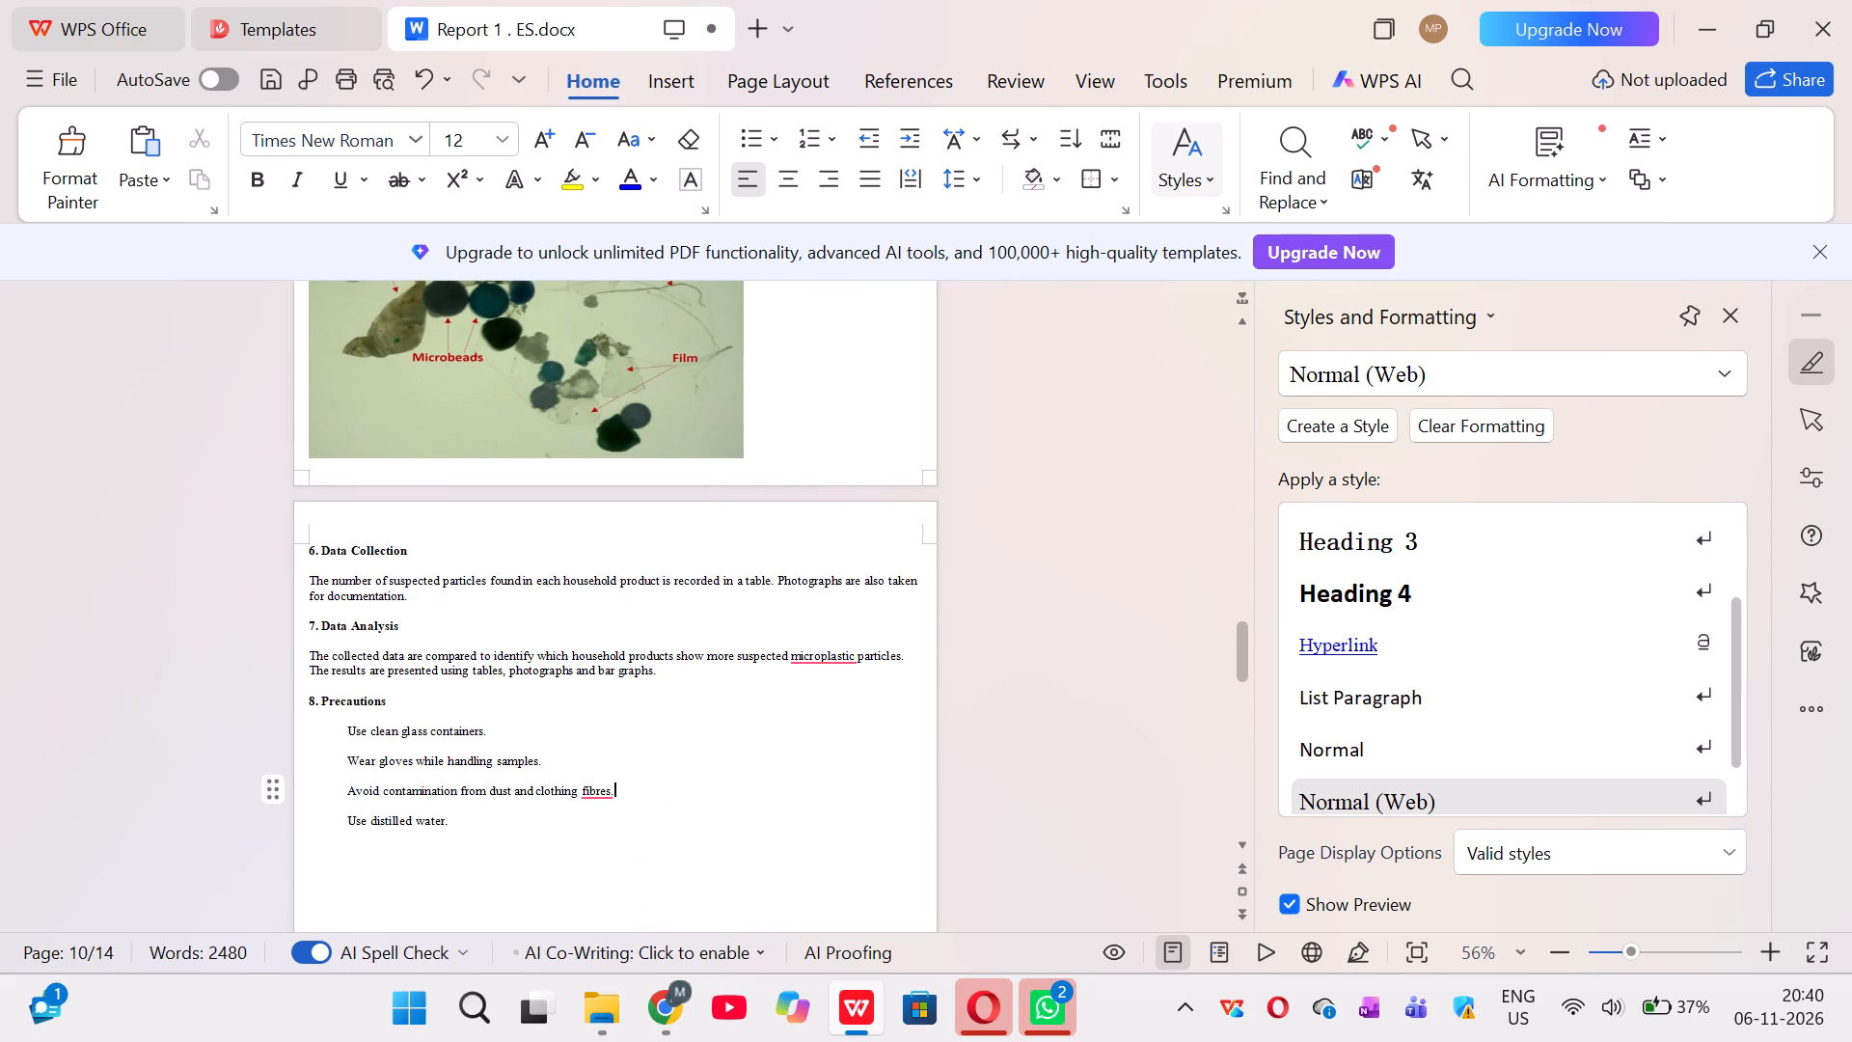
pyautogui.click(472, 817)
pyautogui.moveTo(472, 817); pyautogui.dragTo(391, 638)
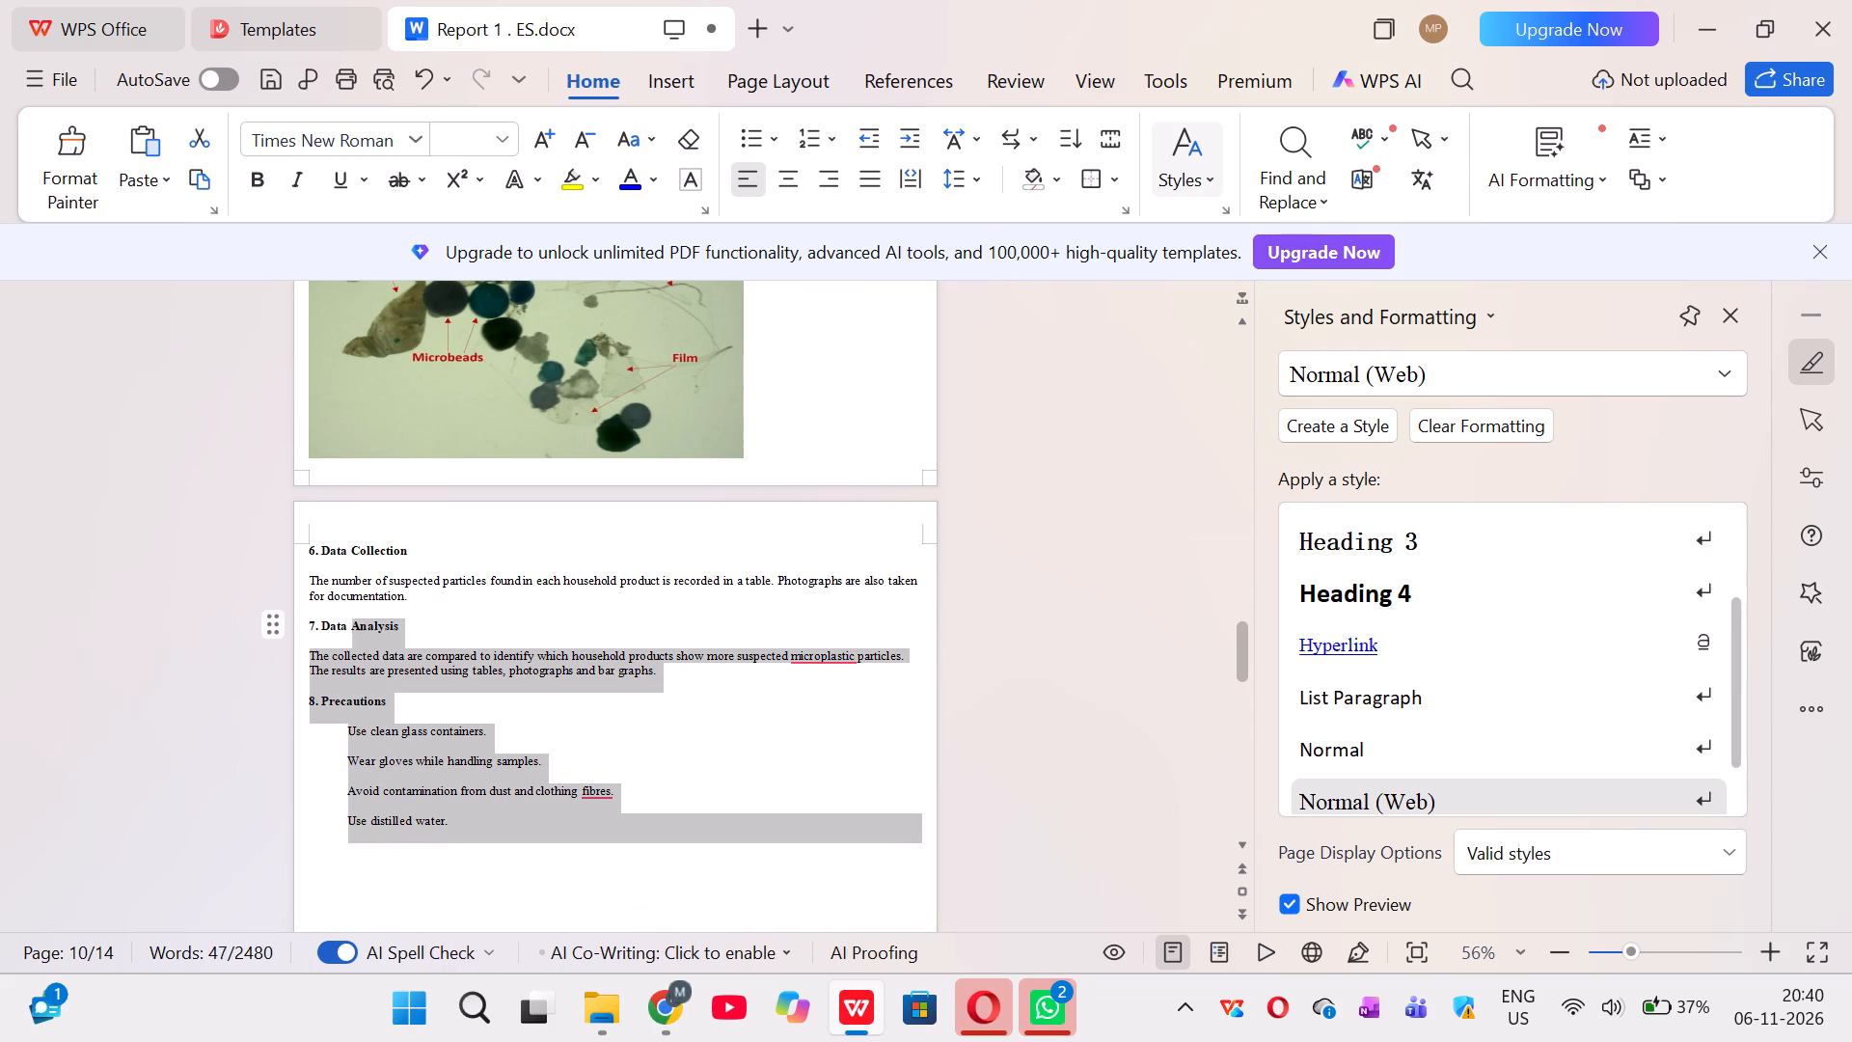
pyautogui.moveTo(391, 638); pyautogui.dragTo(309, 558)
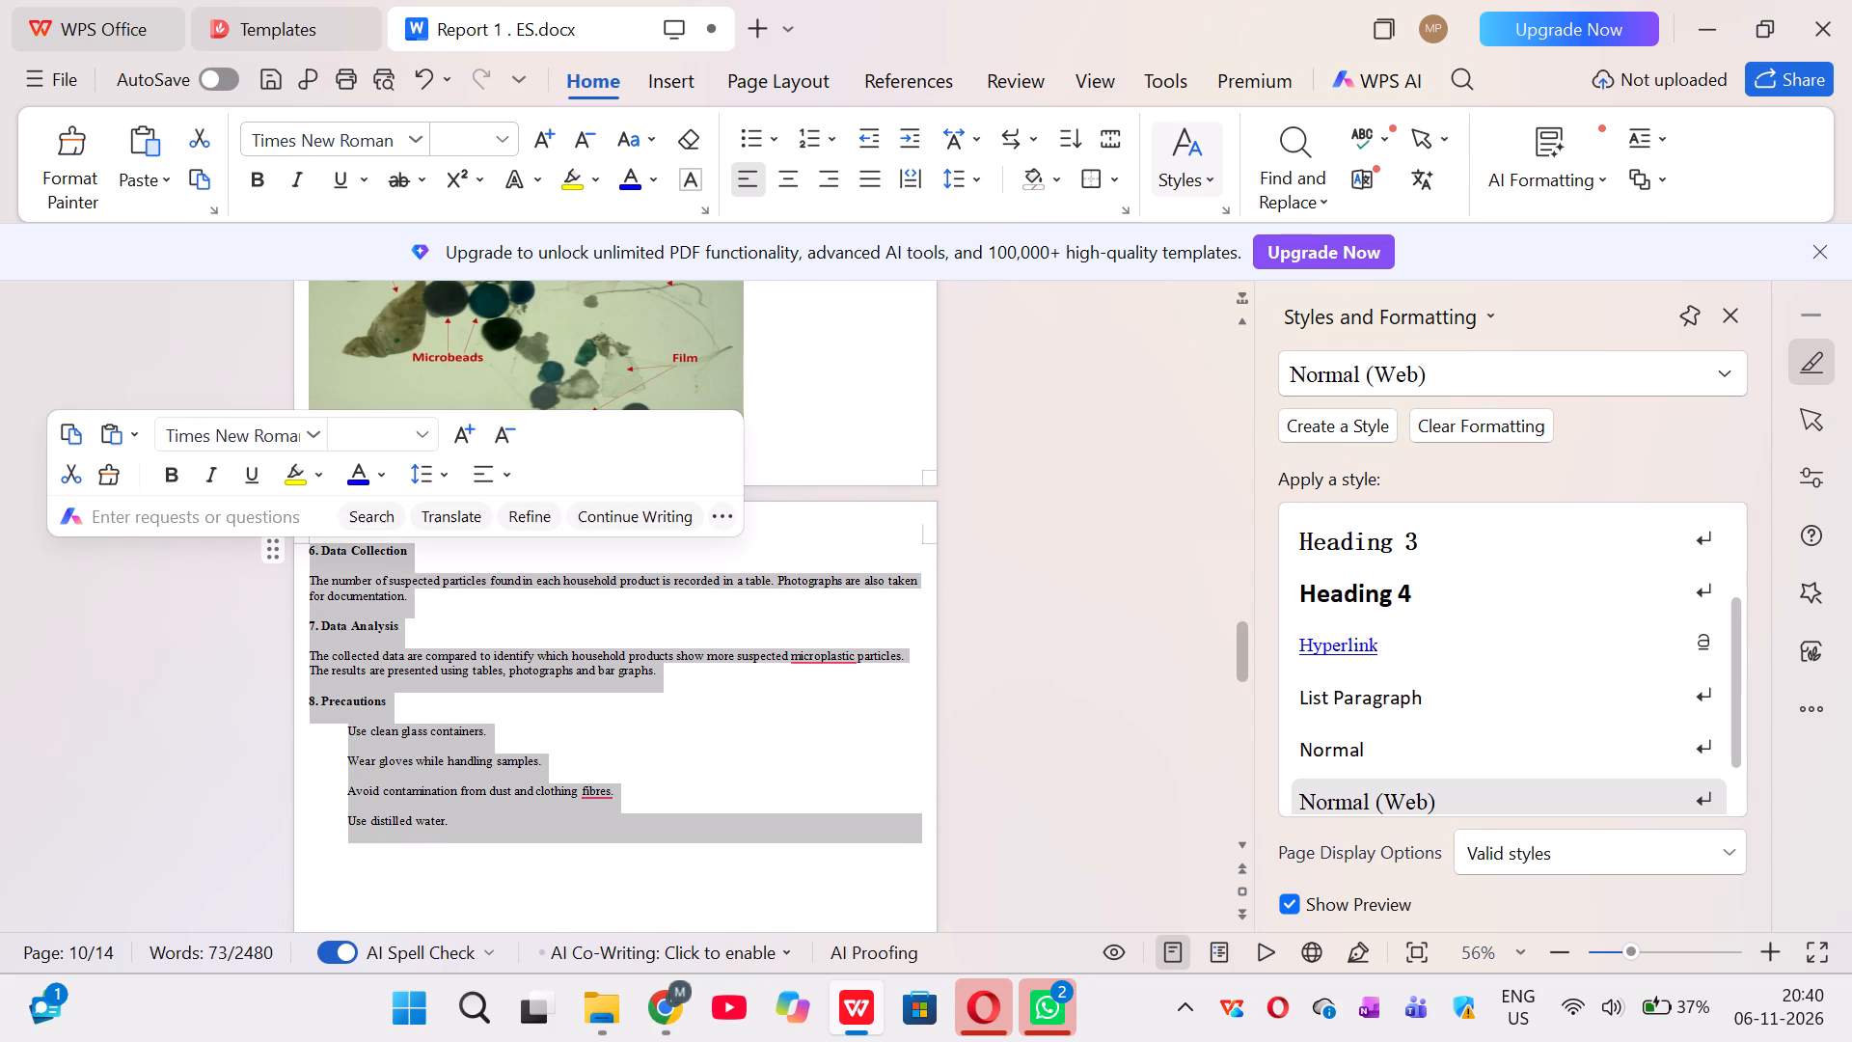
pyautogui.press('BackSpace')
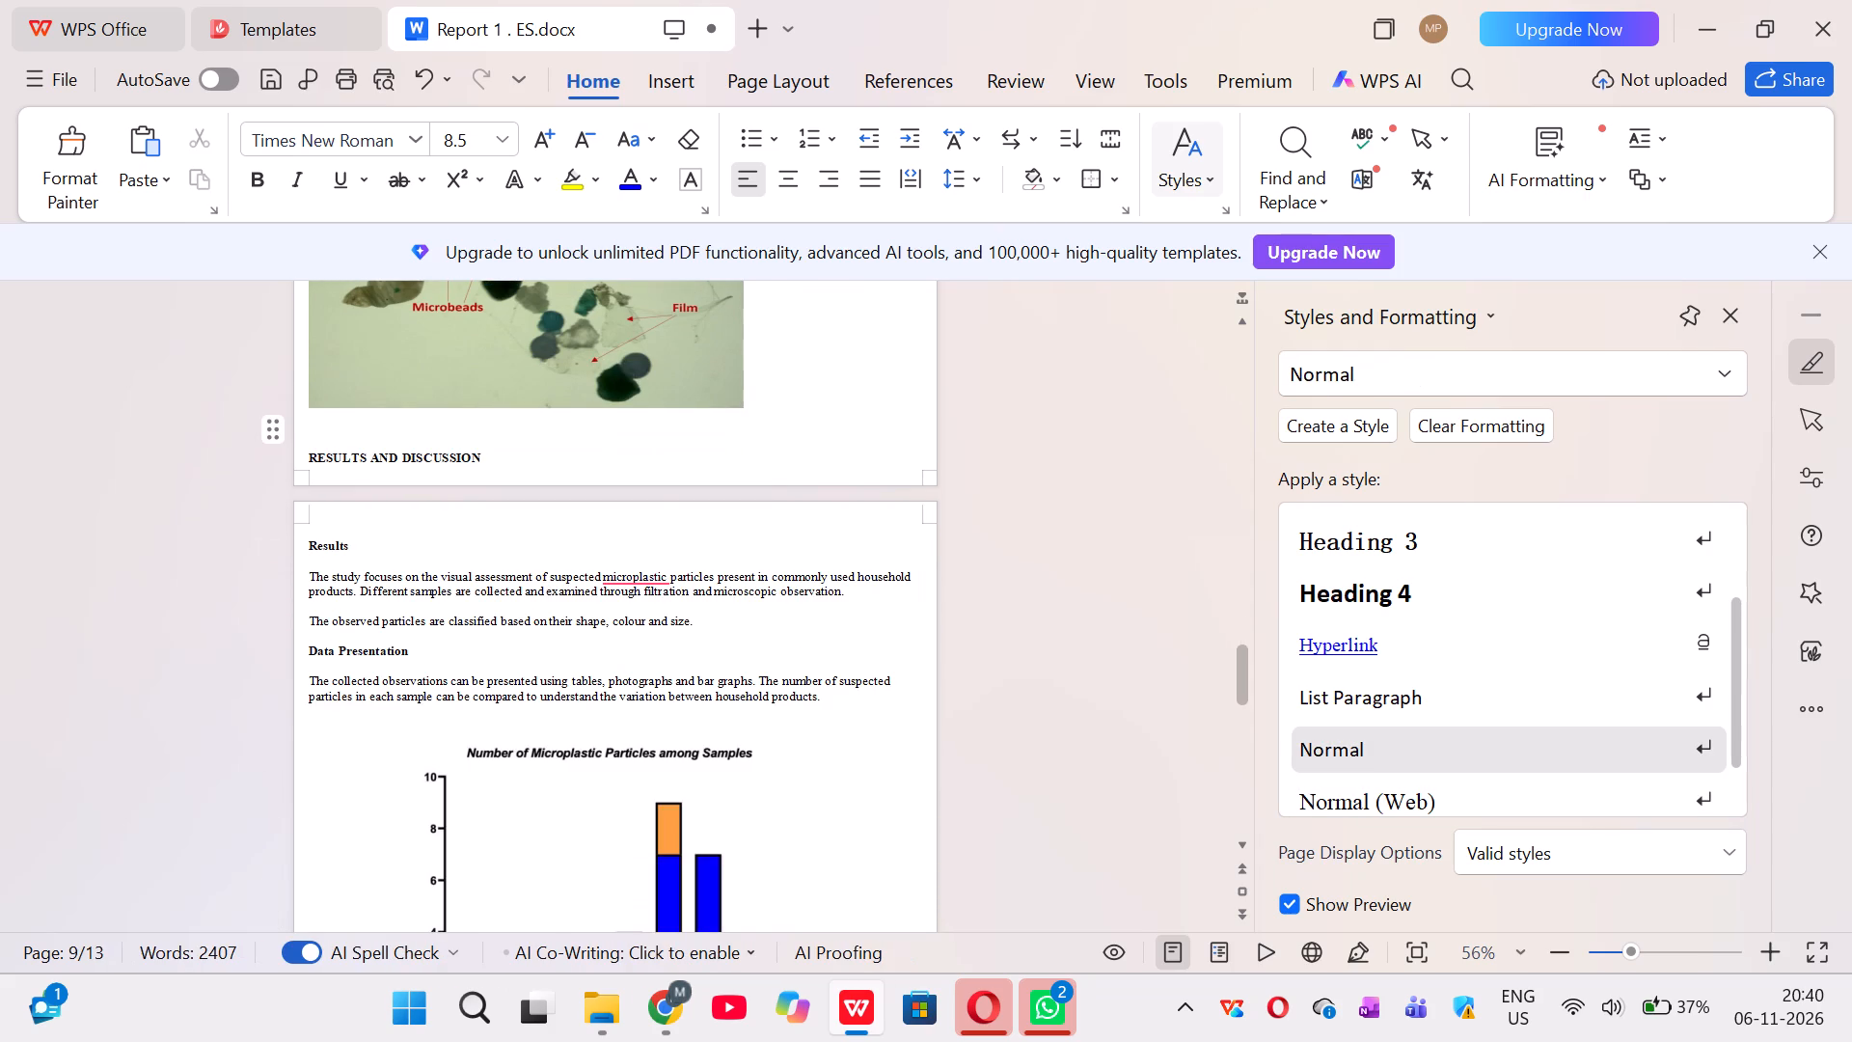
pyautogui.press('Return')
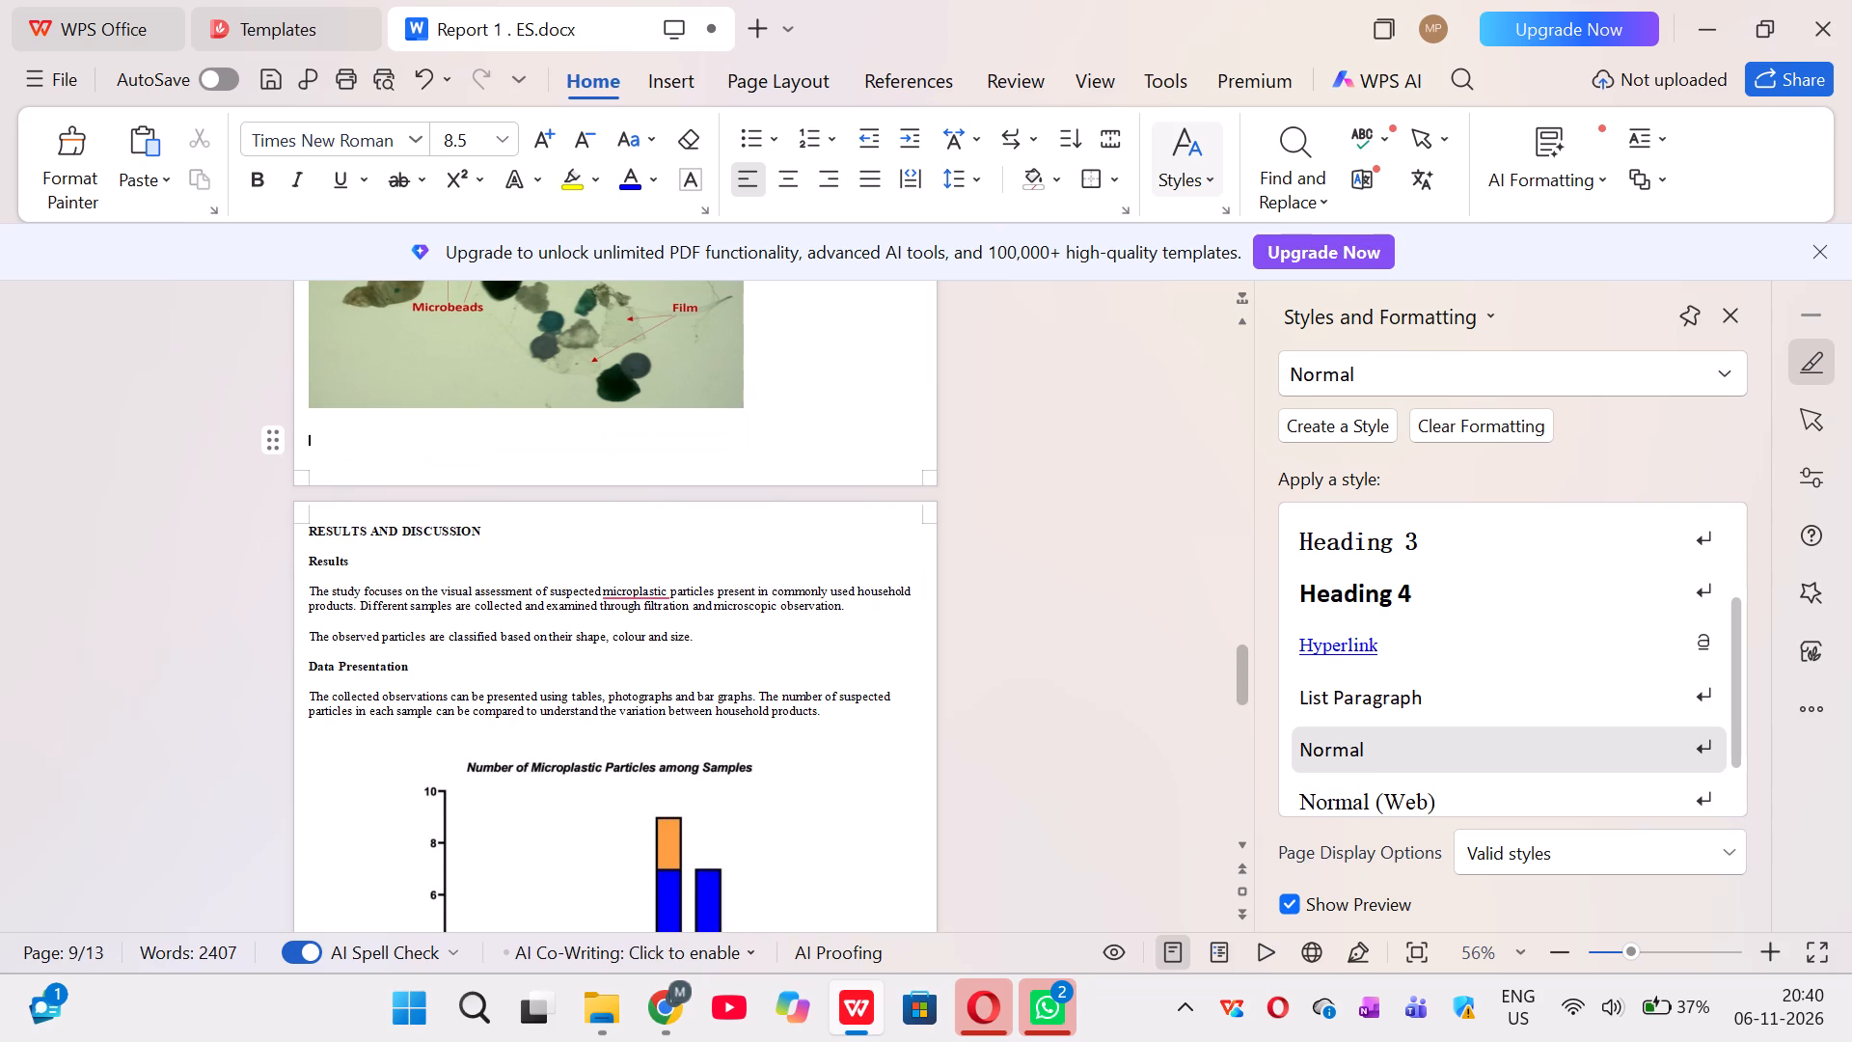
# Look through the report from Results to Conclusion and Future Scope, and back up to Background of the Study.
pyautogui.scroll(-6, 614, 537)
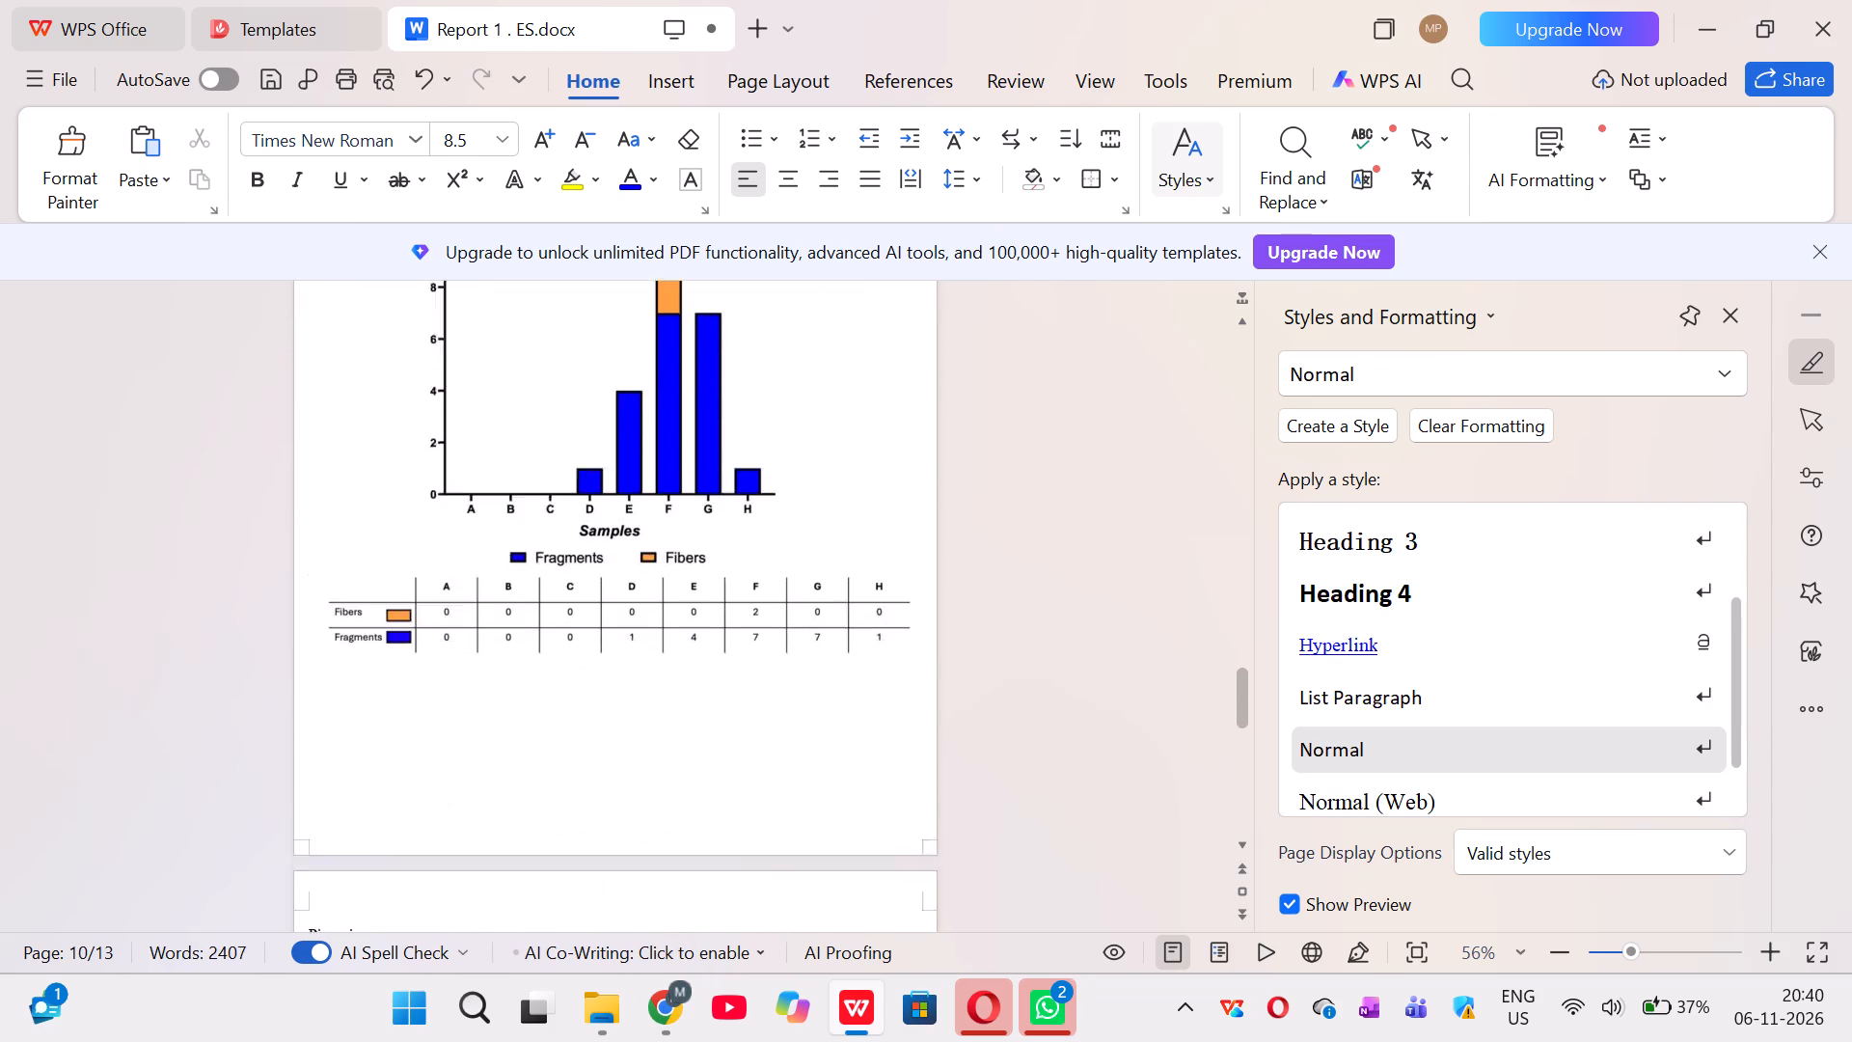
pyautogui.scroll(-4, 614, 537)
pyautogui.scroll(2, 614, 537)
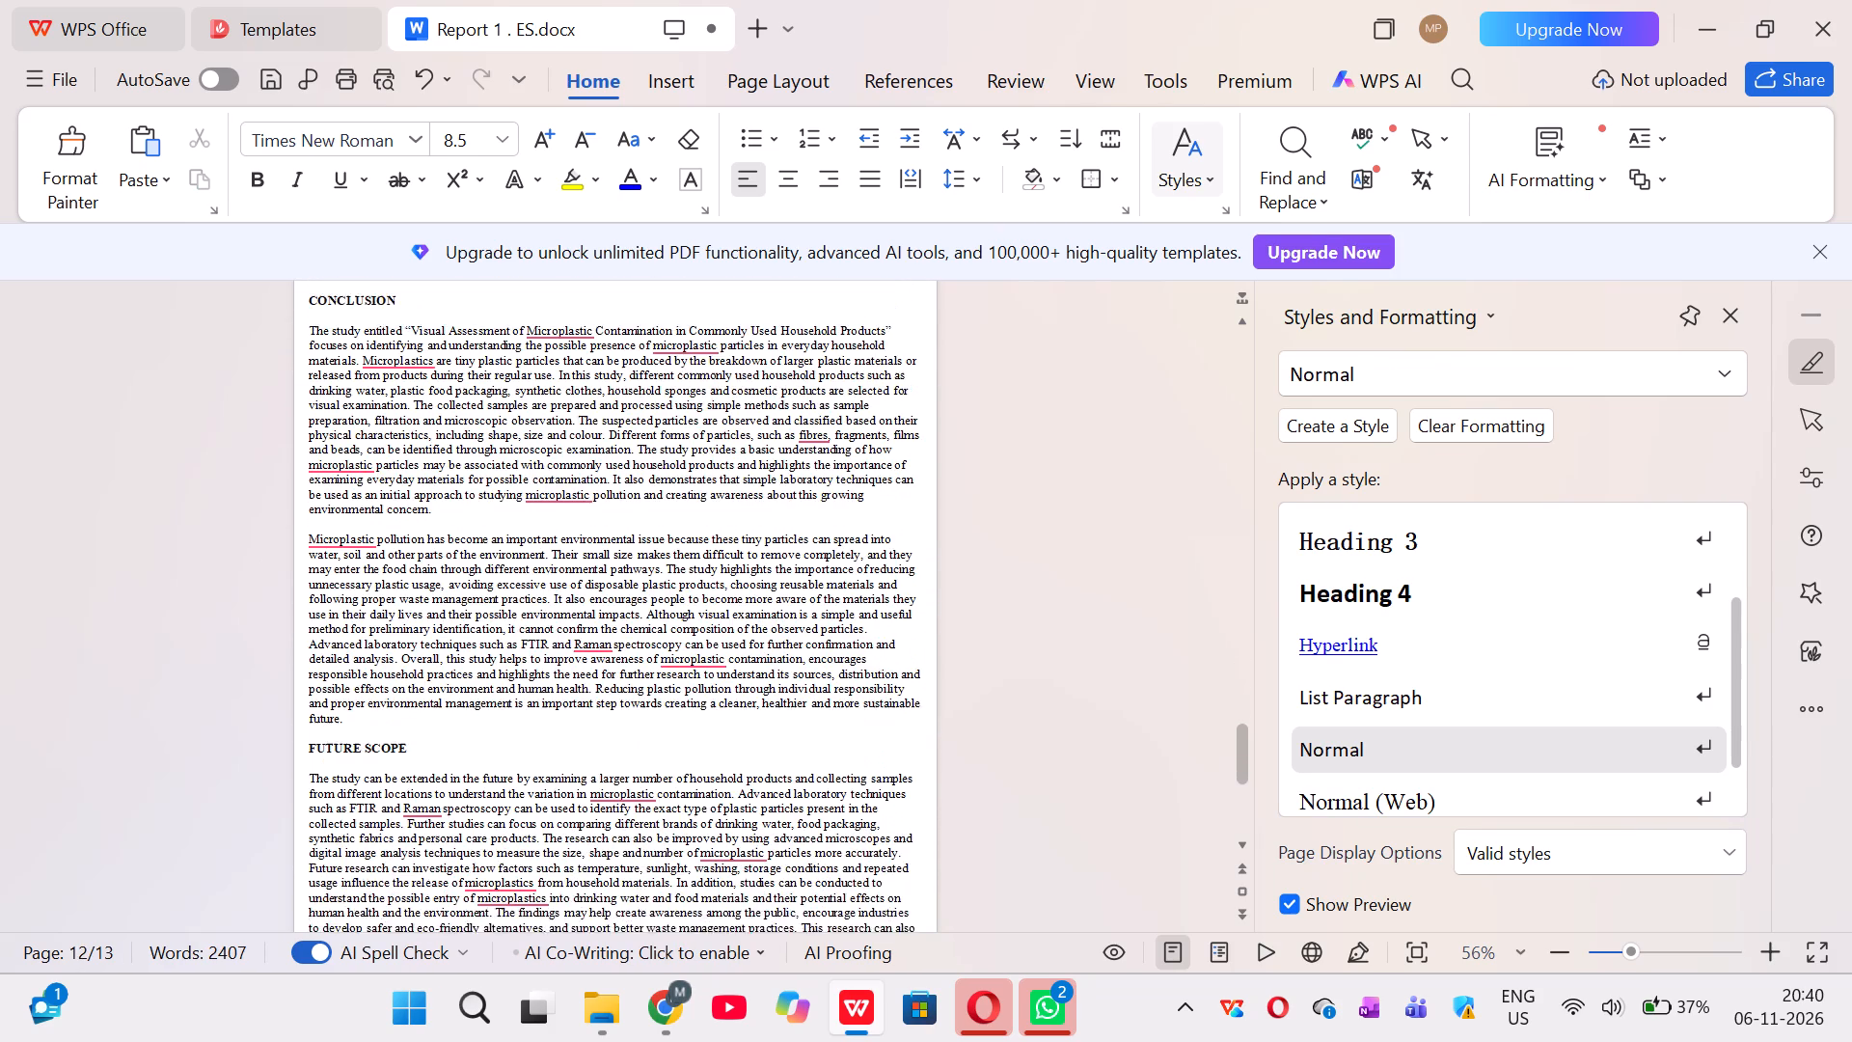
pyautogui.scroll(2, 614, 537)
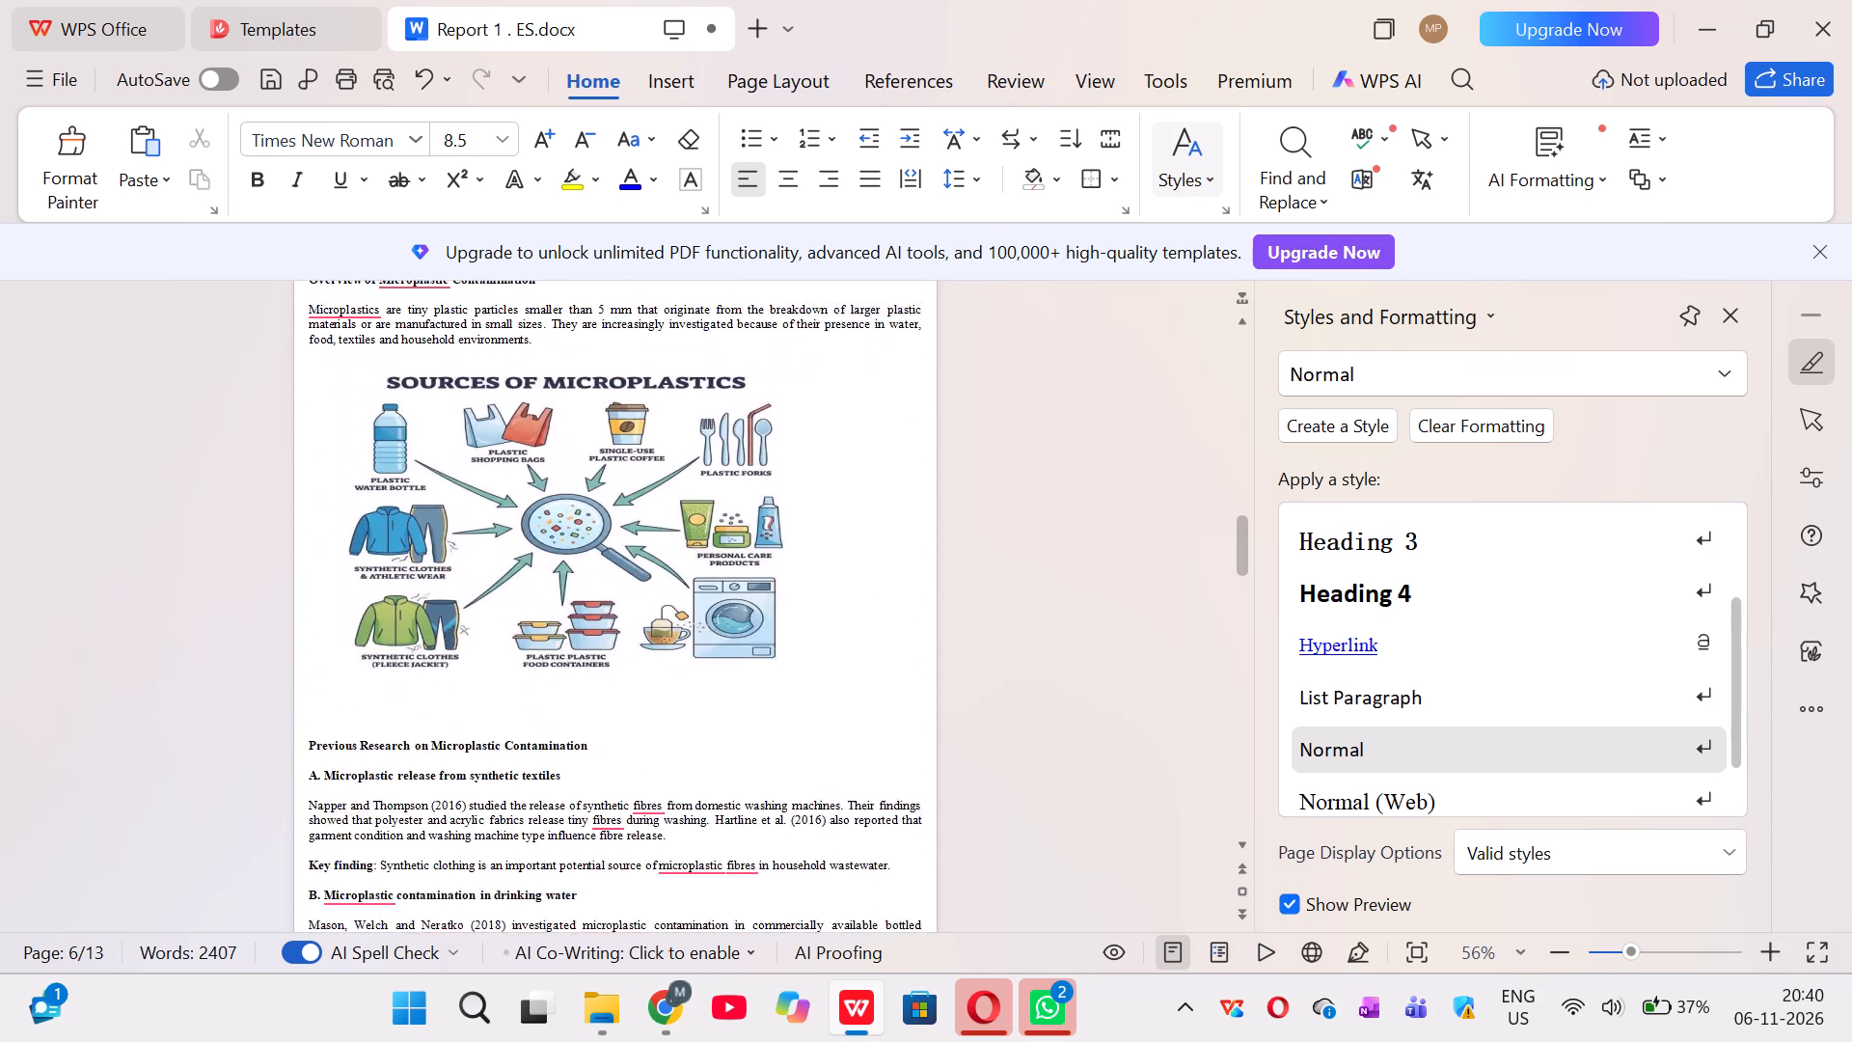
pyautogui.scroll(4, 613, 639)
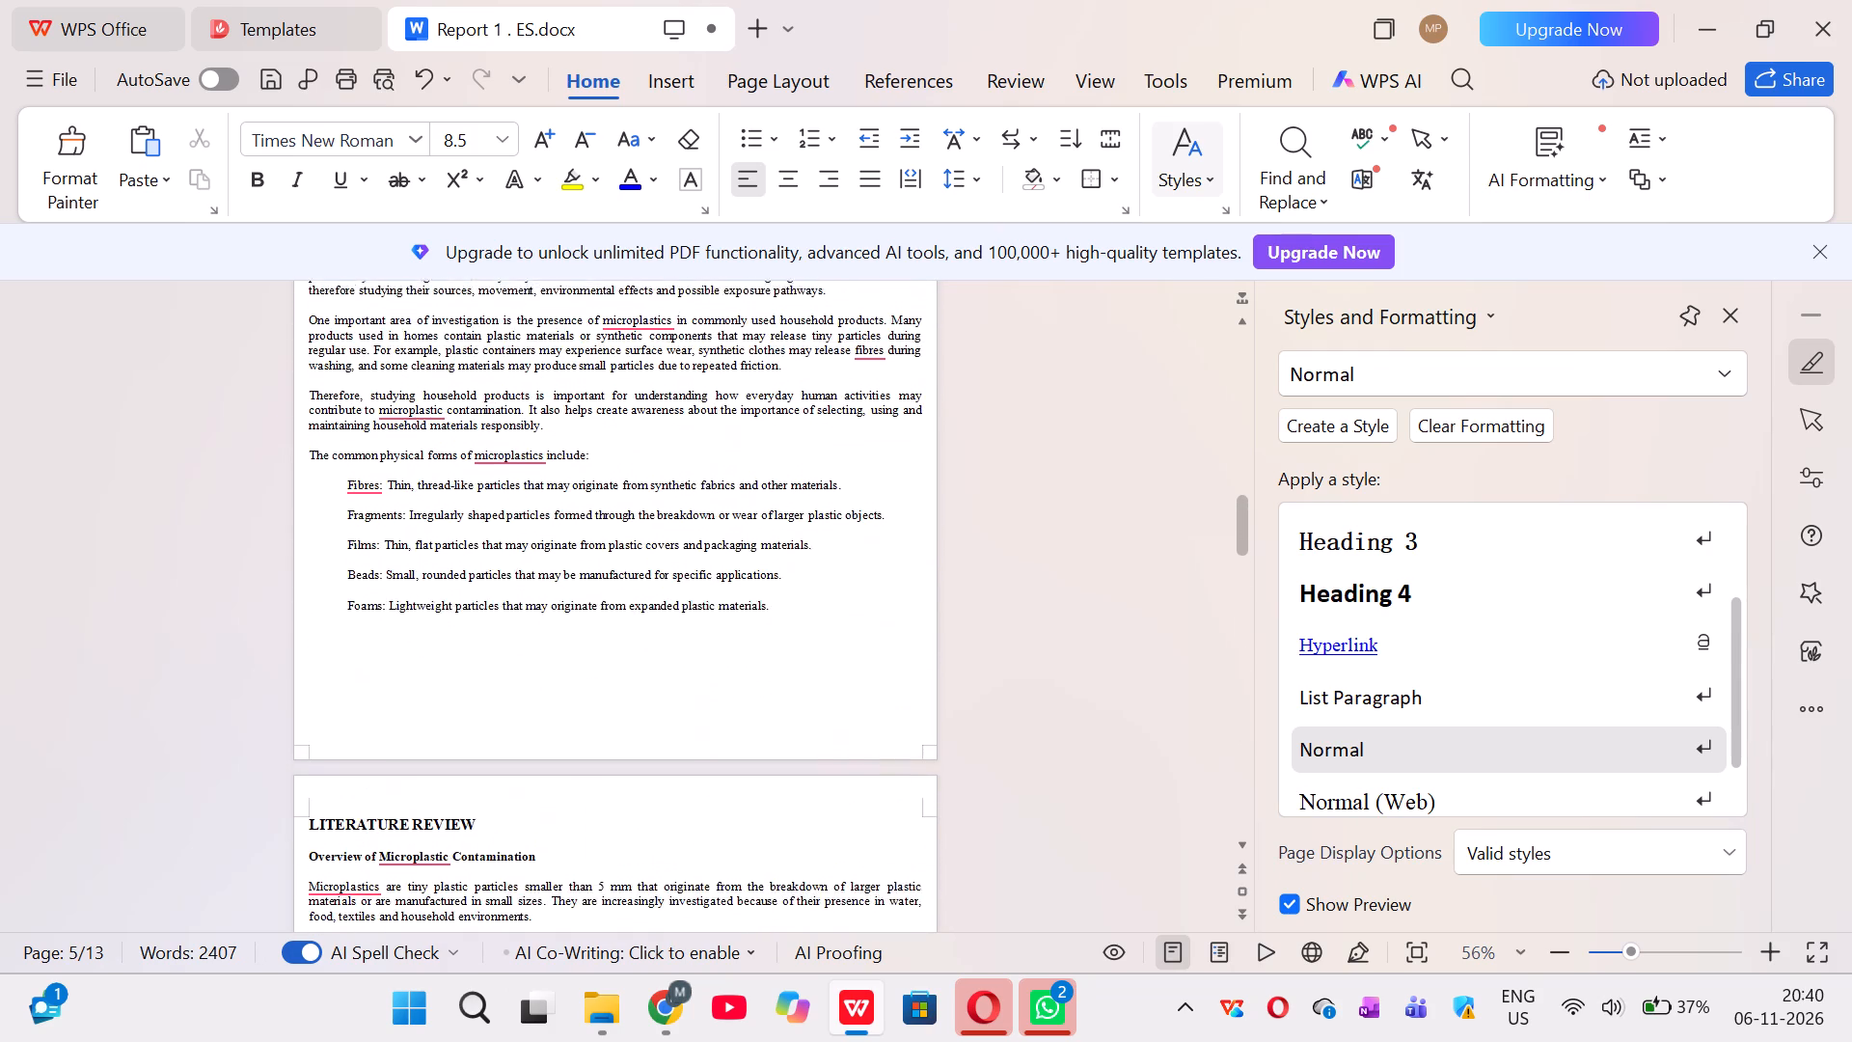
pyautogui.scroll(4, 613, 639)
# Review the layout from Background of the Study through Literature Review and Methodology to the microscope photo.
pyautogui.scroll(-3, 613, 639)
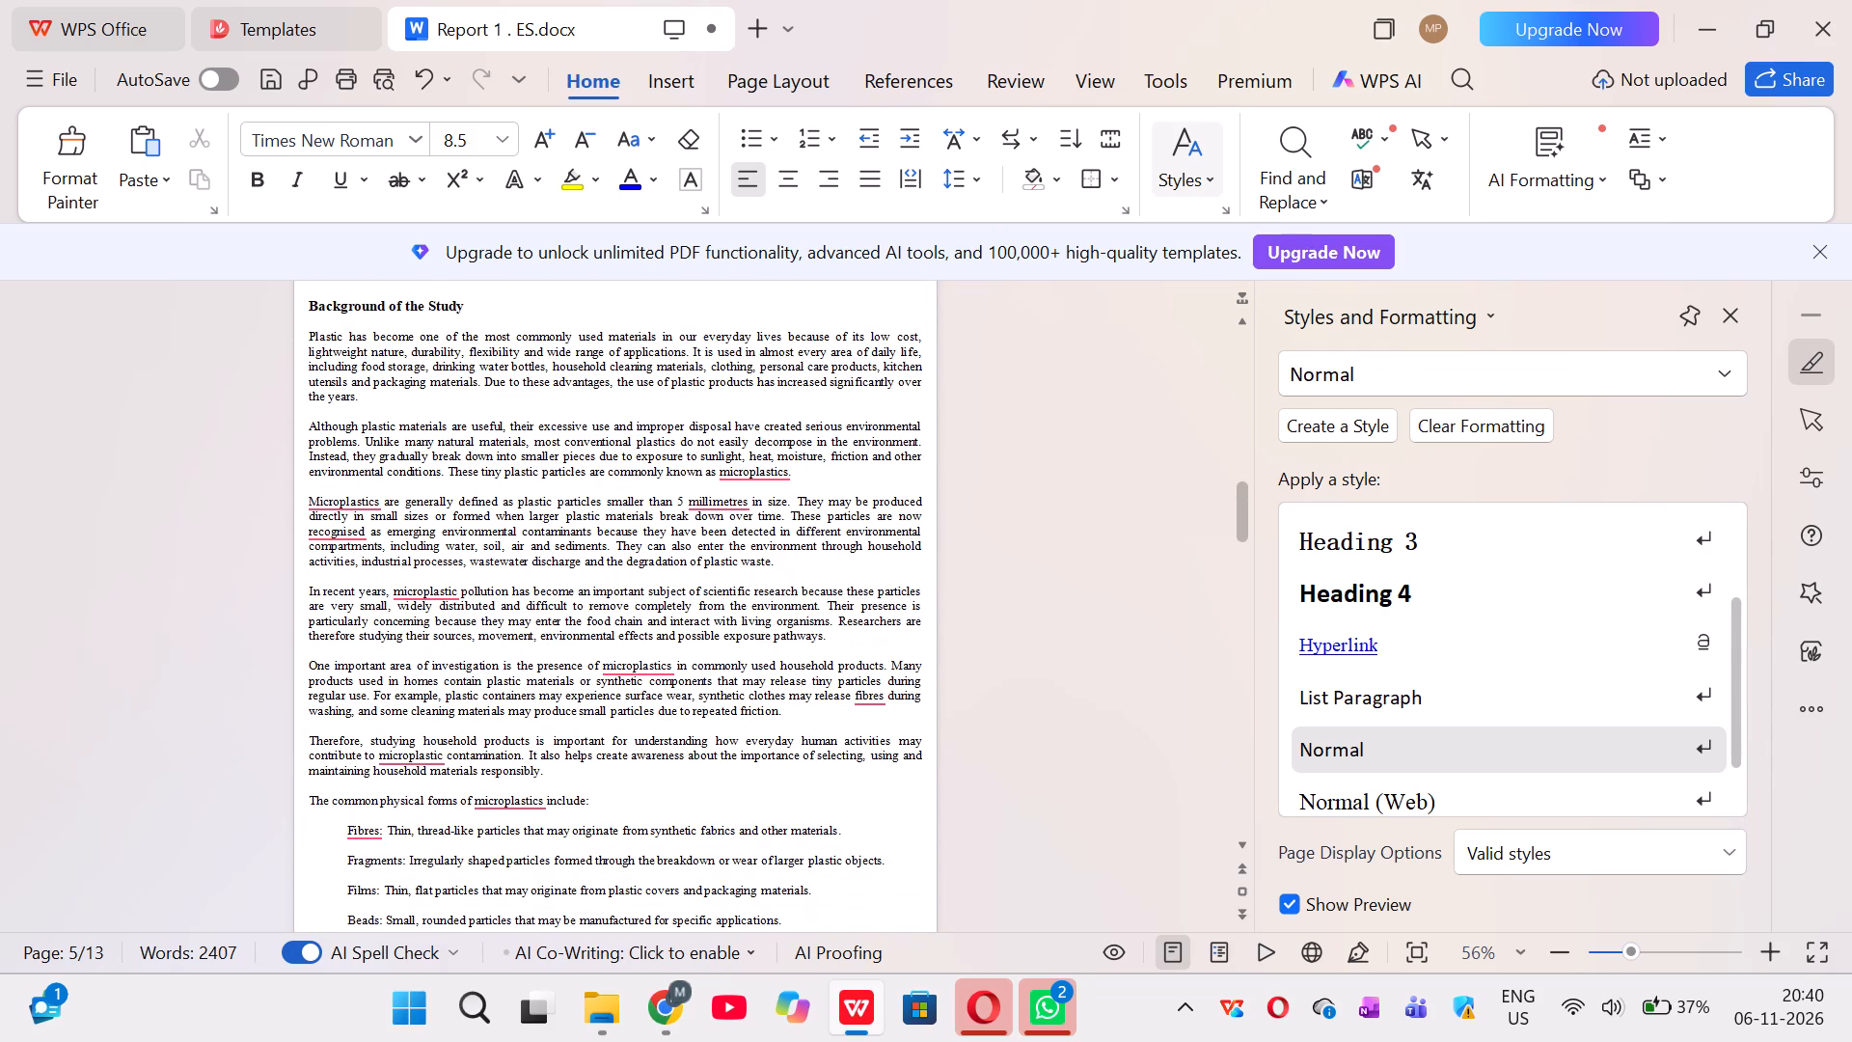
pyautogui.scroll(-2, 613, 639)
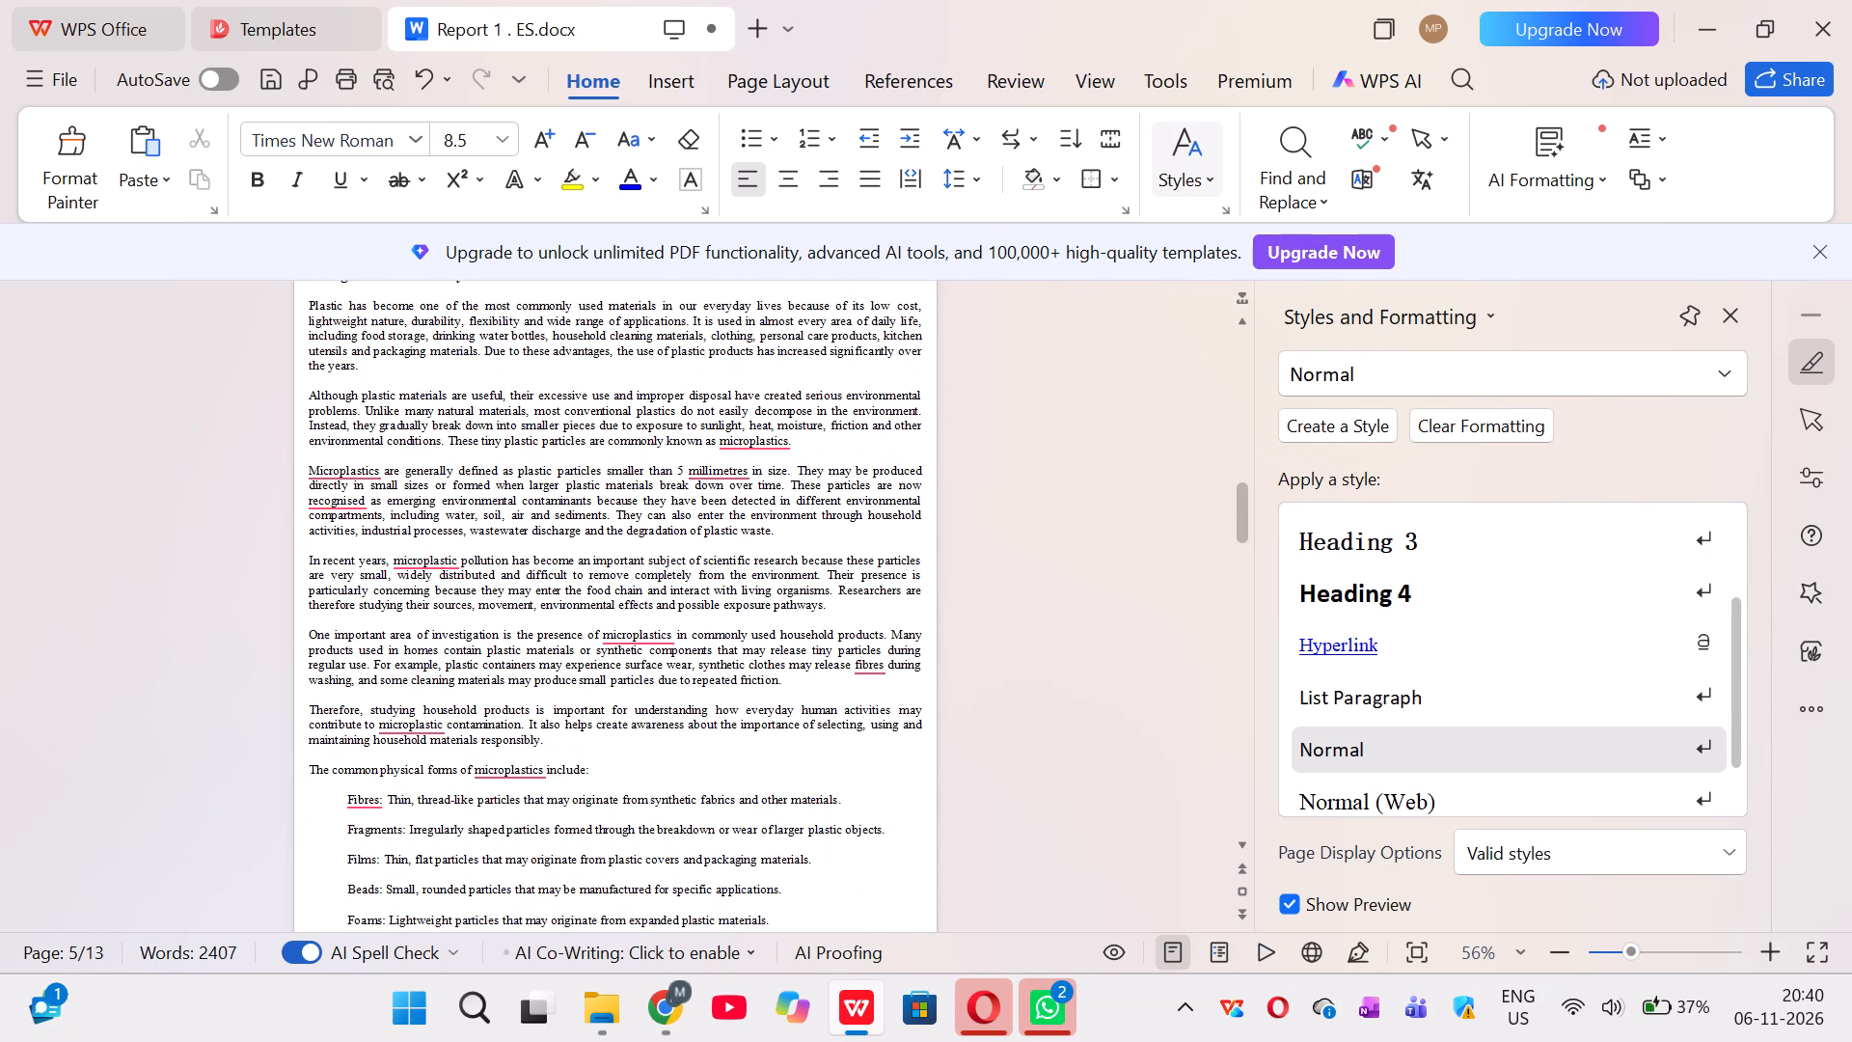
pyautogui.scroll(-8, 613, 639)
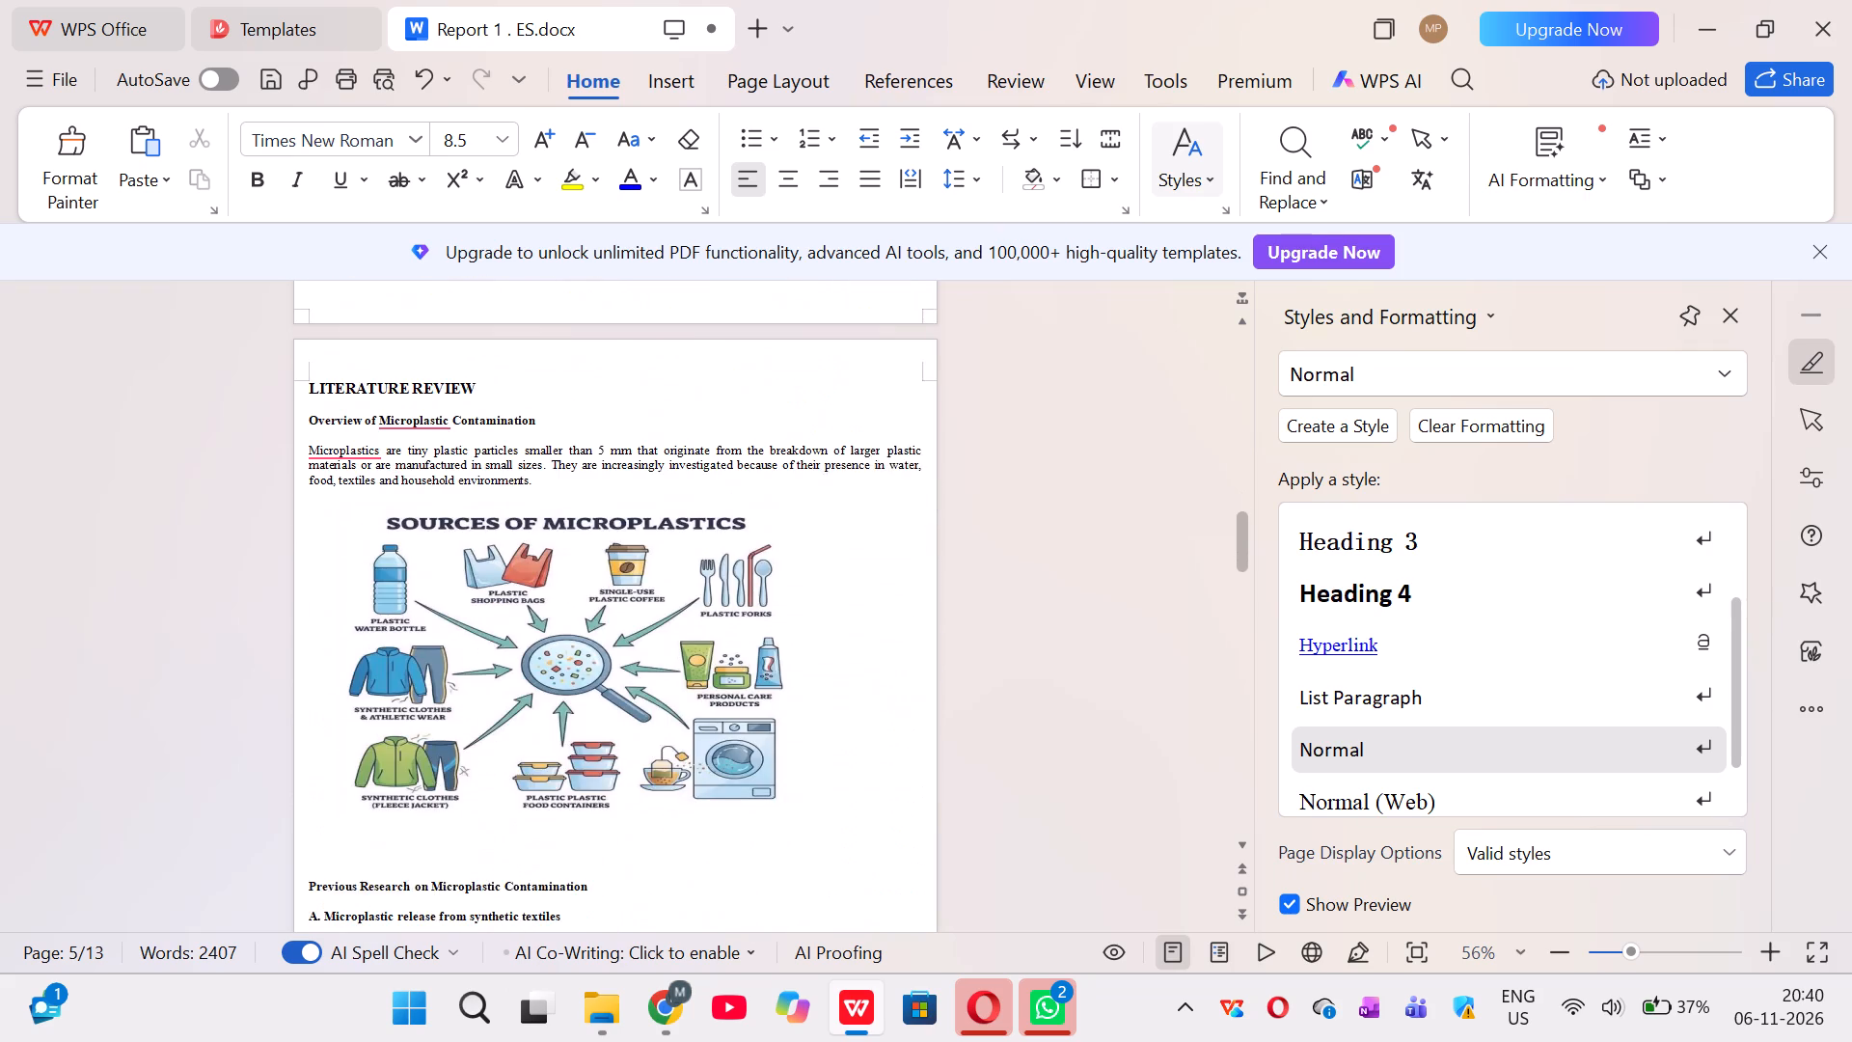
pyautogui.scroll(-5, 613, 639)
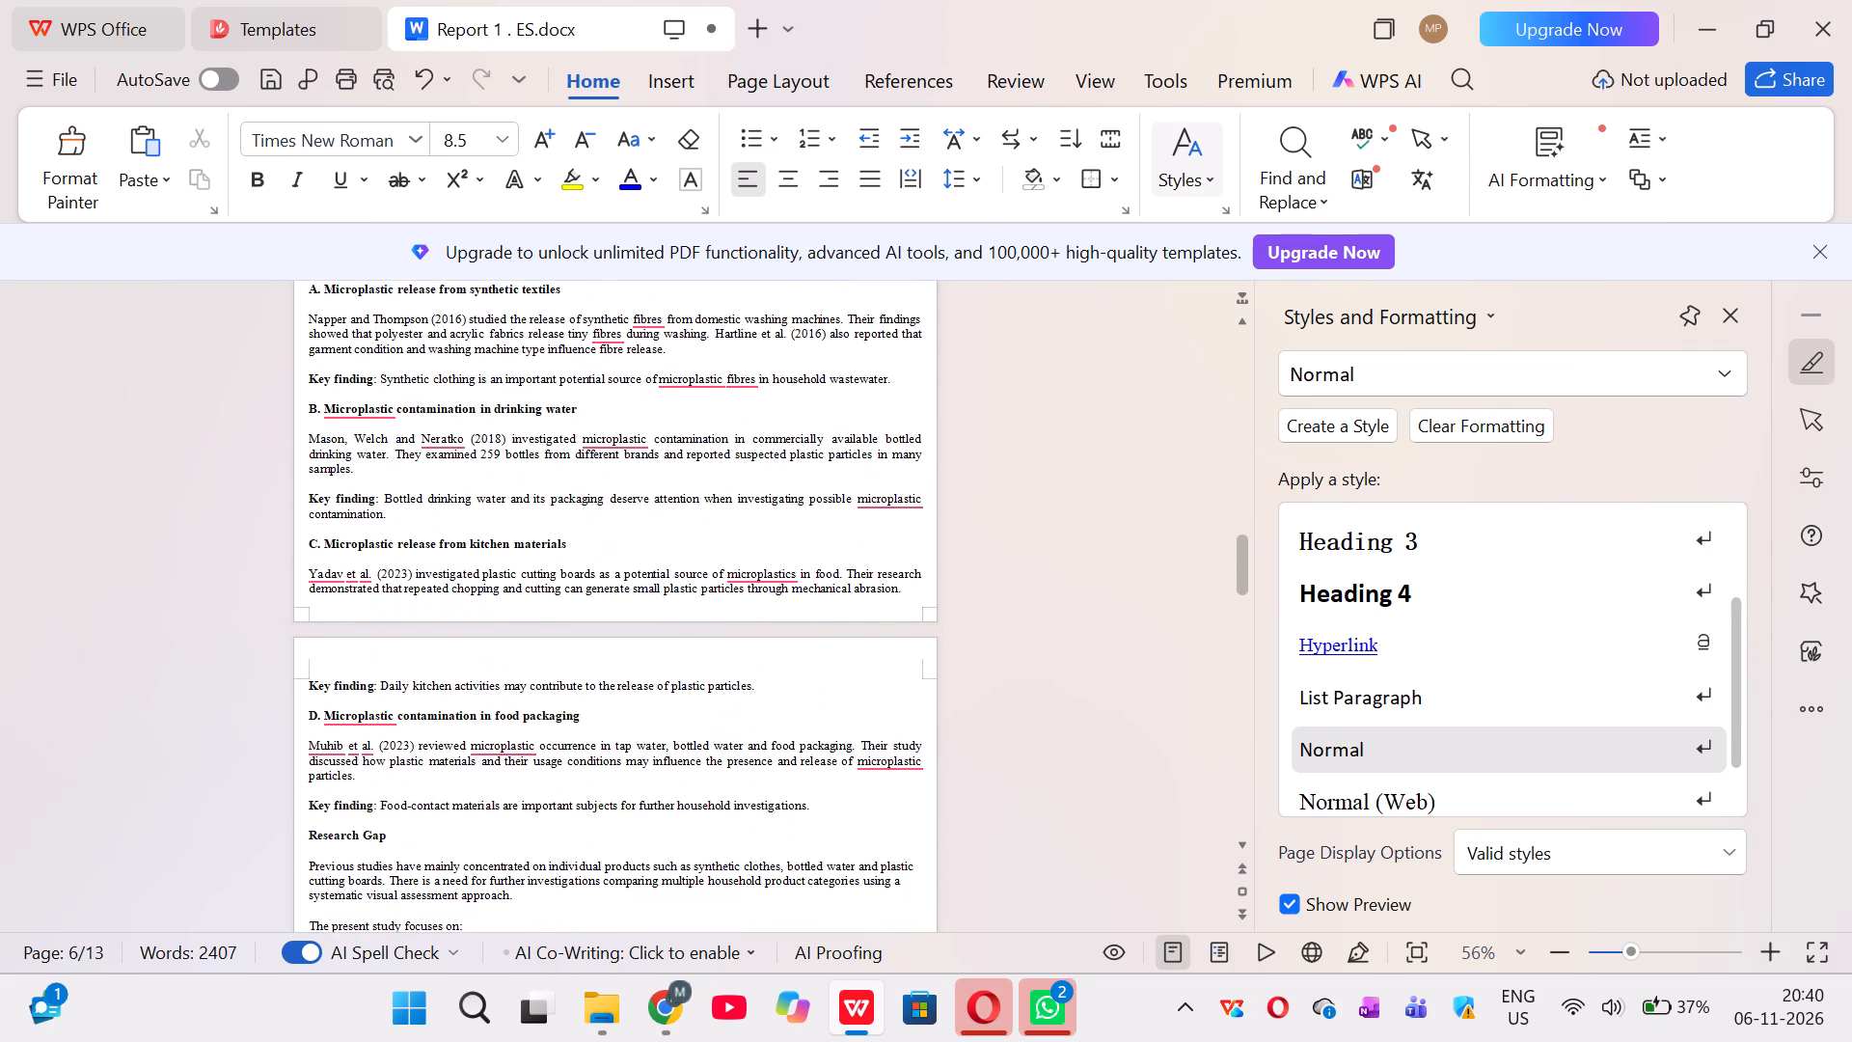
pyautogui.scroll(-3, 613, 639)
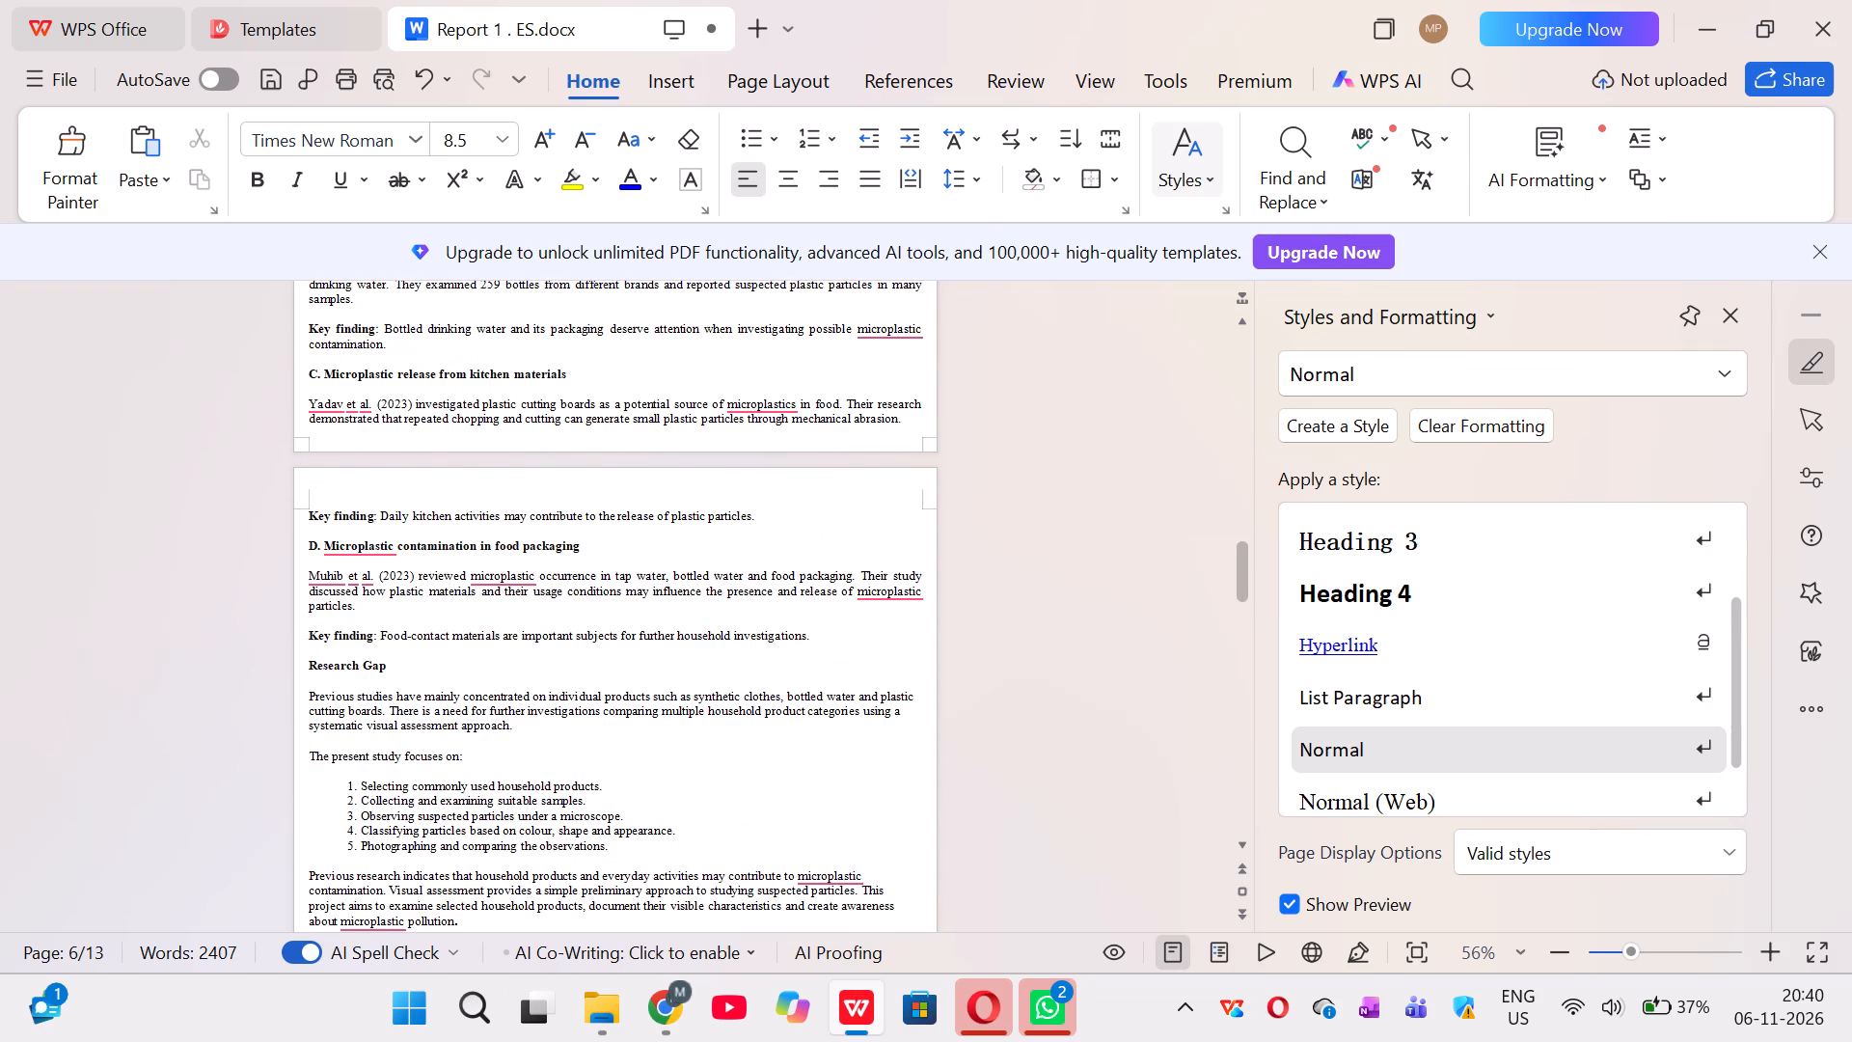
pyautogui.scroll(-2, 613, 639)
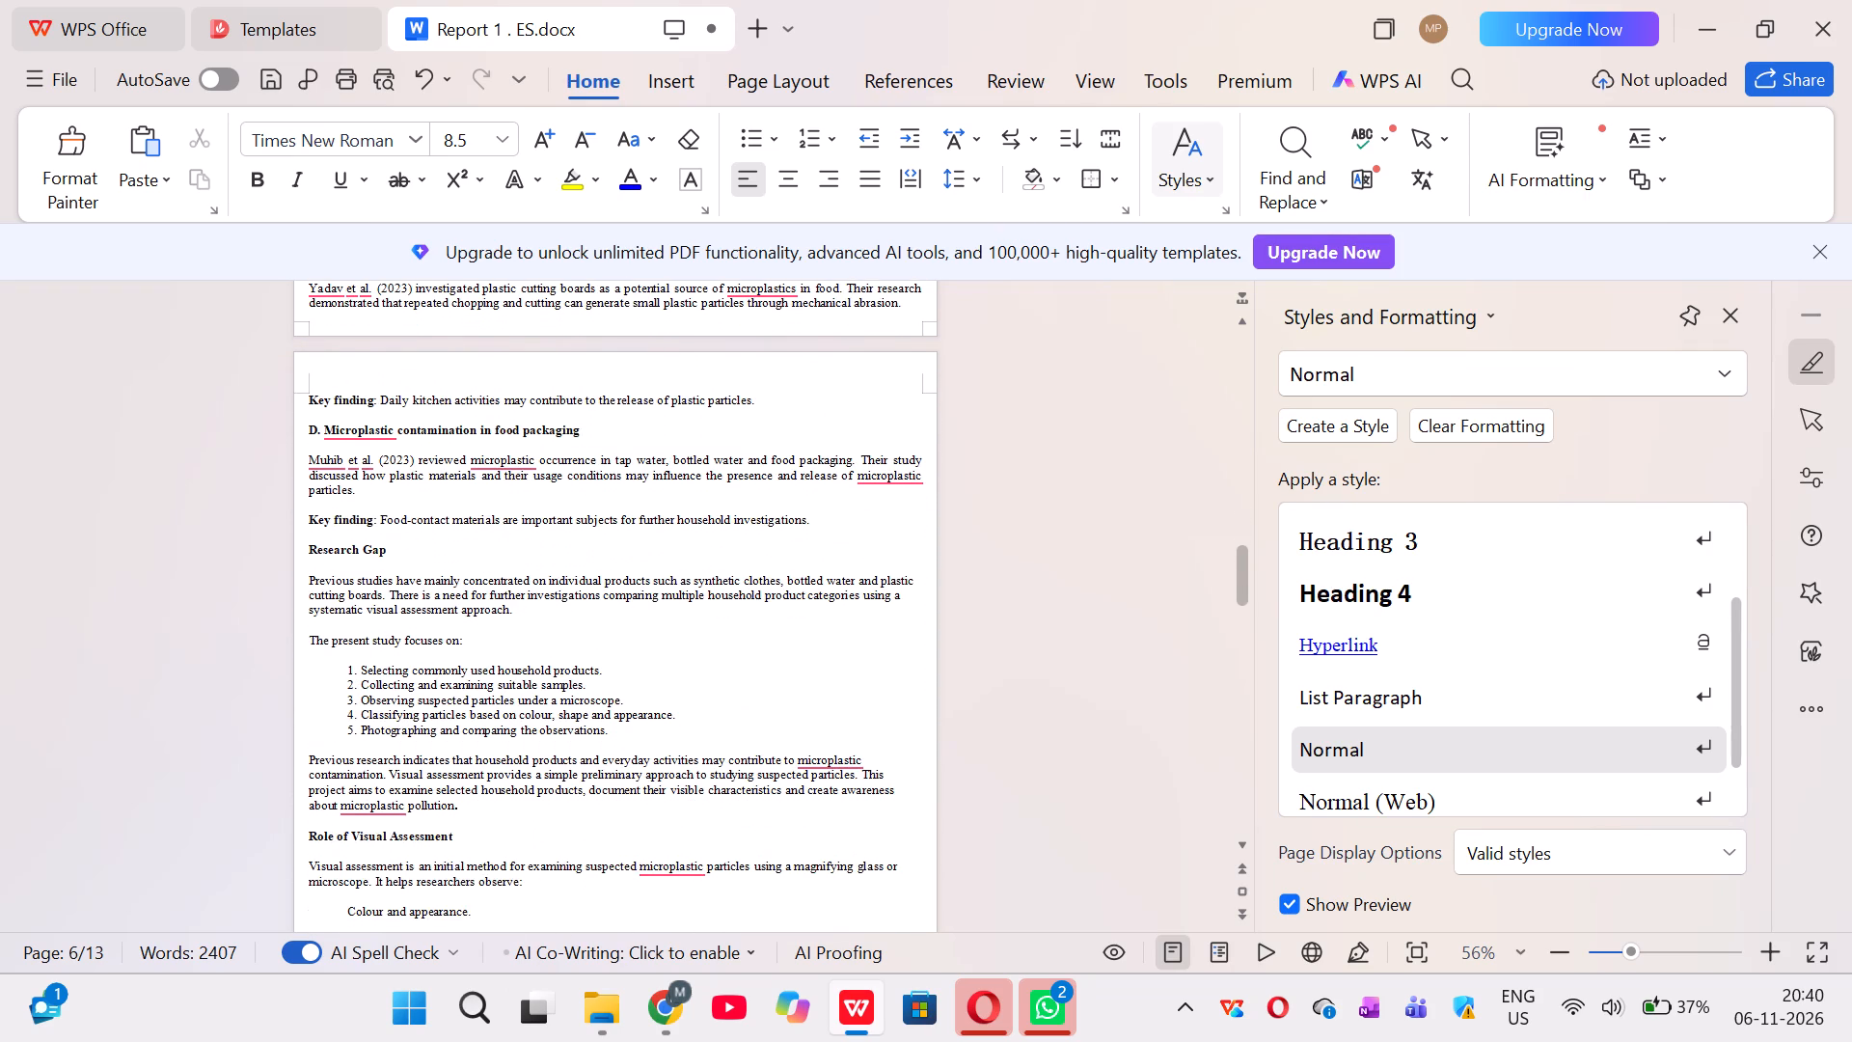
pyautogui.scroll(-8, 613, 639)
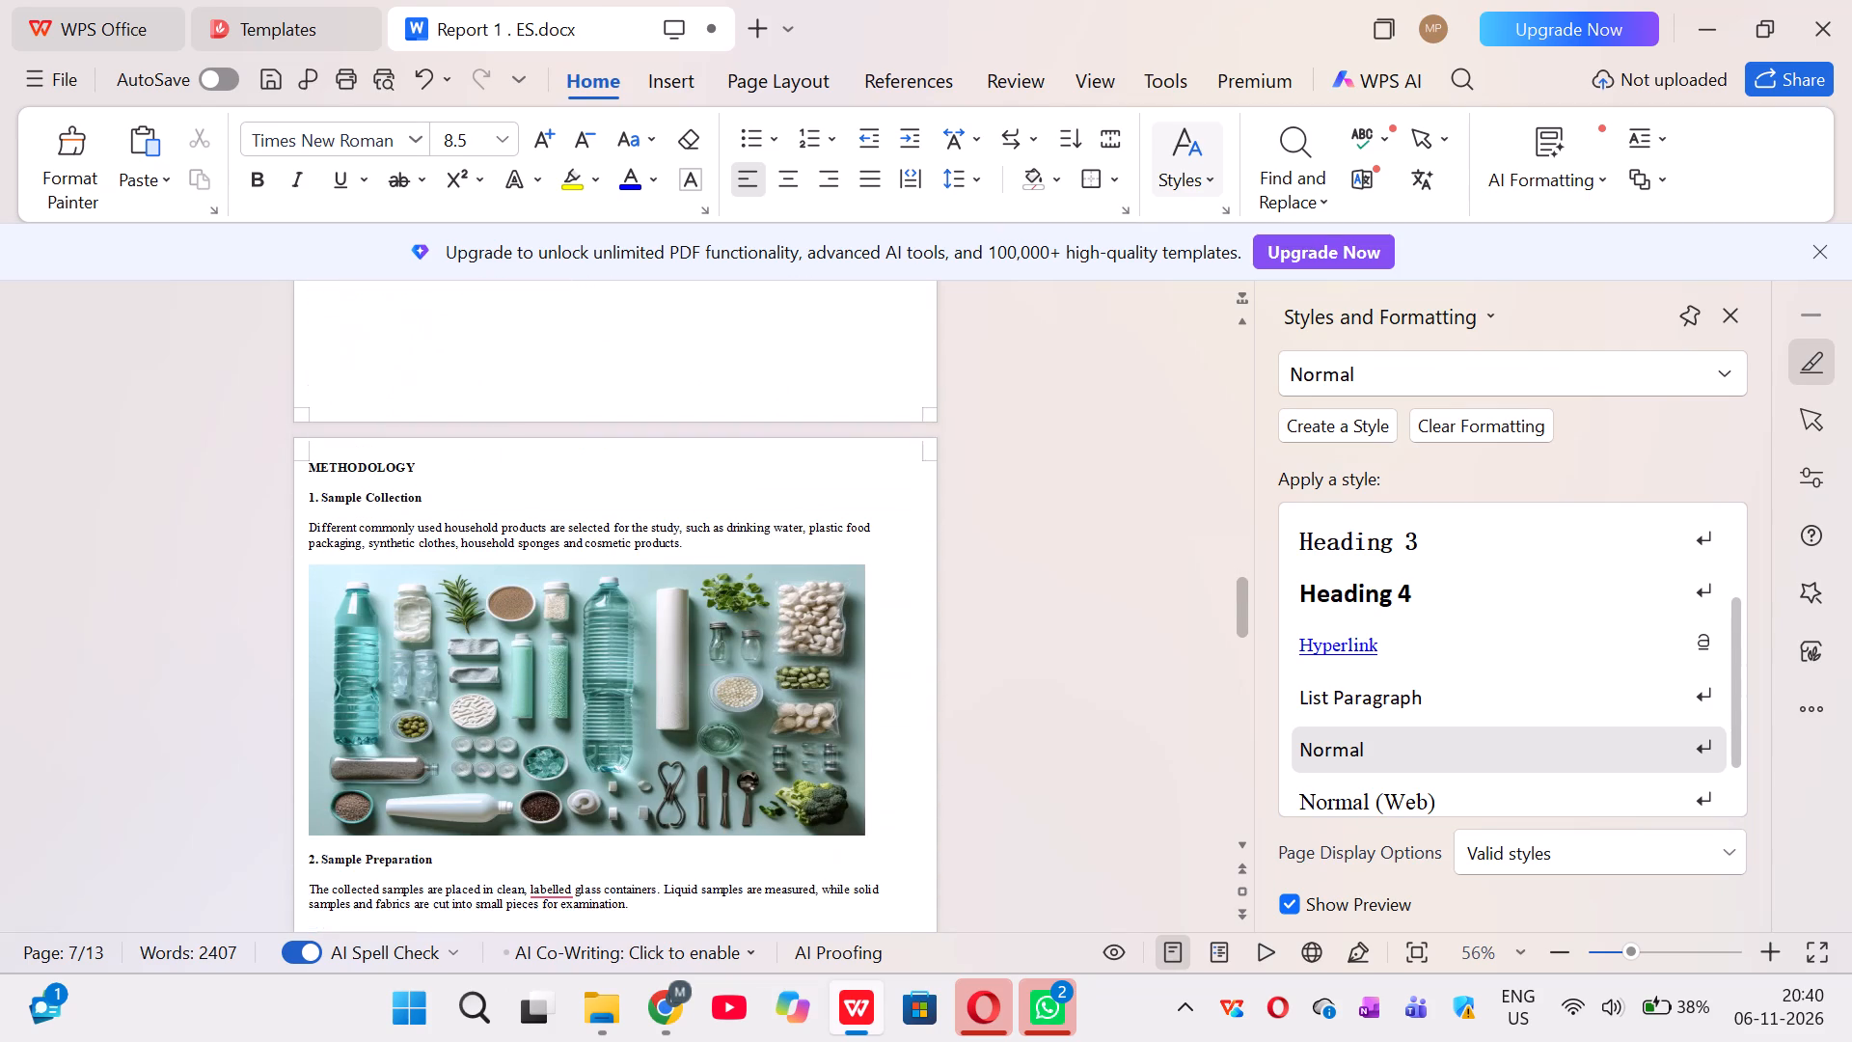
pyautogui.scroll(-4, 613, 639)
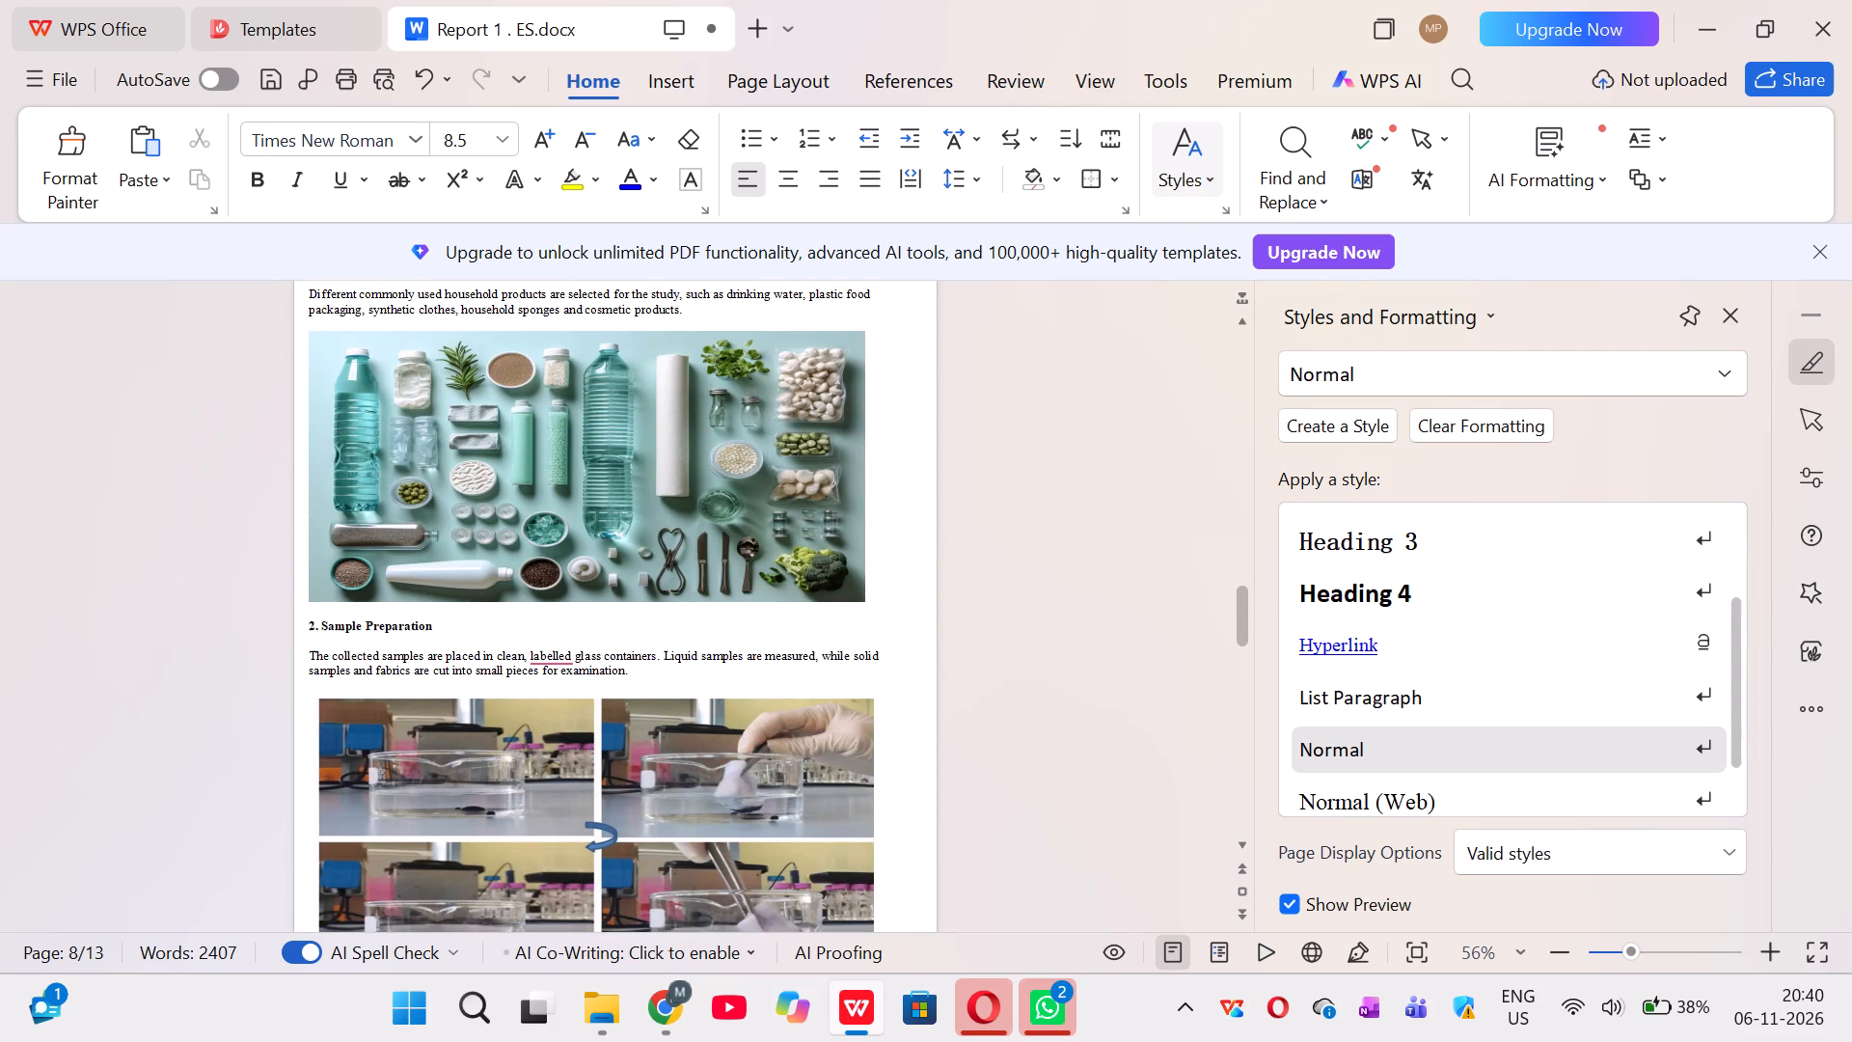
pyautogui.scroll(-5, 613, 639)
pyautogui.scroll(1, 613, 639)
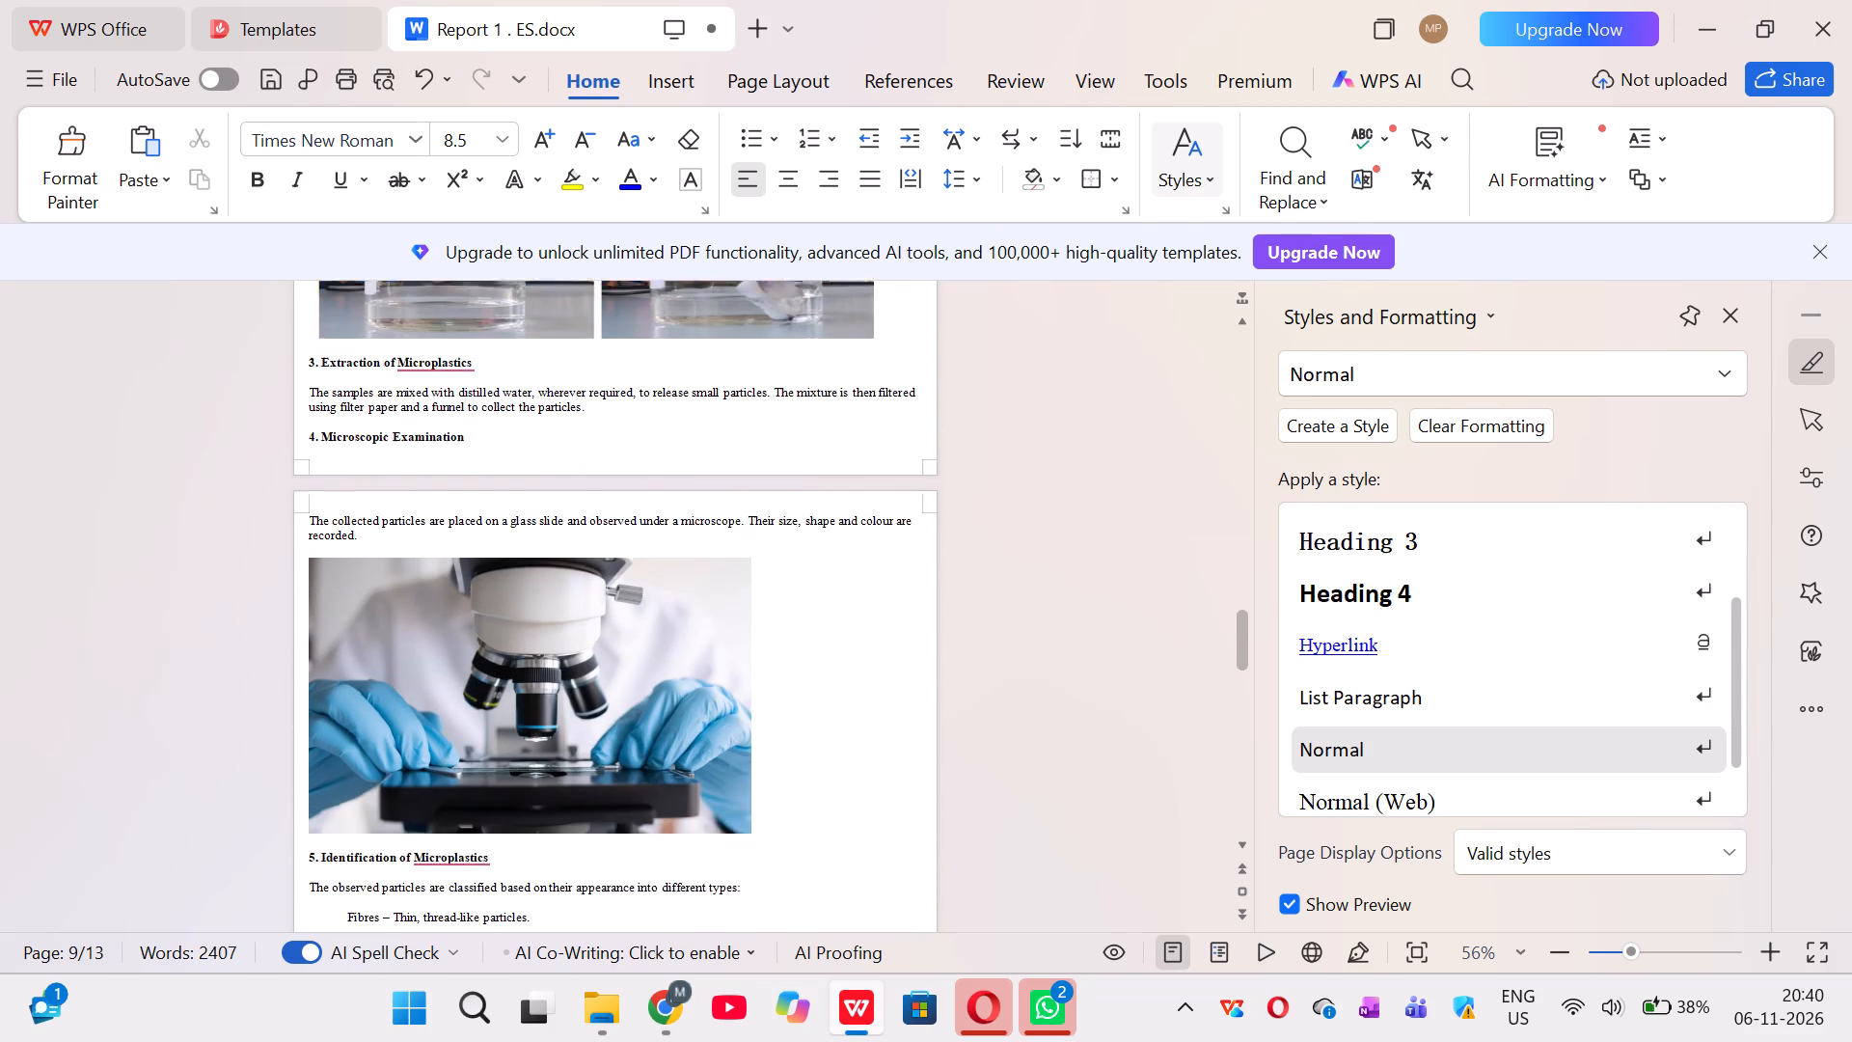
# Shrink the household products photo under 1. Sample Collection proportionally to about 5.90 in wide and 2.87 in high.
pyautogui.scroll(1, 613, 639)
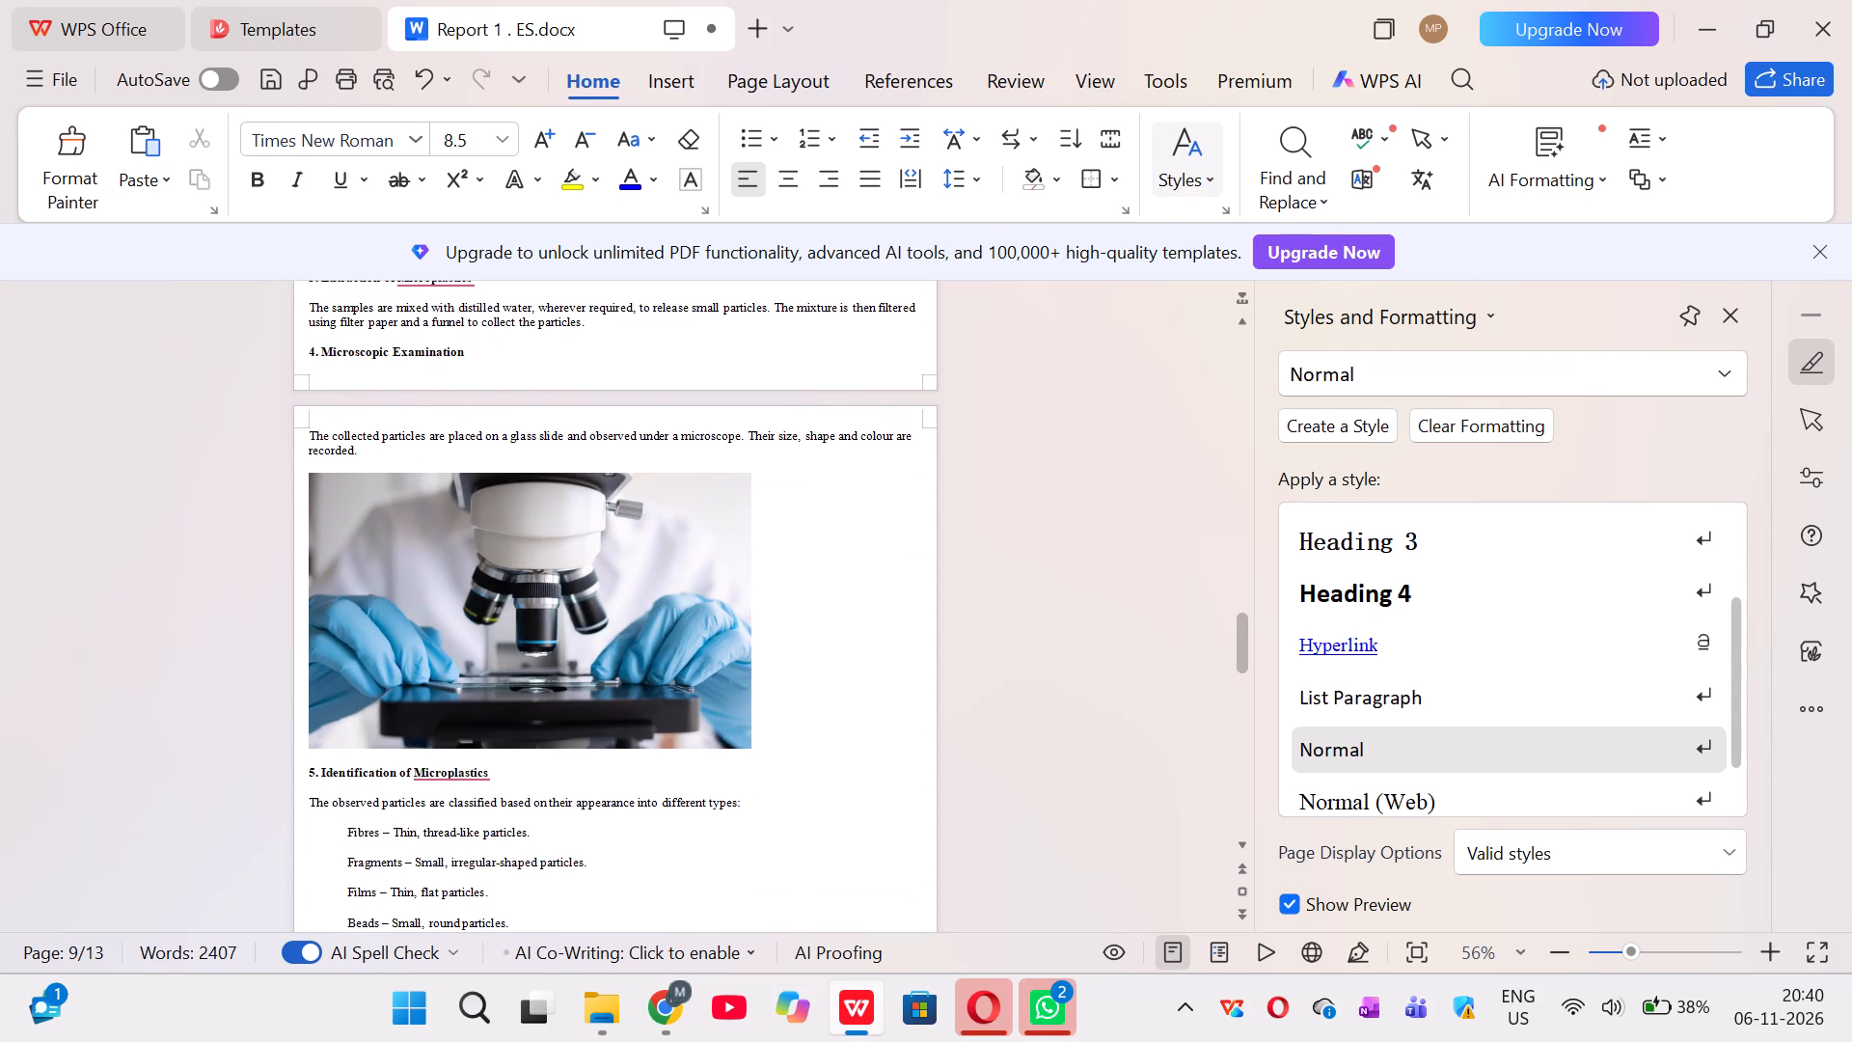
pyautogui.scroll(1, 613, 639)
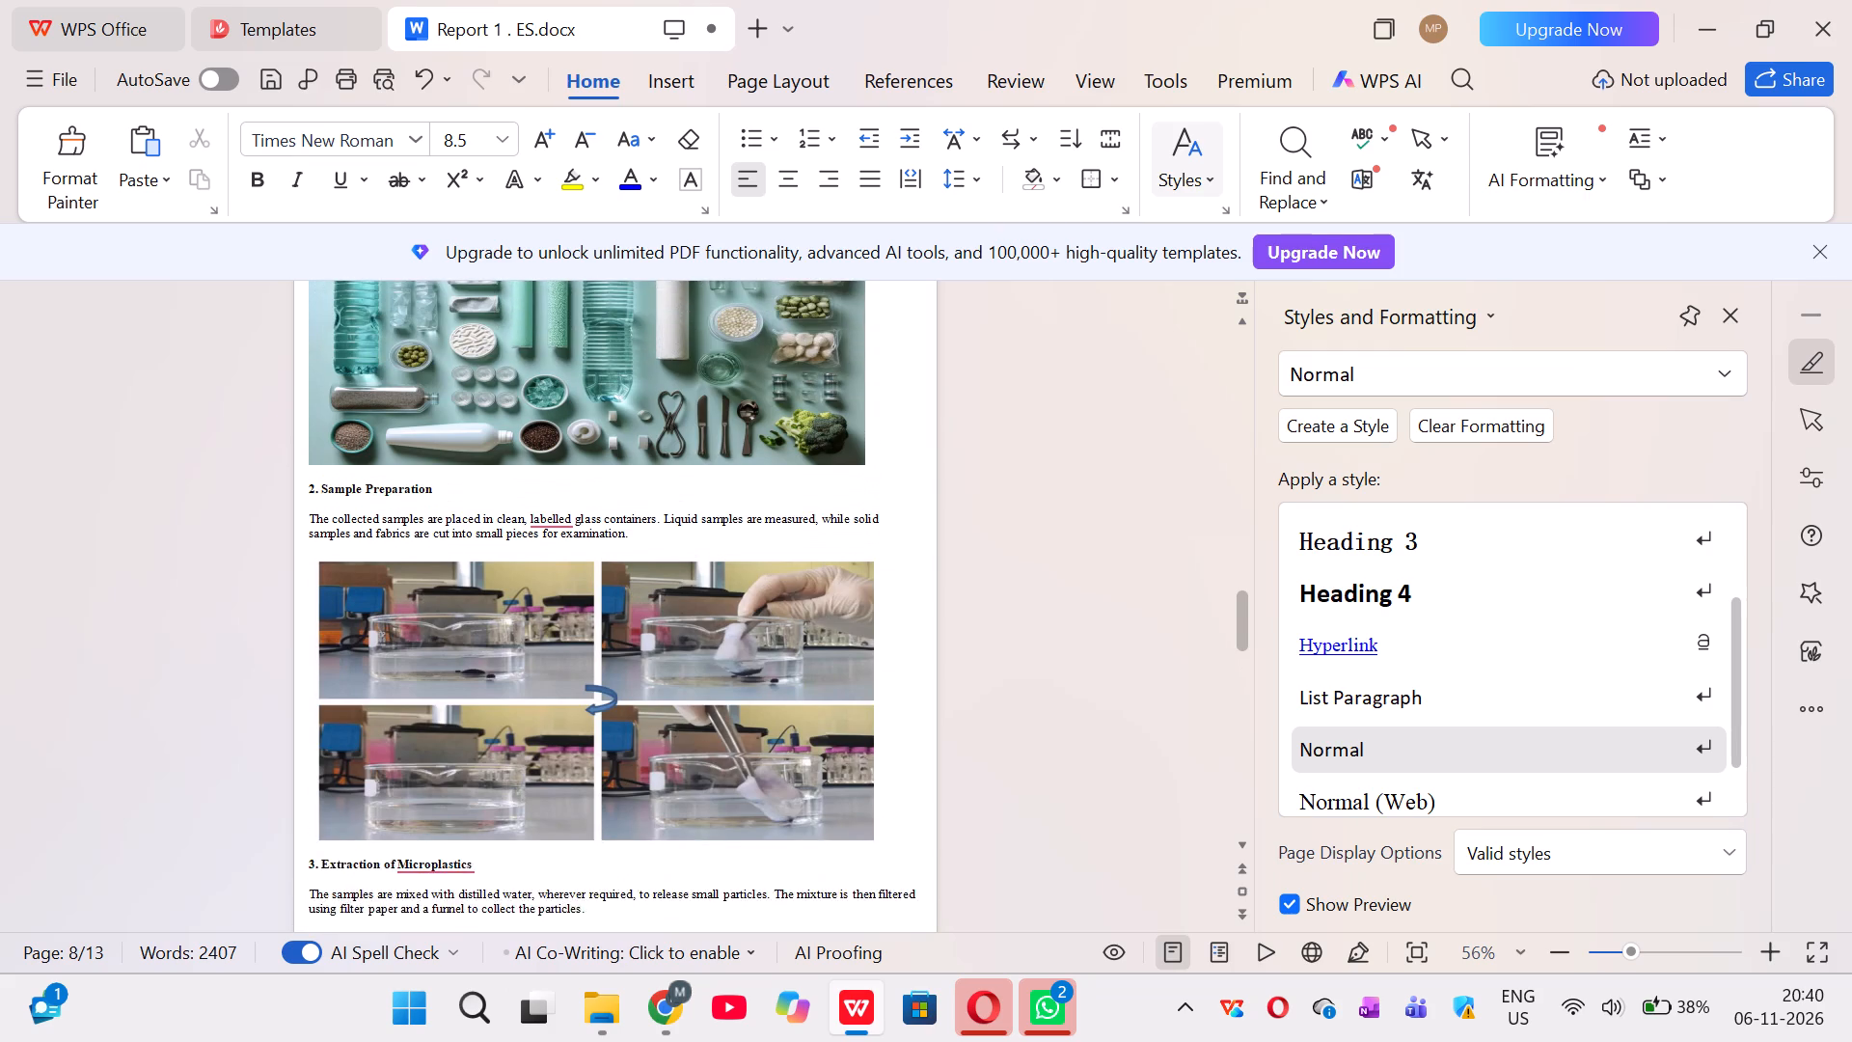
pyautogui.scroll(4, 613, 639)
pyautogui.click(613, 639)
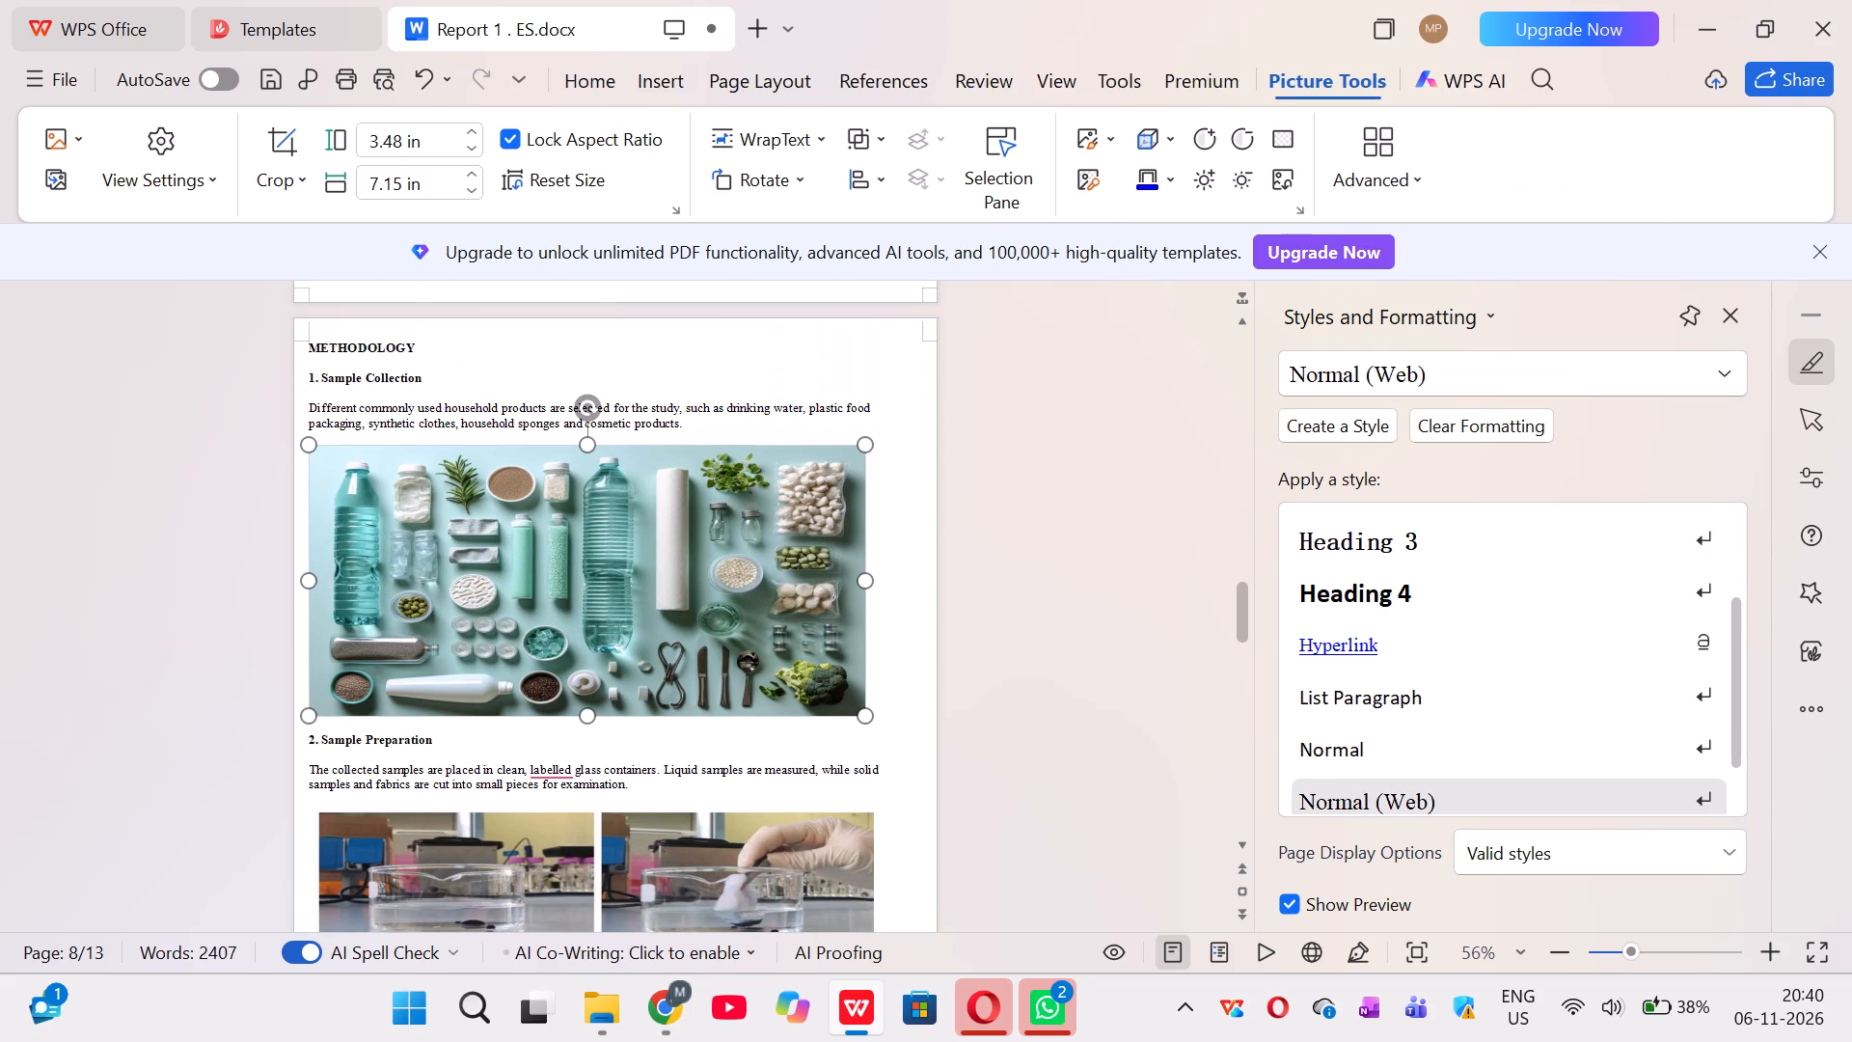
pyautogui.moveTo(864, 709); pyautogui.dragTo(767, 629)
# Shrink the four-part glass container picture under 2. Sample Preparation proportionally to about 6.21 in wide and 3.13 in high.
pyautogui.scroll(-1, 563, 727)
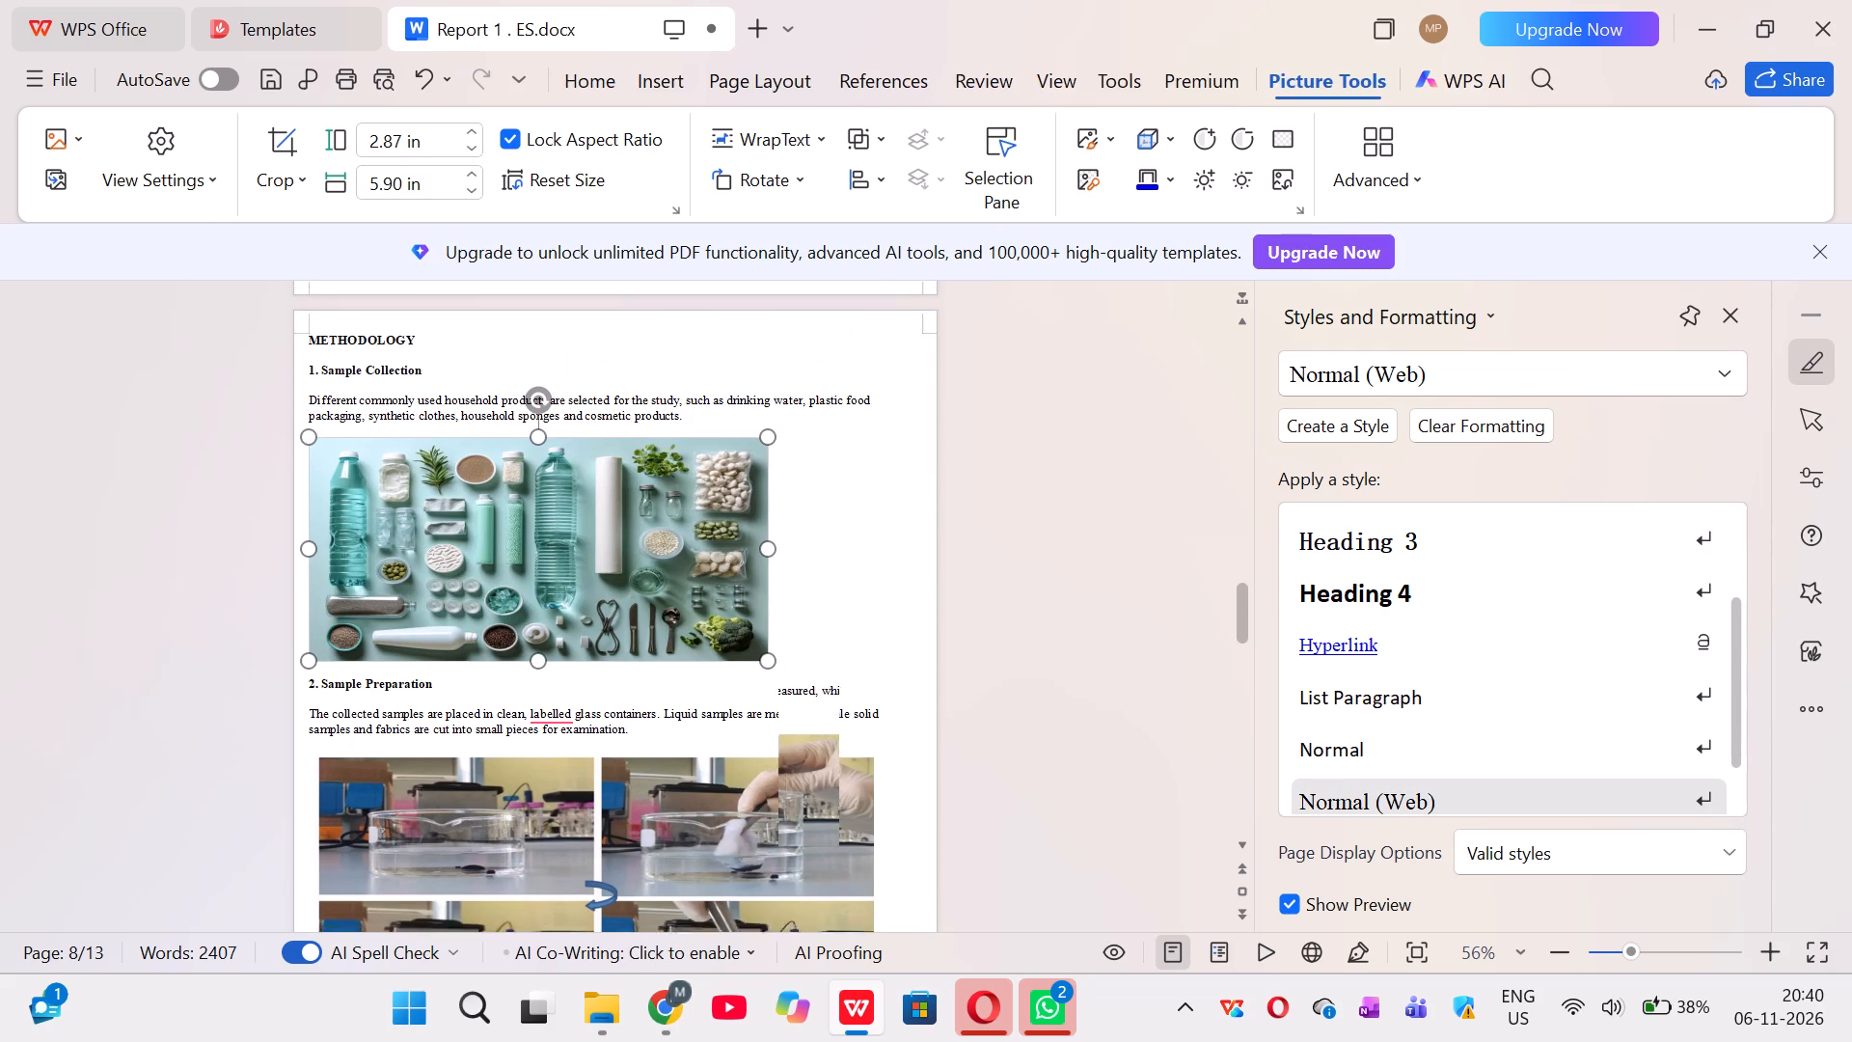
pyautogui.scroll(-2, 563, 727)
pyautogui.scroll(-1, 660, 774)
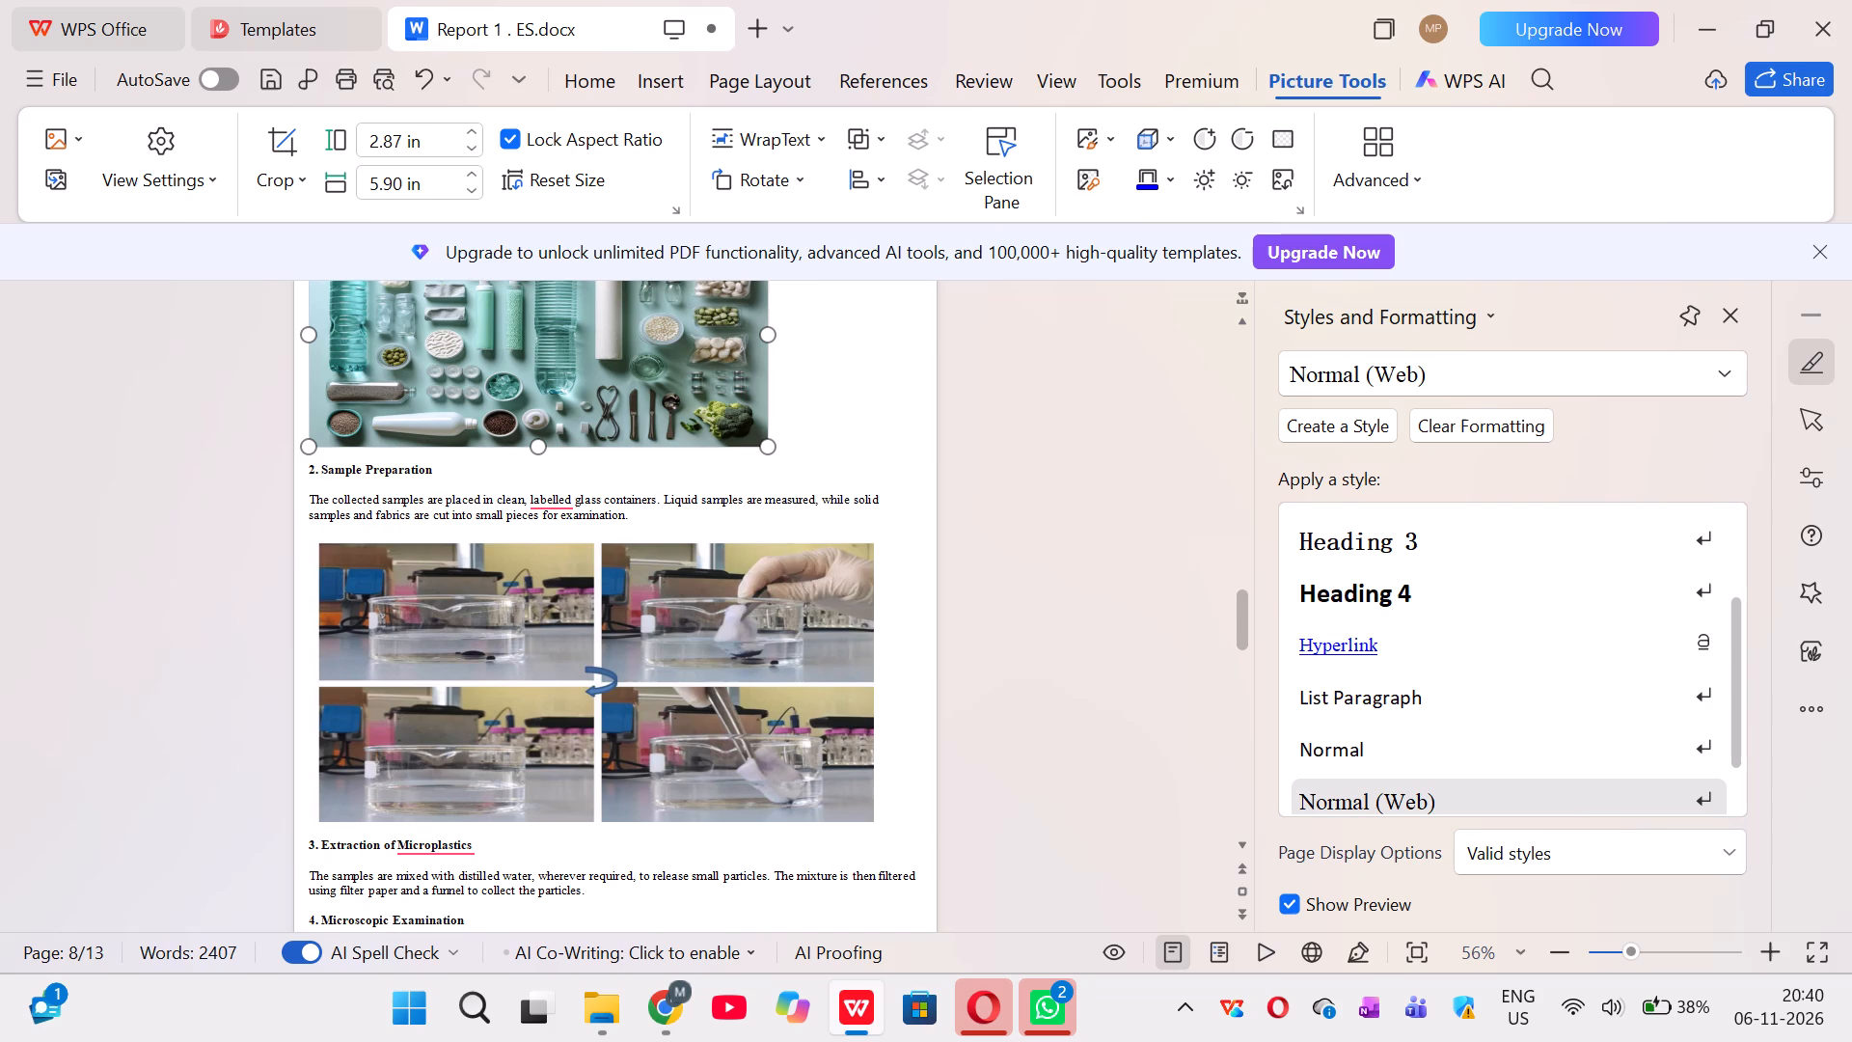
pyautogui.click(771, 765)
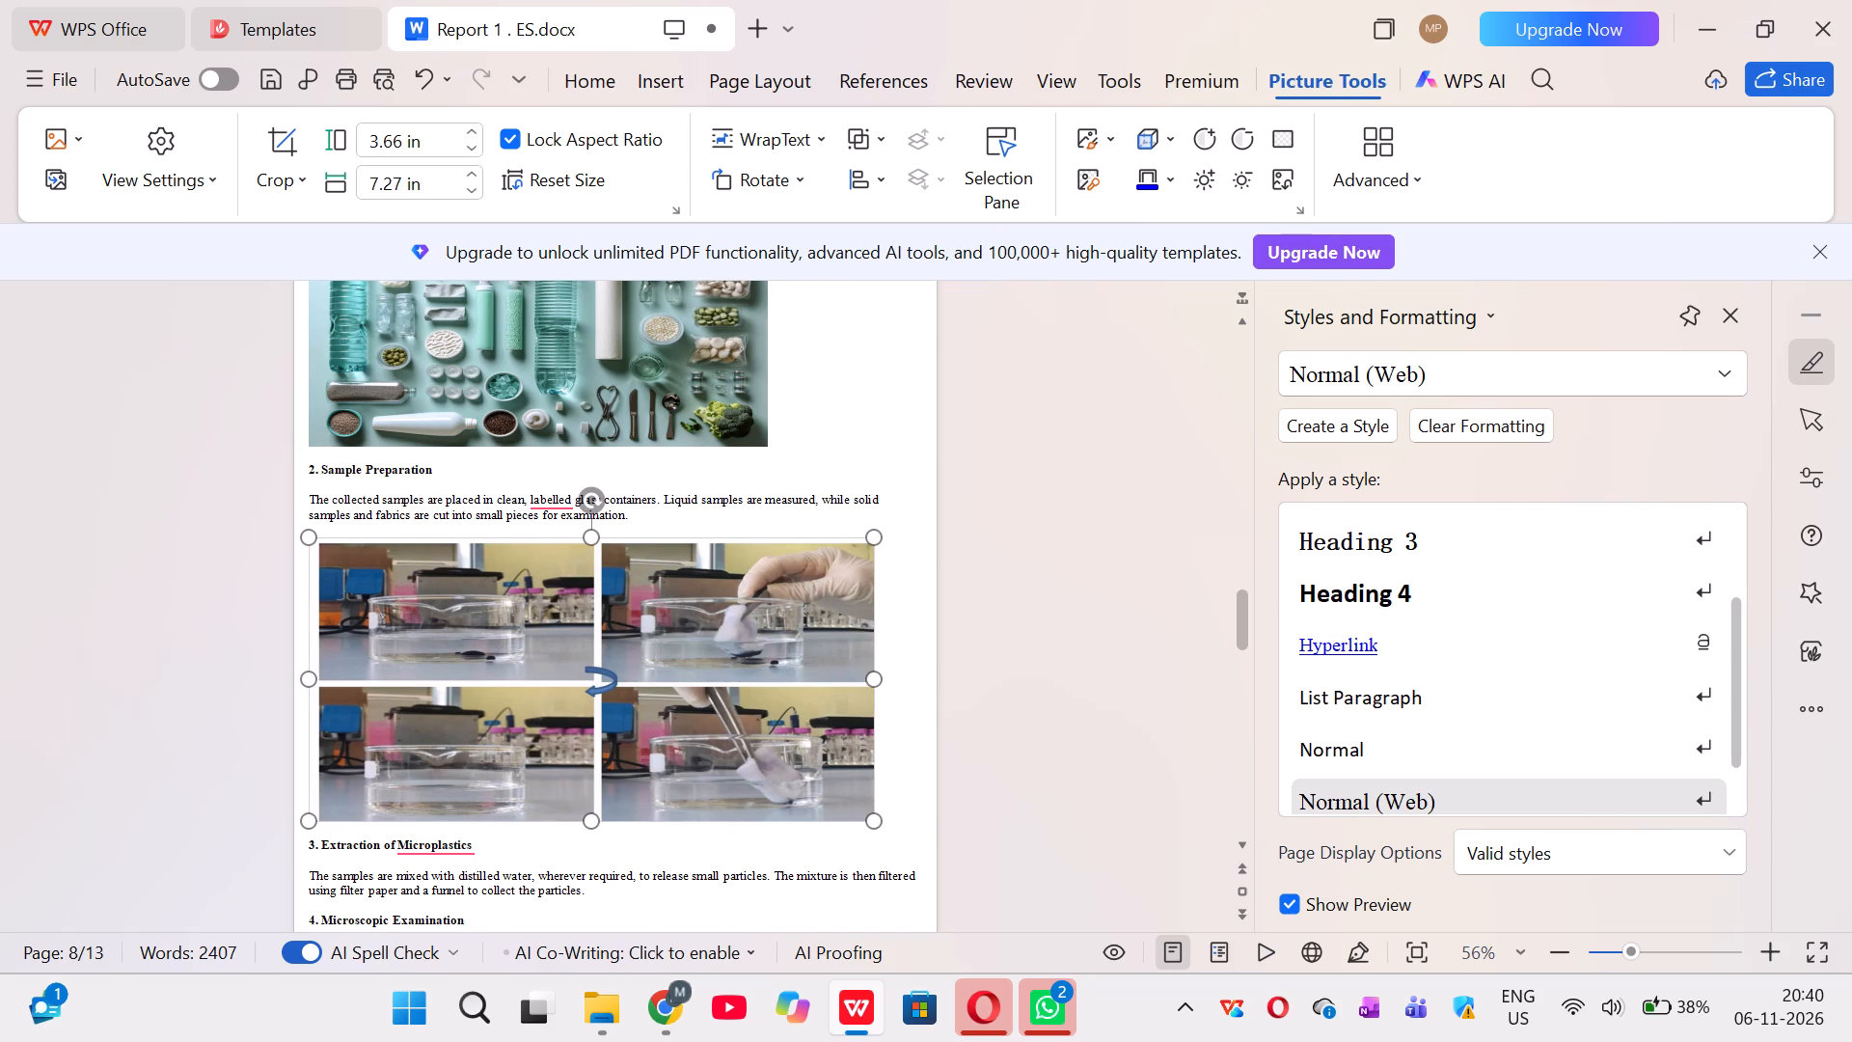
pyautogui.moveTo(873, 820); pyautogui.dragTo(791, 754)
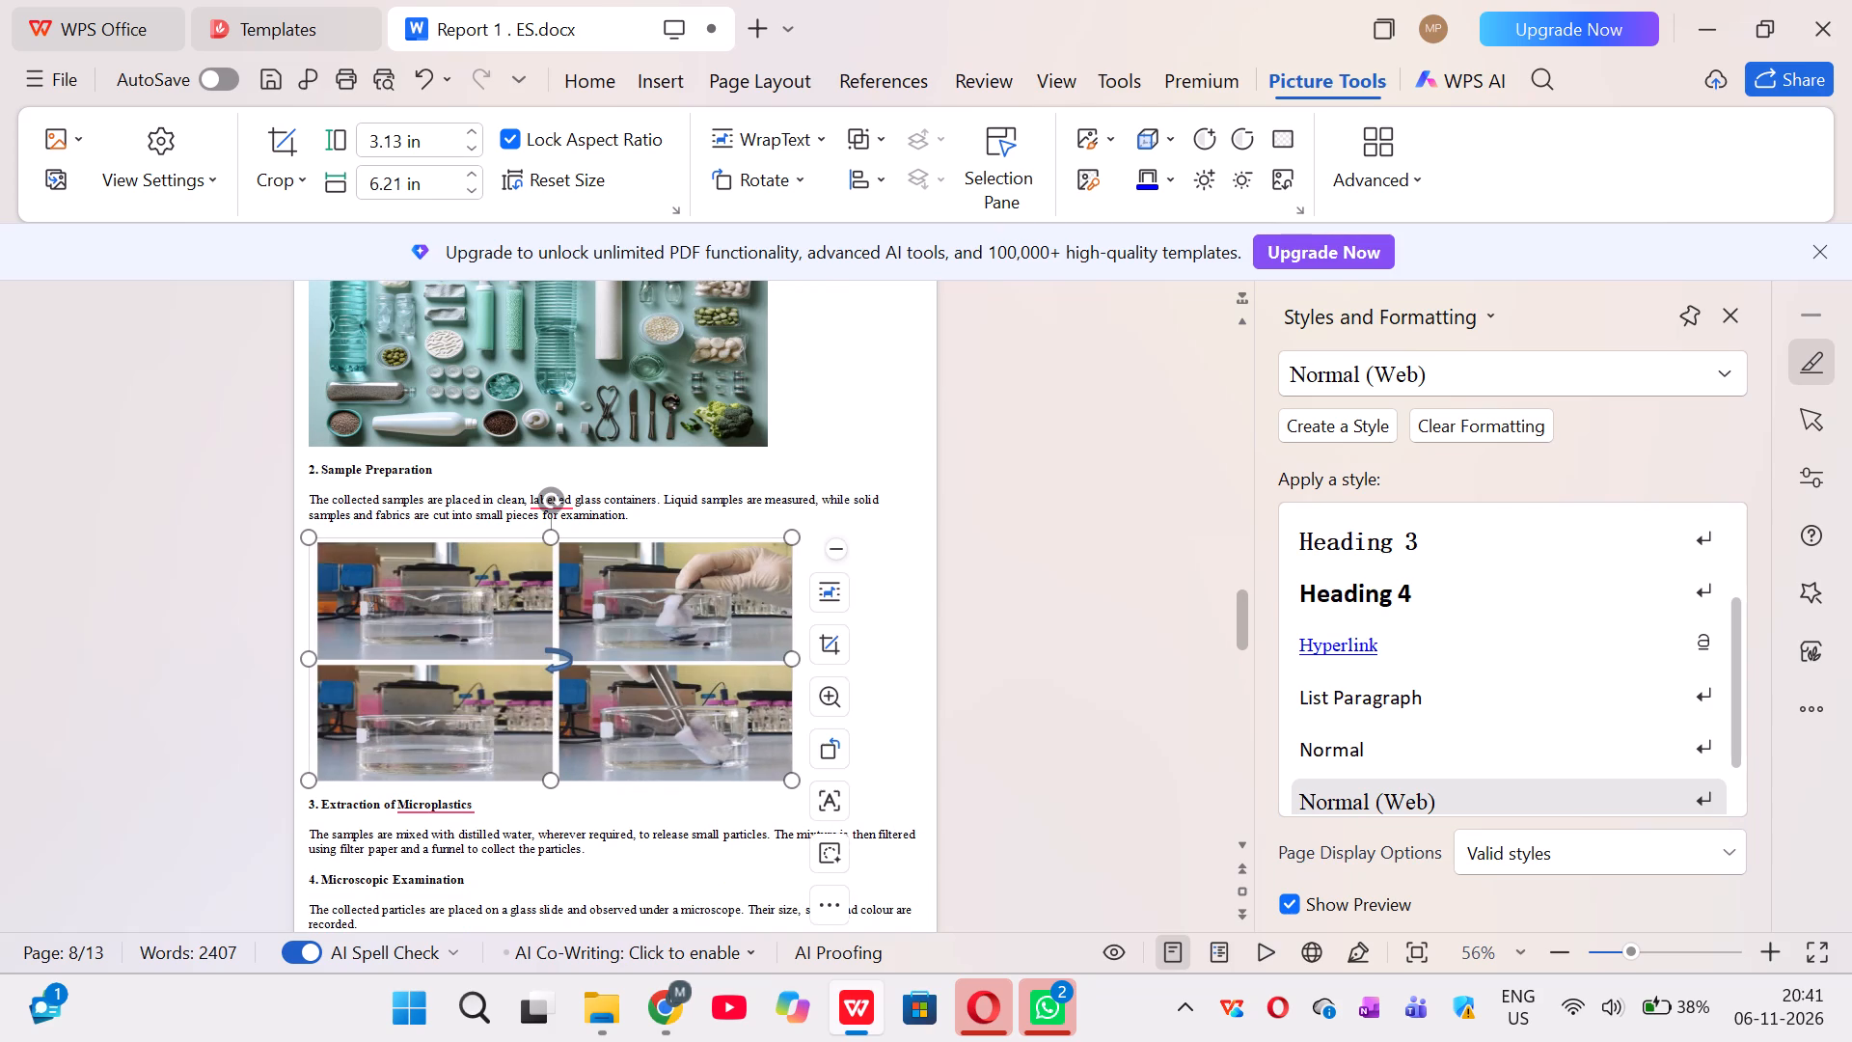
# Insert four empty lines below the labelled particle photo to push RESULTS AND DISCUSSION onto the following page.
pyautogui.scroll(-3, 592, 689)
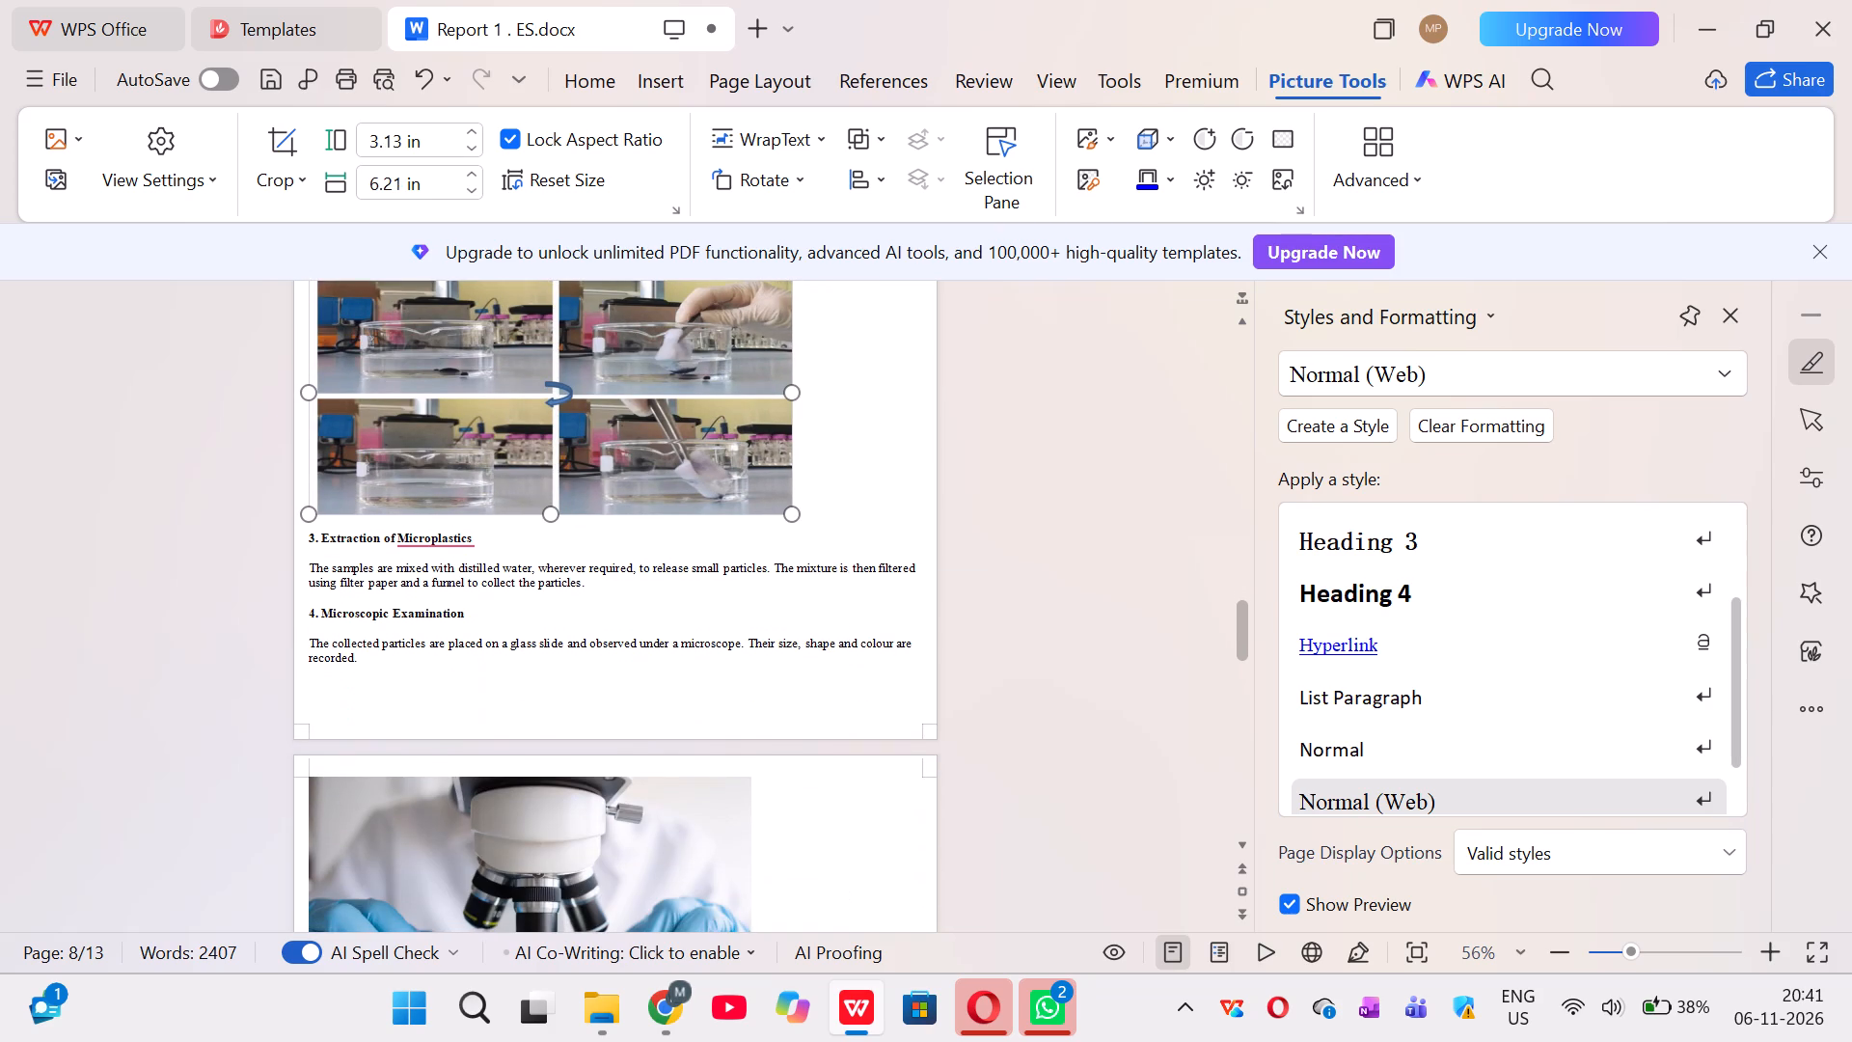
pyautogui.scroll(-4, 592, 689)
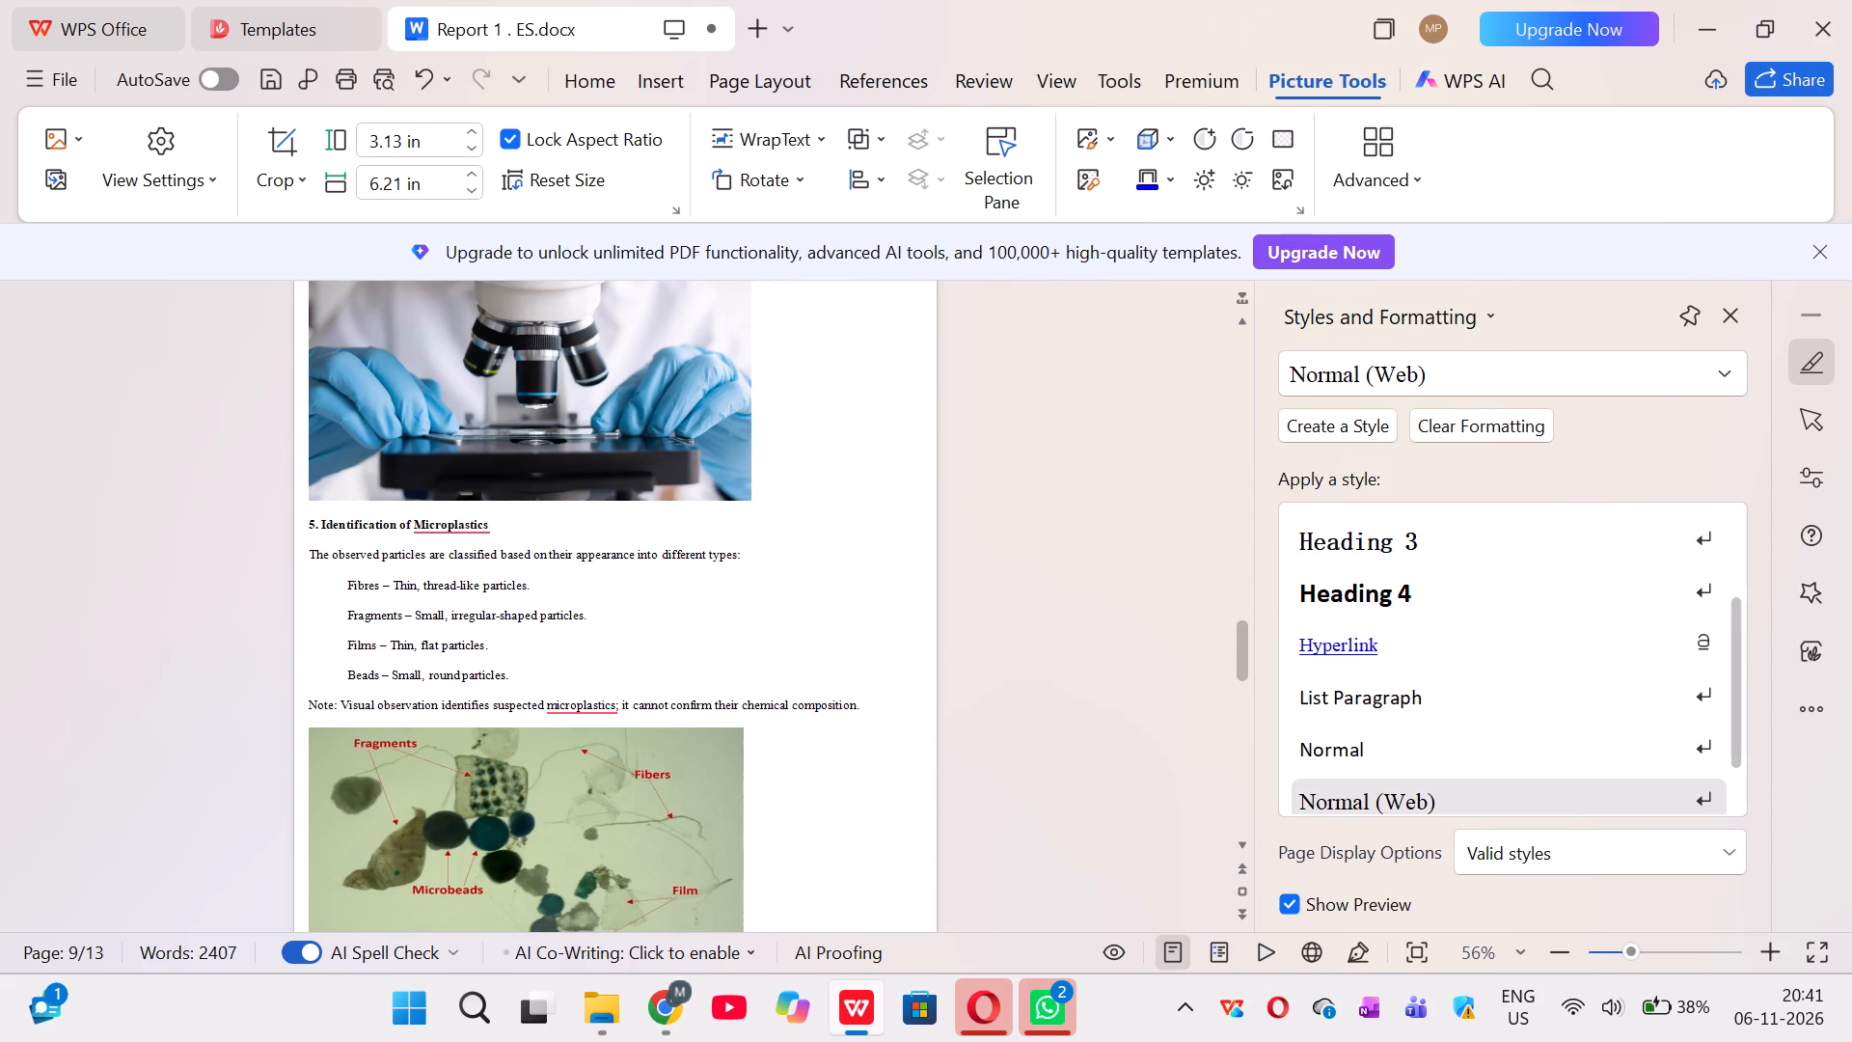
pyautogui.scroll(-3, 592, 689)
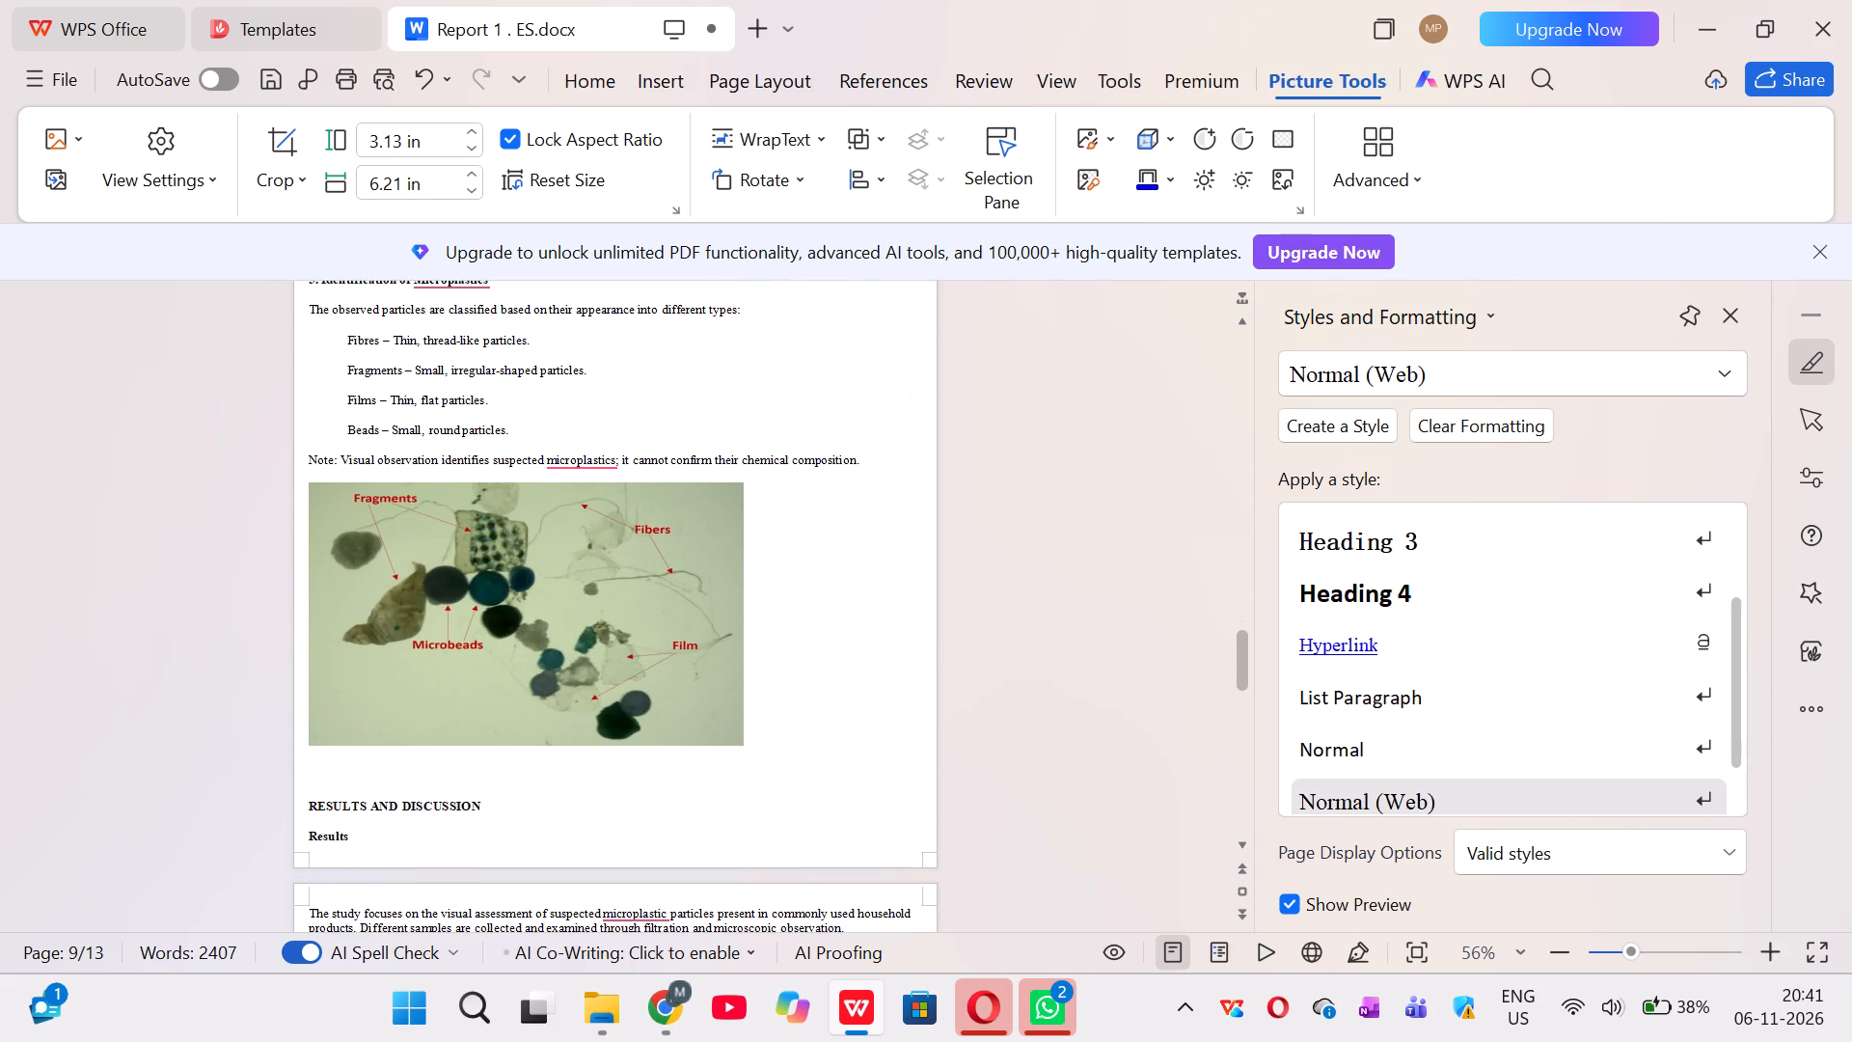
pyautogui.scroll(-3, 522, 728)
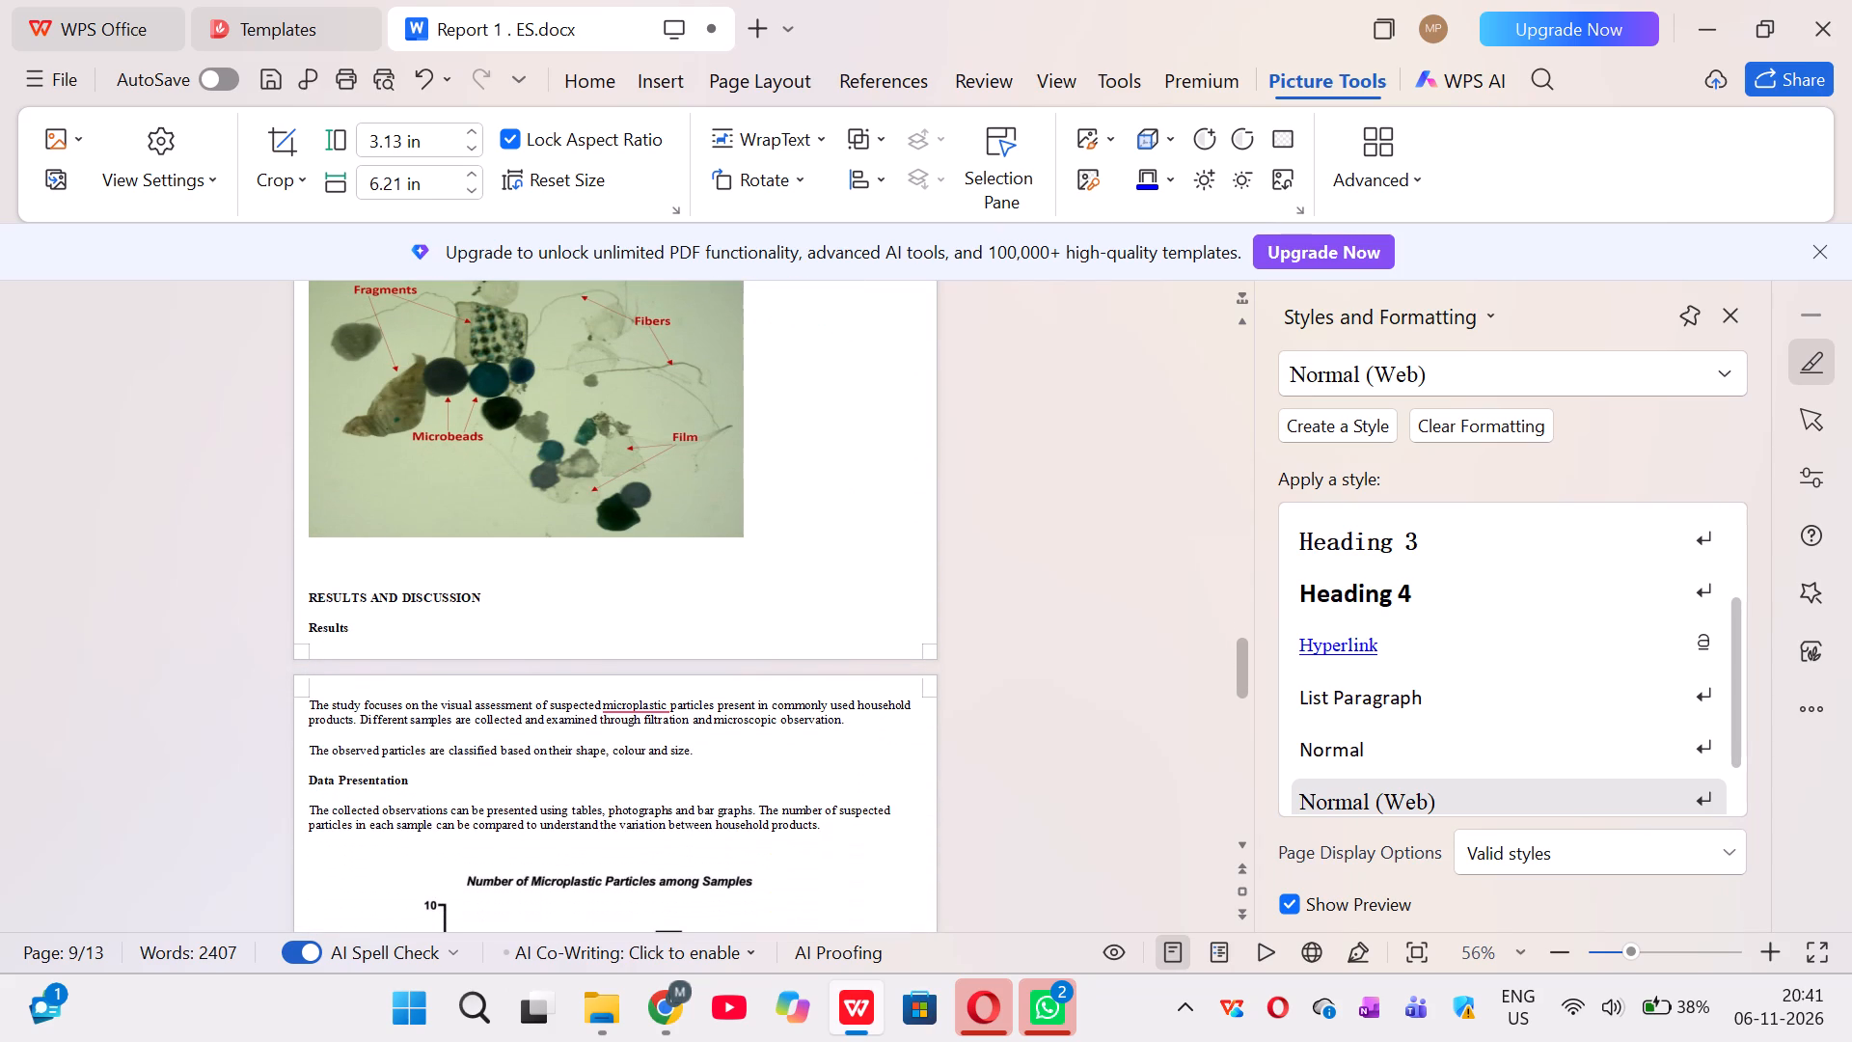
pyautogui.click(350, 566)
pyautogui.press('Return')
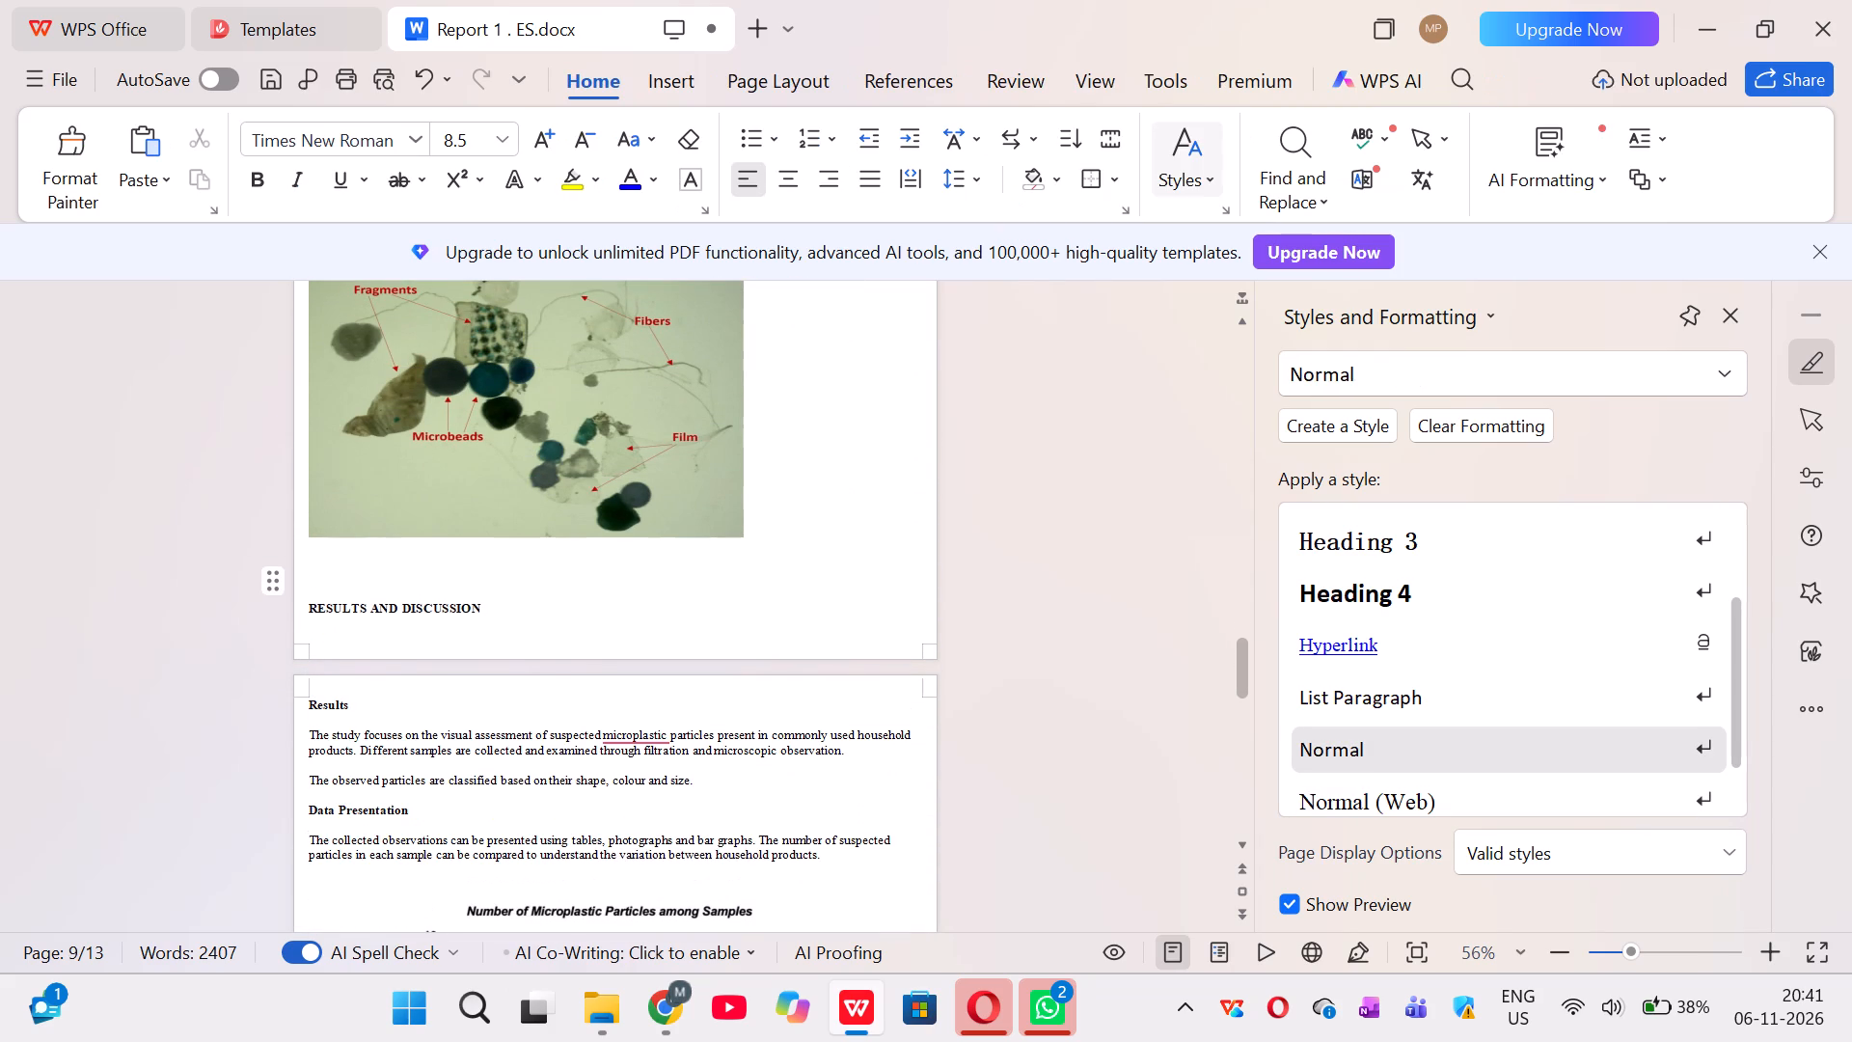
pyautogui.press('Return')
pyautogui.press('Return')
pyautogui.press('Return')
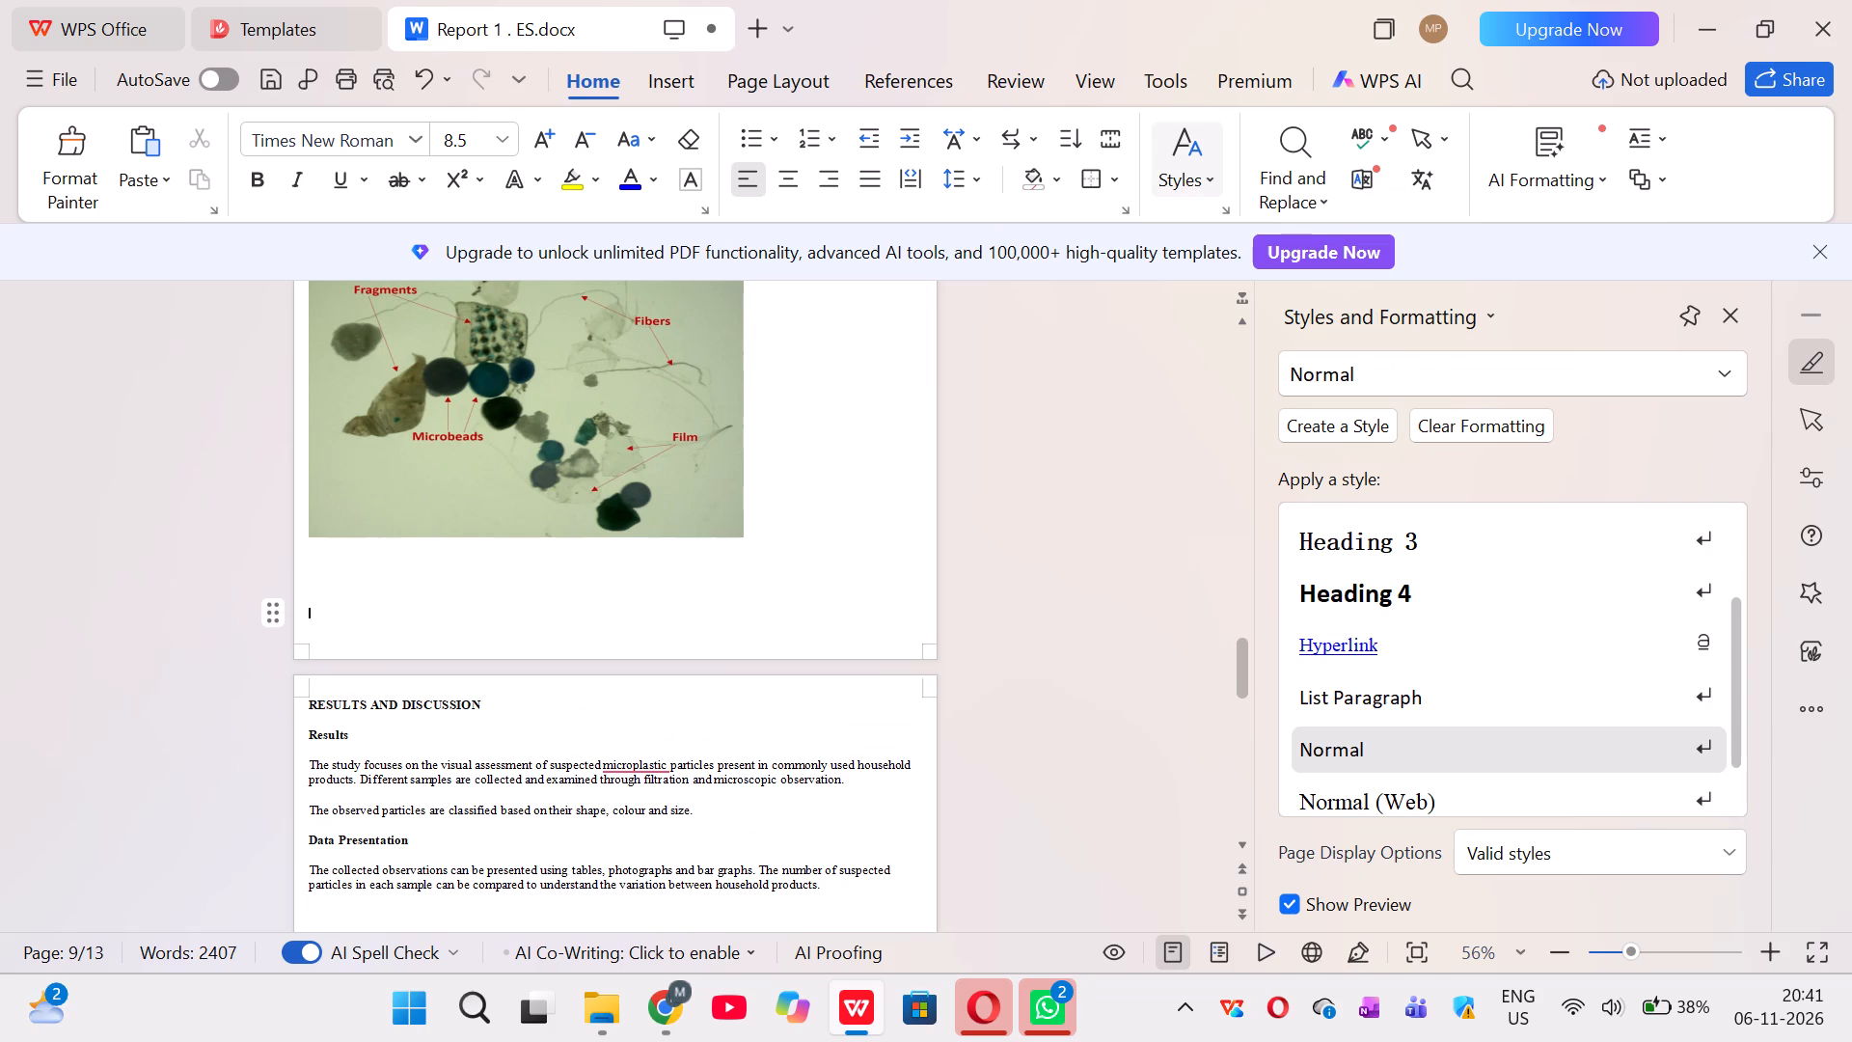
# Check the page layout of Results and Discussion, from its heading and bar chart to the Discussion text.
pyautogui.scroll(-7, 551, 663)
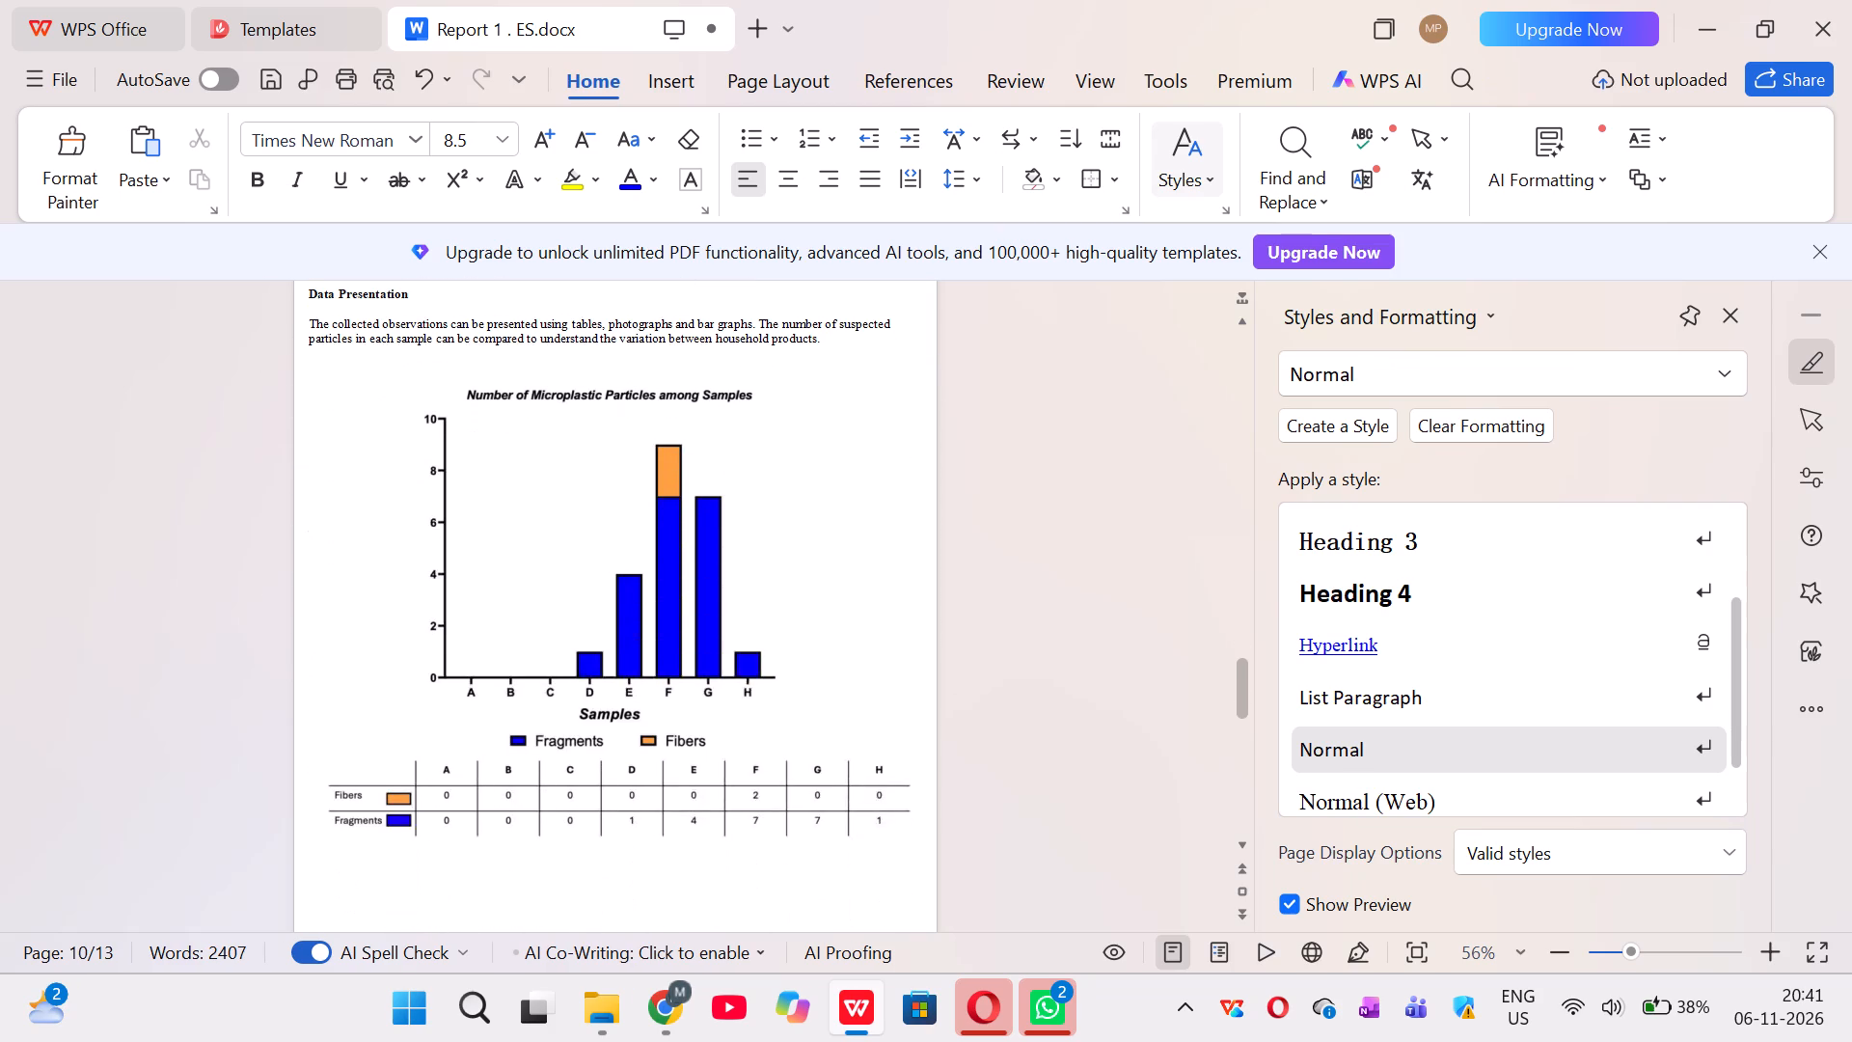
pyautogui.scroll(-8, 551, 663)
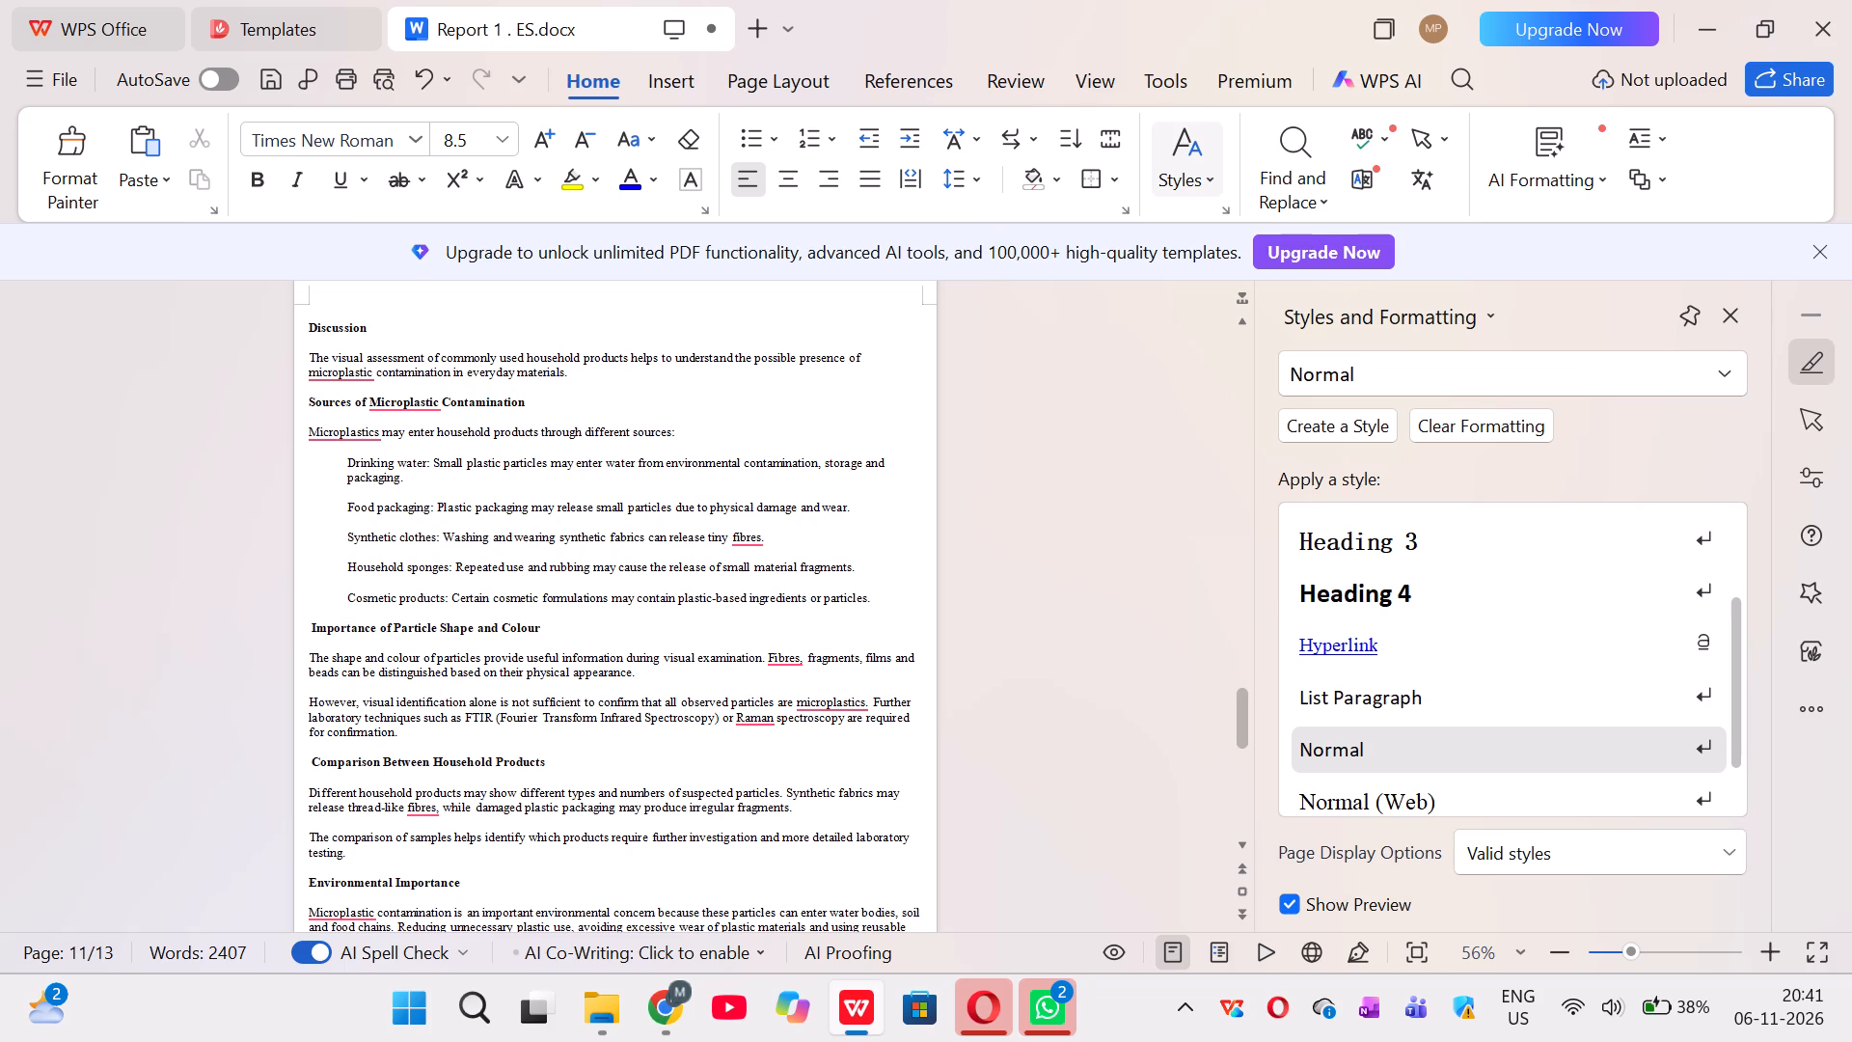
pyautogui.scroll(8, 551, 663)
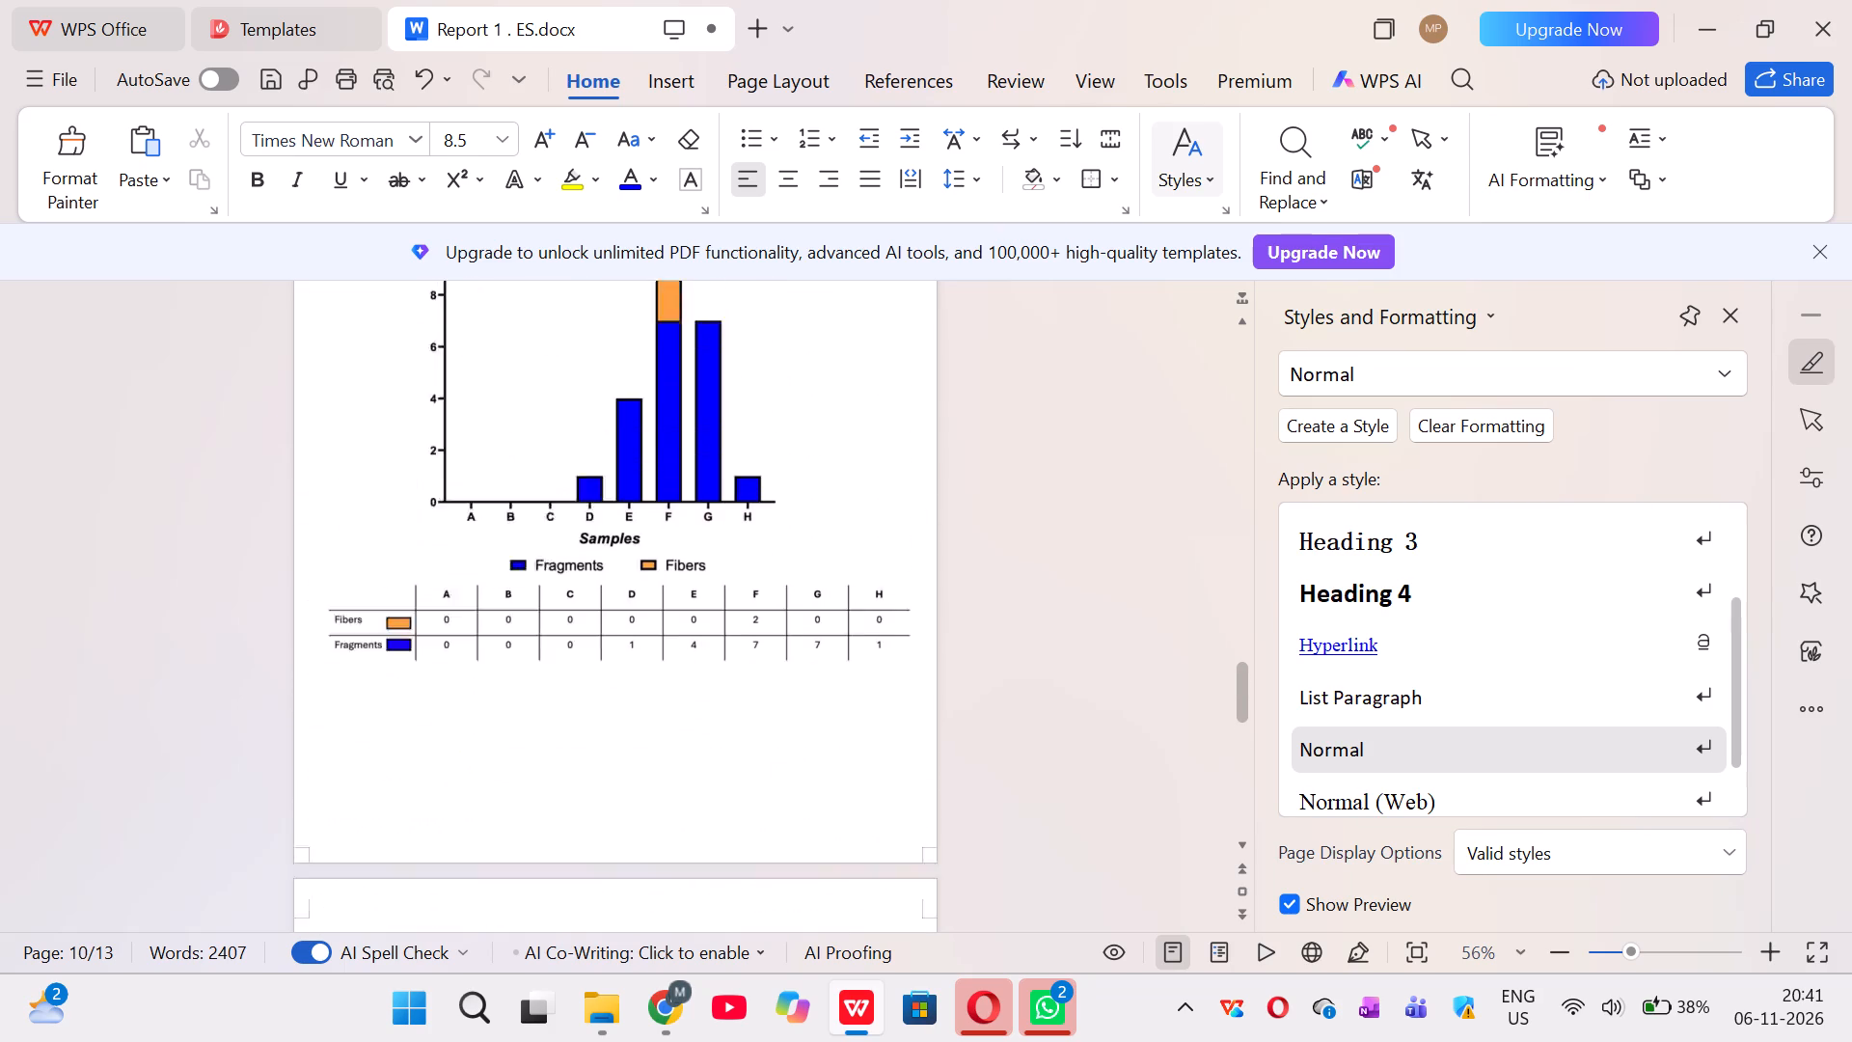
pyautogui.scroll(3, 551, 663)
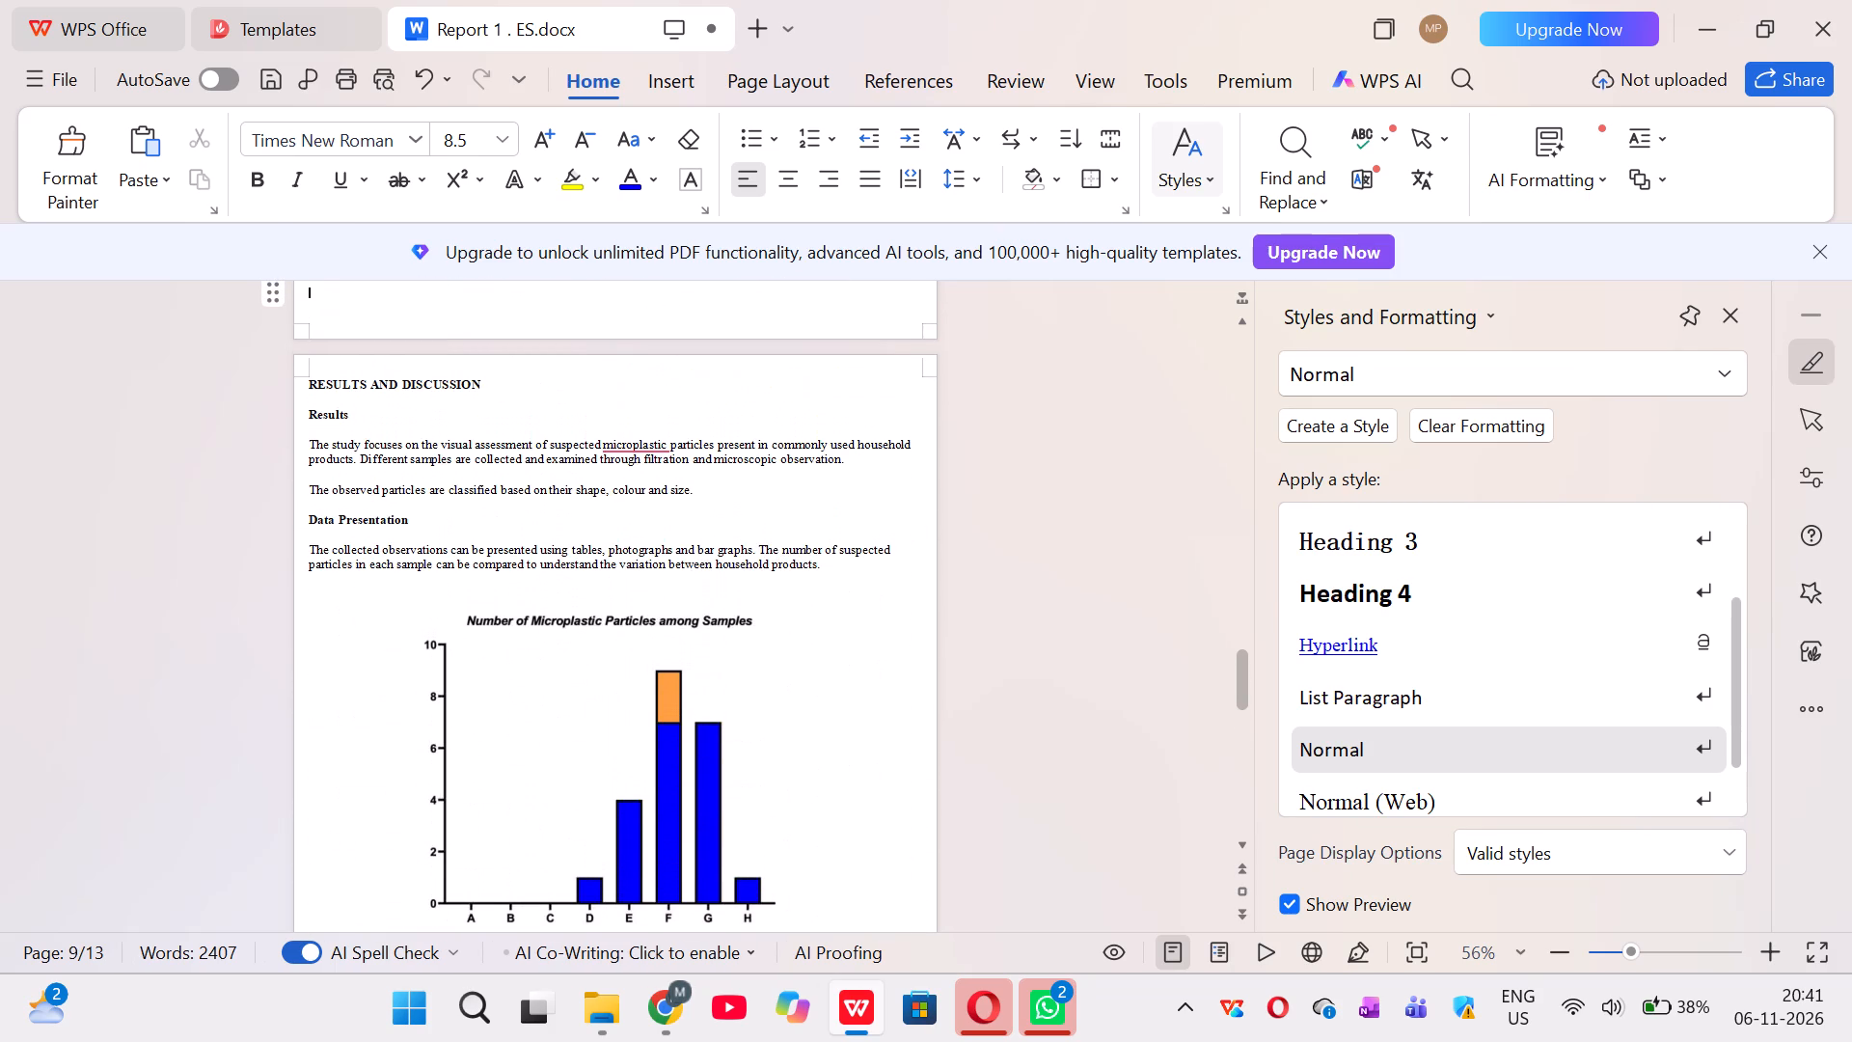
pyautogui.scroll(-2, 551, 663)
pyautogui.scroll(2, 551, 663)
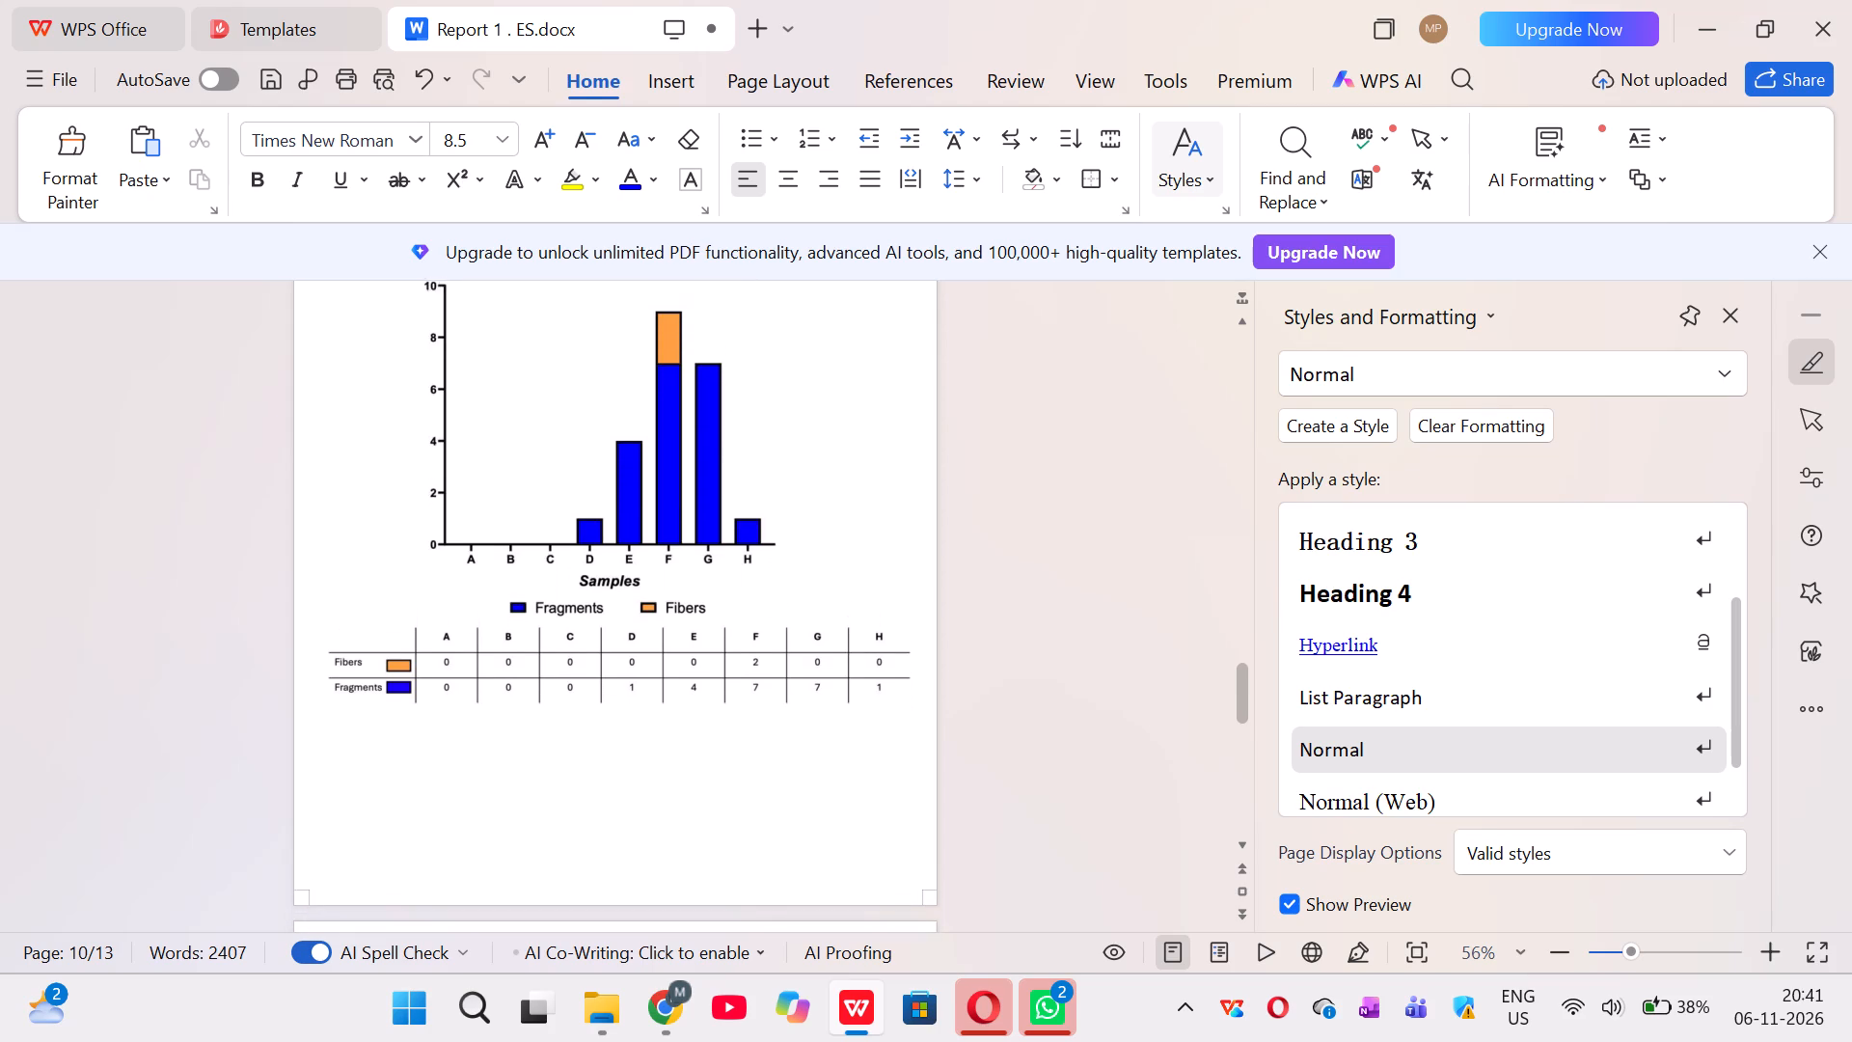
pyautogui.scroll(1, 551, 663)
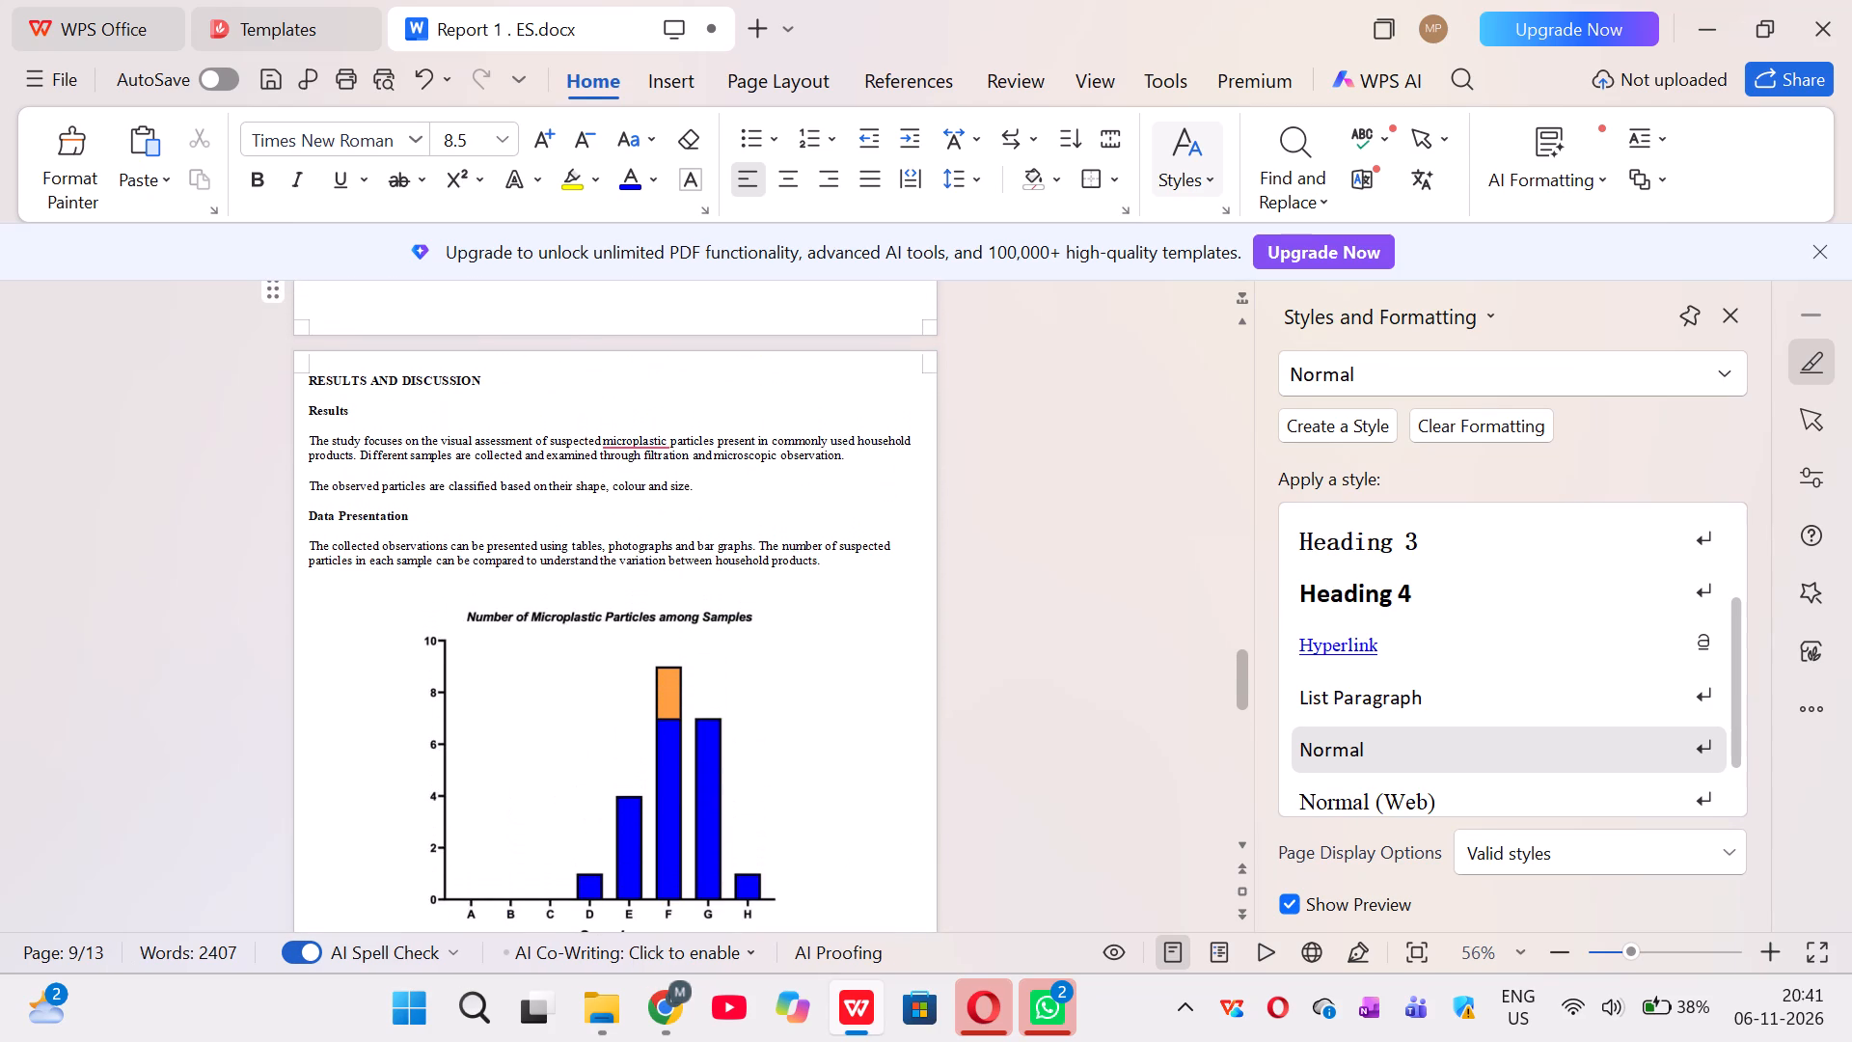
pyautogui.scroll(-3, 553, 756)
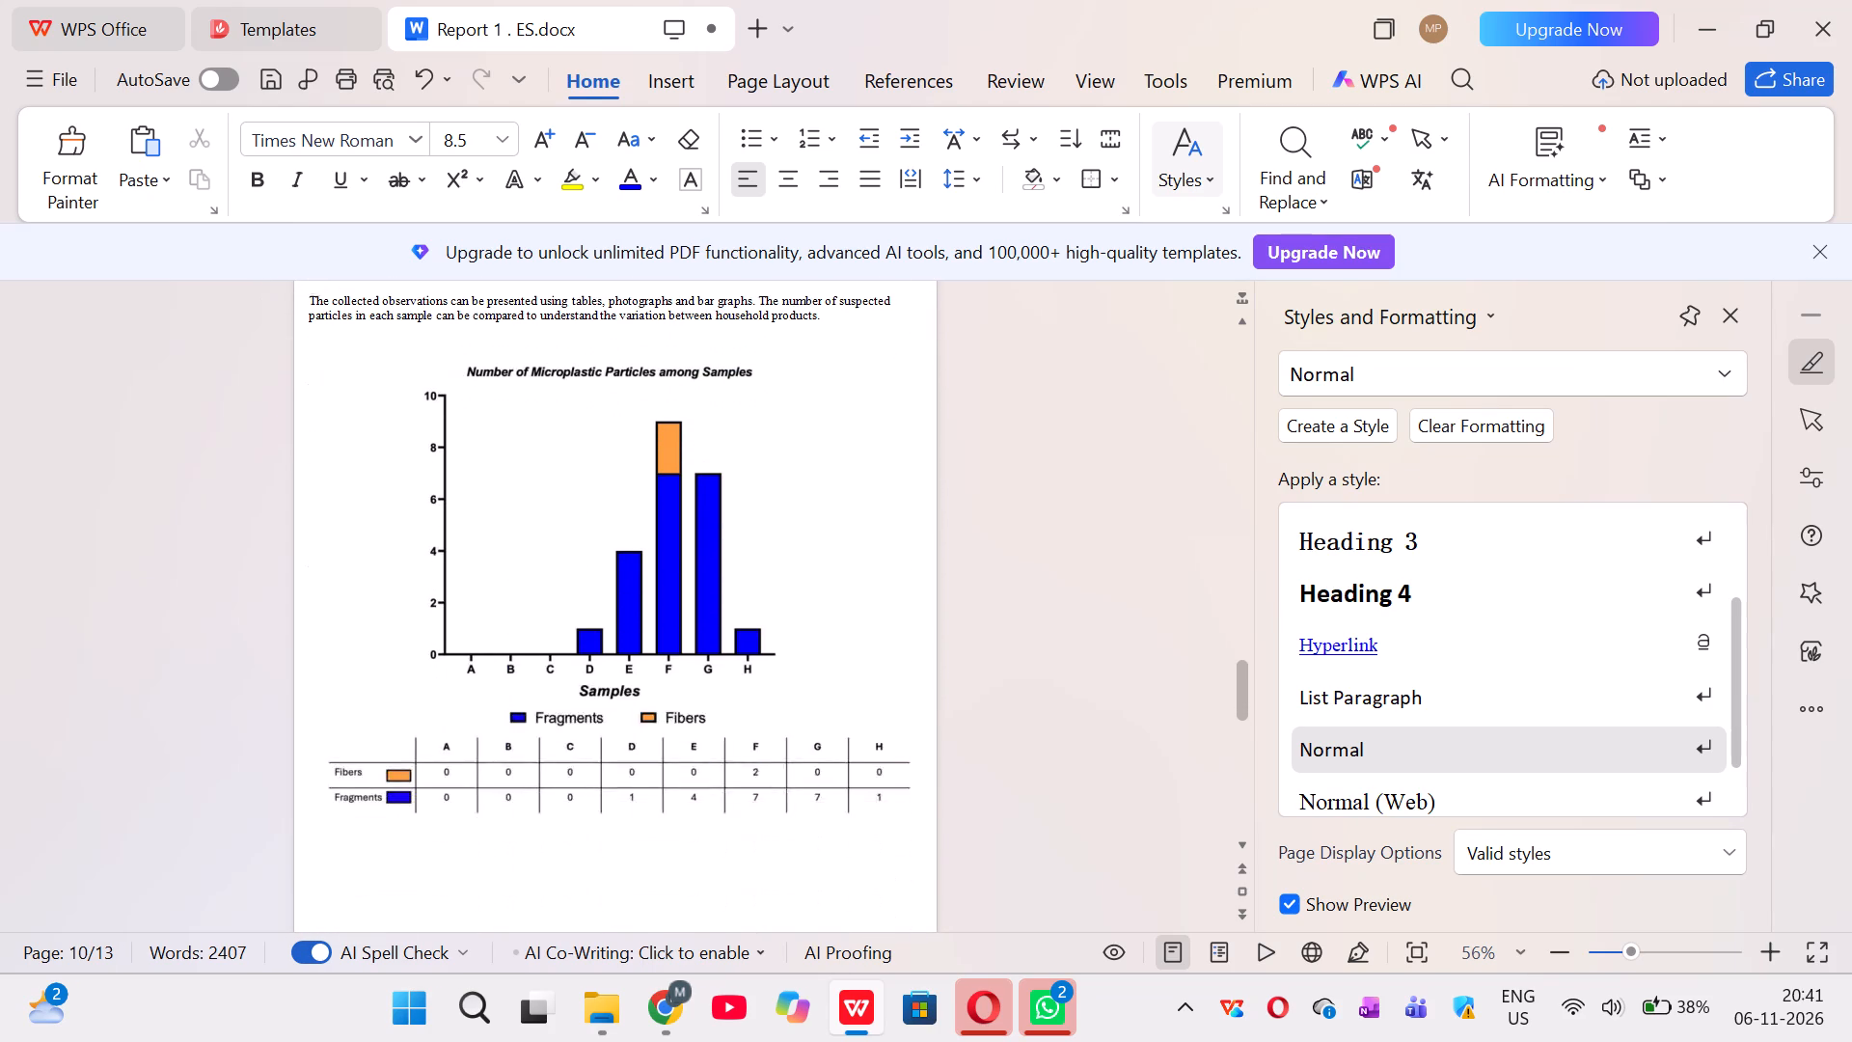
pyautogui.scroll(-6, 553, 756)
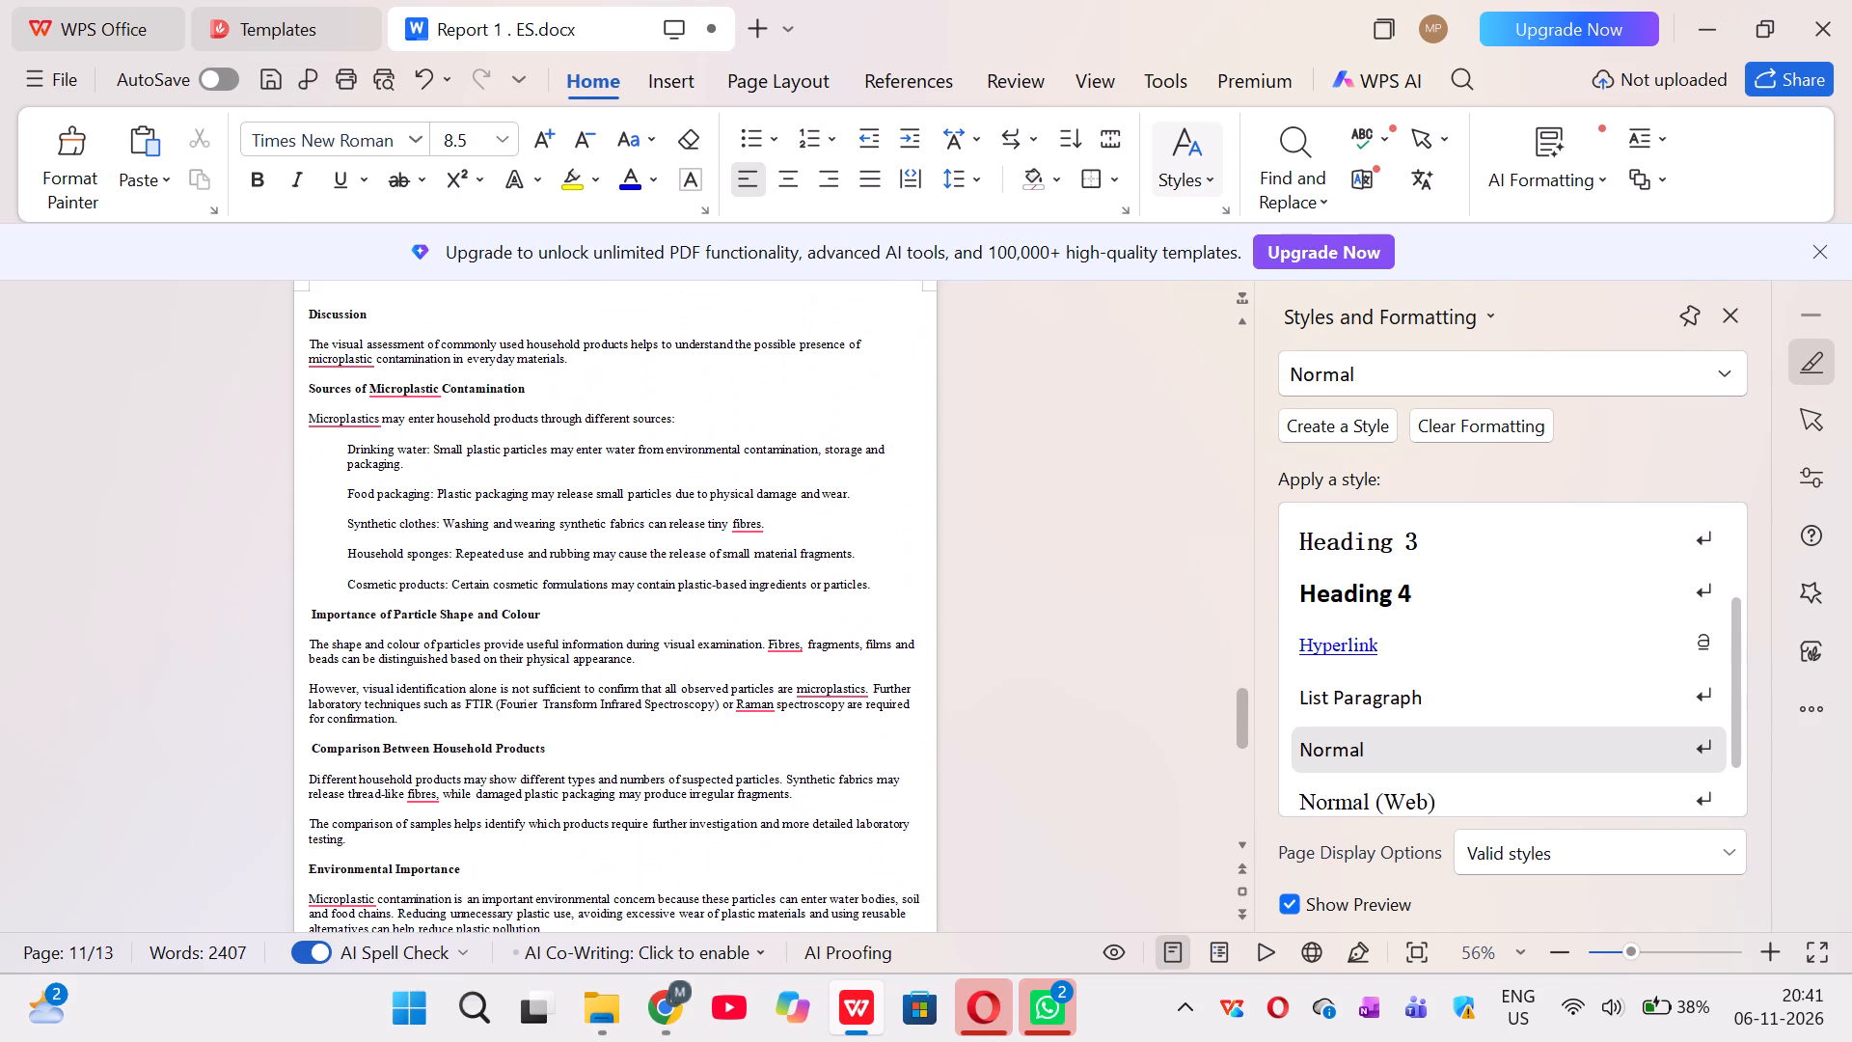
pyautogui.scroll(8, 553, 762)
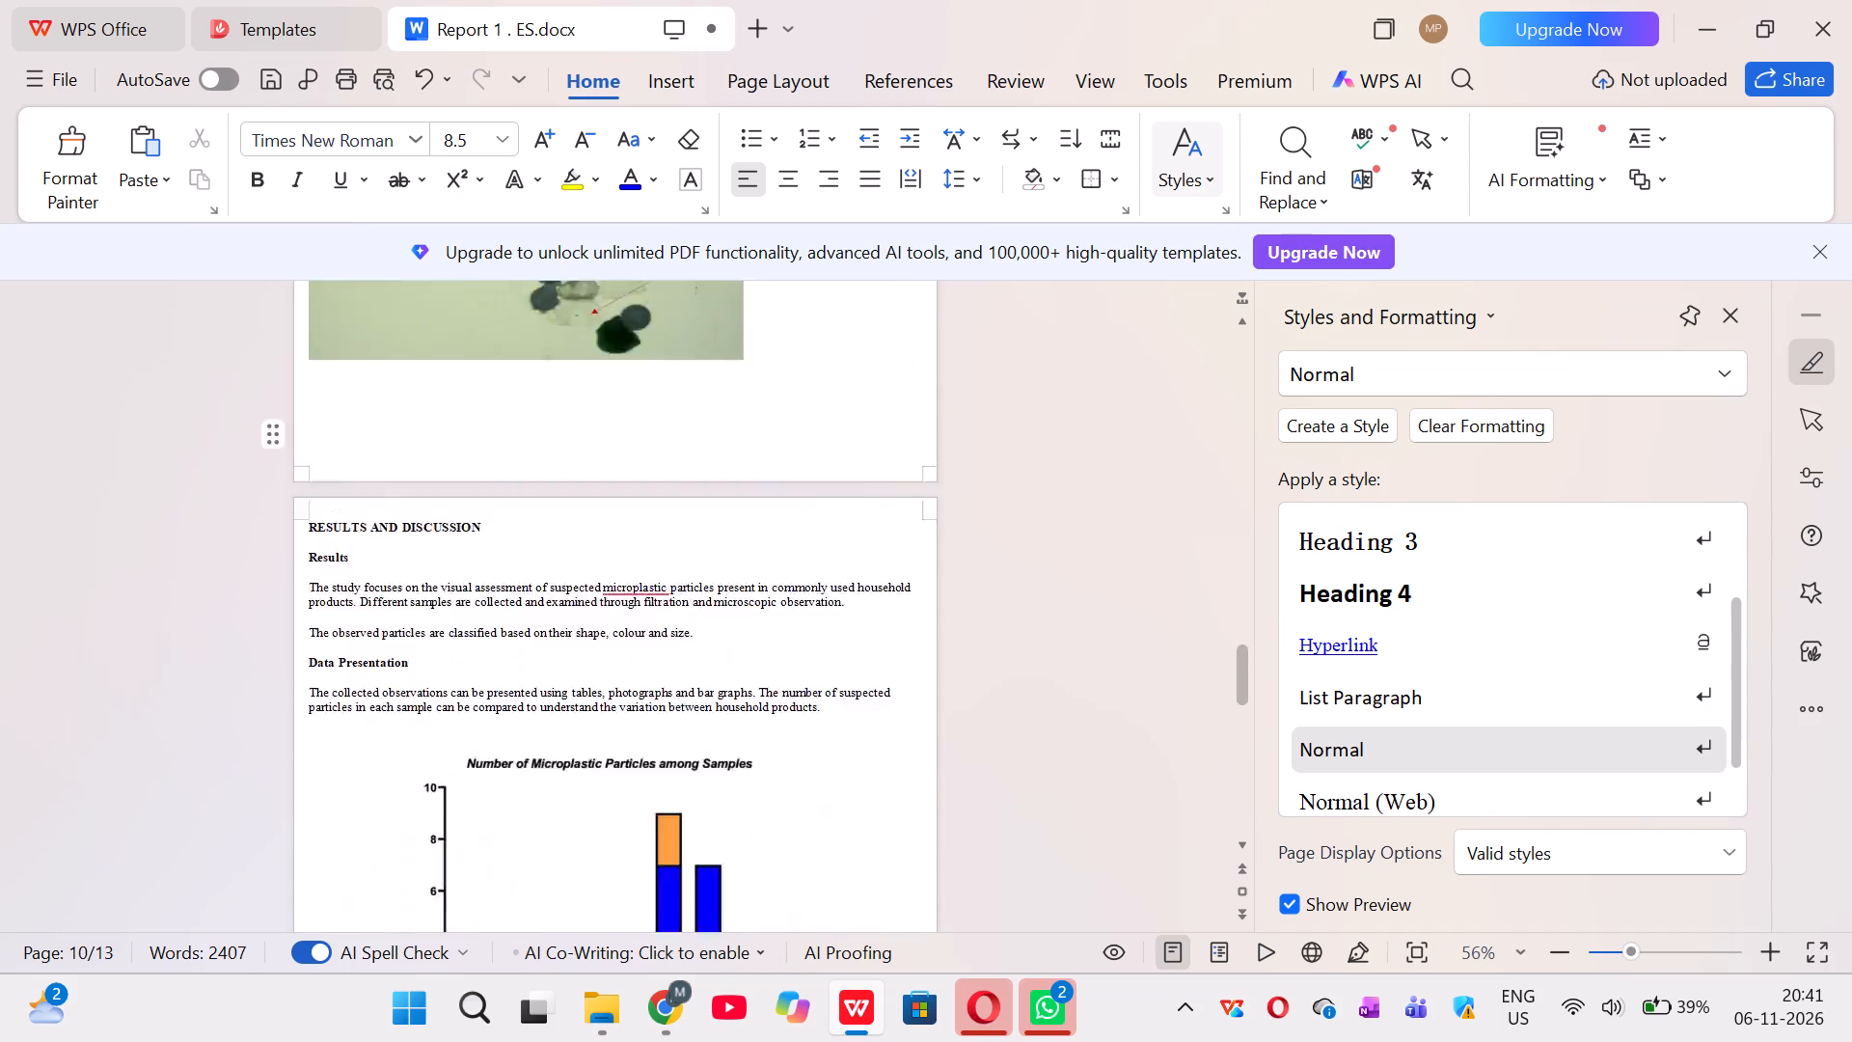
# Go back to the Introduction and review the layout through the Literature Review to Role of Visual Assessment.
pyautogui.scroll(5, 553, 762)
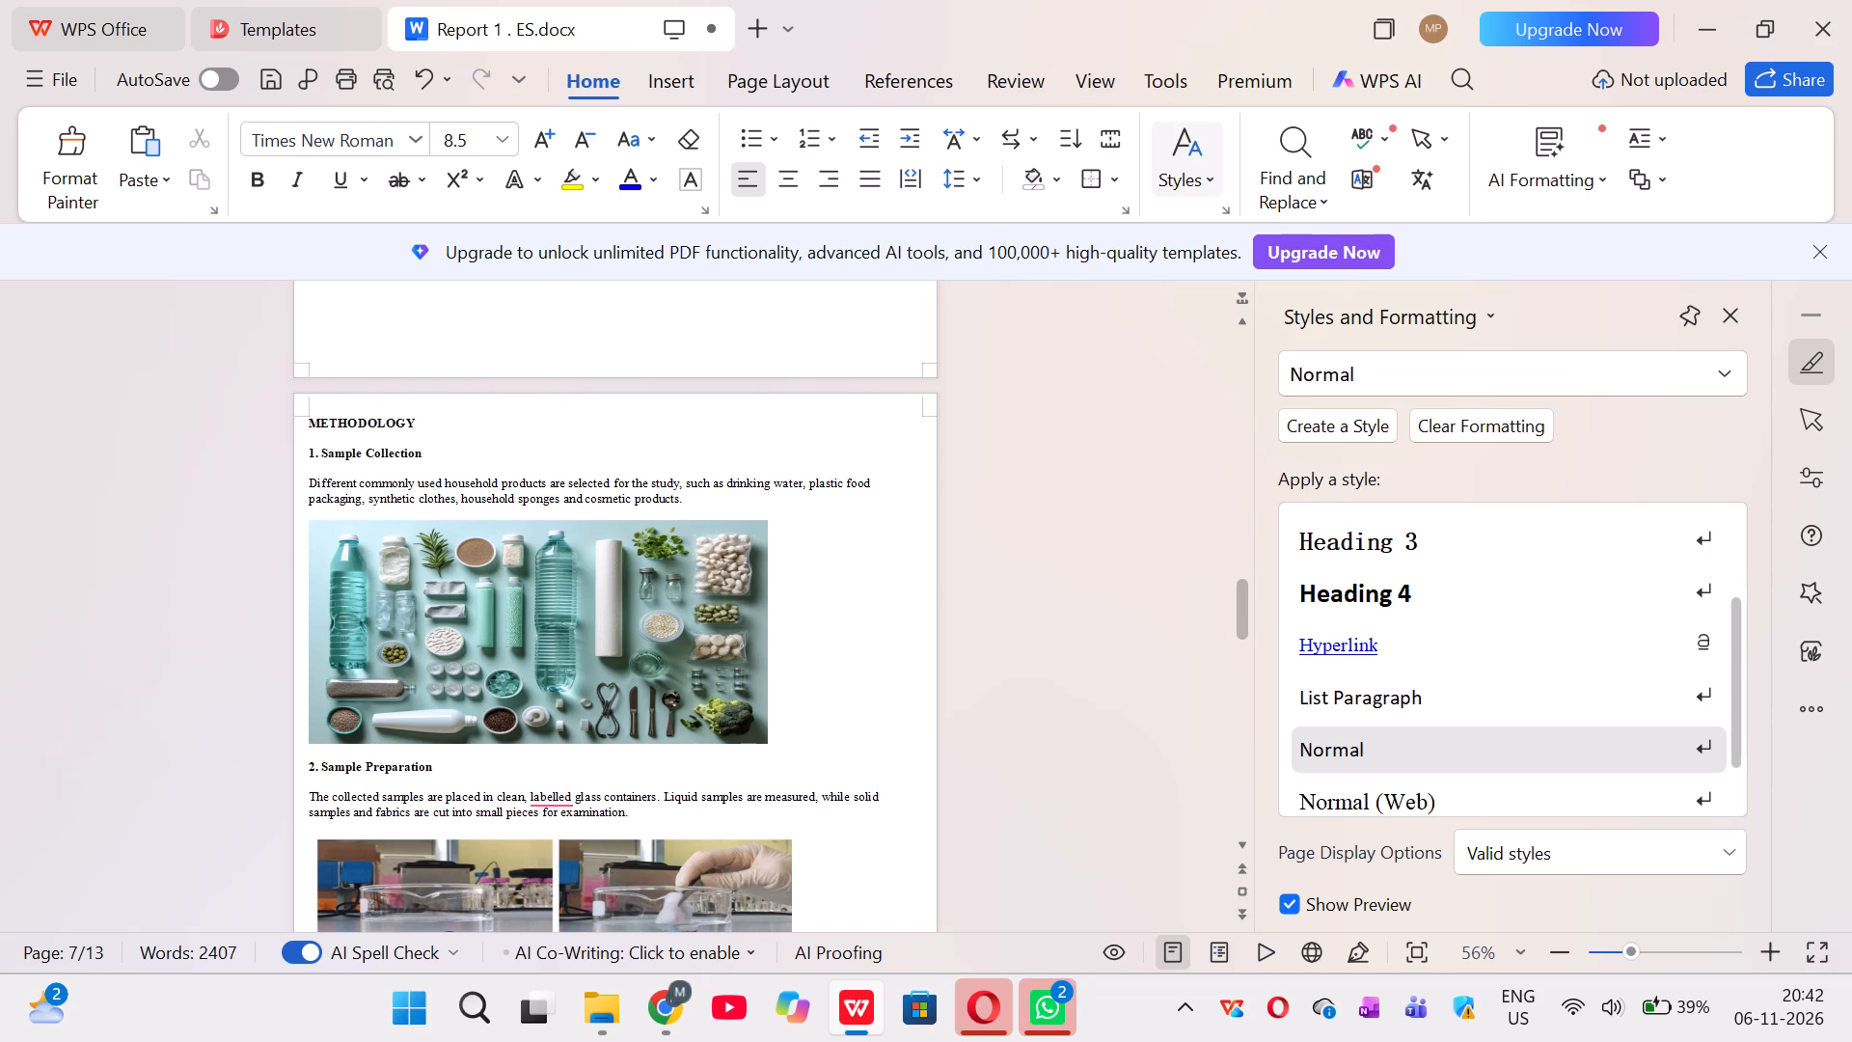
pyautogui.scroll(4, 455, 602)
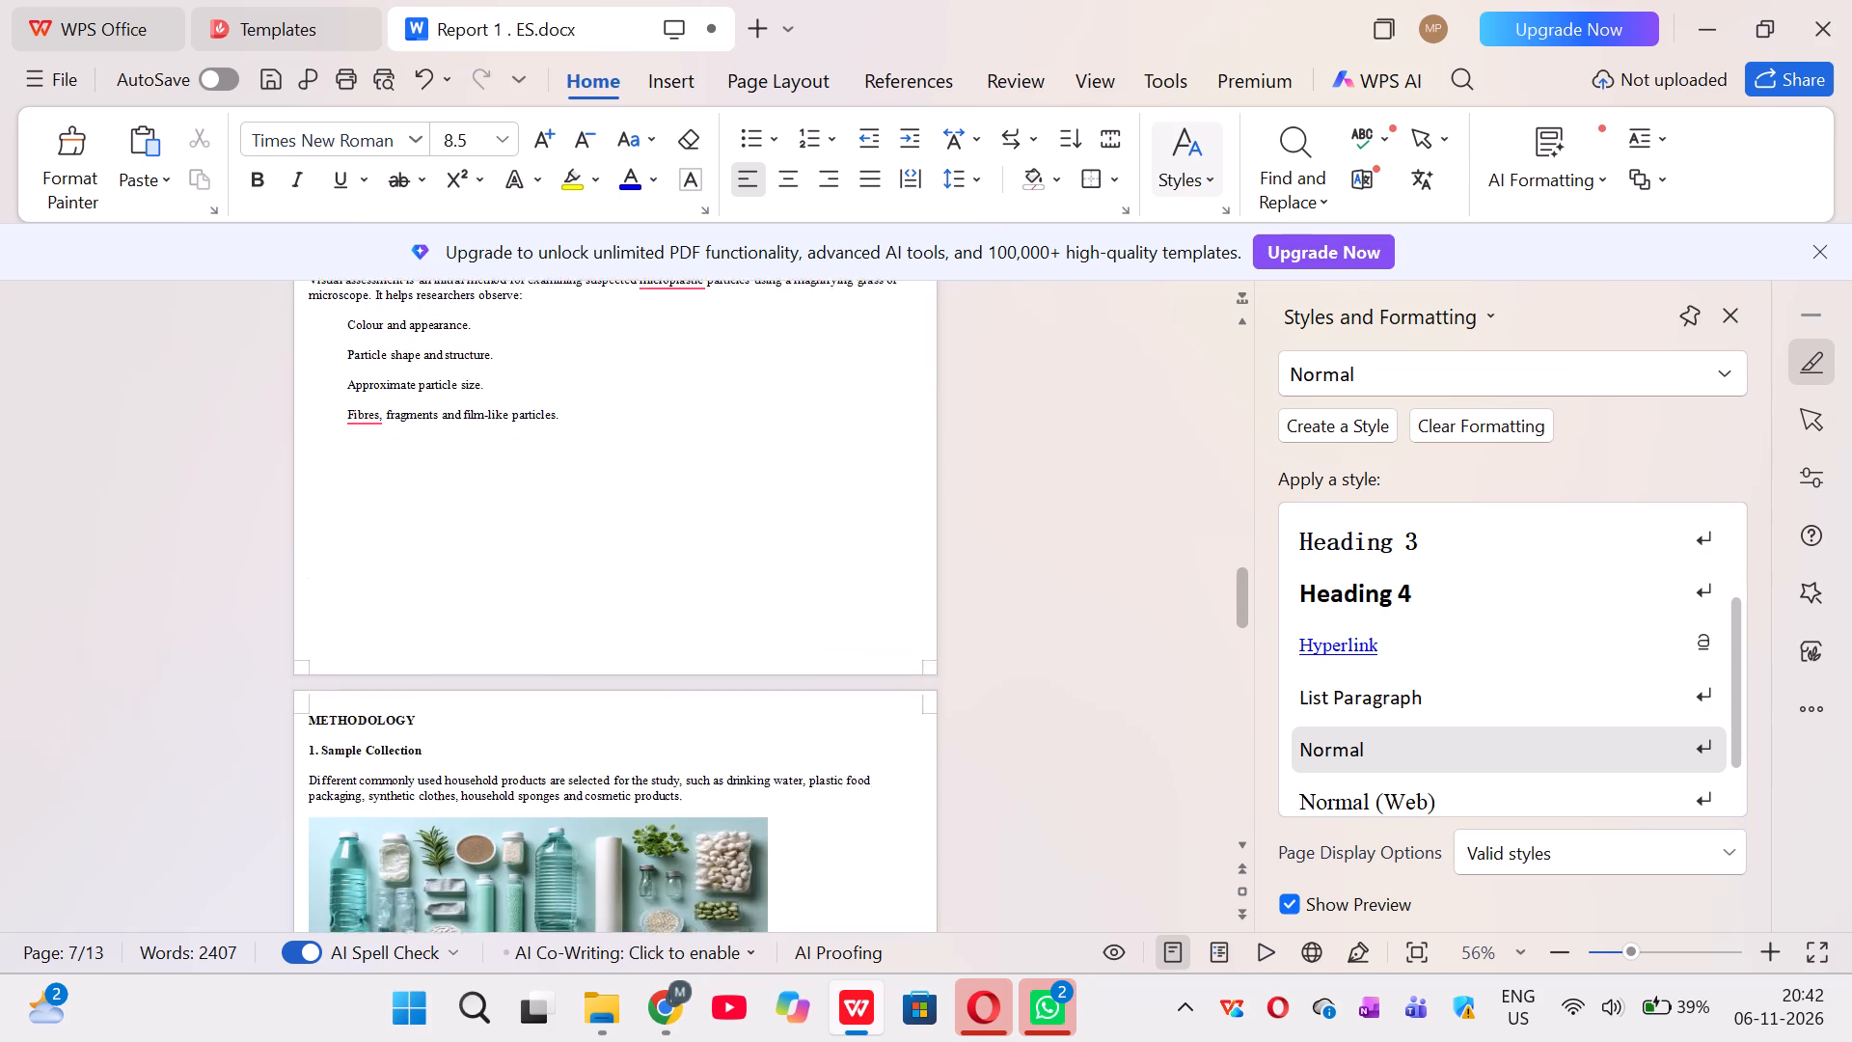
pyautogui.scroll(9, 455, 602)
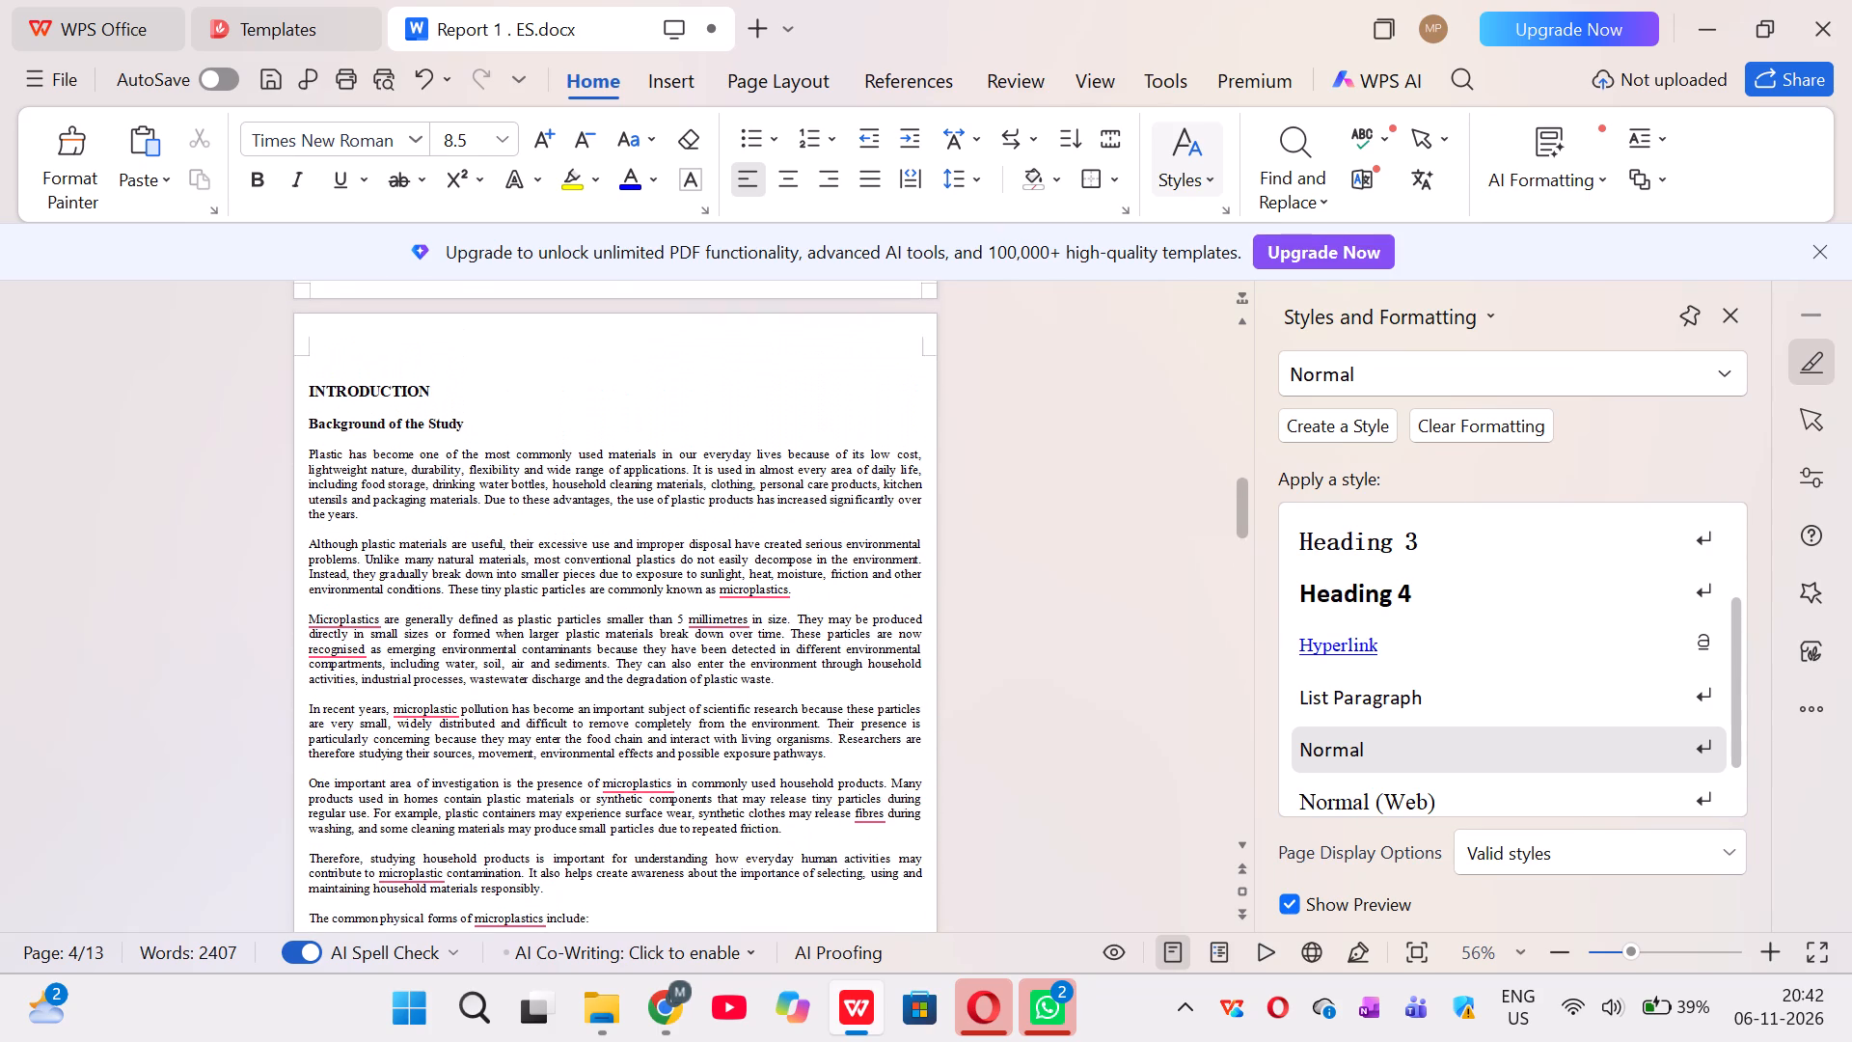
pyautogui.scroll(-3, 475, 704)
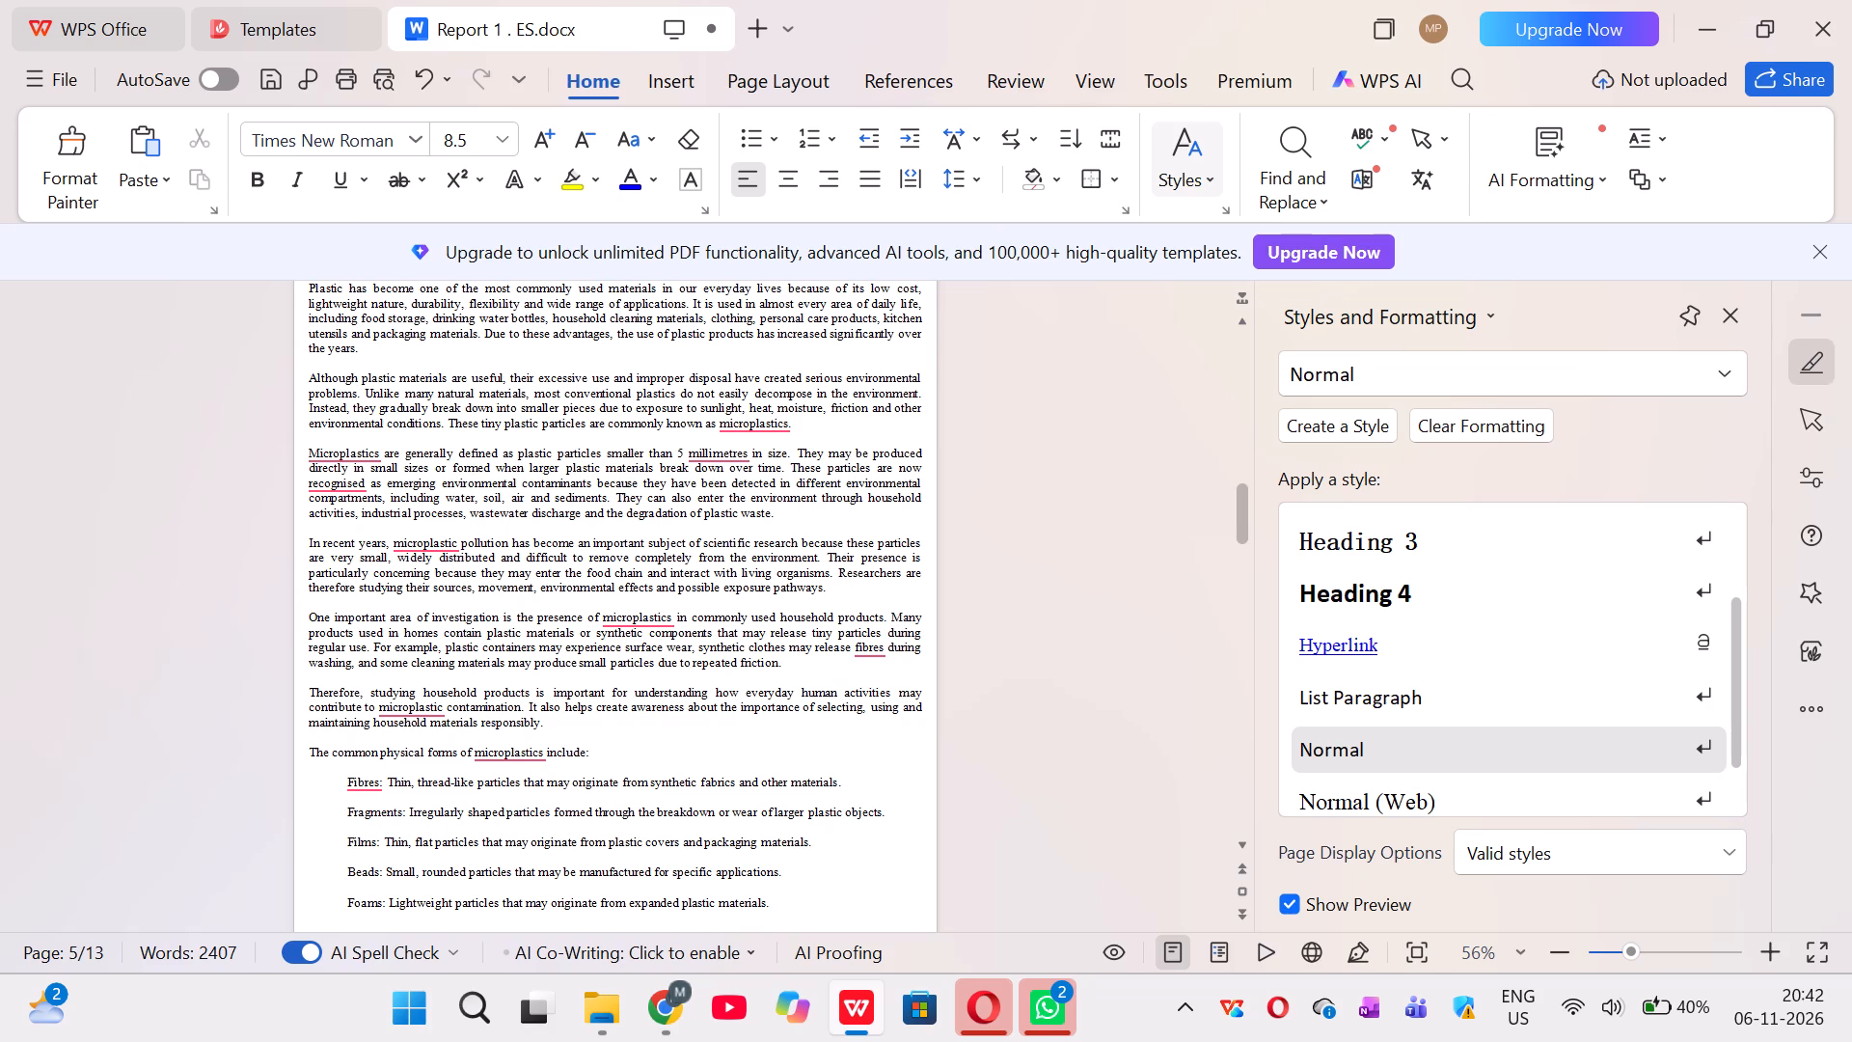
pyautogui.scroll(-4, 603, 593)
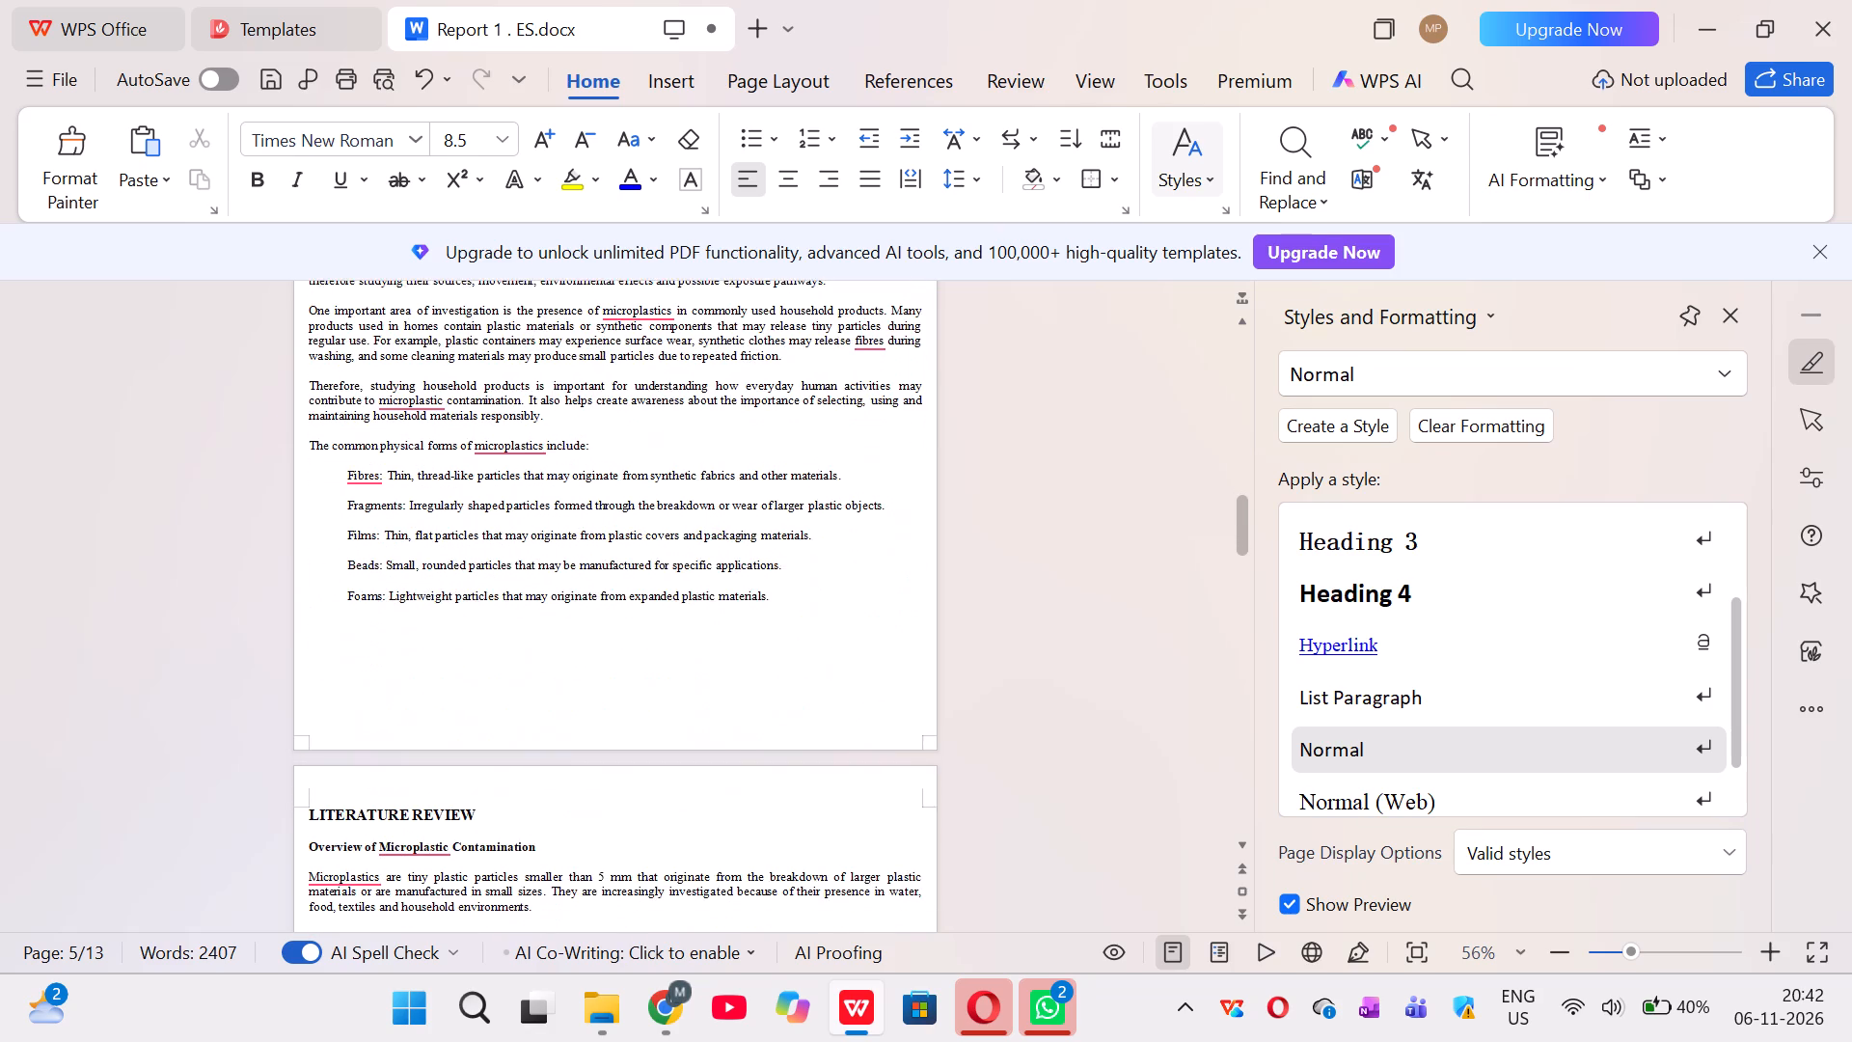
pyautogui.scroll(-6, 603, 593)
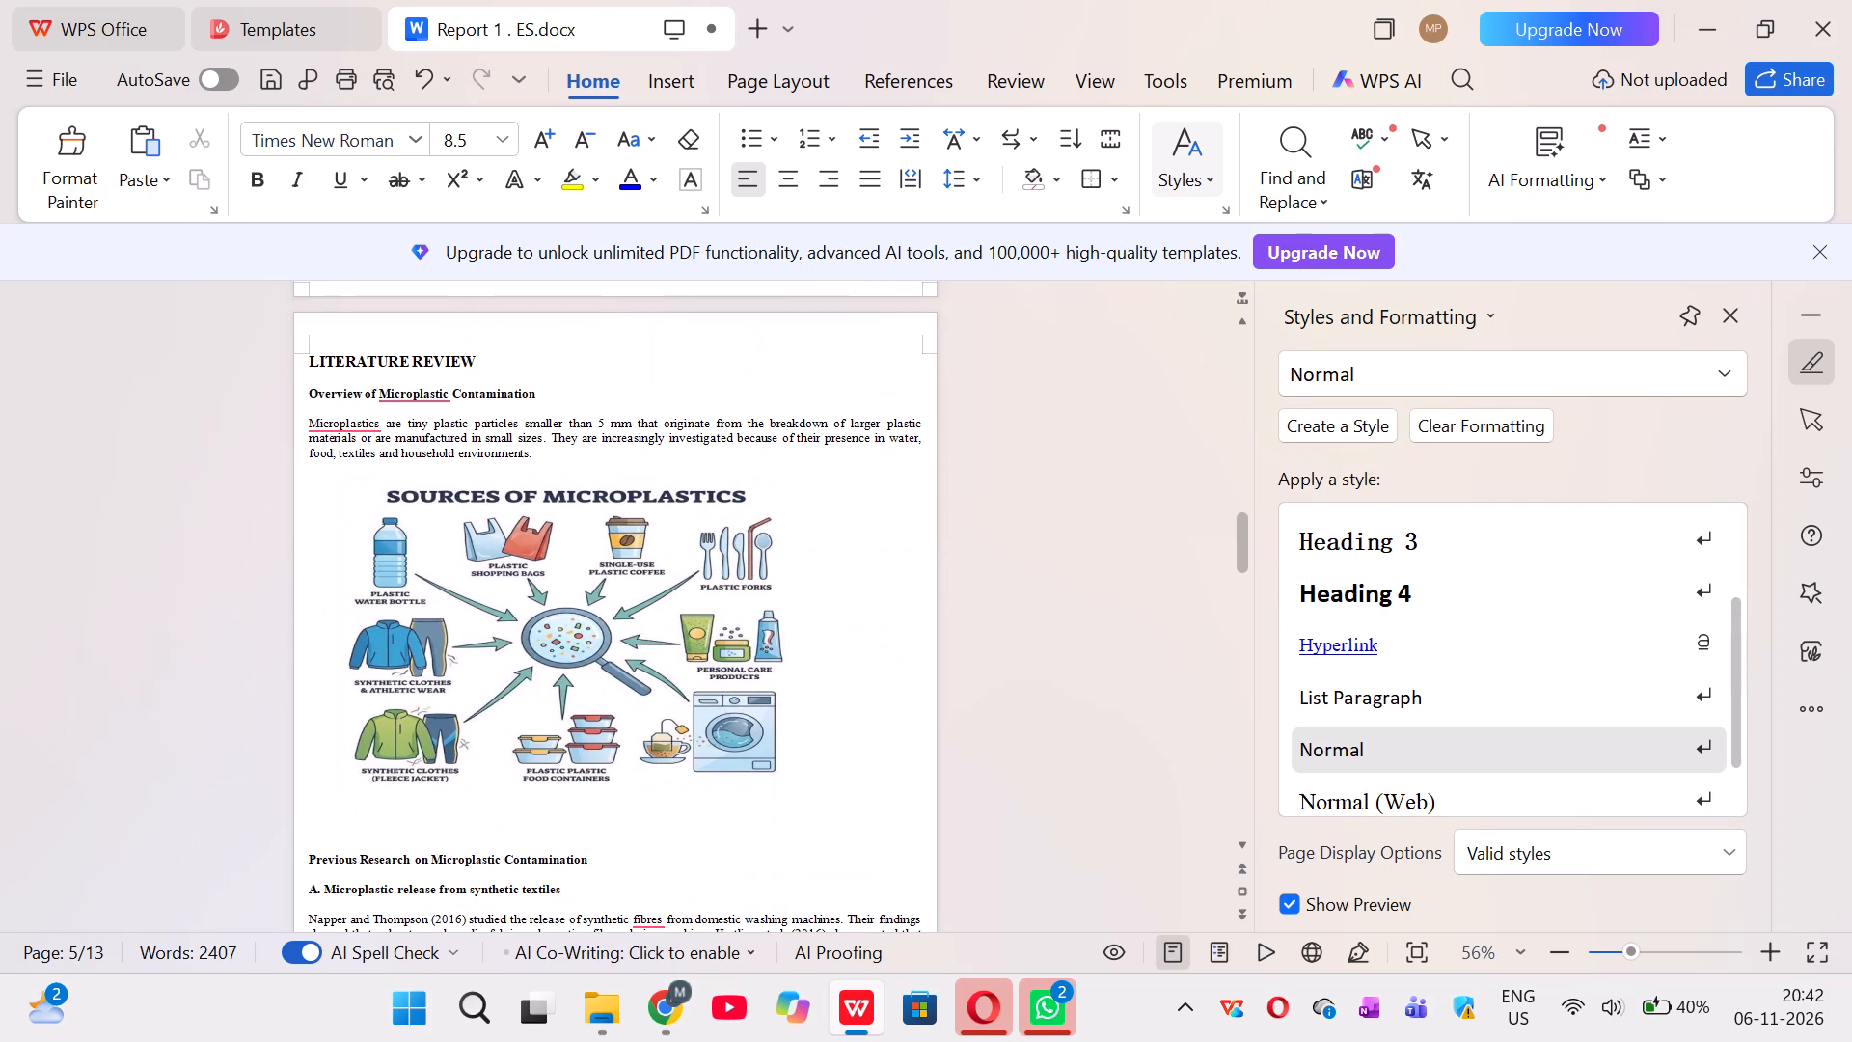
pyautogui.scroll(-3, 603, 593)
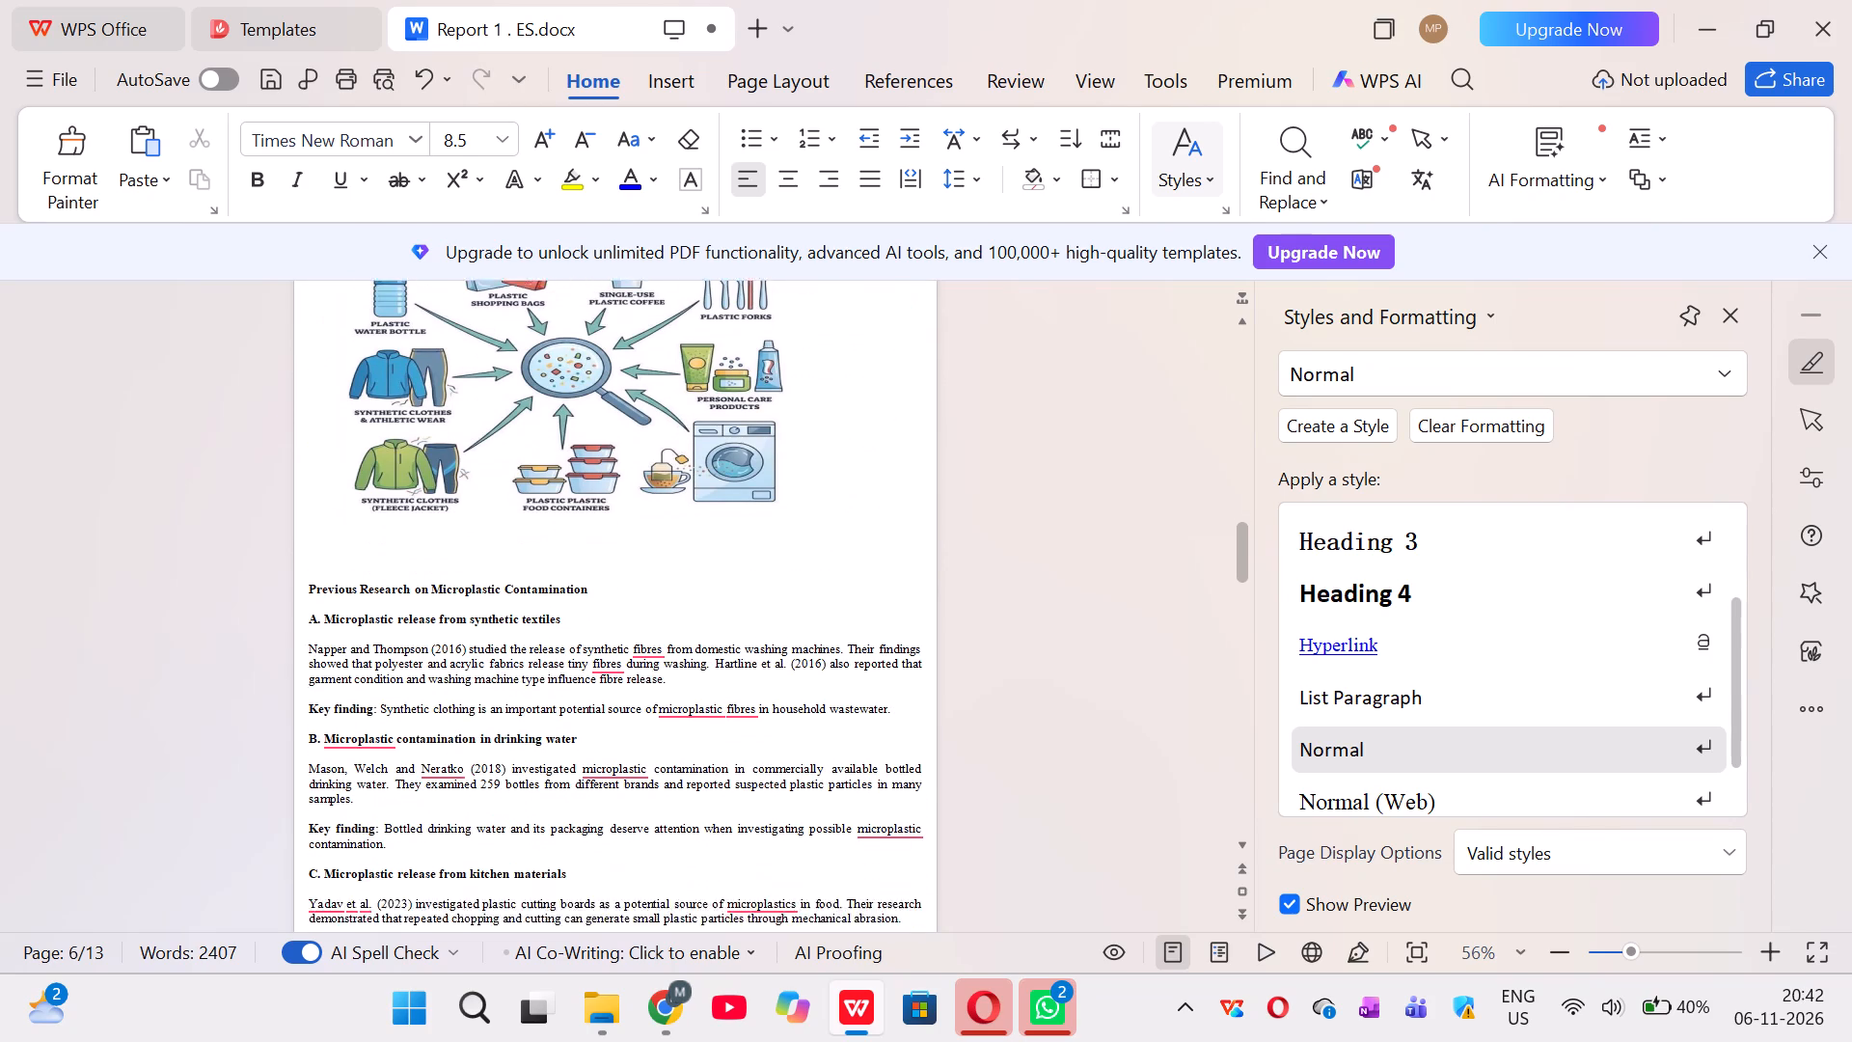
pyautogui.scroll(-5, 603, 593)
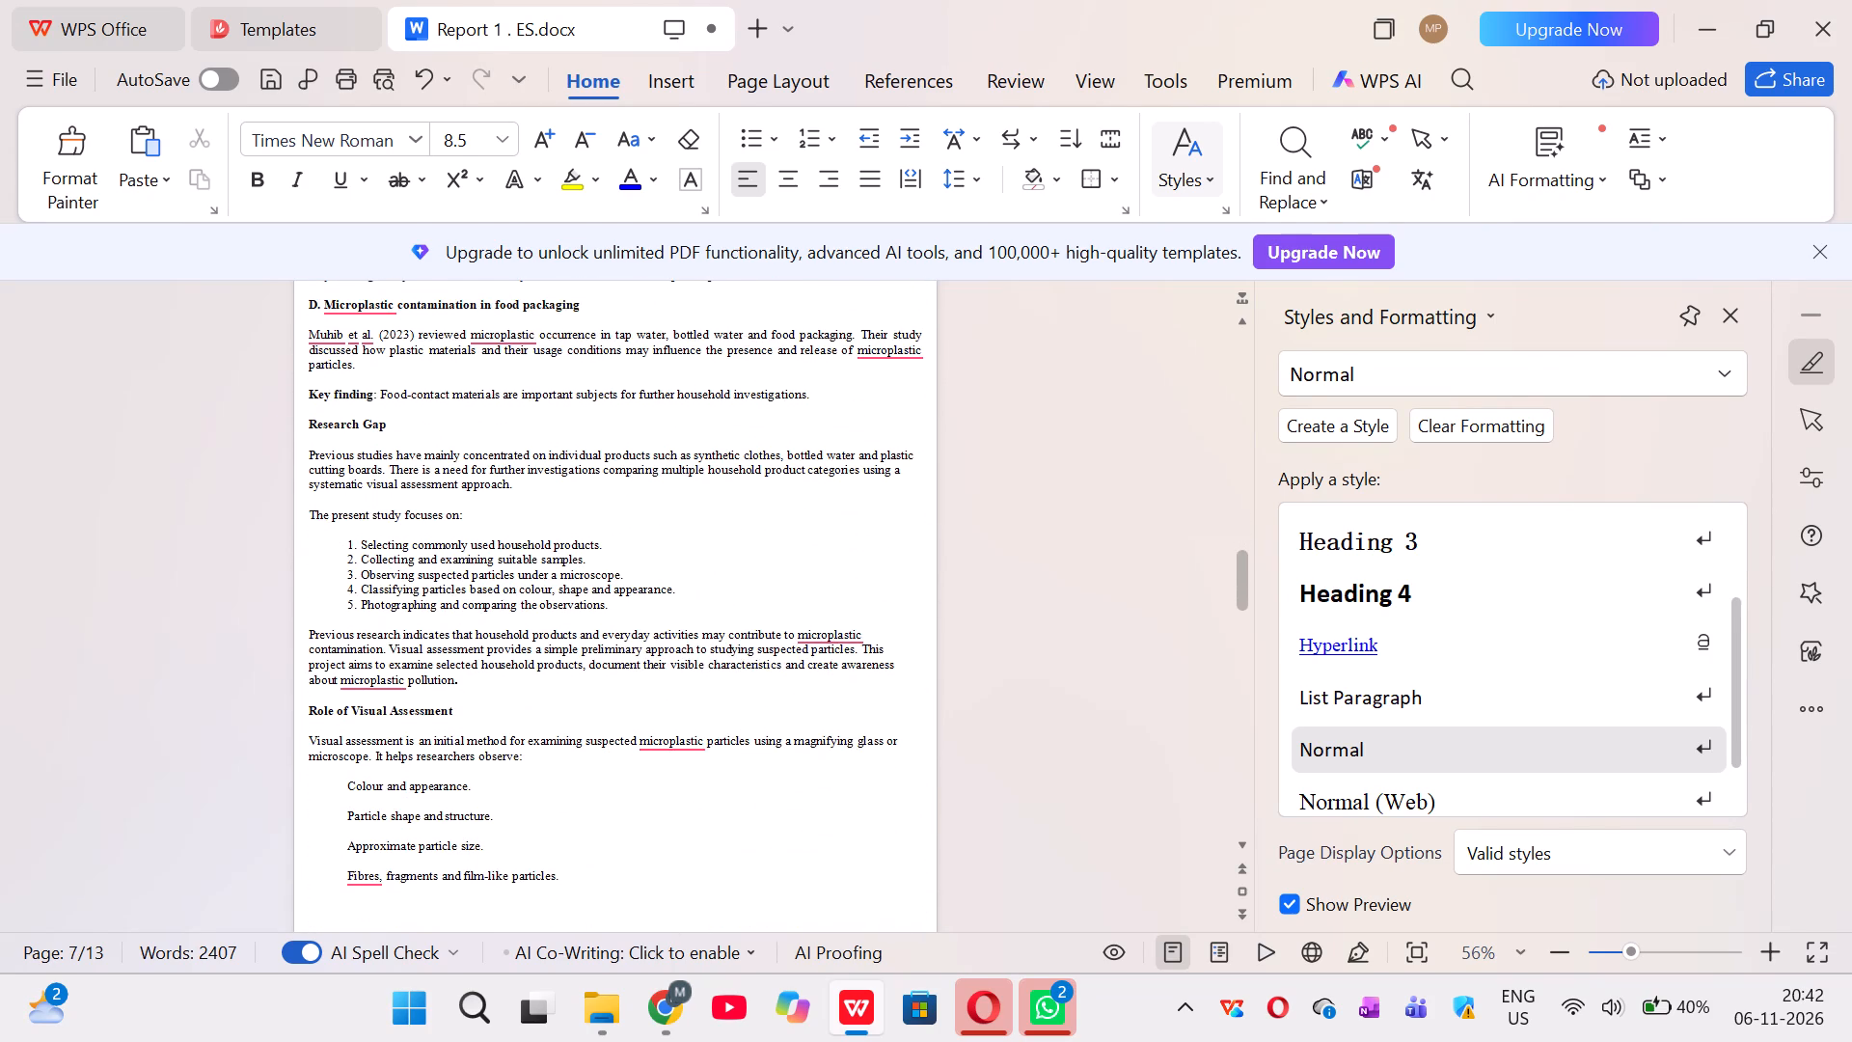
# Review the layout from Methodology and its resized pictures through Results and Discussion to the Discussion section.
pyautogui.scroll(-6, 603, 593)
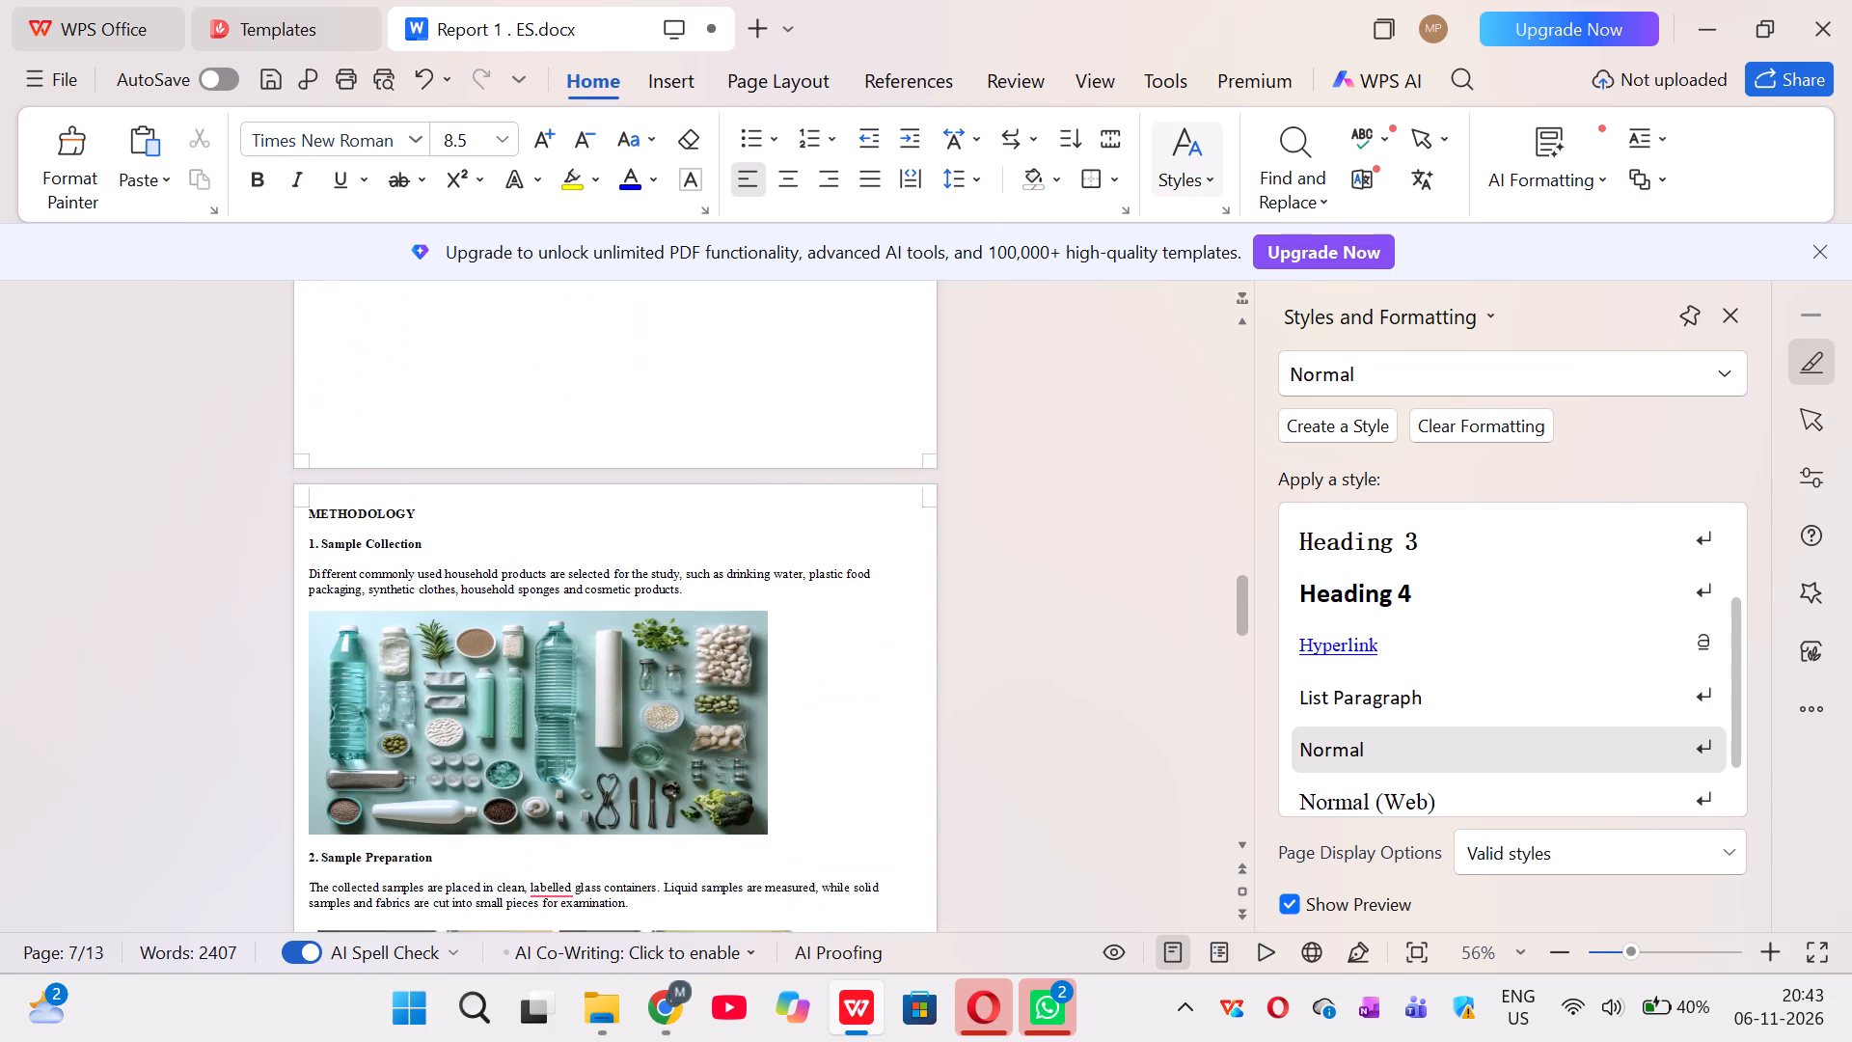
pyautogui.scroll(-6, 603, 593)
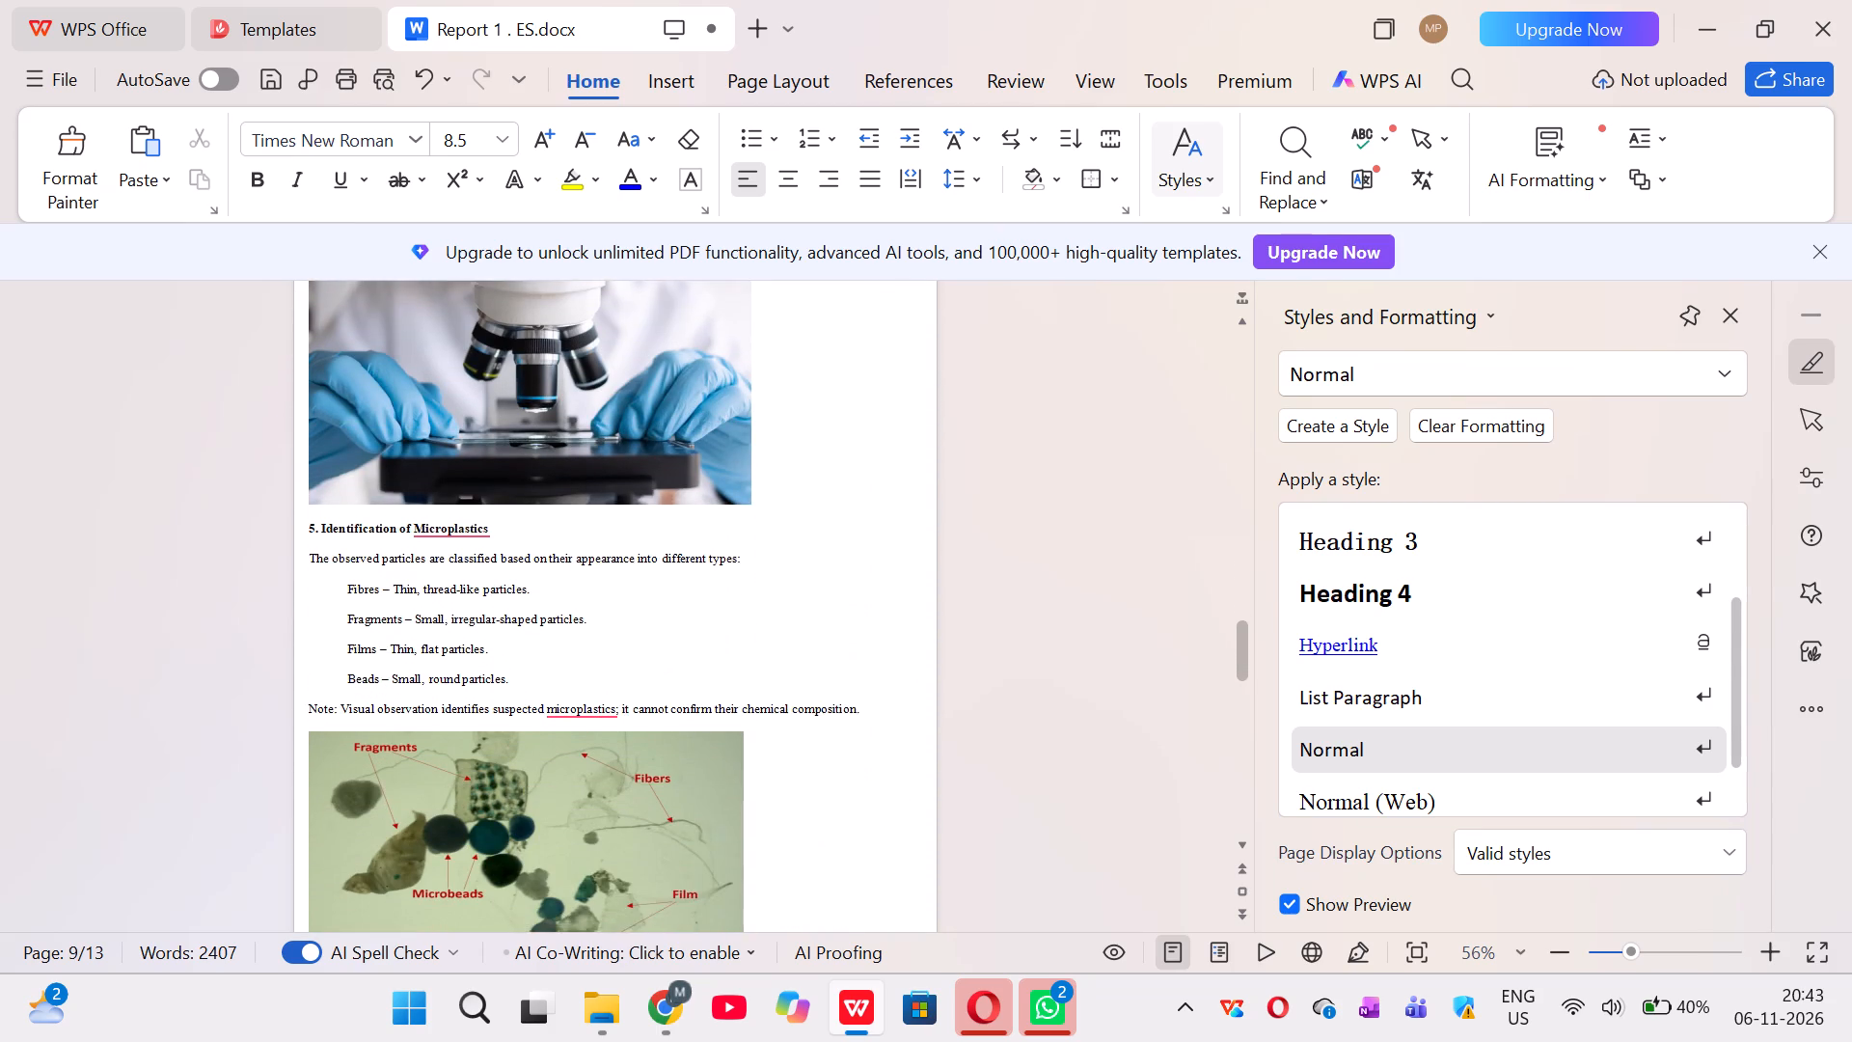
pyautogui.scroll(-5, 603, 593)
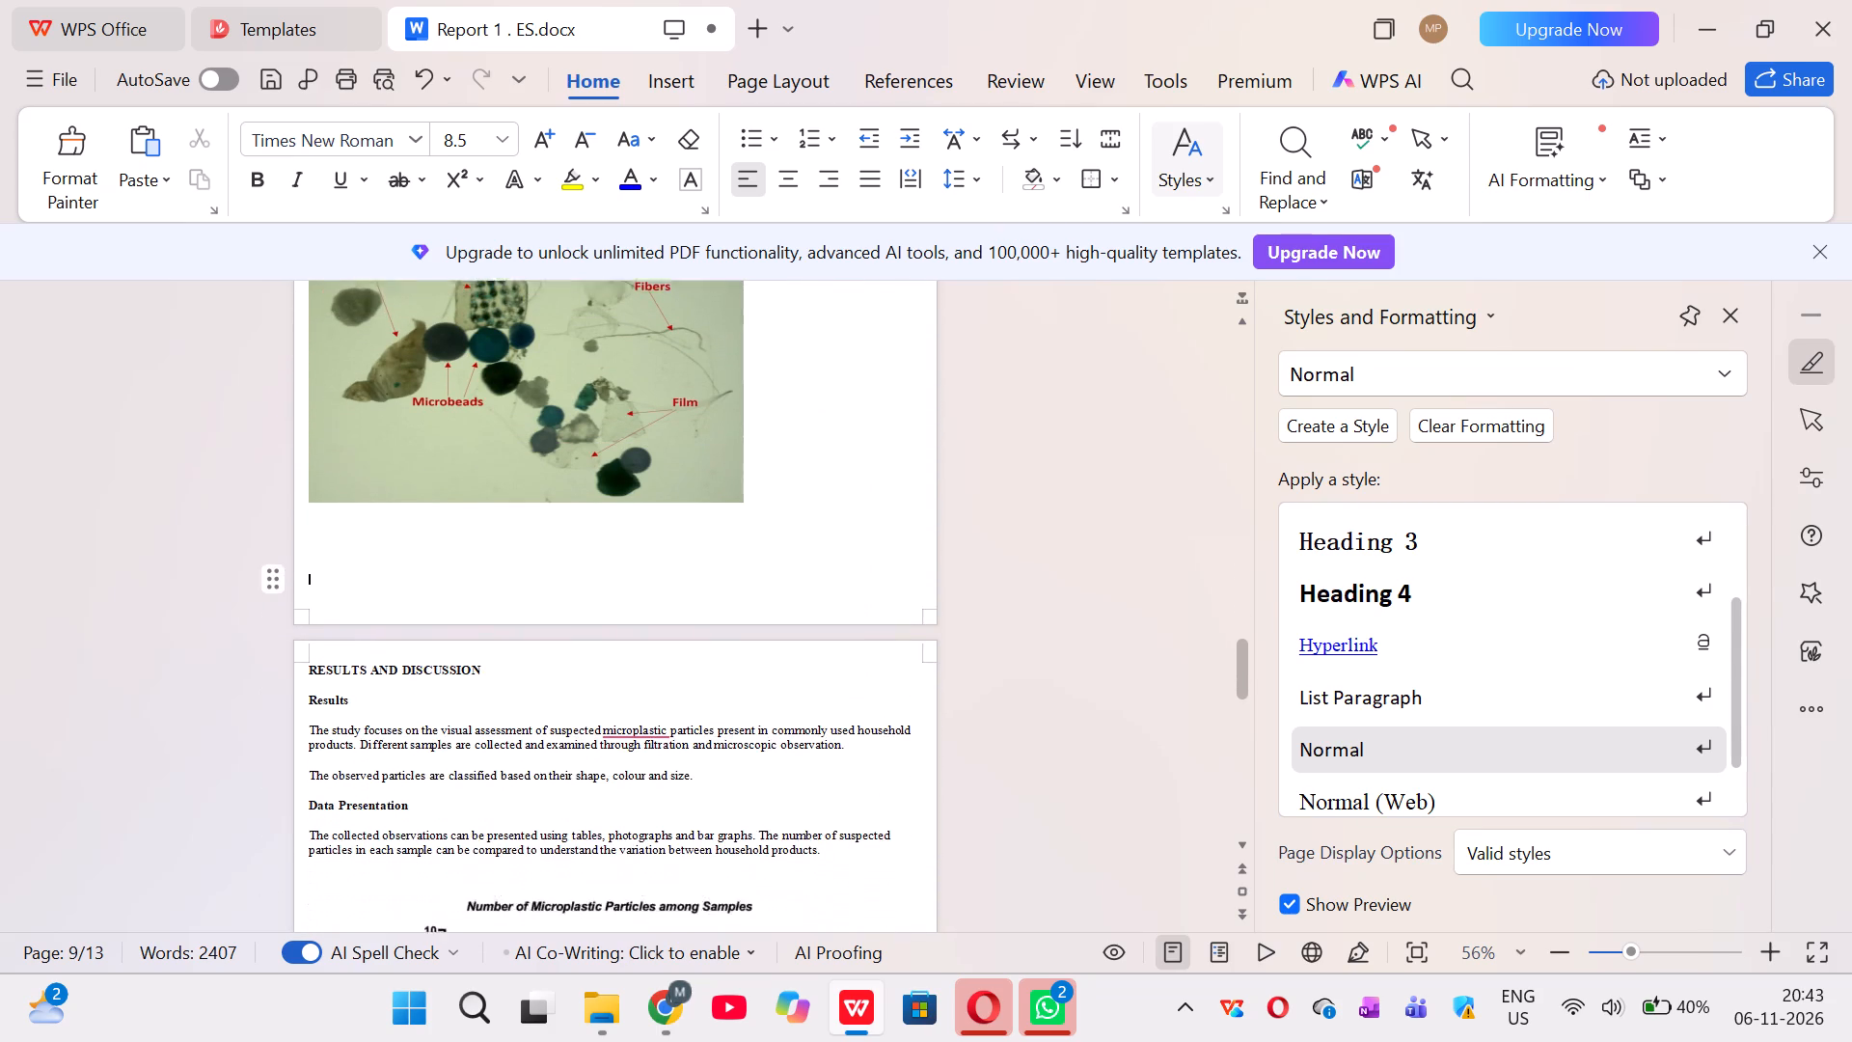
pyautogui.scroll(-4, 603, 593)
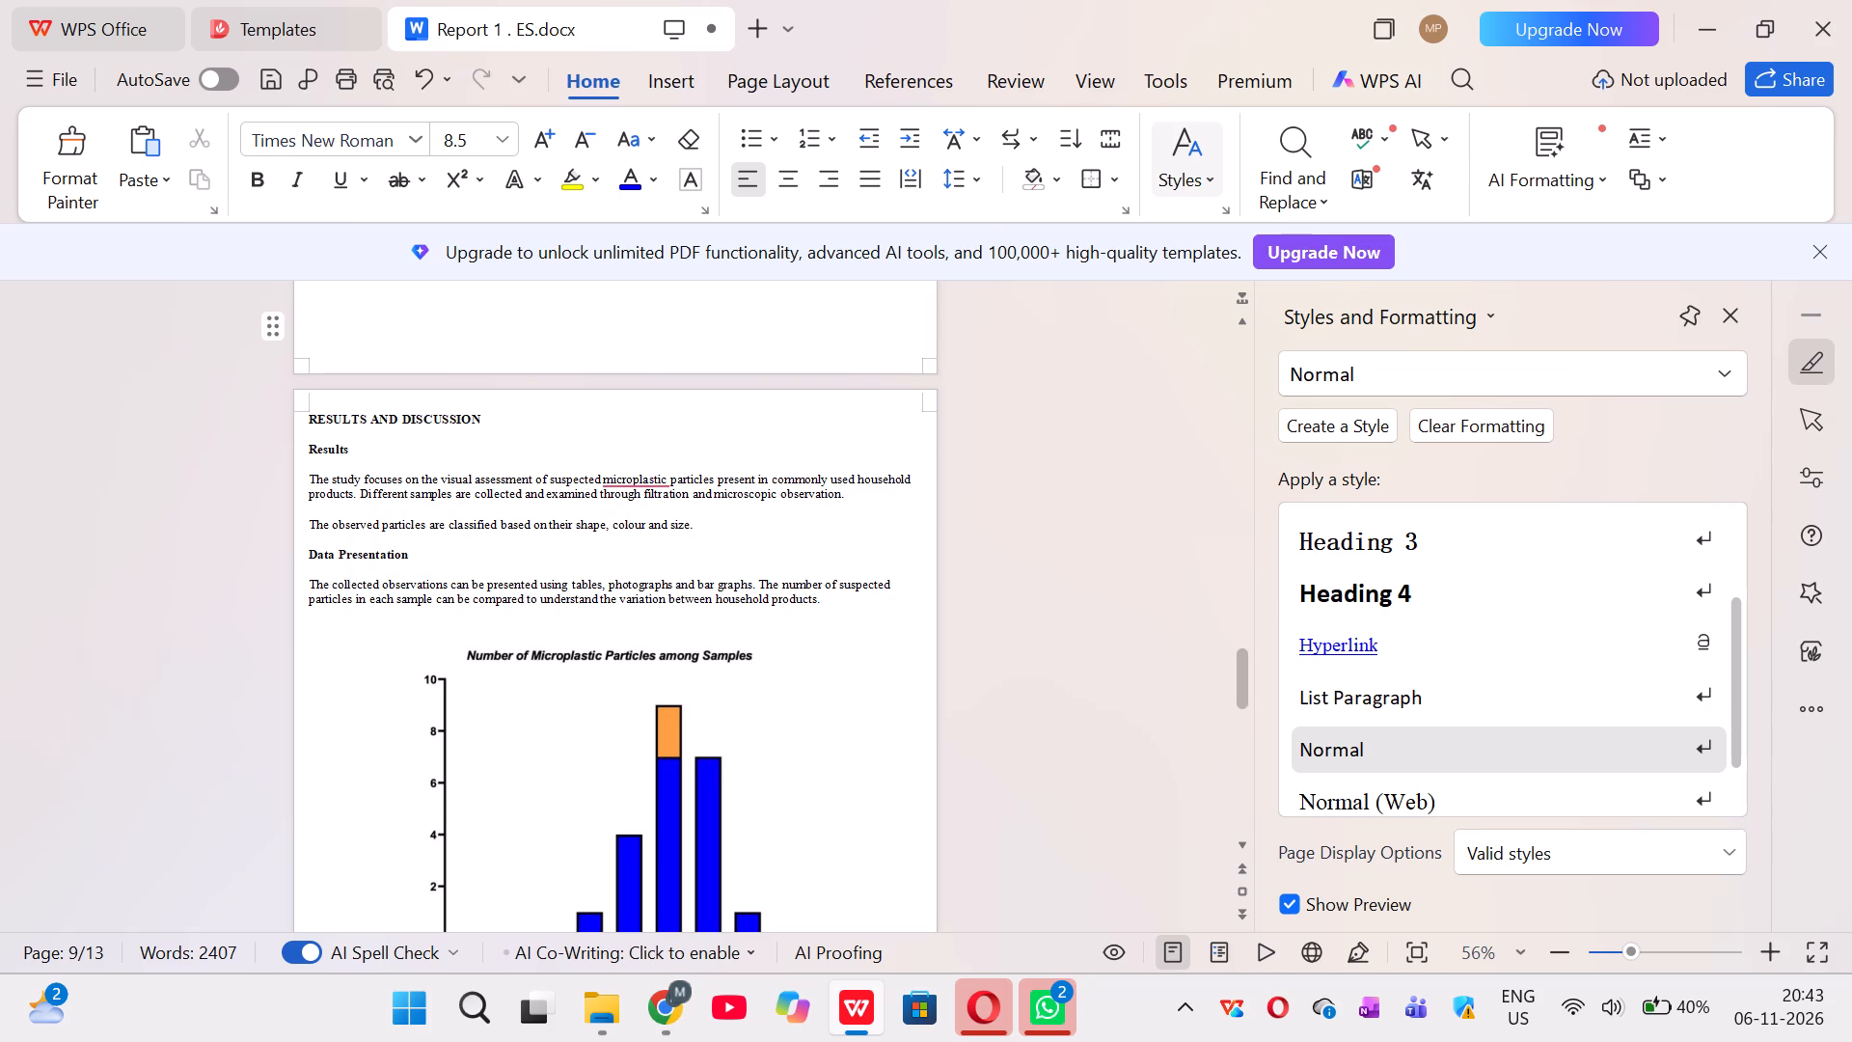
pyautogui.scroll(-6, 603, 593)
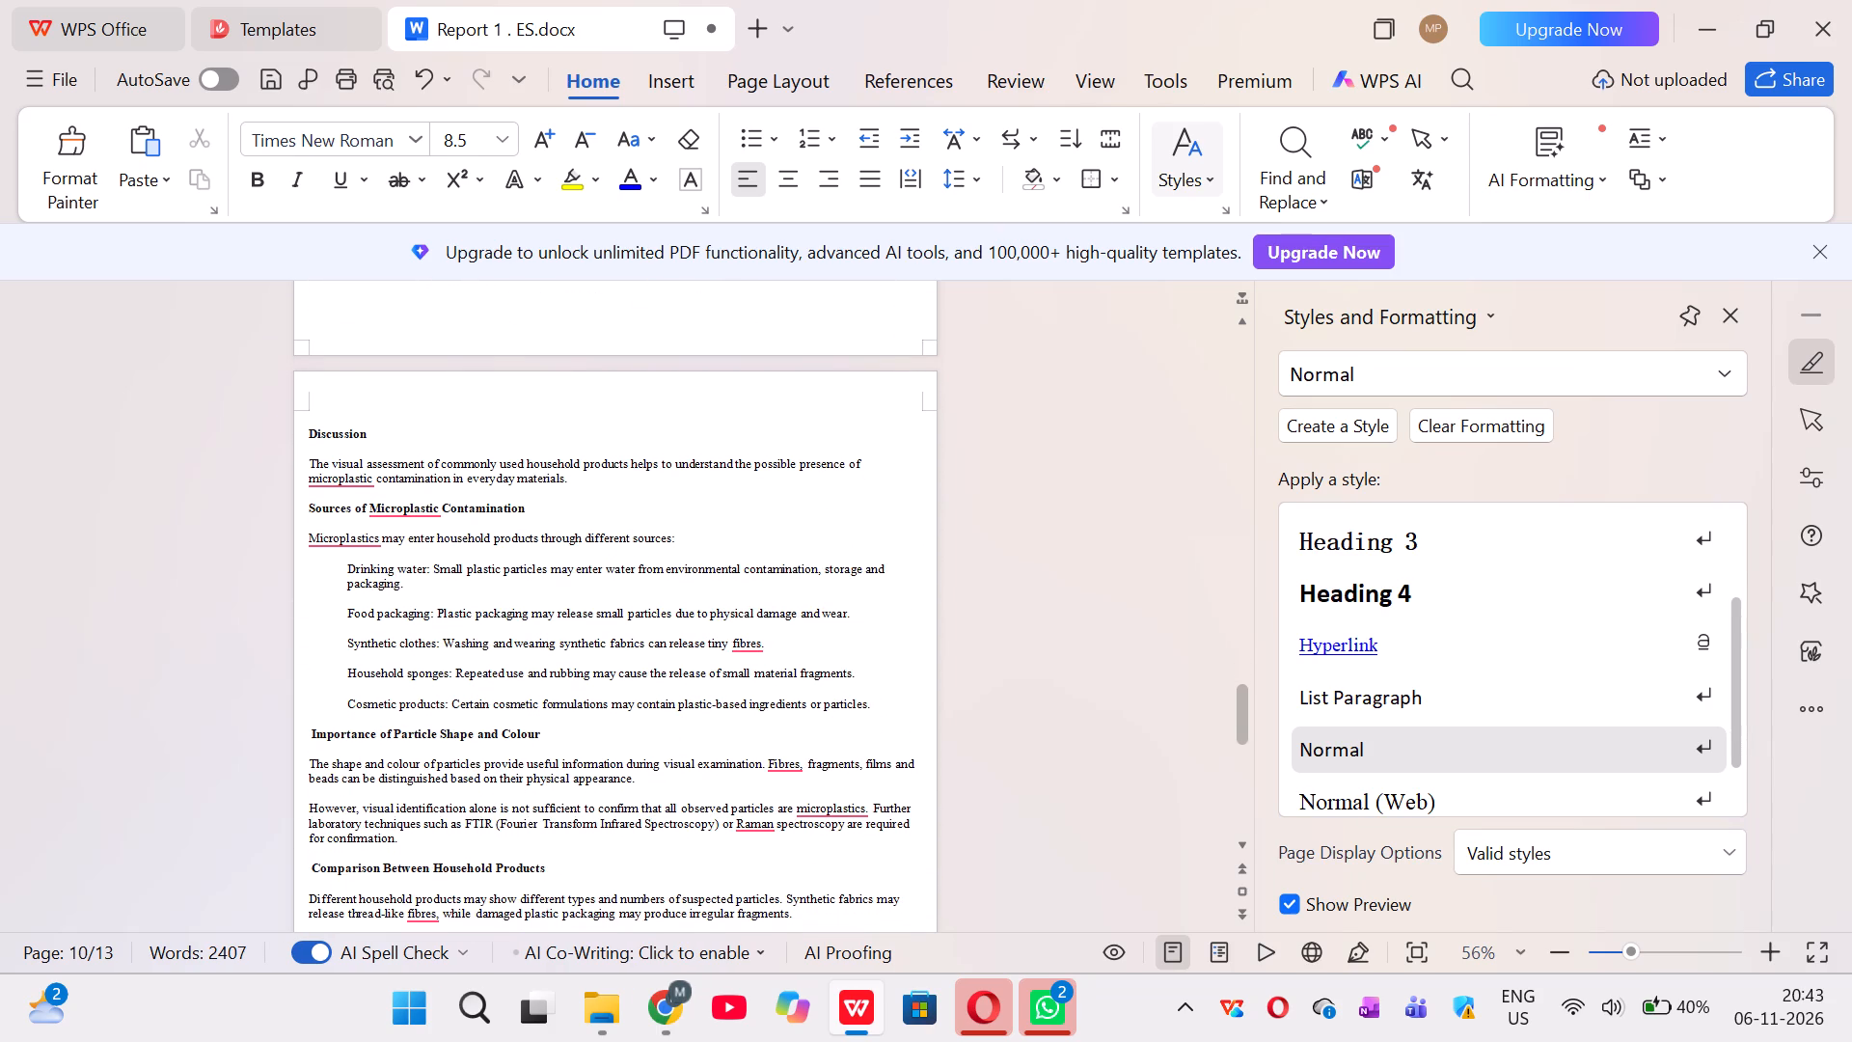
# Check the page break between Environmental Importance and the Conclusion, and return to the report's title page.
pyautogui.scroll(-6, 603, 593)
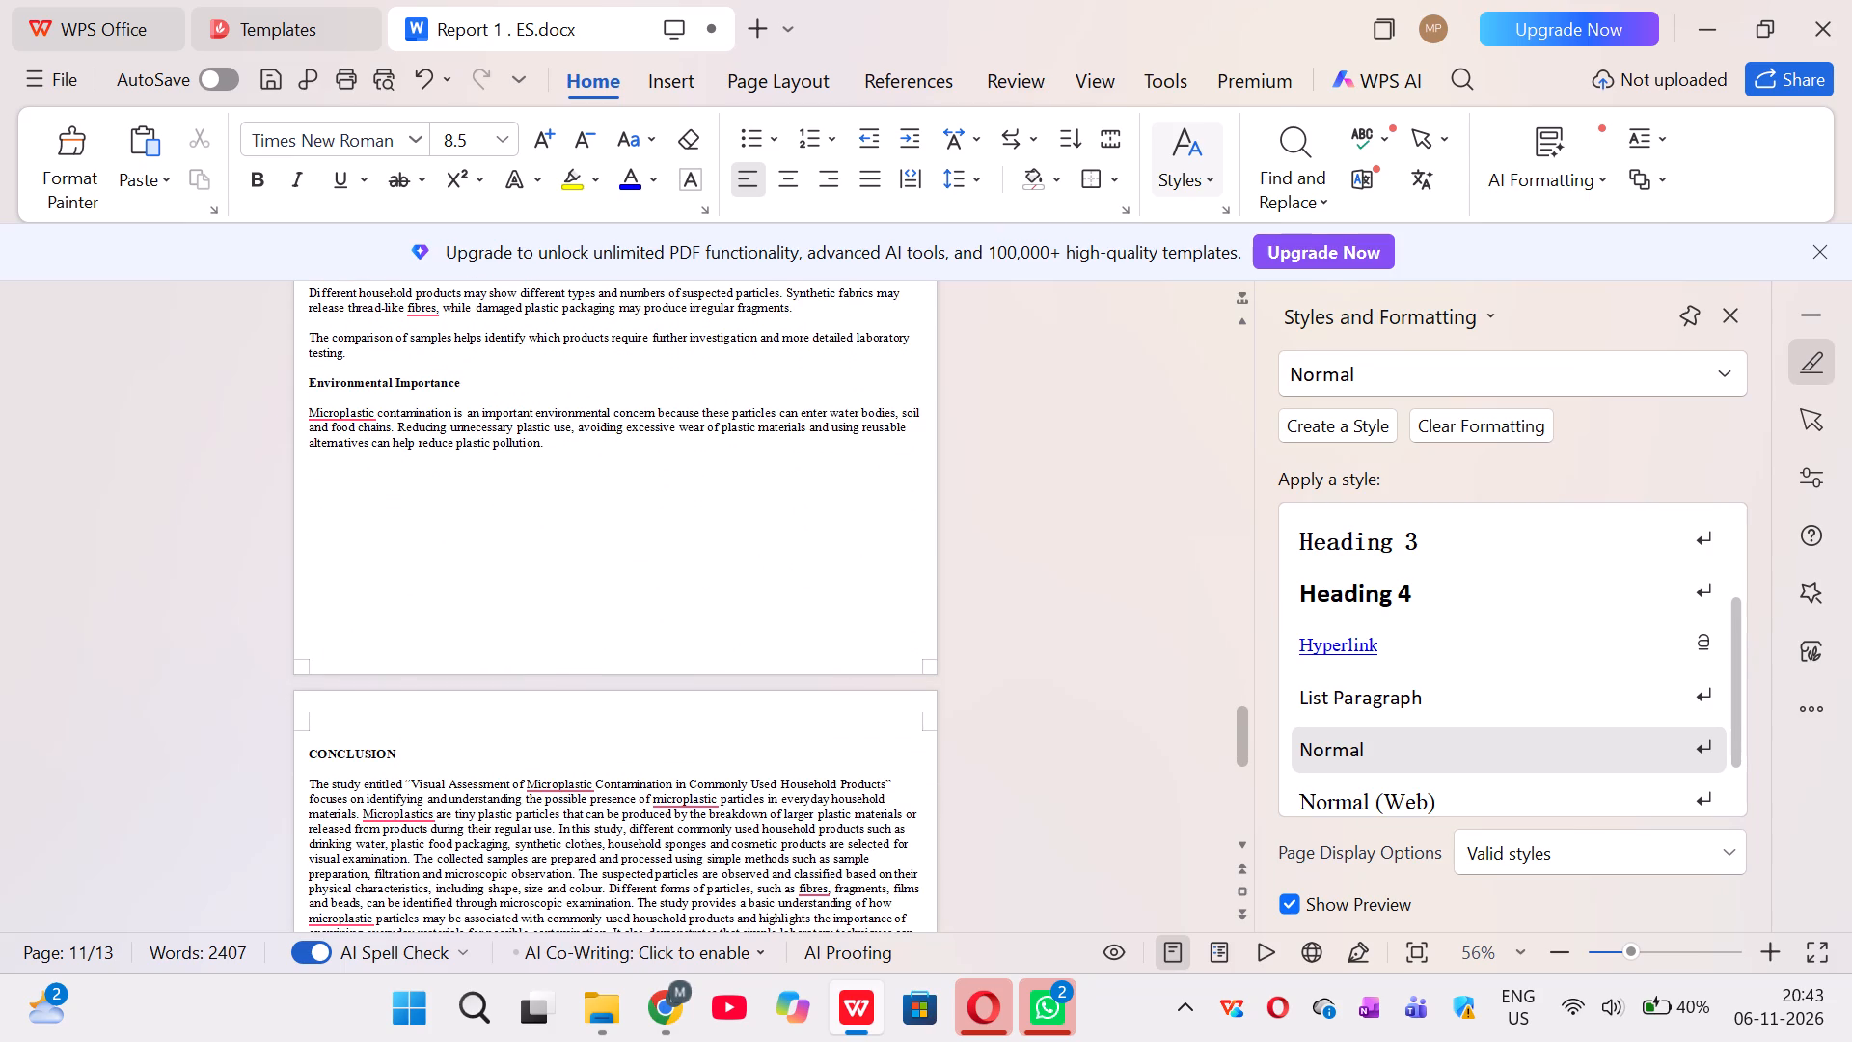
pyautogui.scroll(2, 603, 593)
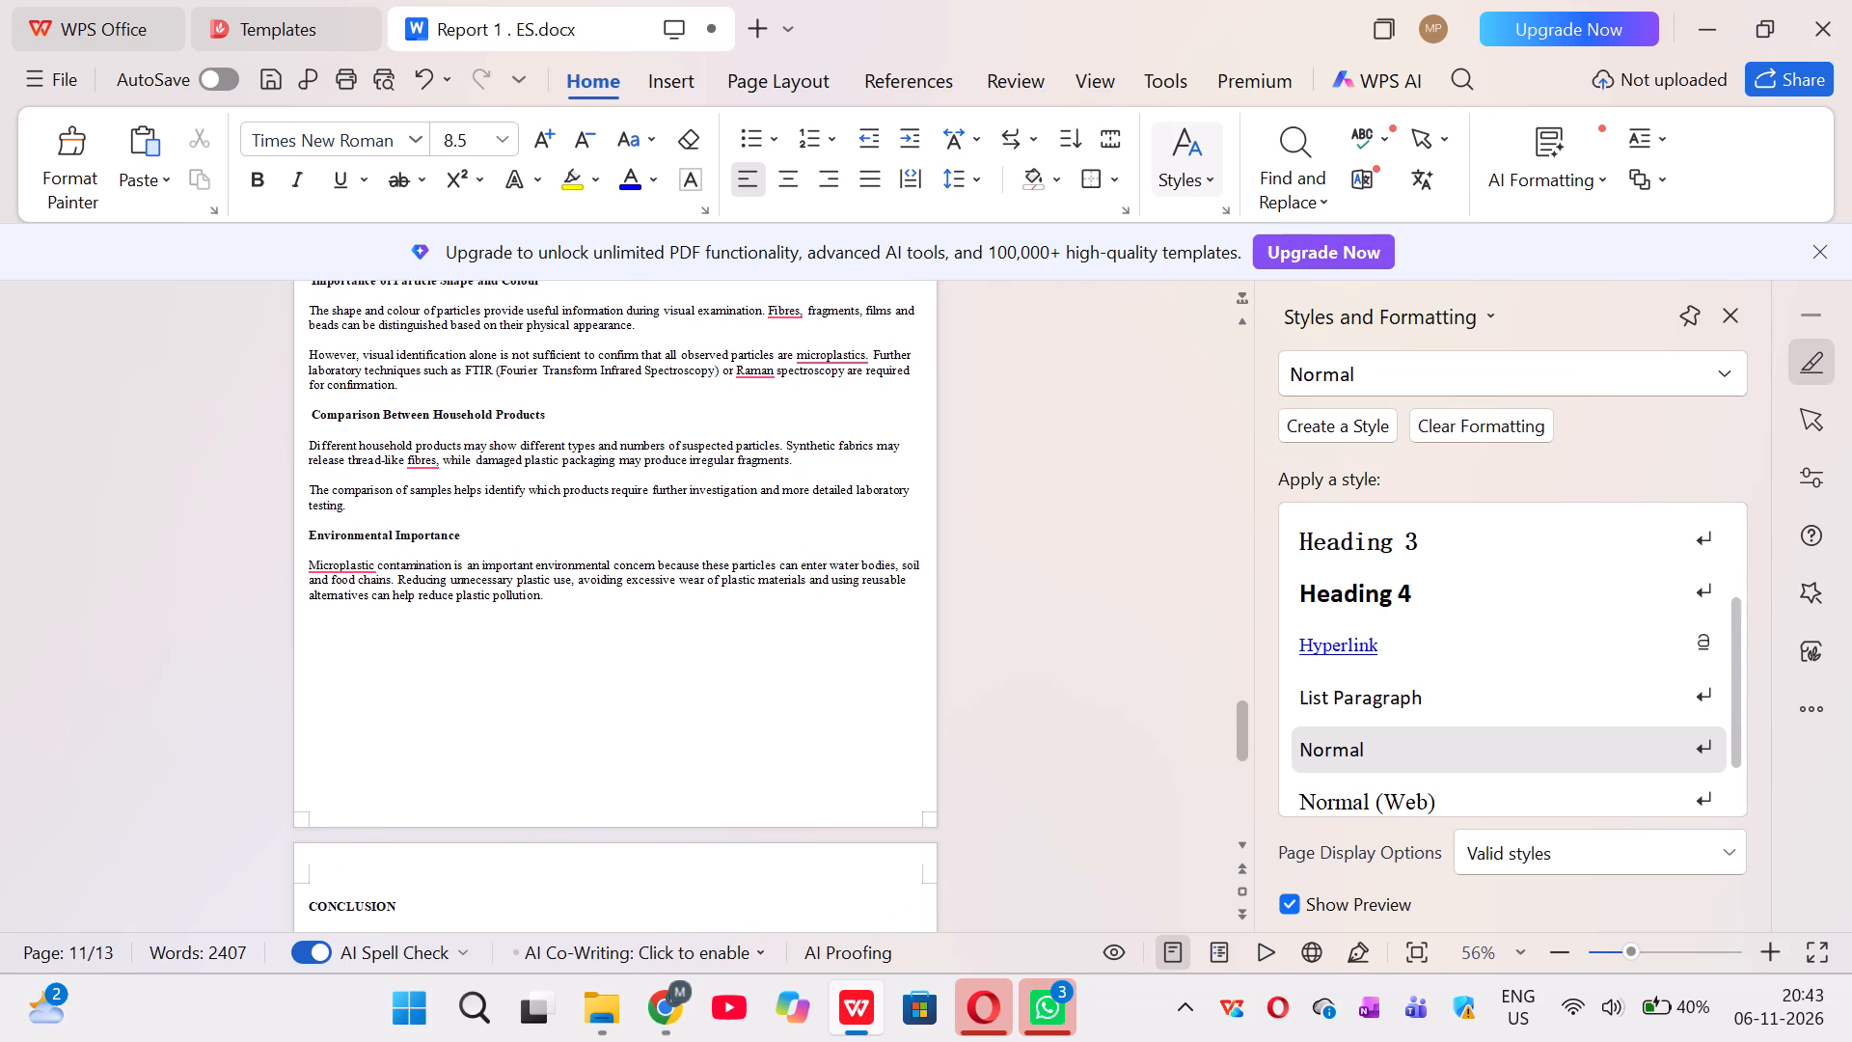
pyautogui.scroll(11, 694, 499)
pyautogui.scroll(19, 694, 499)
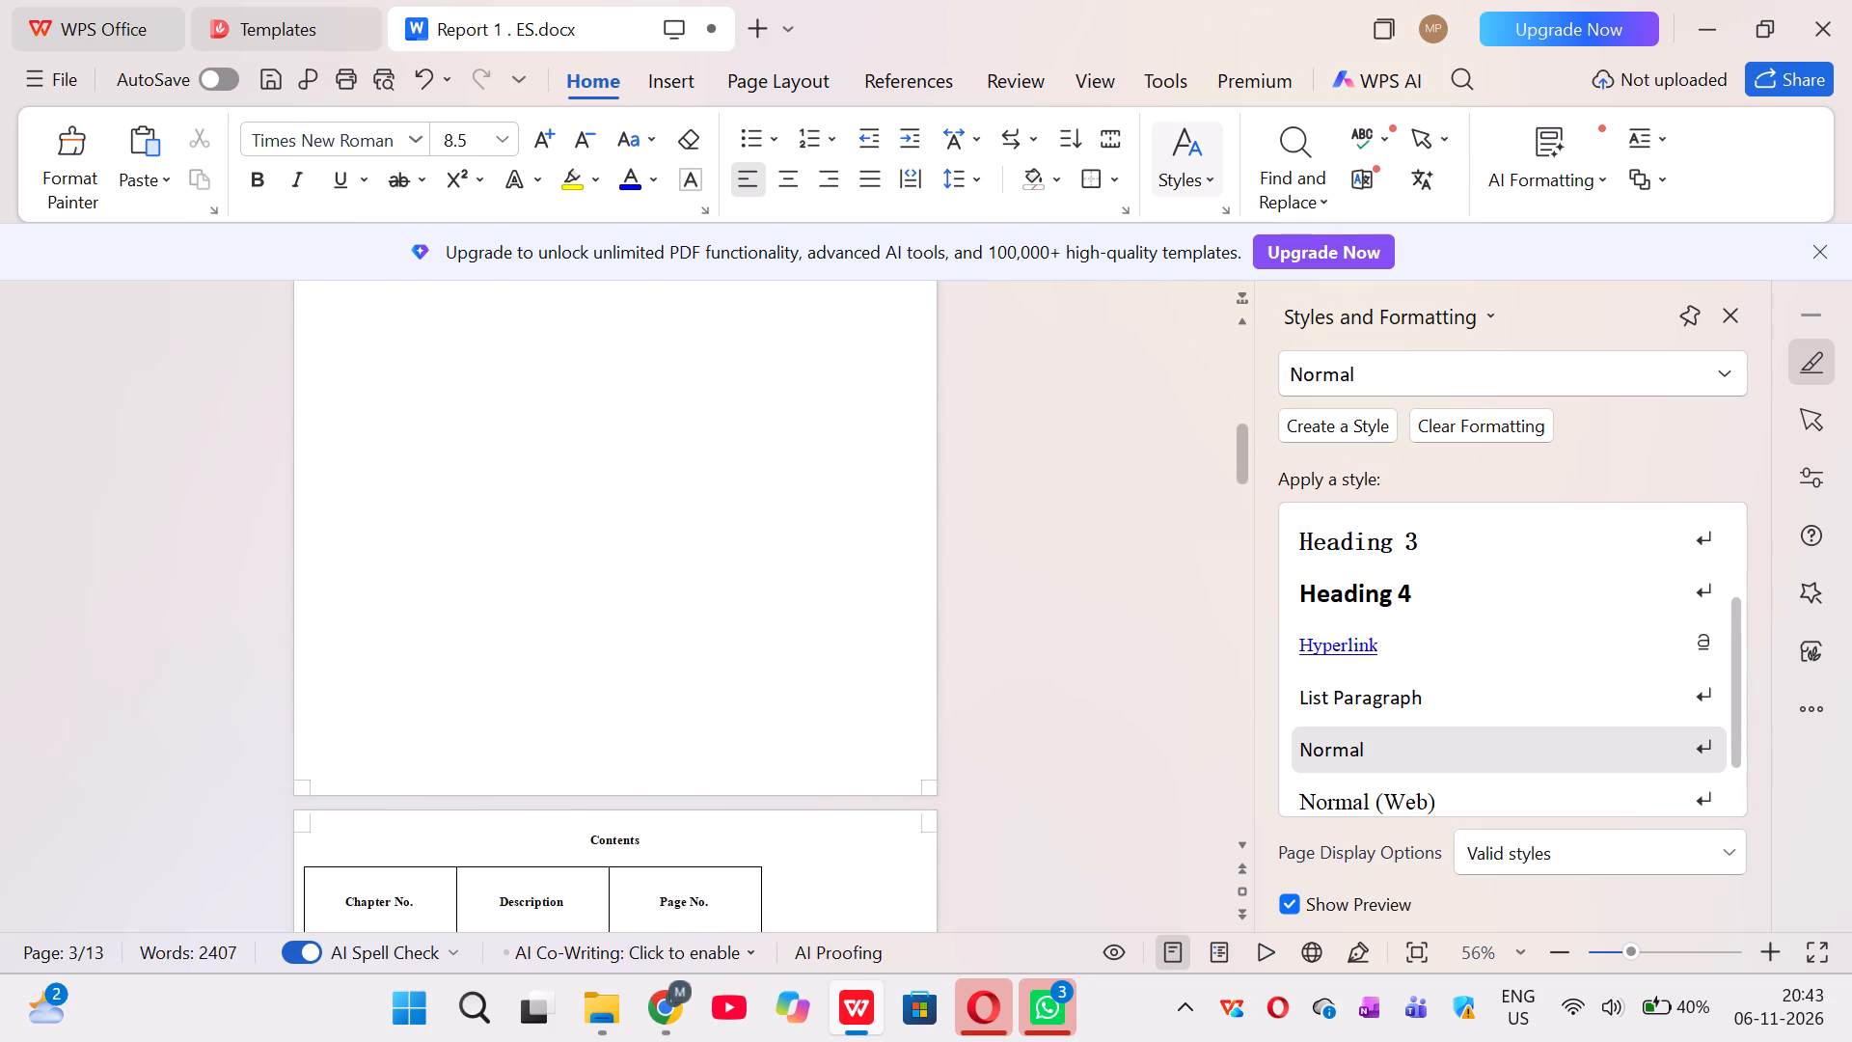
pyautogui.scroll(12, 694, 499)
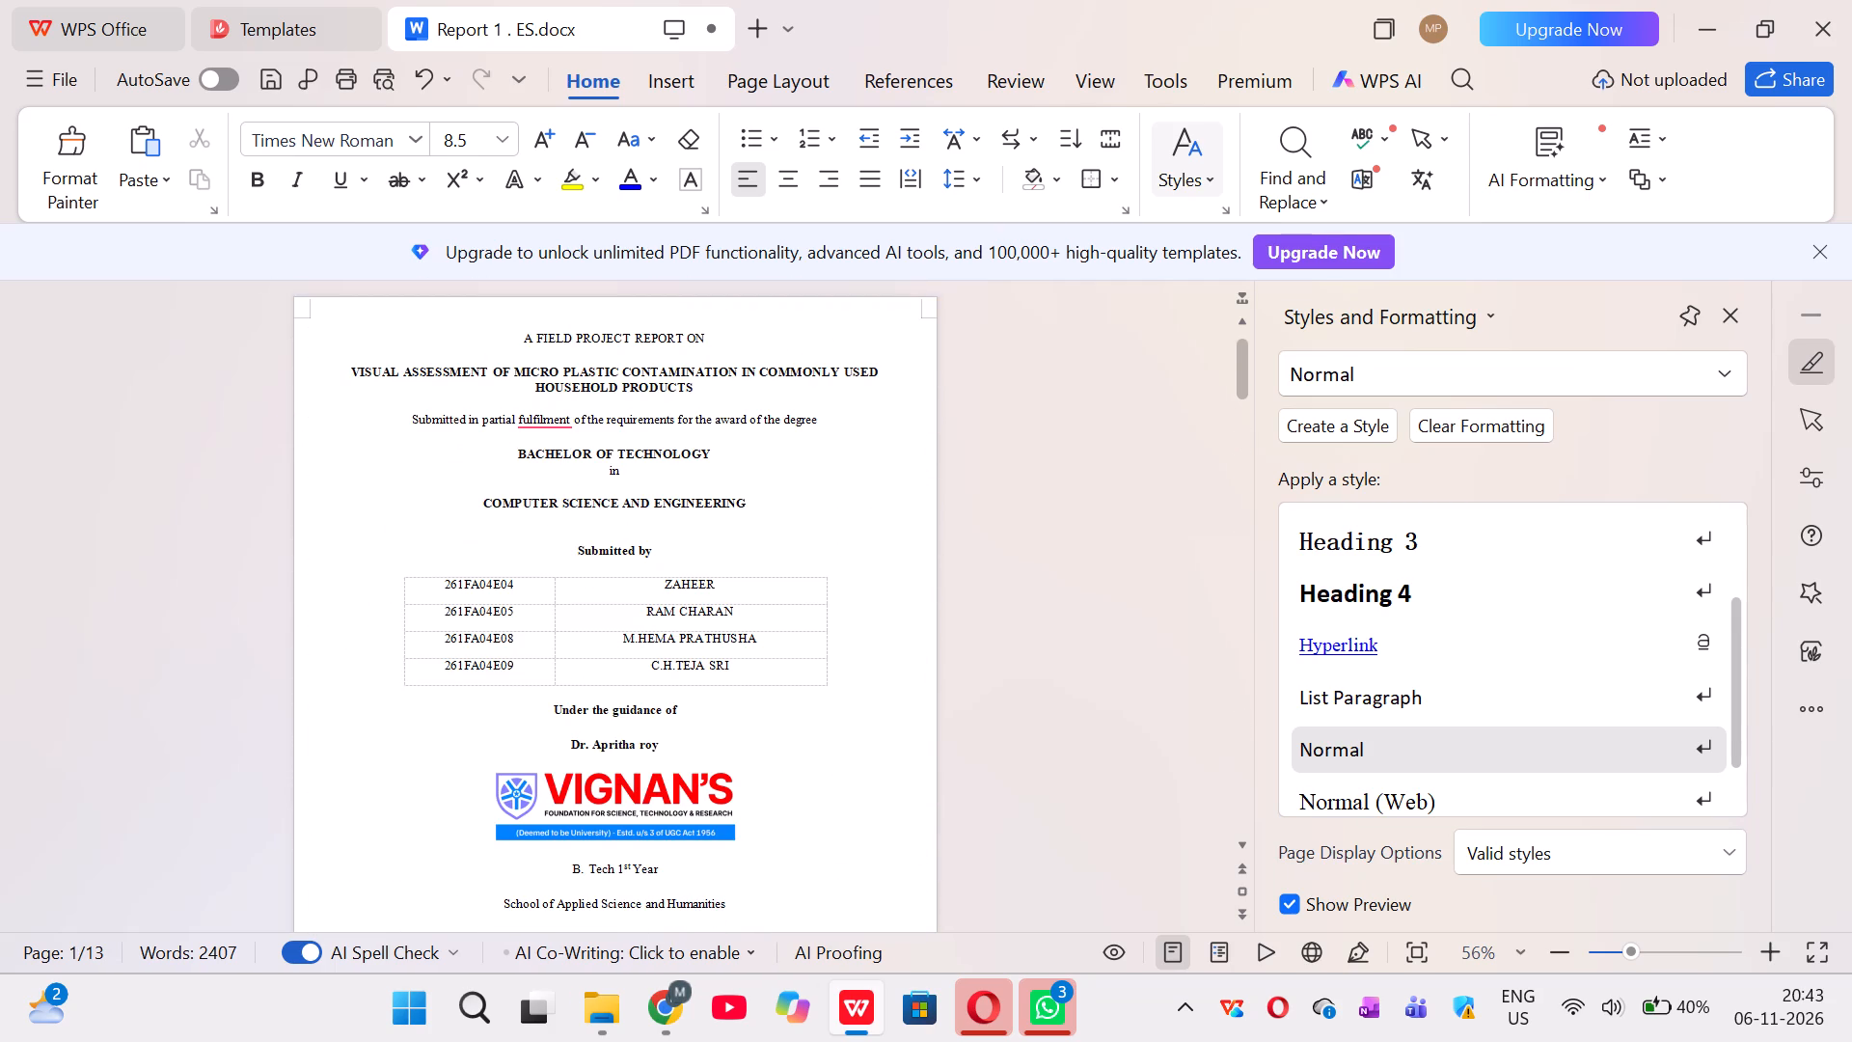
# Review the layout from the title page through the Certificate, Declaration, Introduction and Literature Review to Role of Visual Assessment.
pyautogui.scroll(-8, 694, 499)
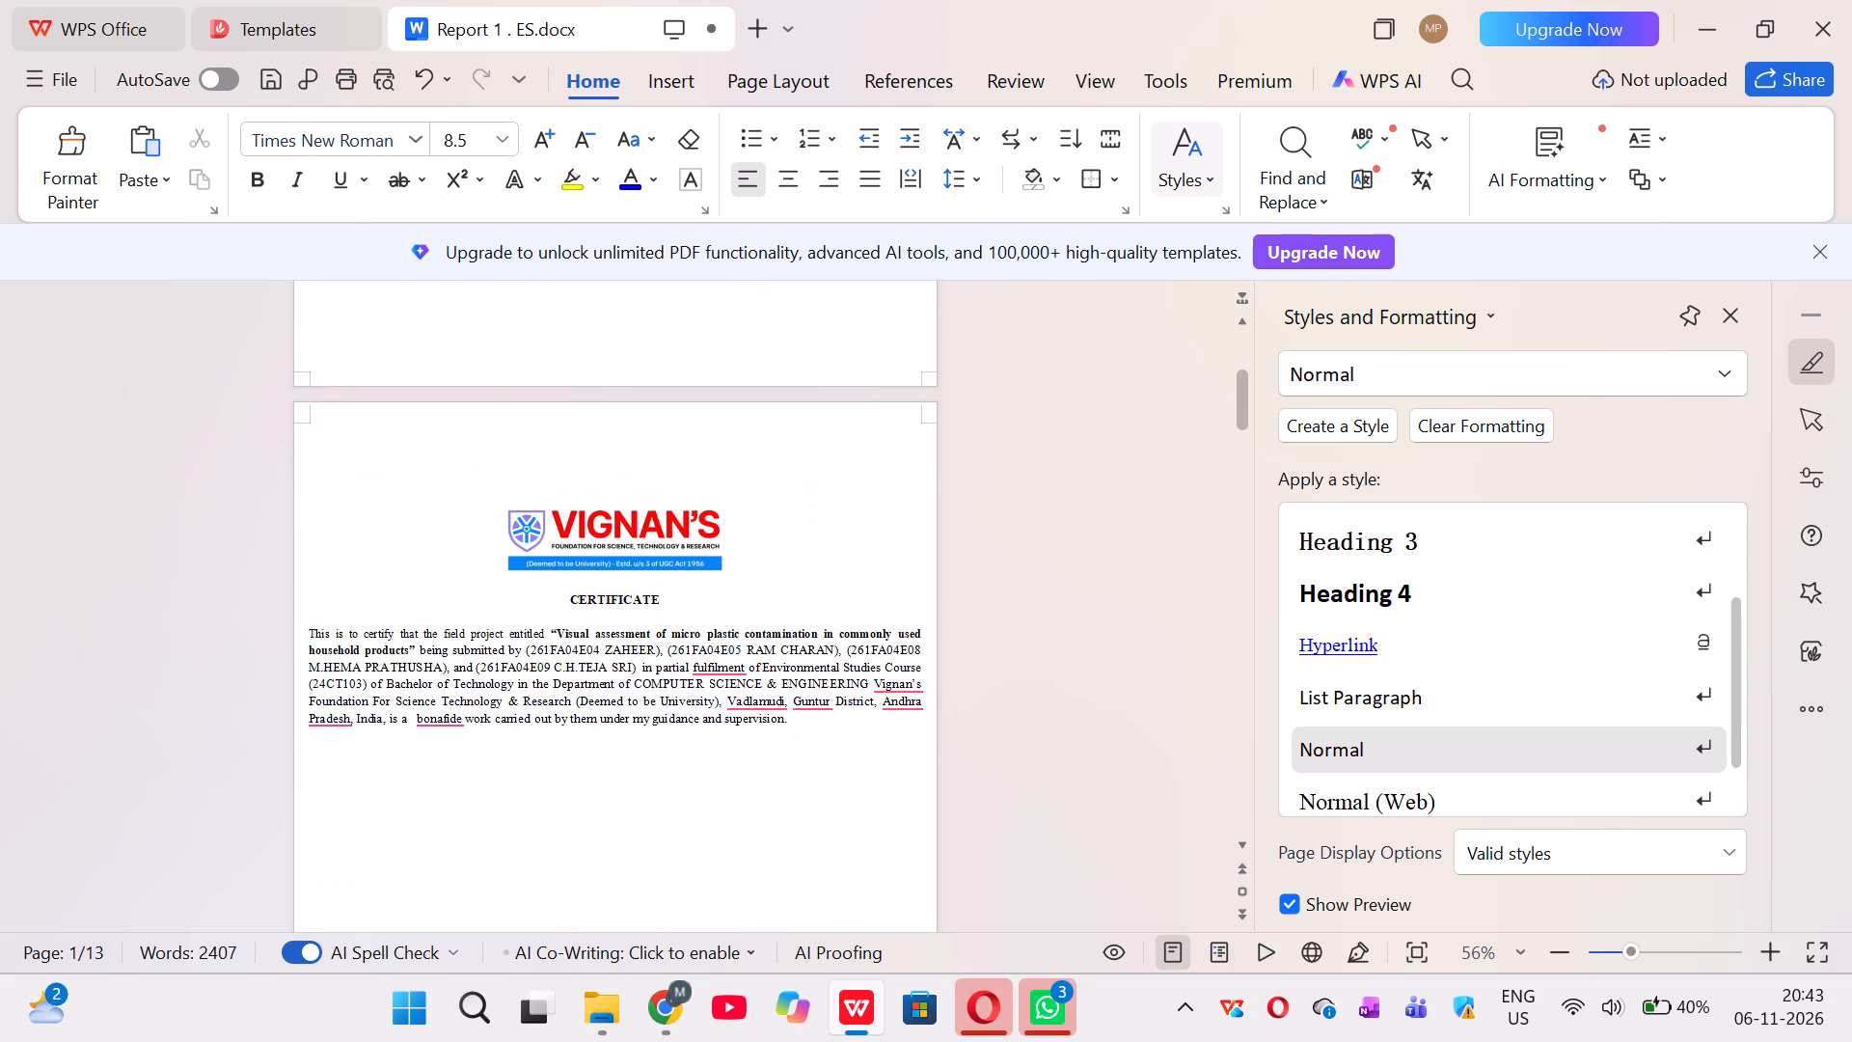
pyautogui.scroll(-3, 694, 499)
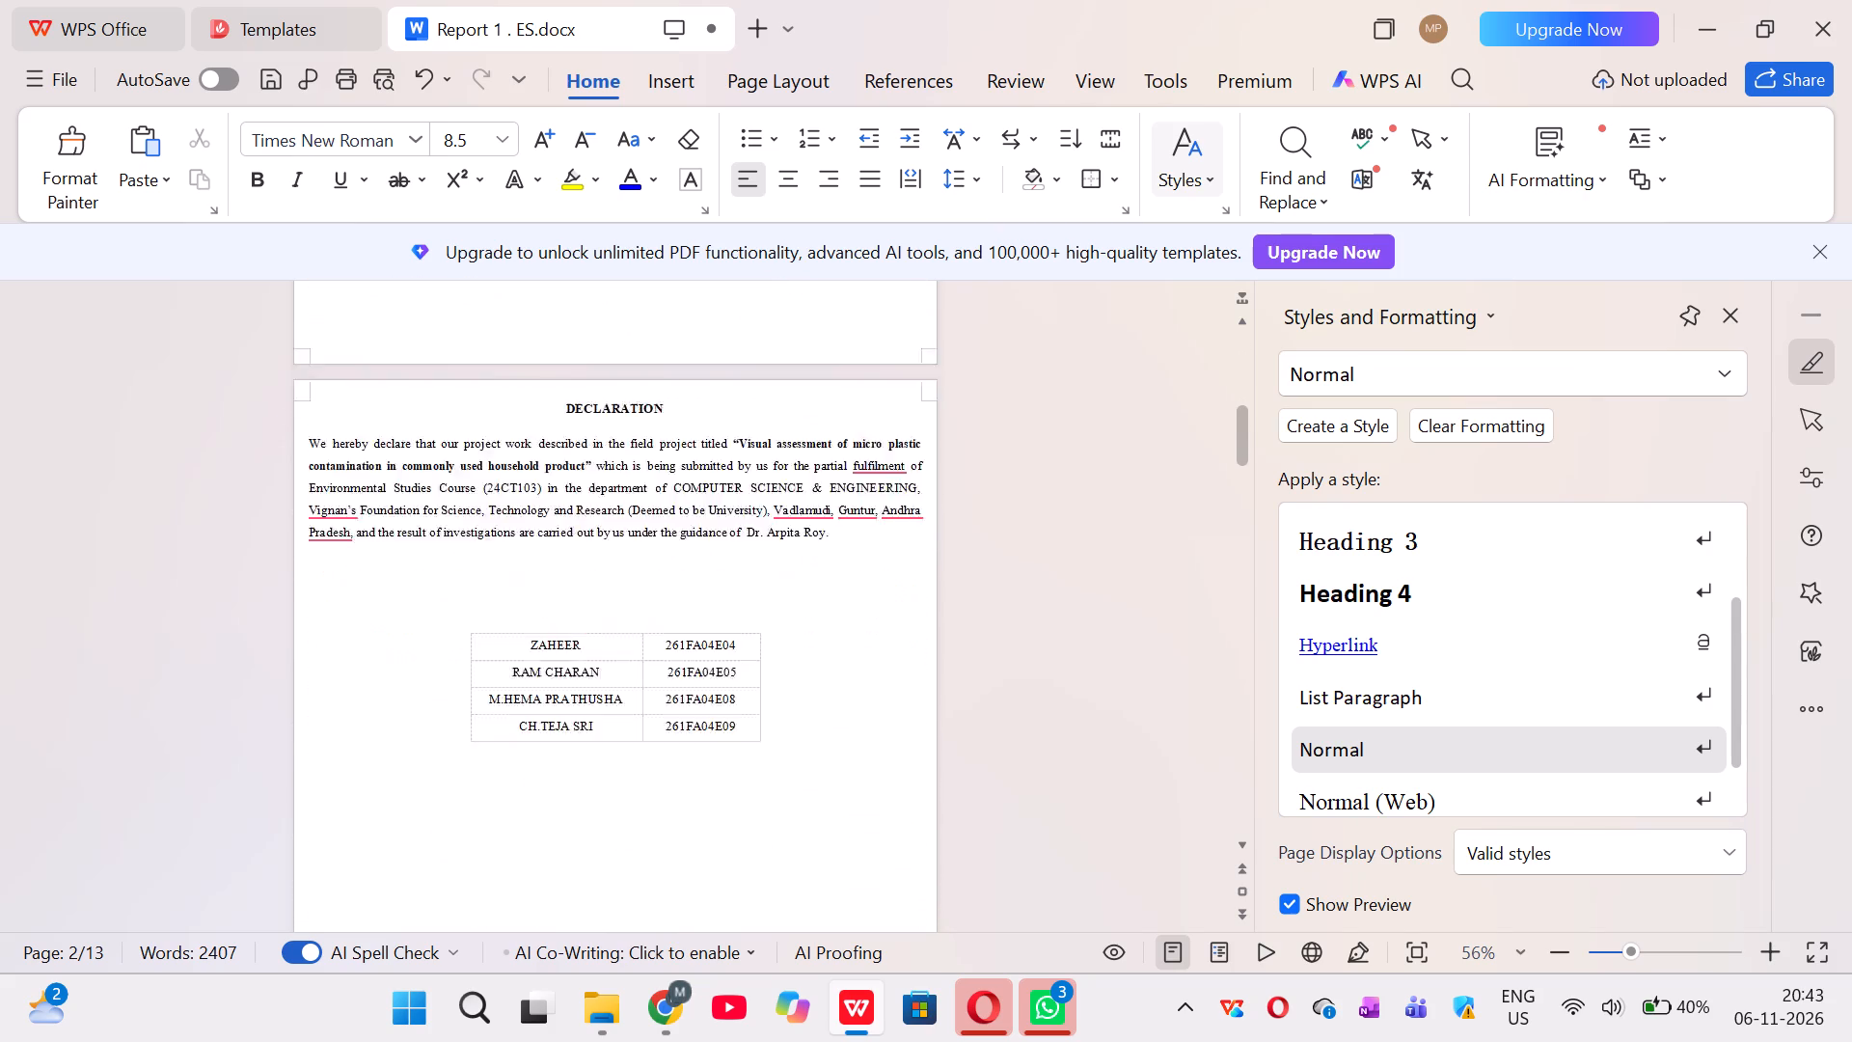
pyautogui.scroll(-5, 694, 499)
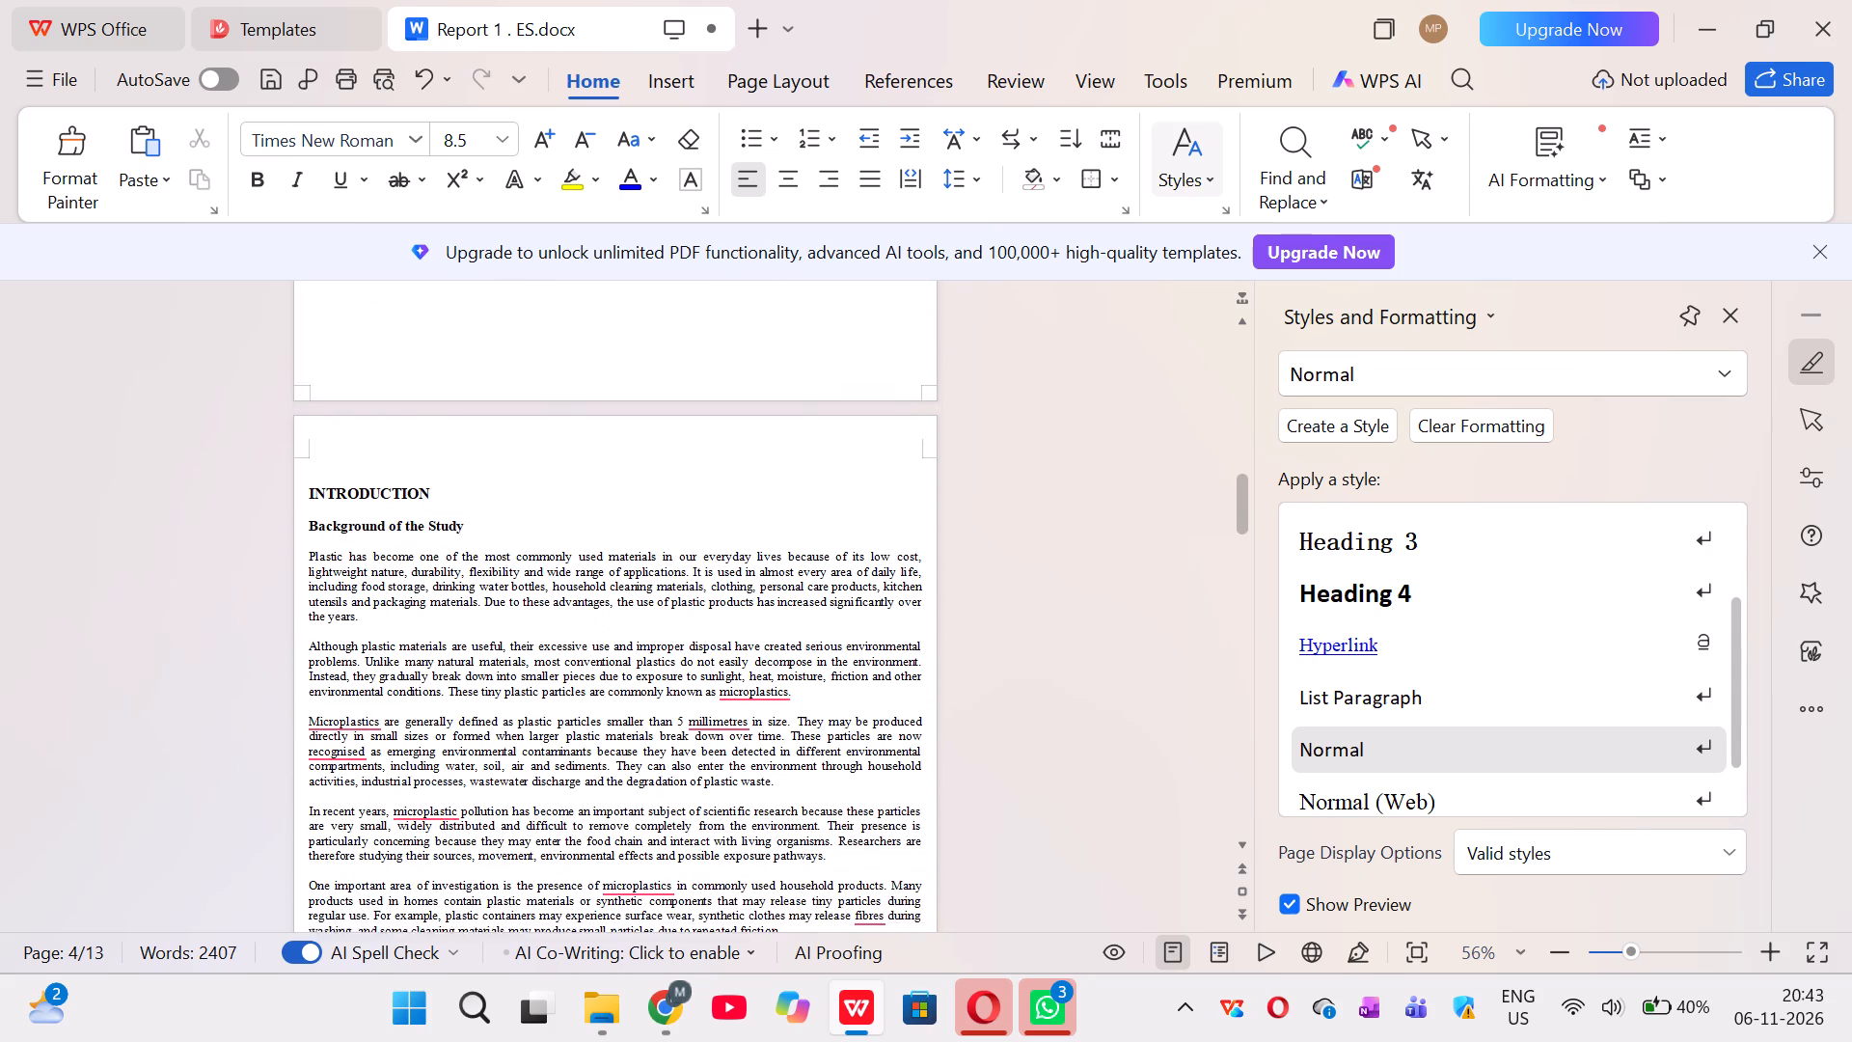
pyautogui.scroll(-7, 694, 499)
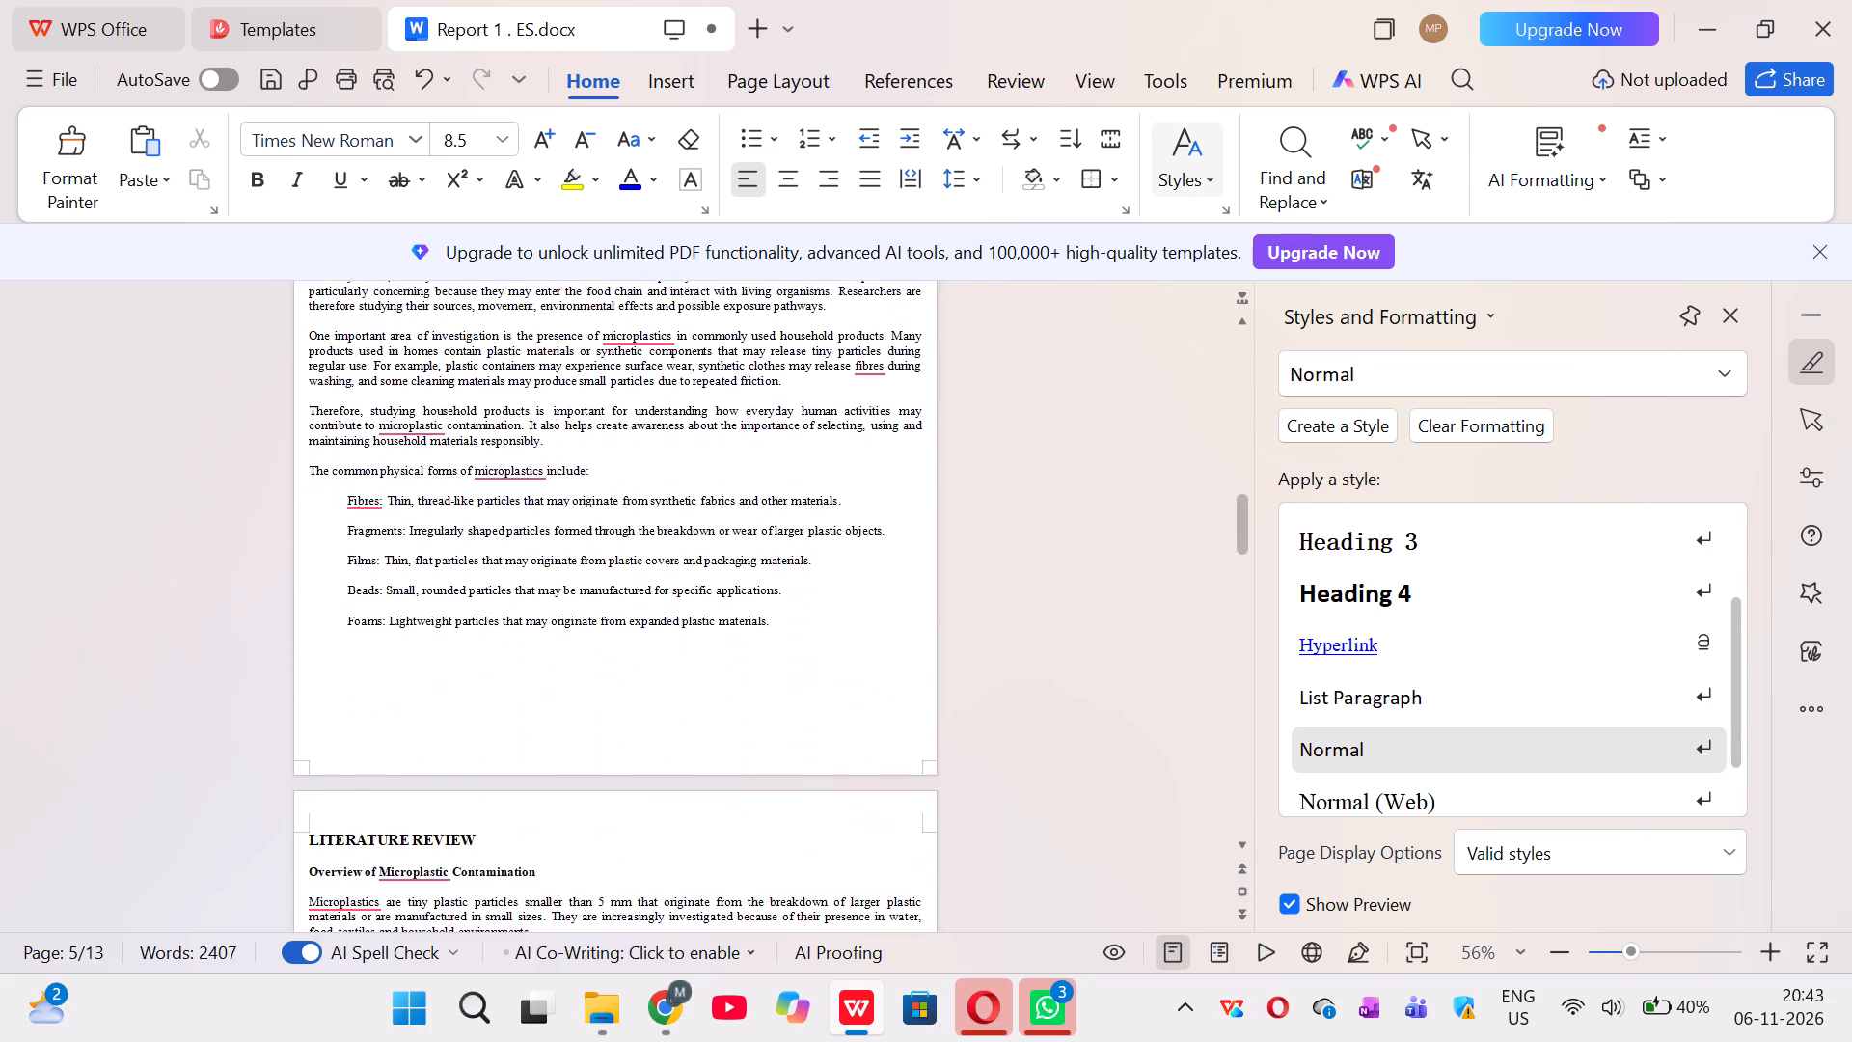
pyautogui.scroll(-6, 694, 499)
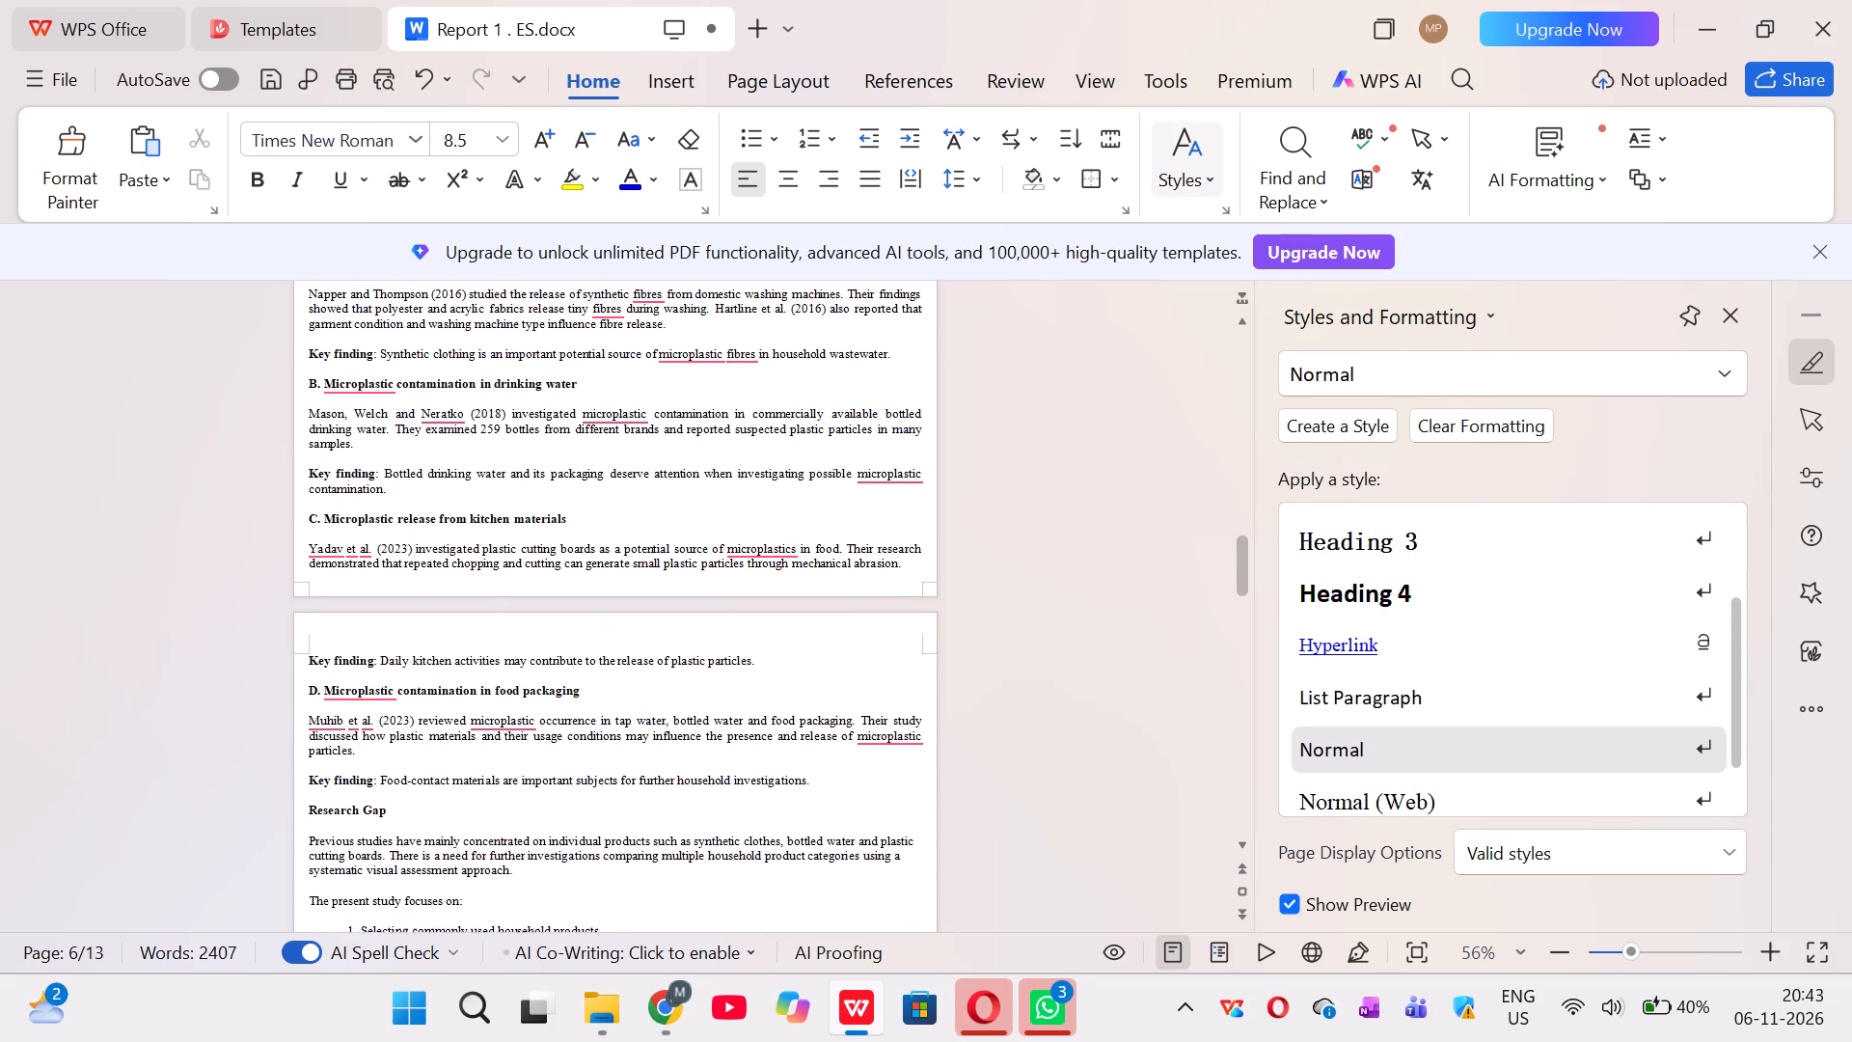
pyautogui.scroll(-4, 694, 499)
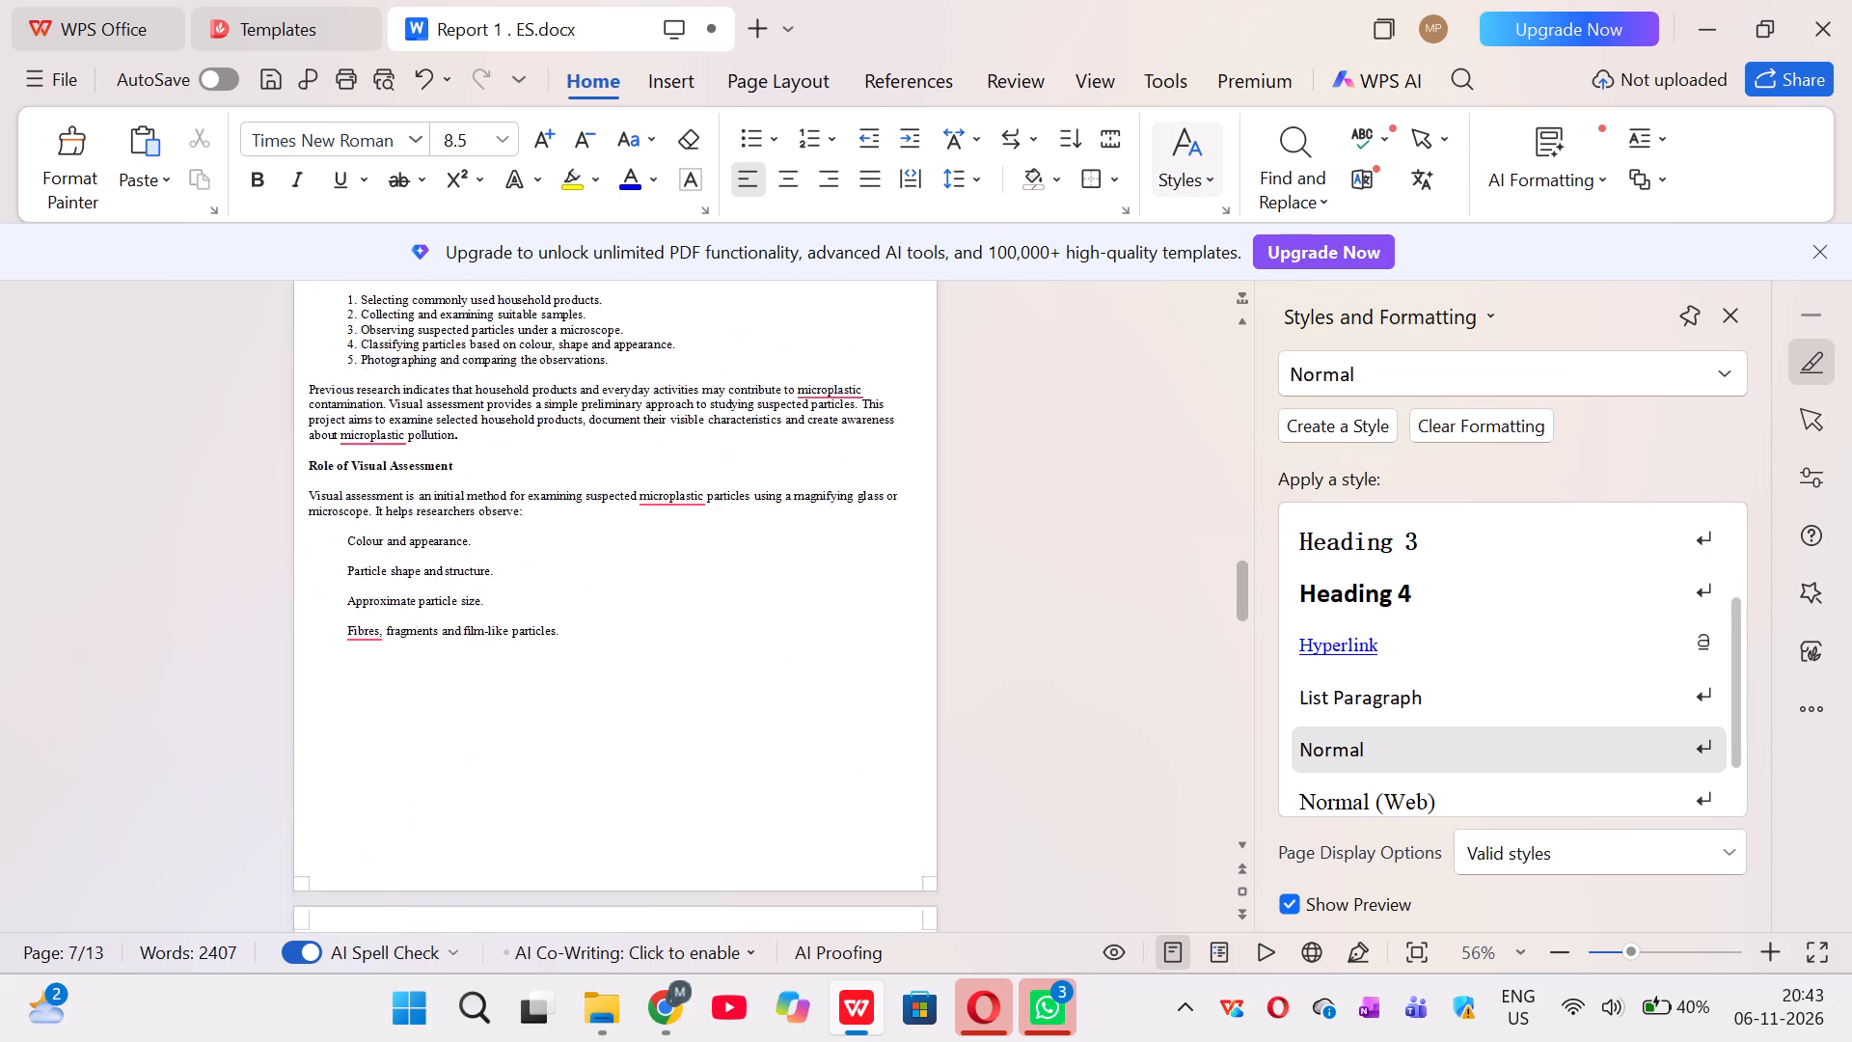
# Review the layout from the Methodology pictures through Results and Discussion to the Conclusion and Future Scope.
pyautogui.scroll(-7, 694, 499)
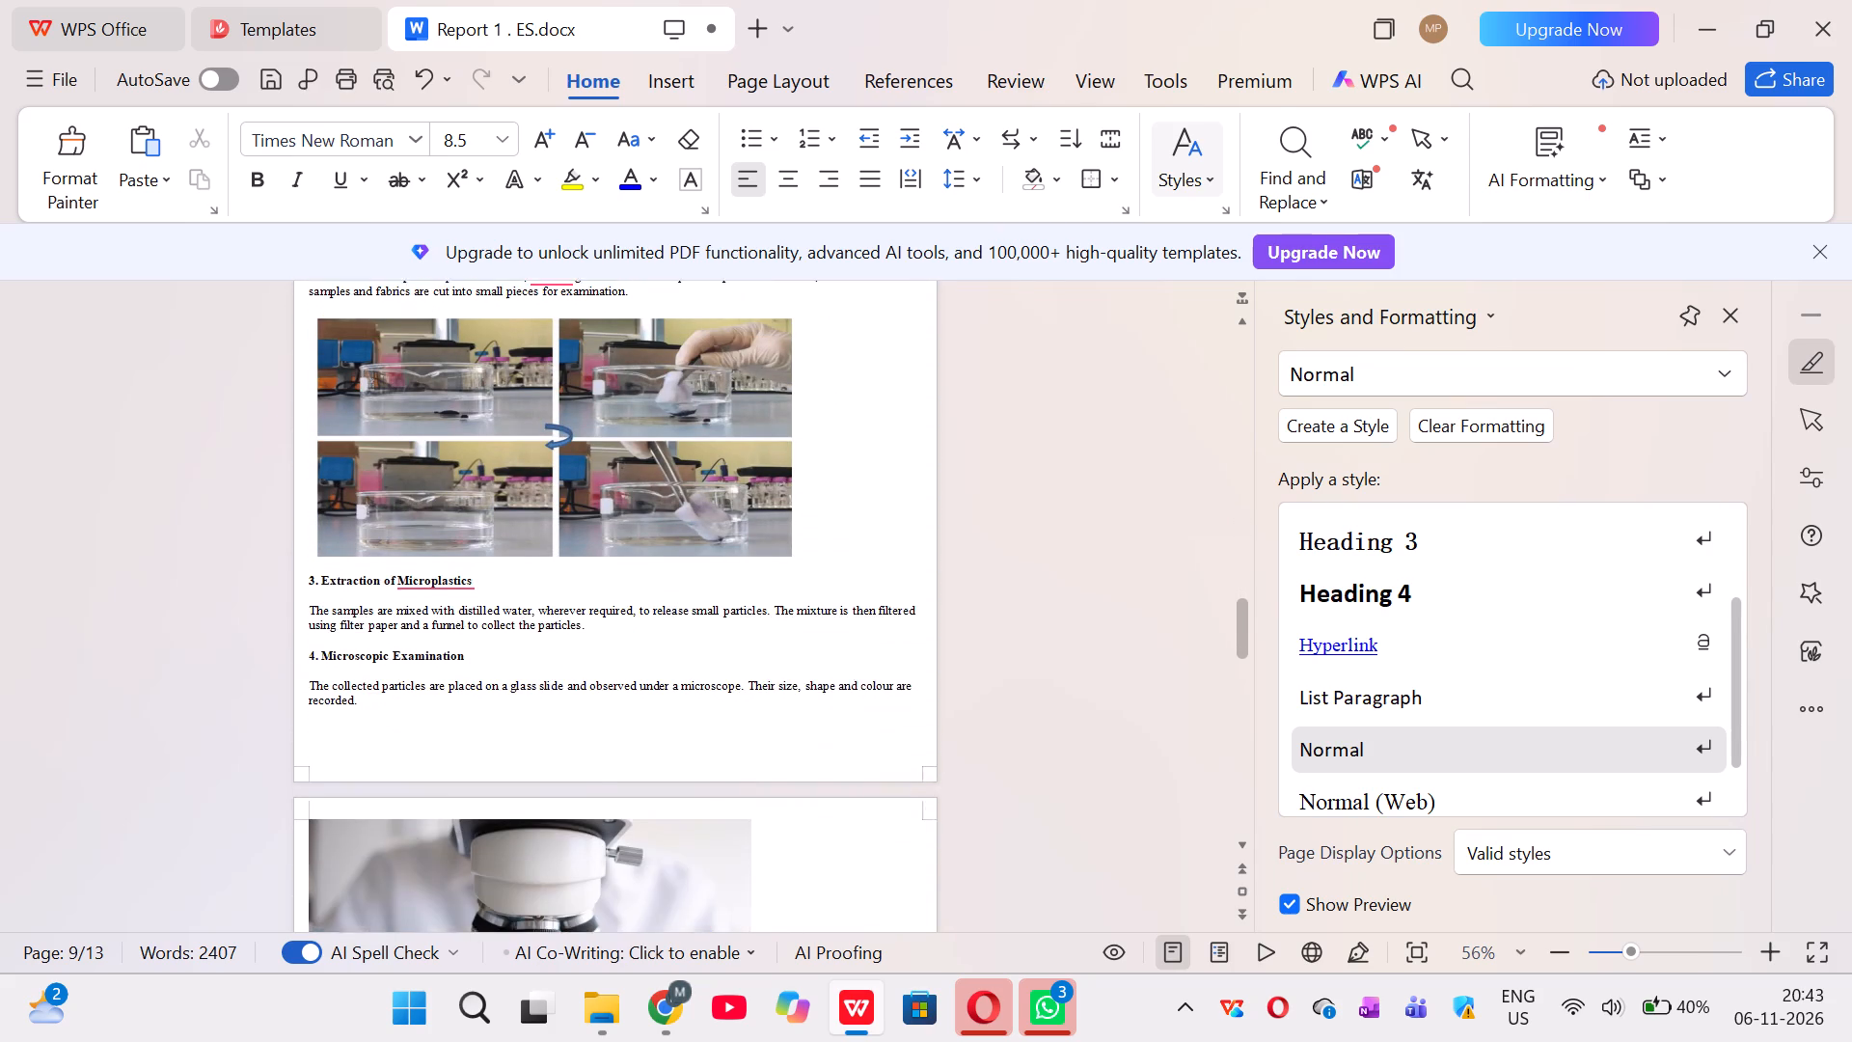
pyautogui.scroll(-6, 694, 499)
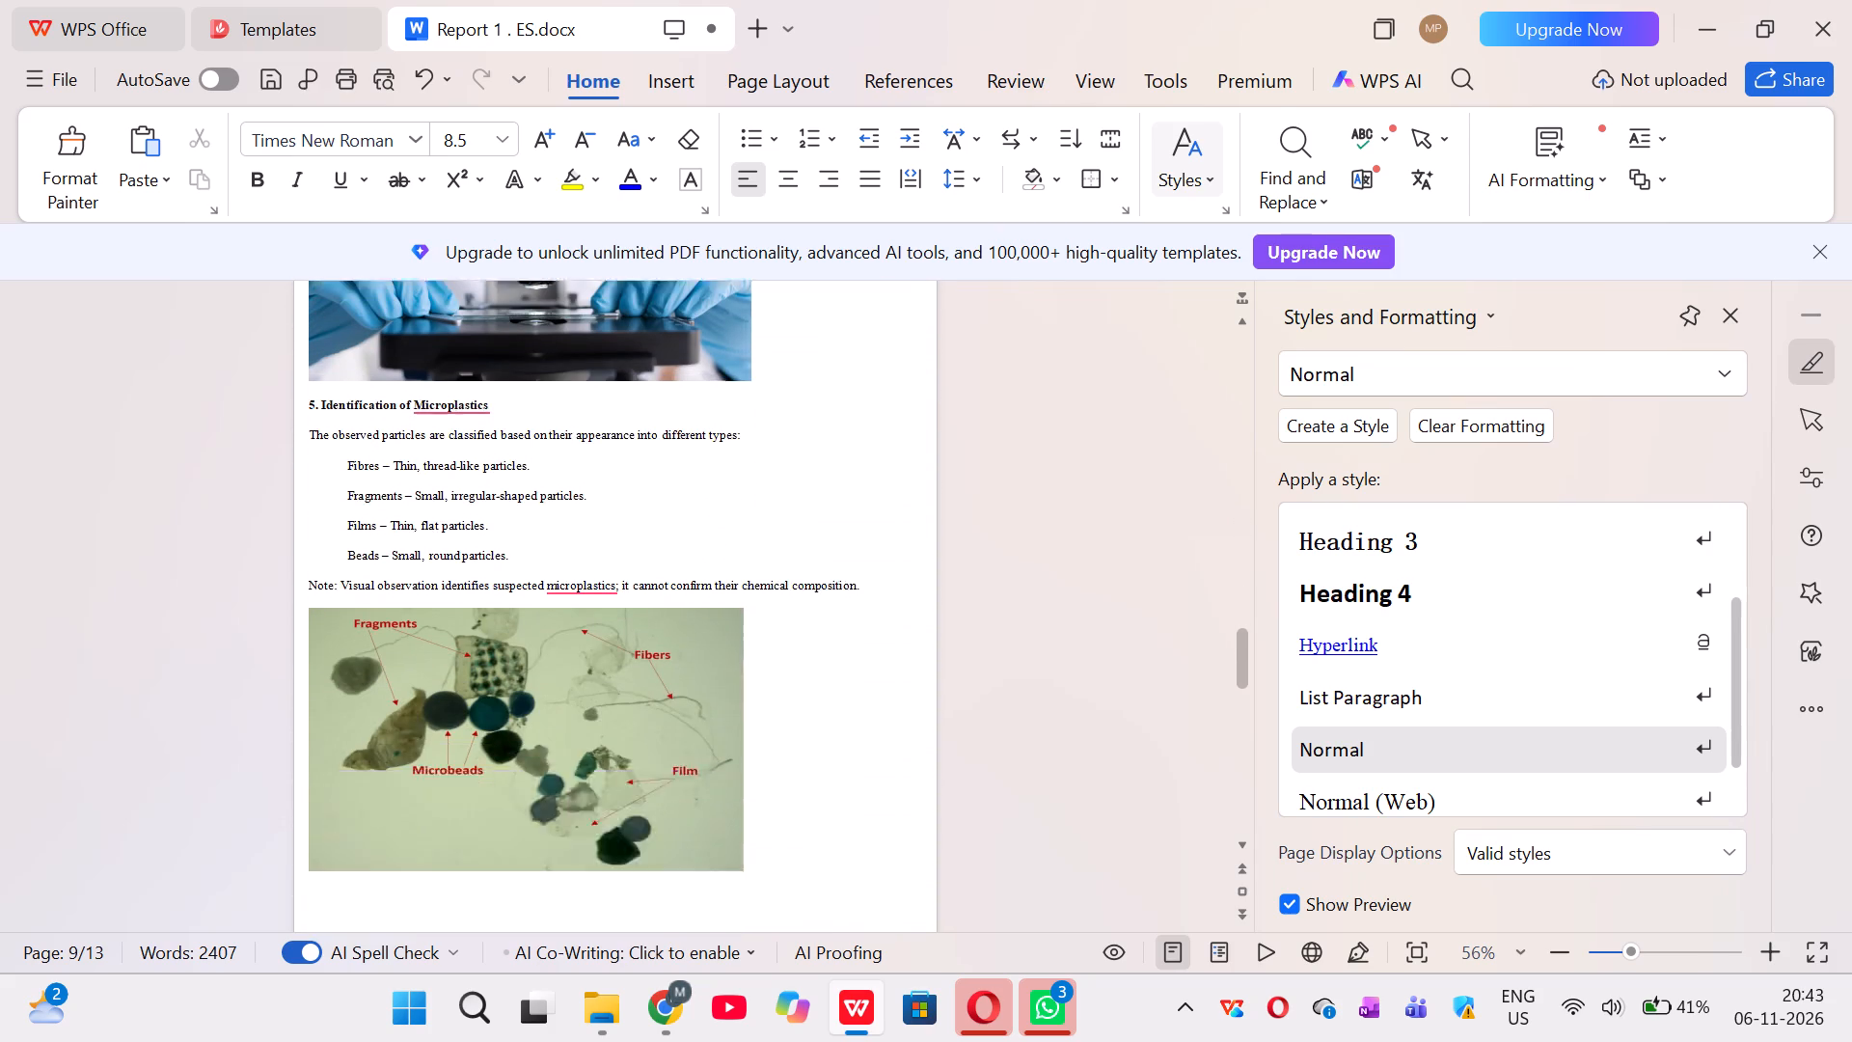
pyautogui.scroll(-5, 694, 499)
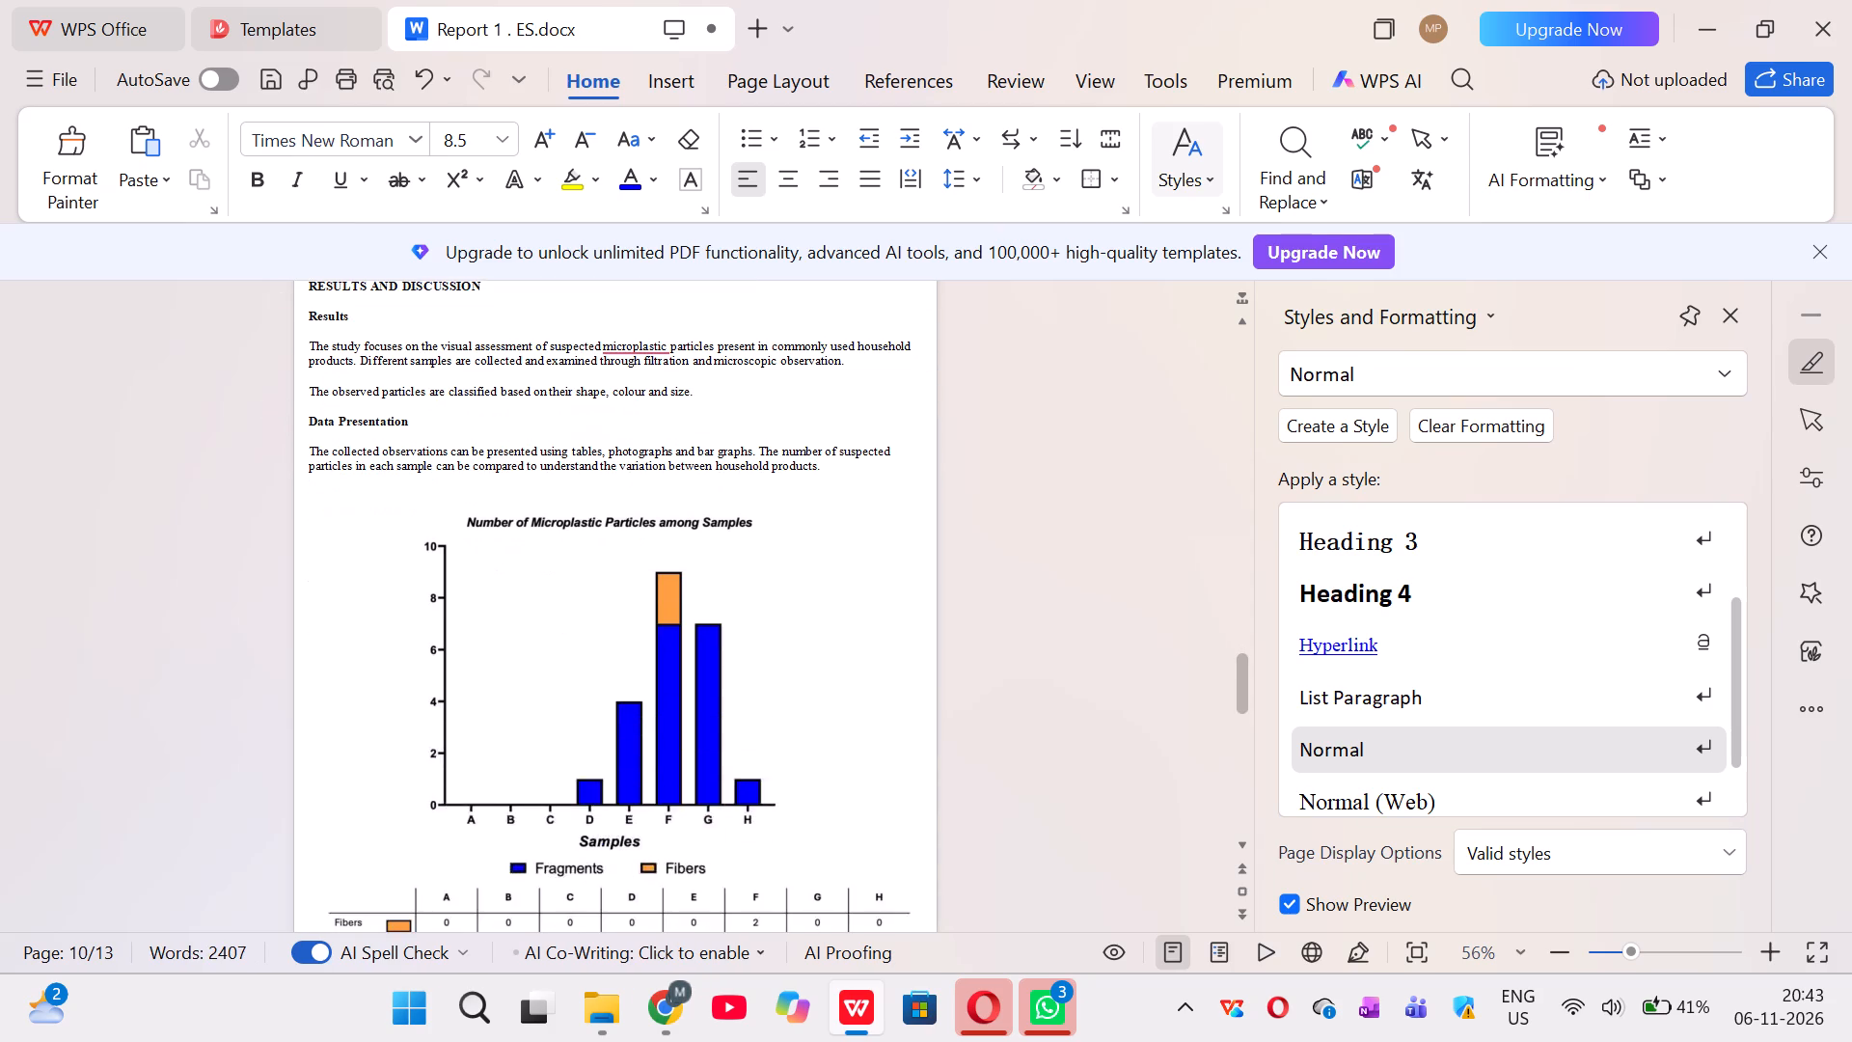
pyautogui.scroll(-7, 694, 499)
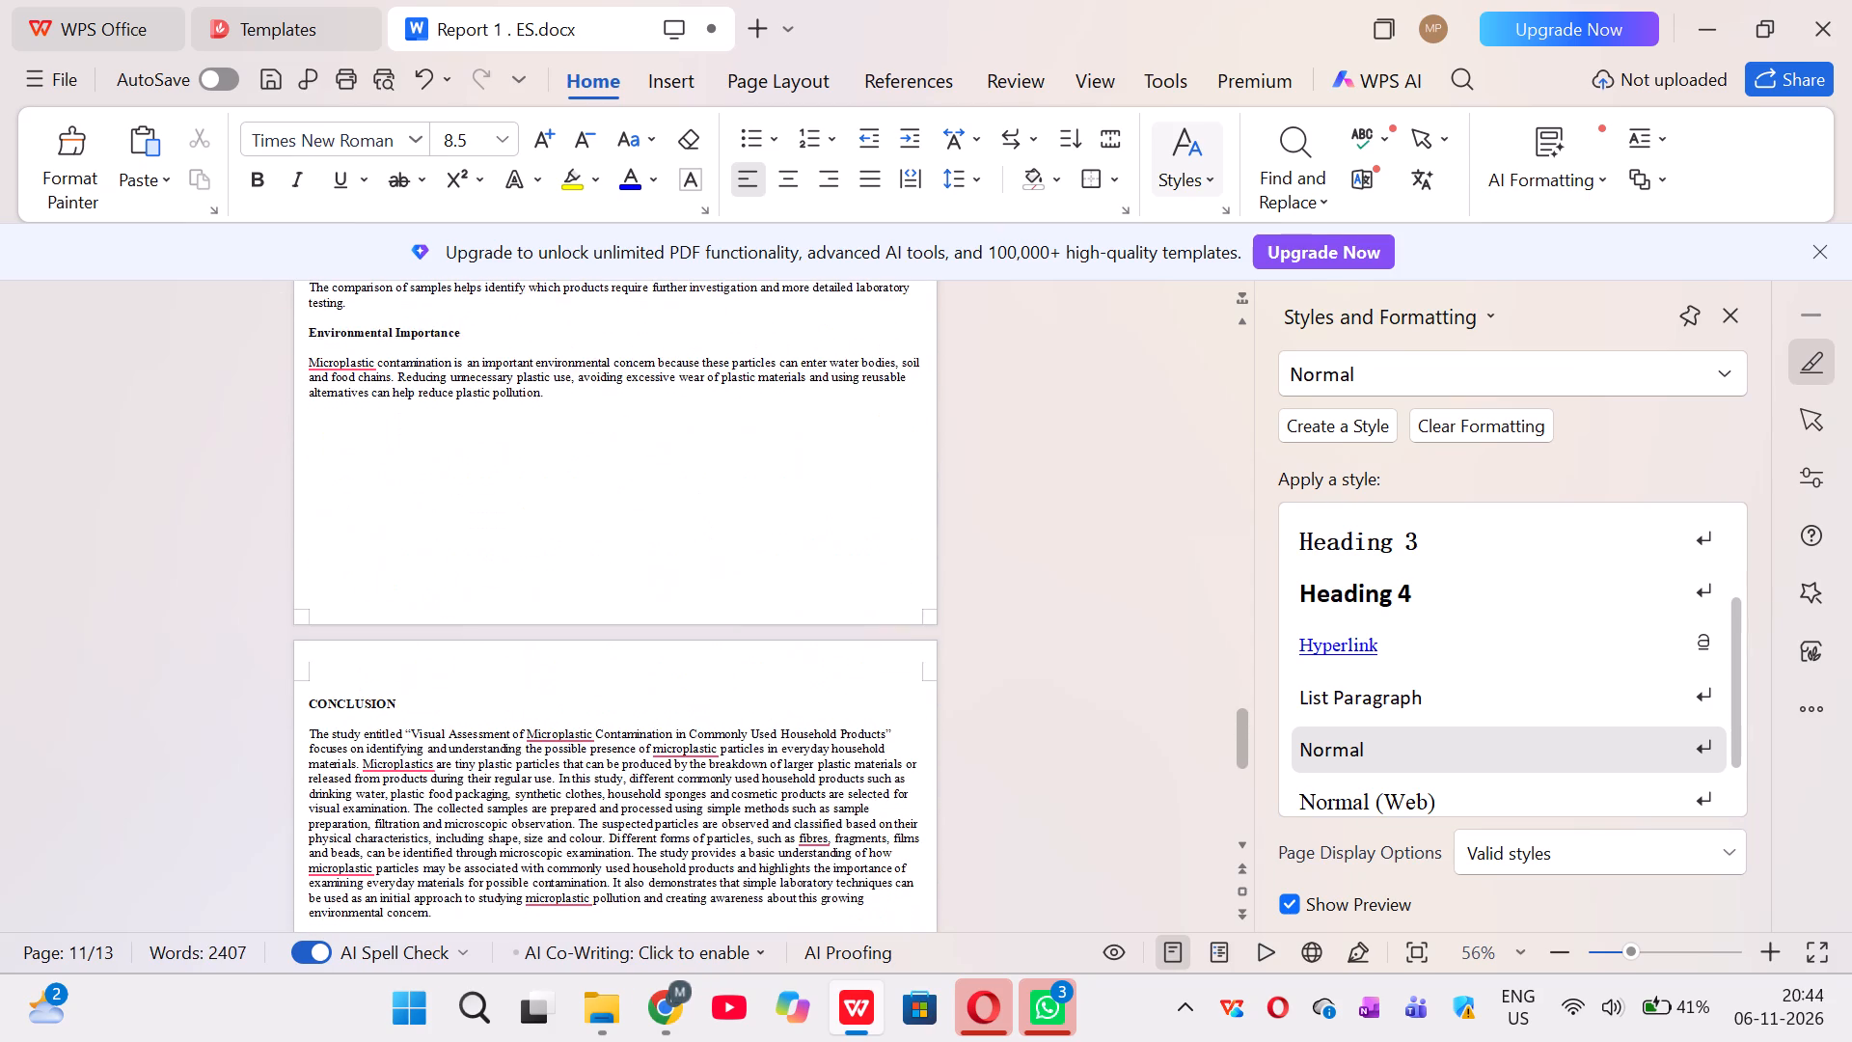
pyautogui.scroll(-7, 694, 499)
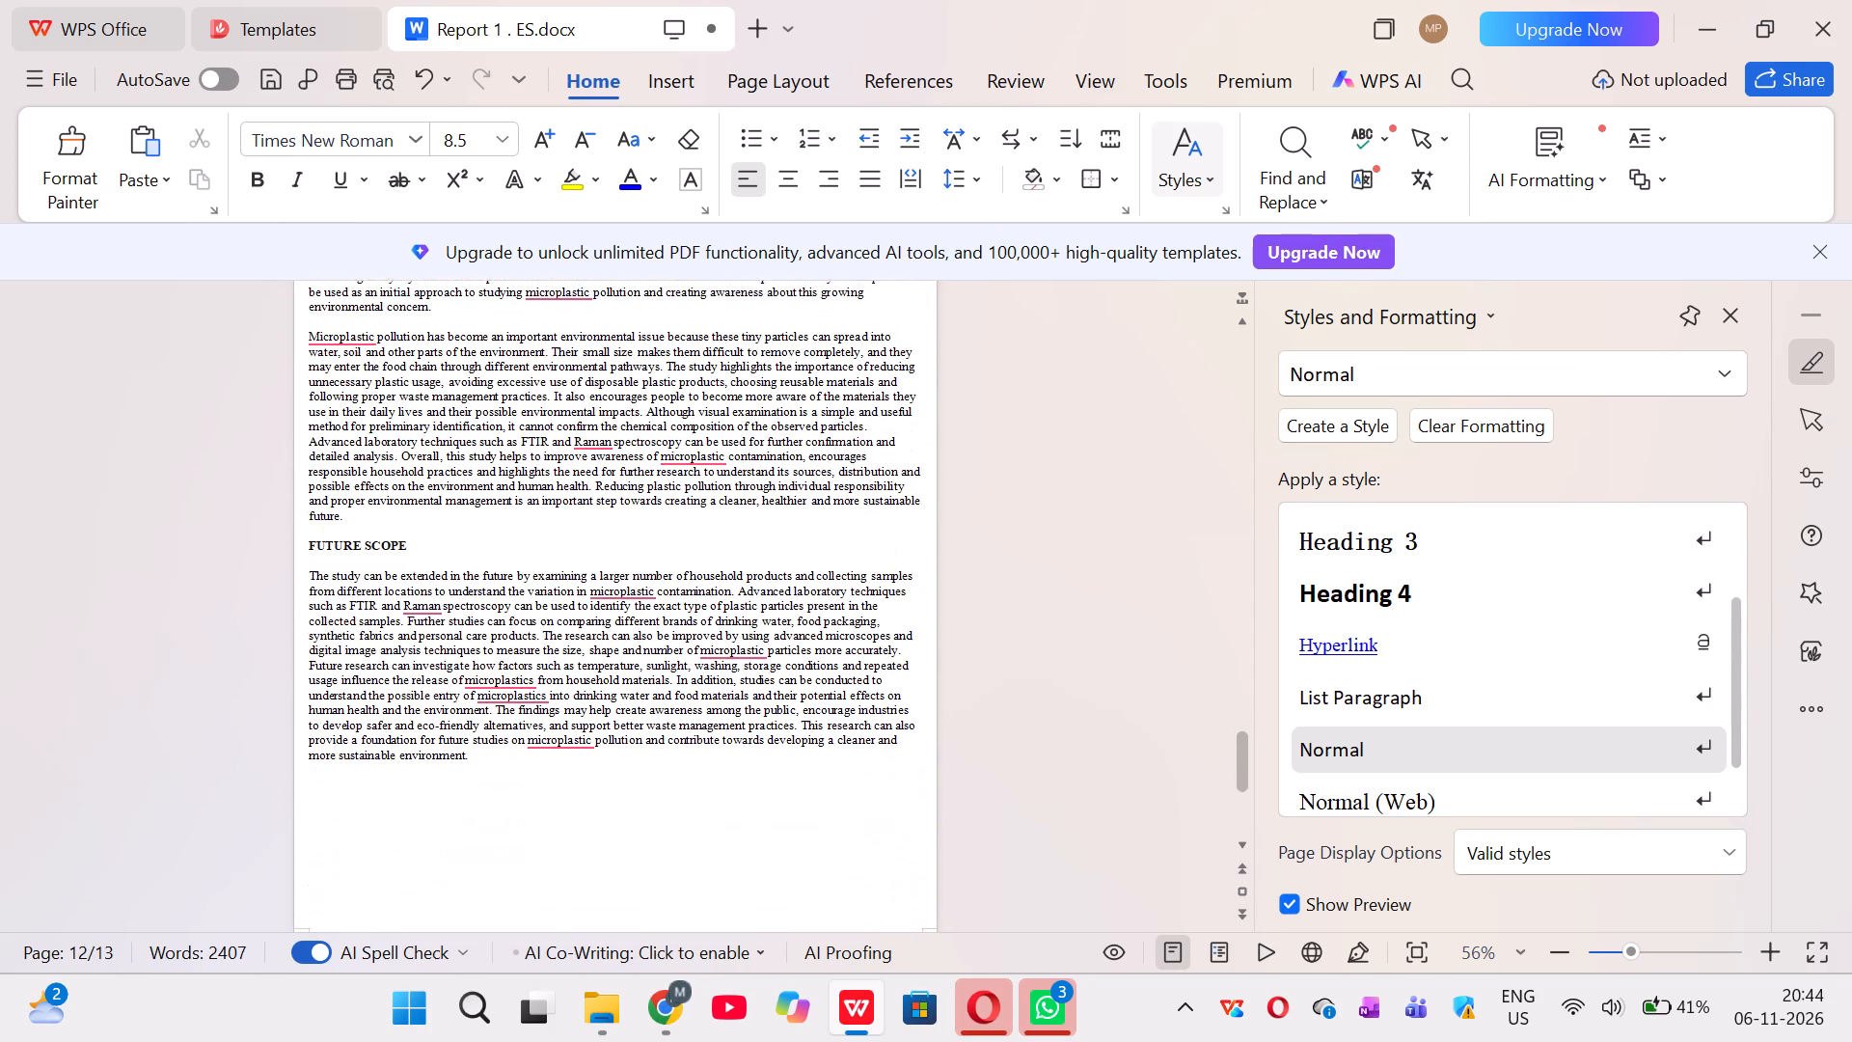
pyautogui.scroll(-2, 694, 499)
# Recheck the pages from the labelled particle photo through the Results bar chart to the end of the Discussion.
pyautogui.scroll(2, 694, 499)
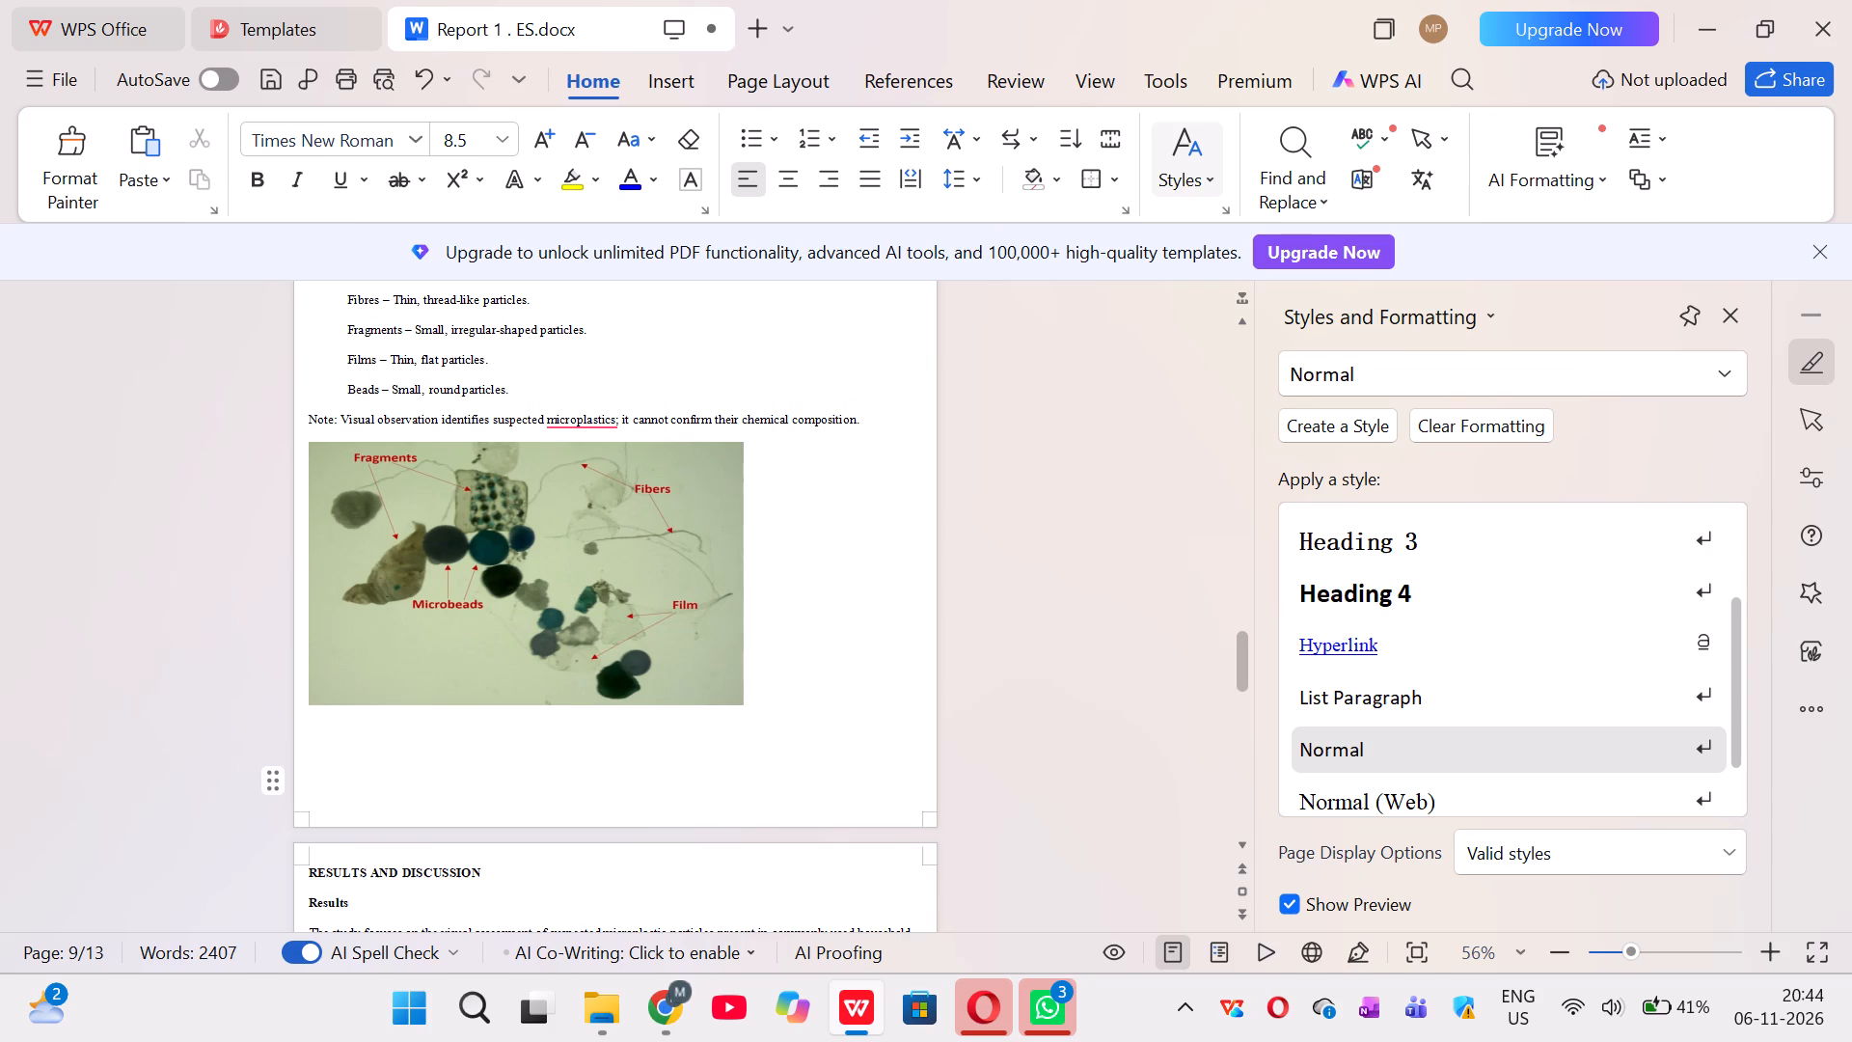
pyautogui.scroll(-5, 678, 703)
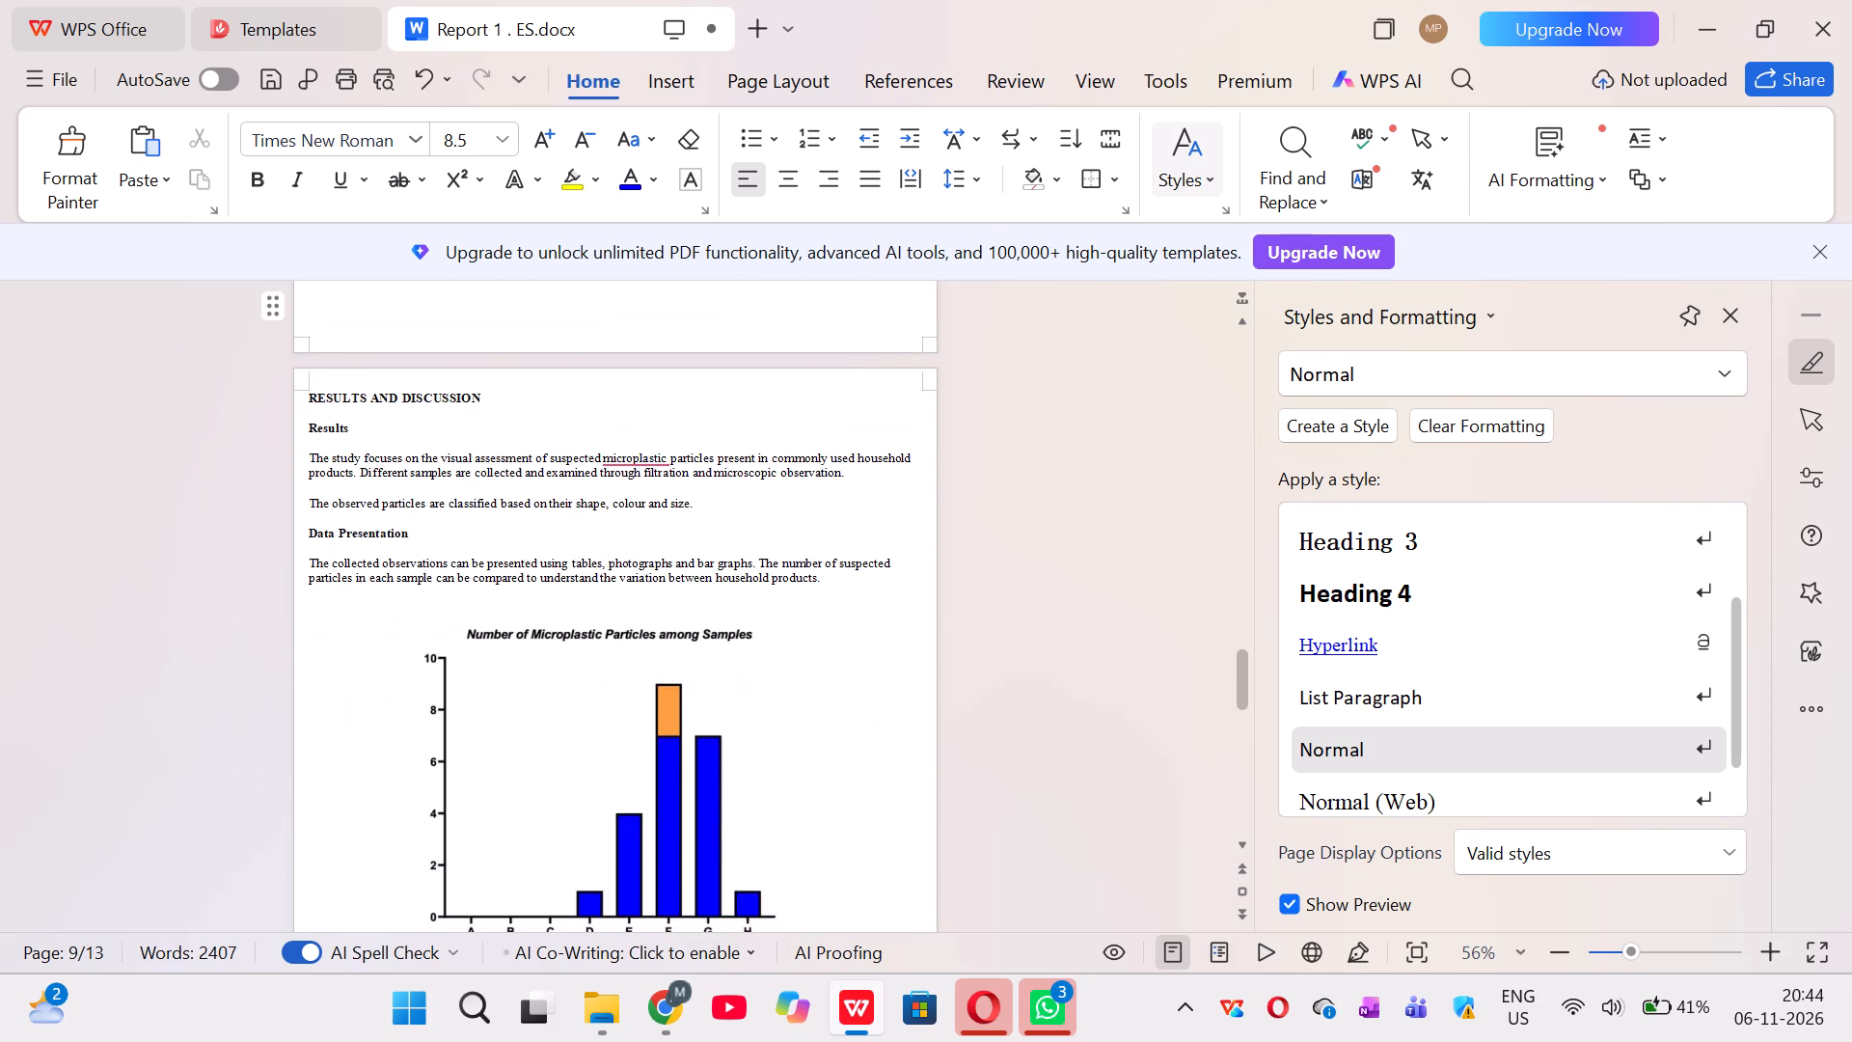
pyautogui.scroll(-5, 649, 742)
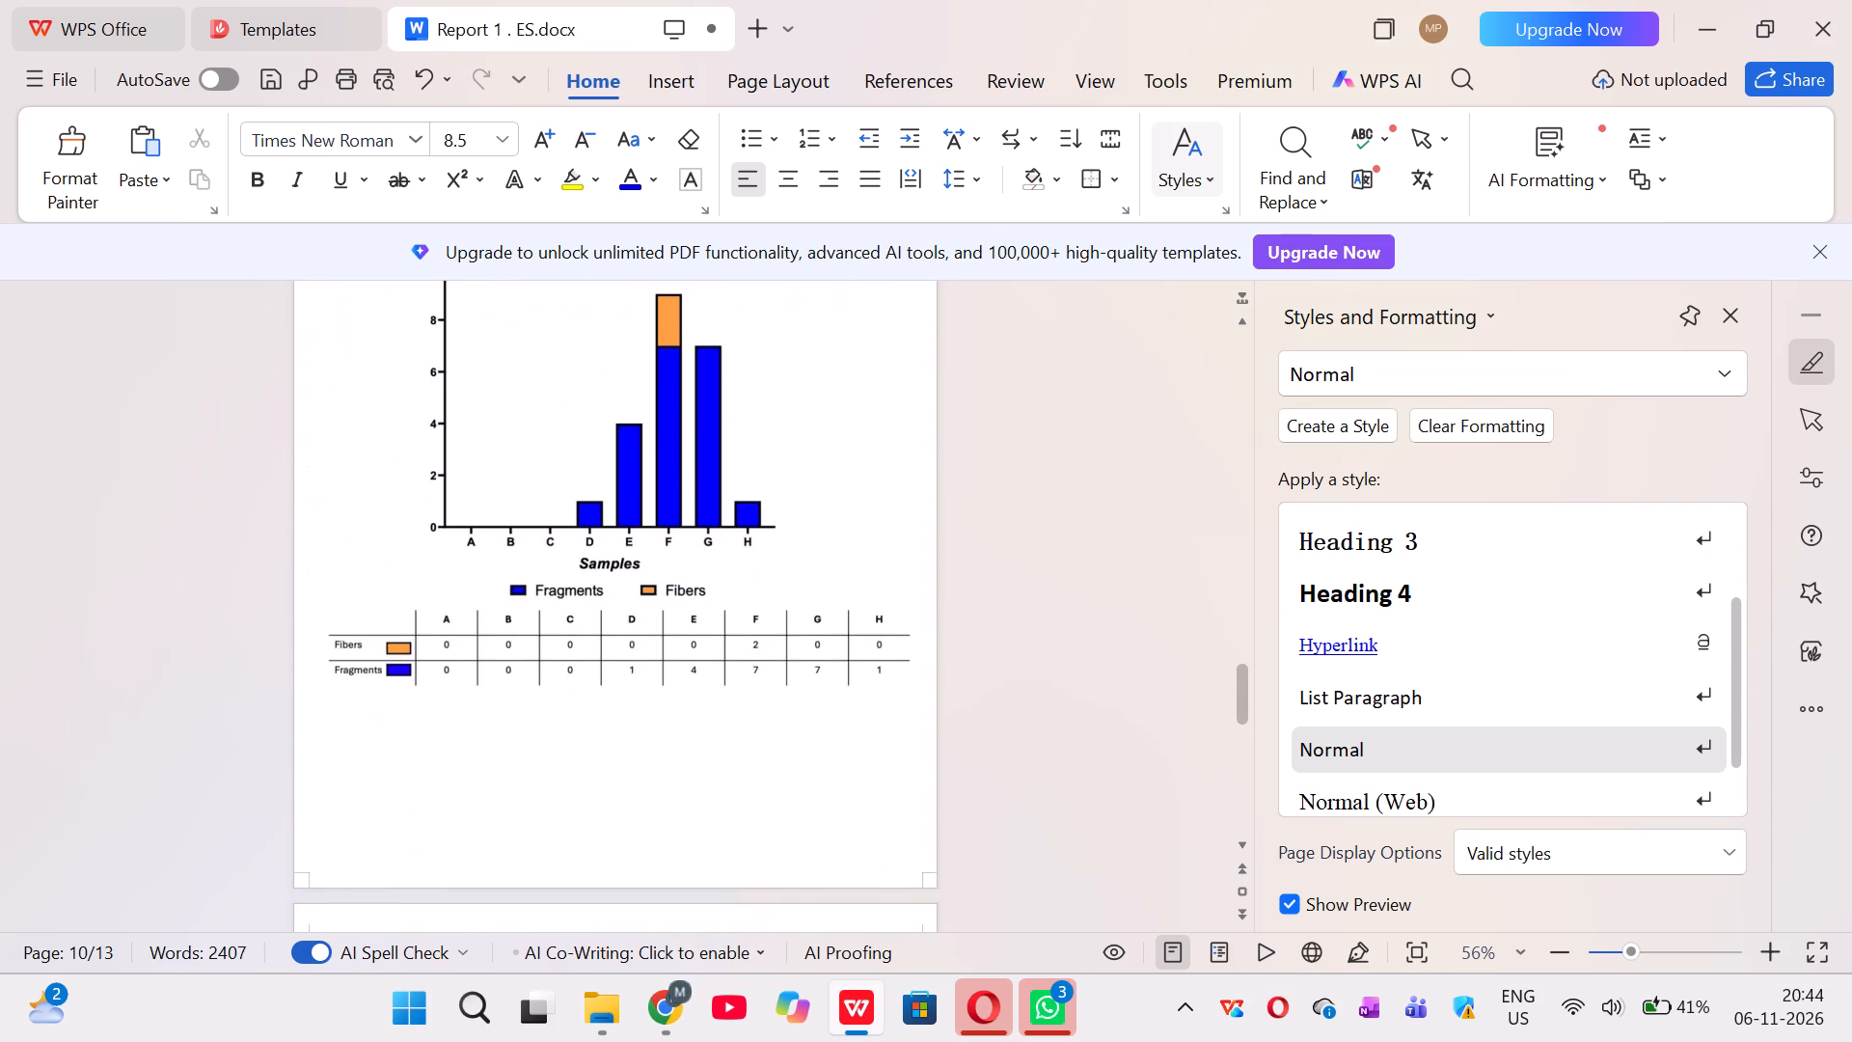
pyautogui.scroll(-6, 649, 742)
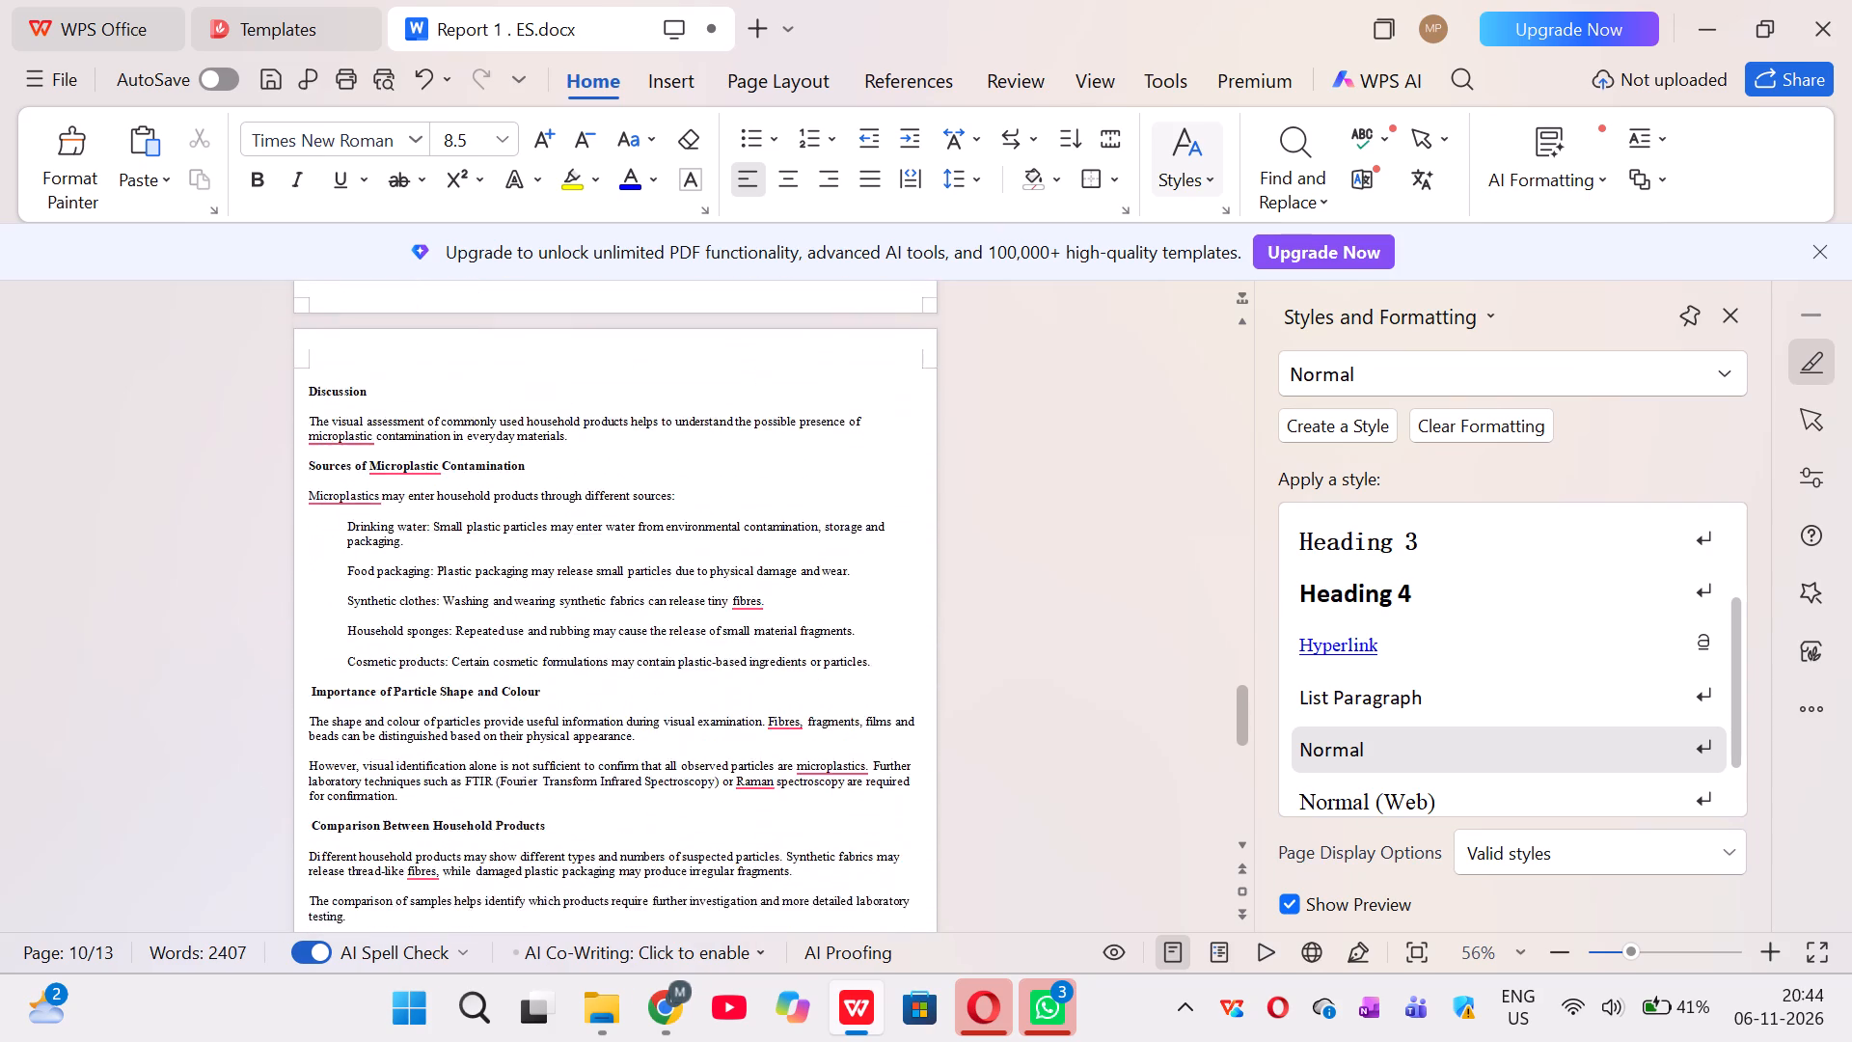
pyautogui.scroll(-3, 649, 742)
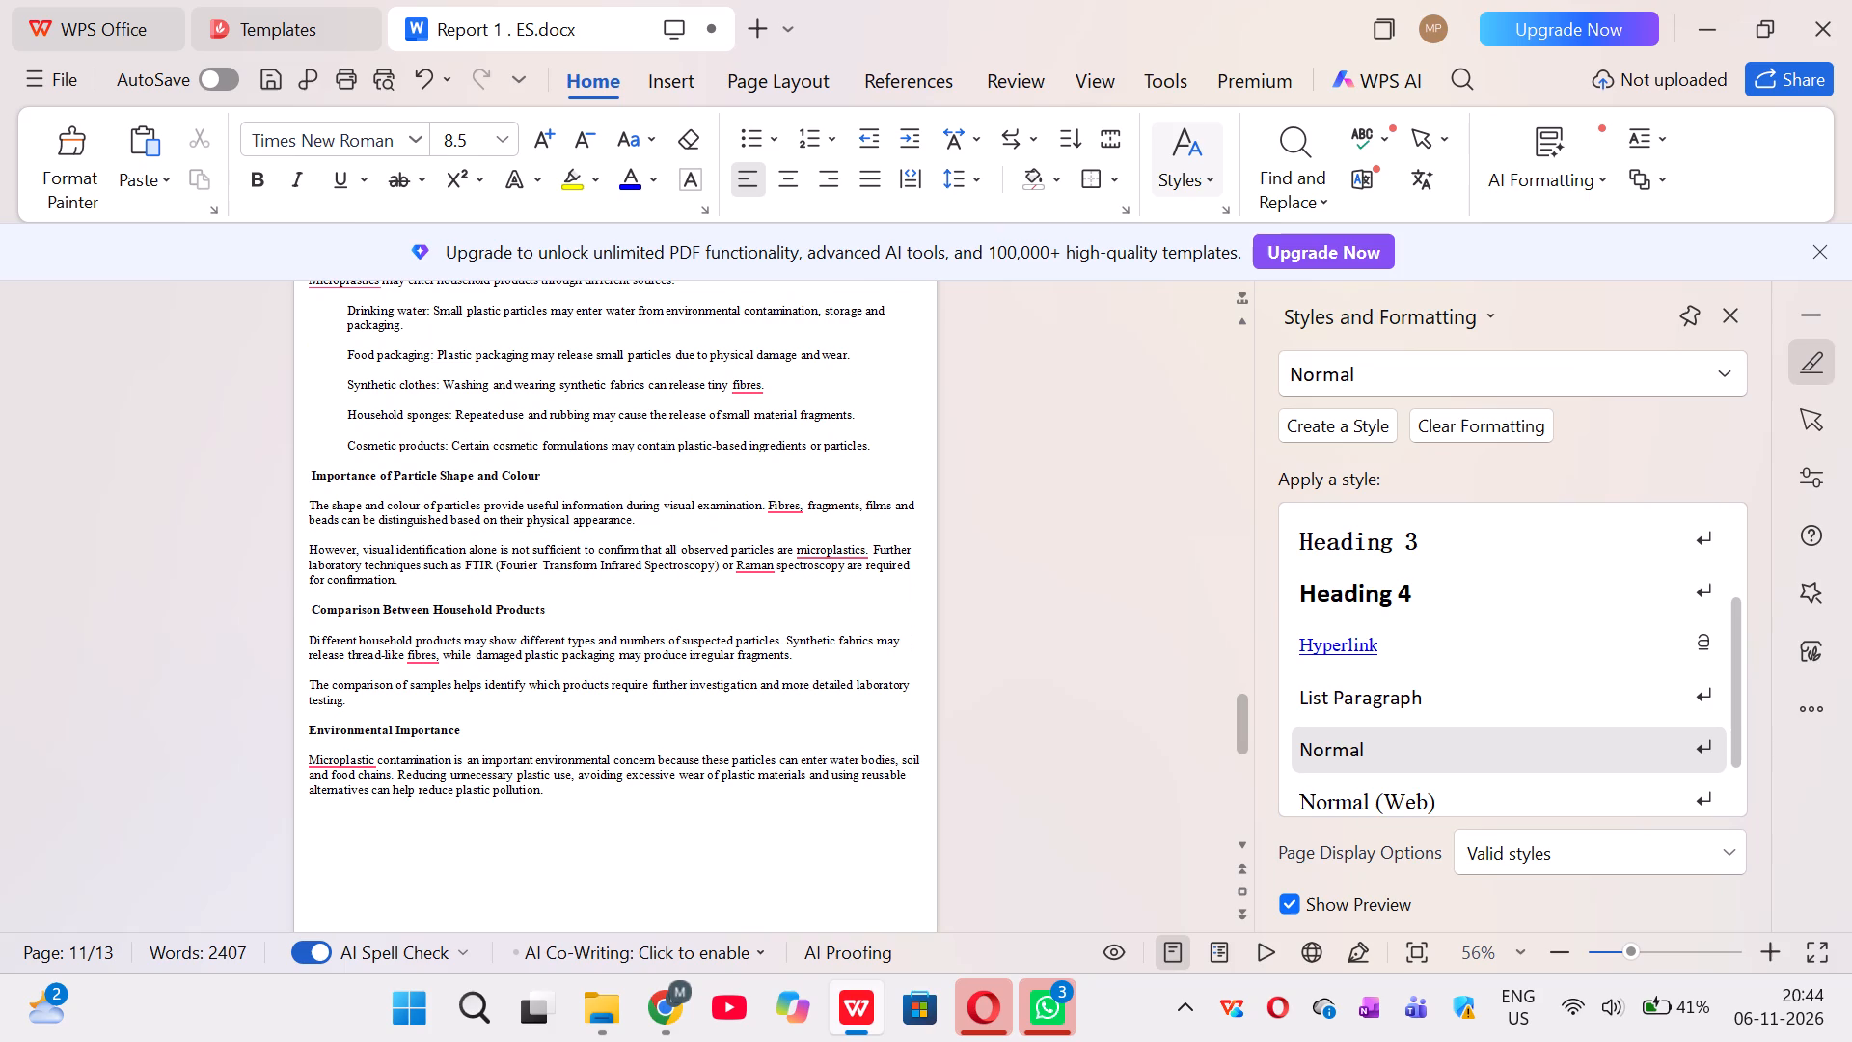
# Delete the whole Discussion section after the bar chart, from its Discussion heading through the Environmental Importance paragraph.
pyautogui.moveTo(593, 802); pyautogui.dragTo(552, 760)
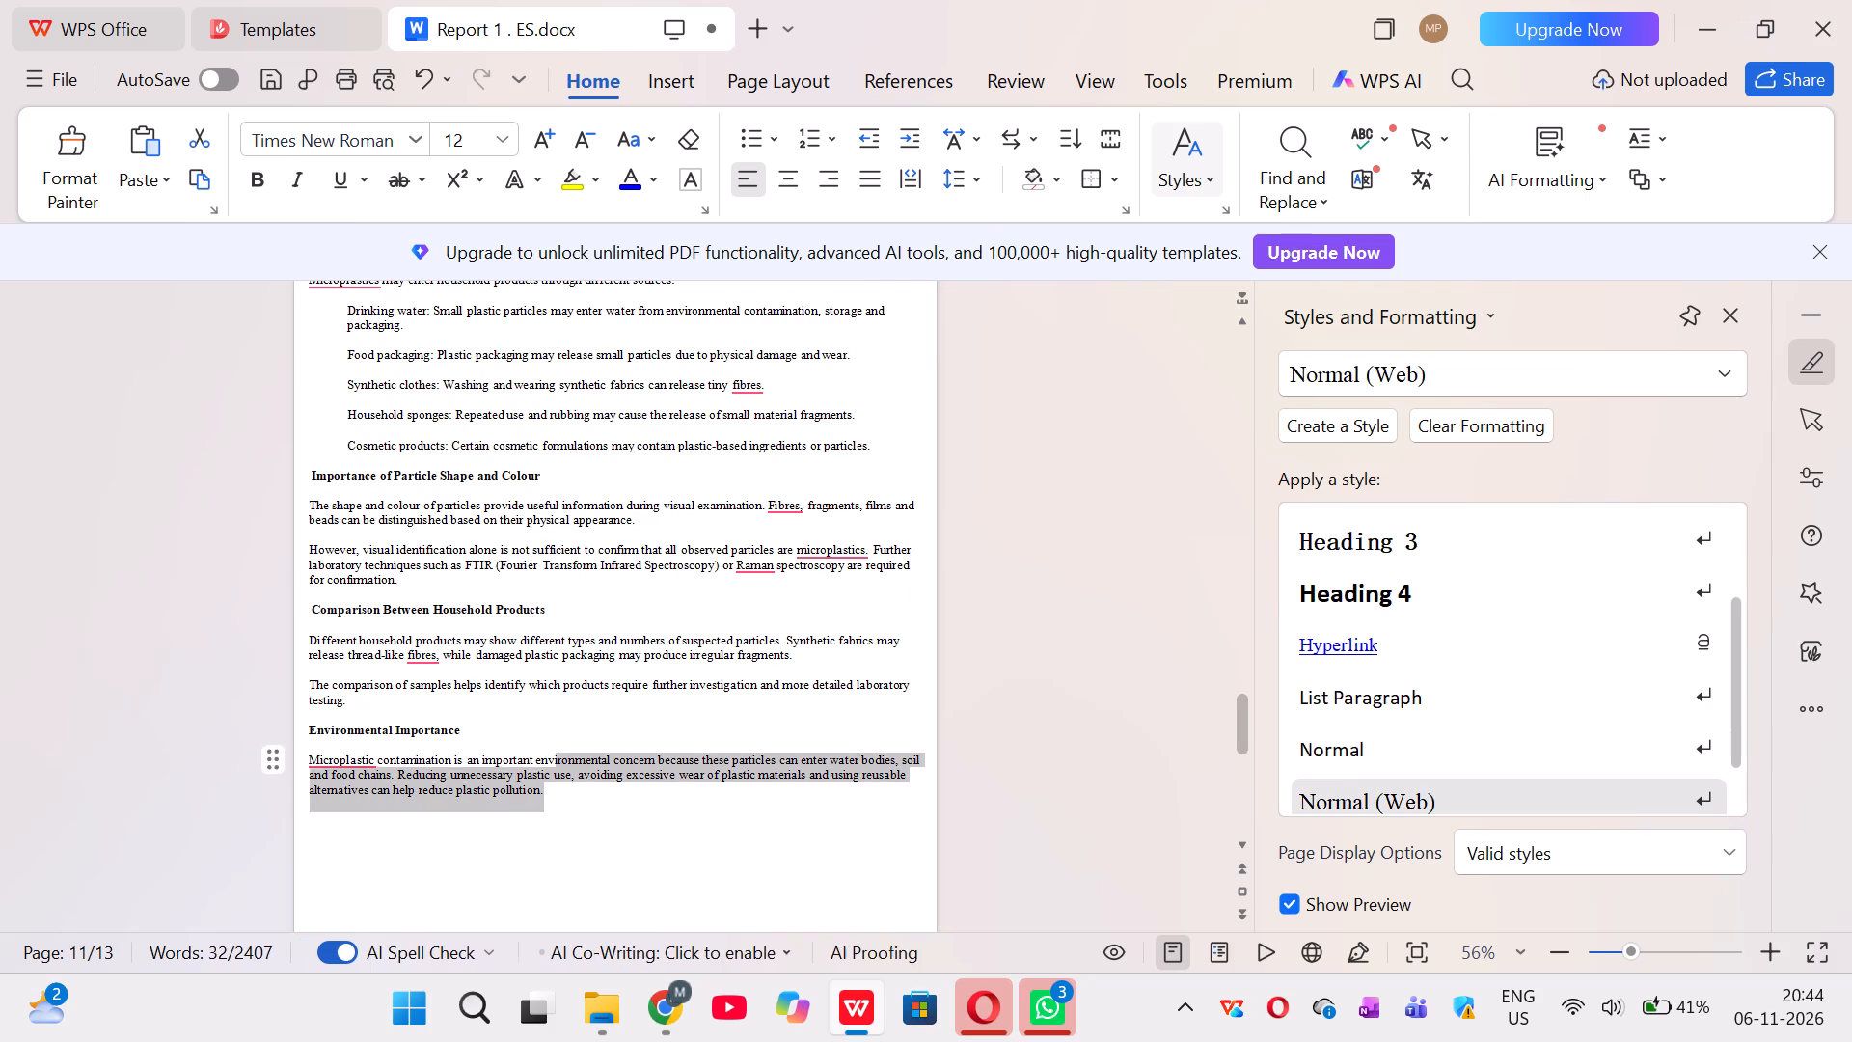
pyautogui.moveTo(552, 760); pyautogui.dragTo(368, 314)
pyautogui.scroll(1, 368, 314)
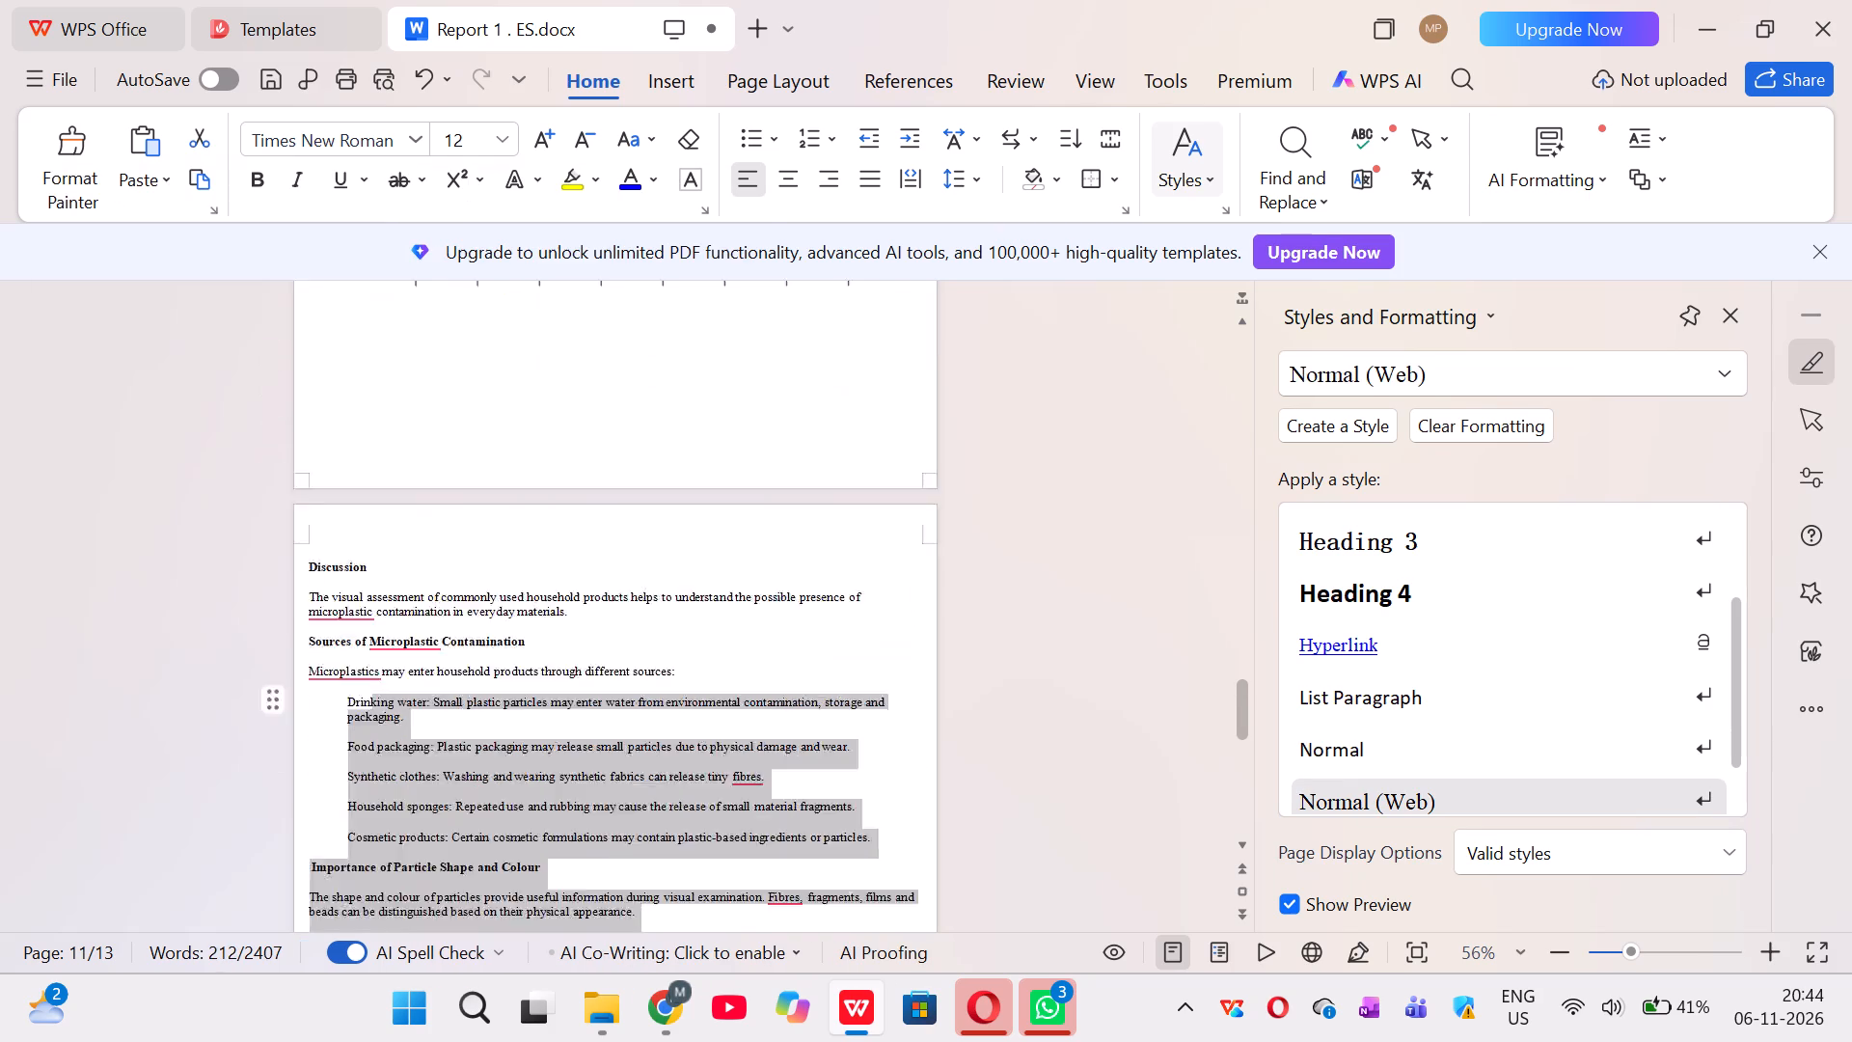
pyautogui.scroll(1, 368, 314)
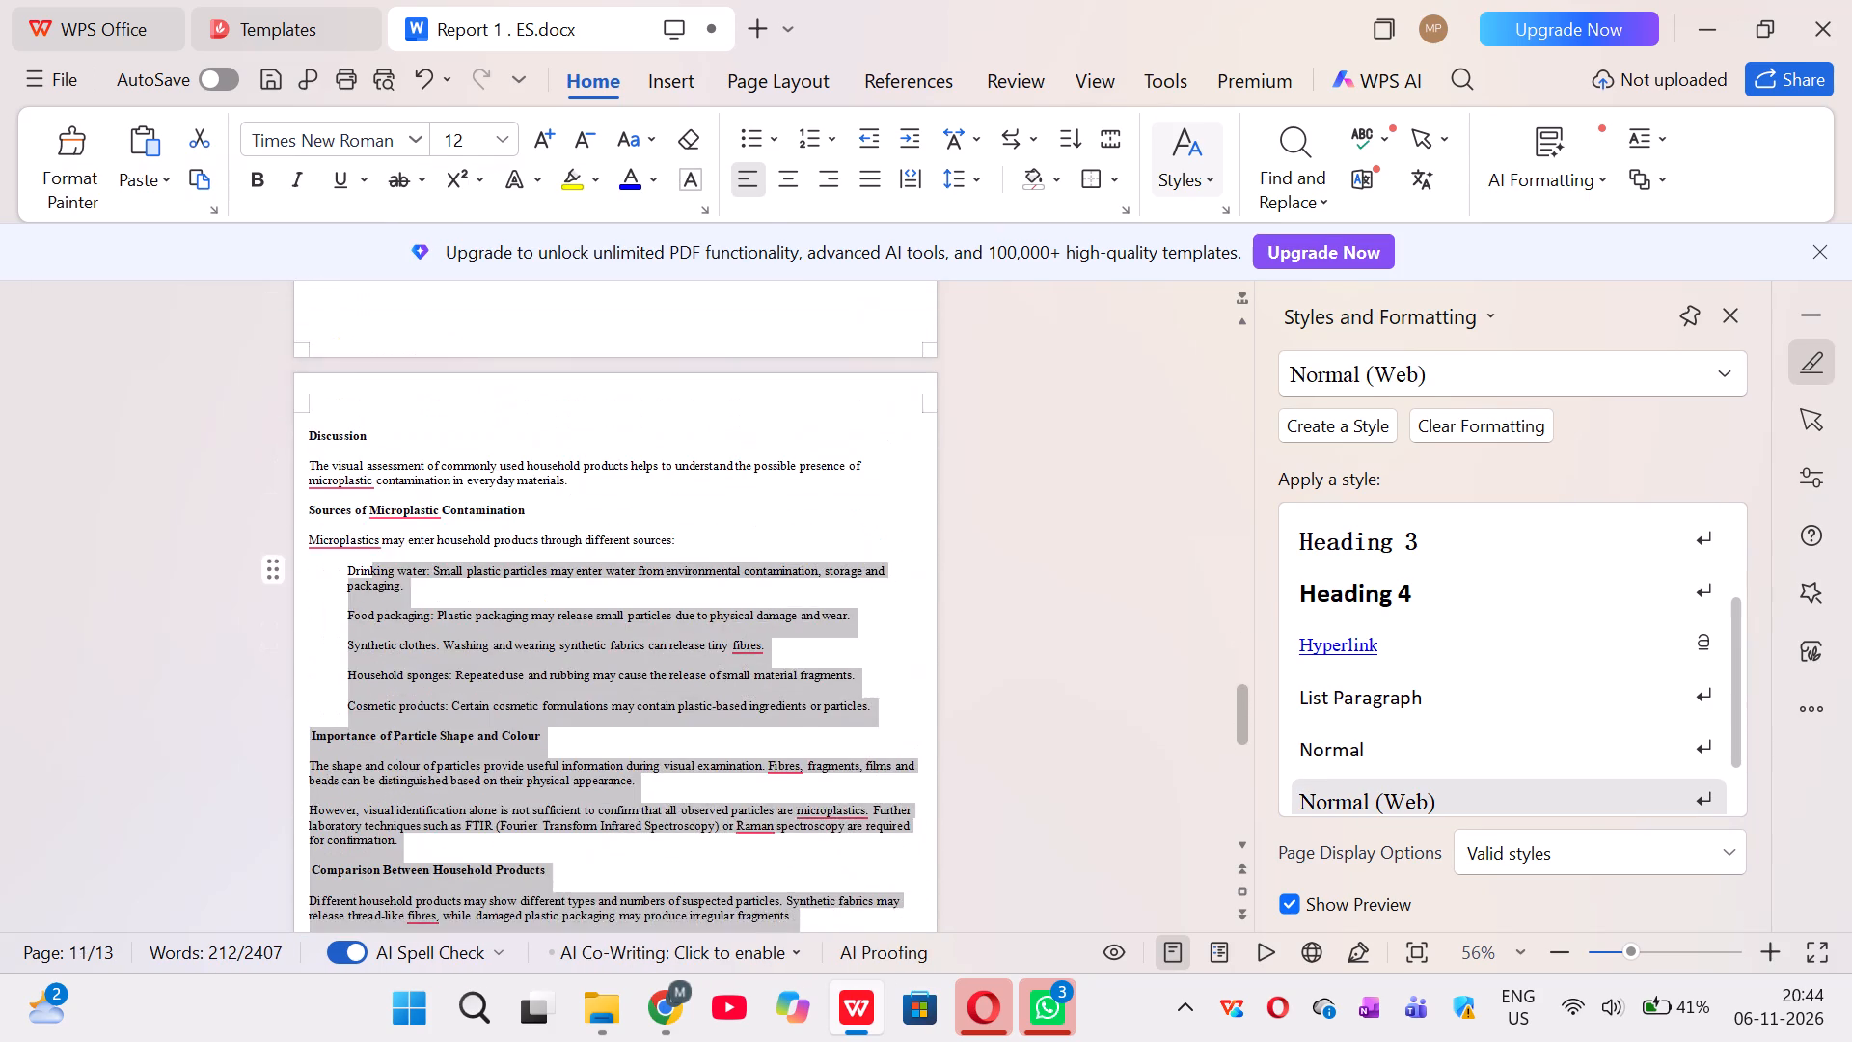
pyautogui.scroll(1, 368, 314)
pyautogui.press('BackSpace')
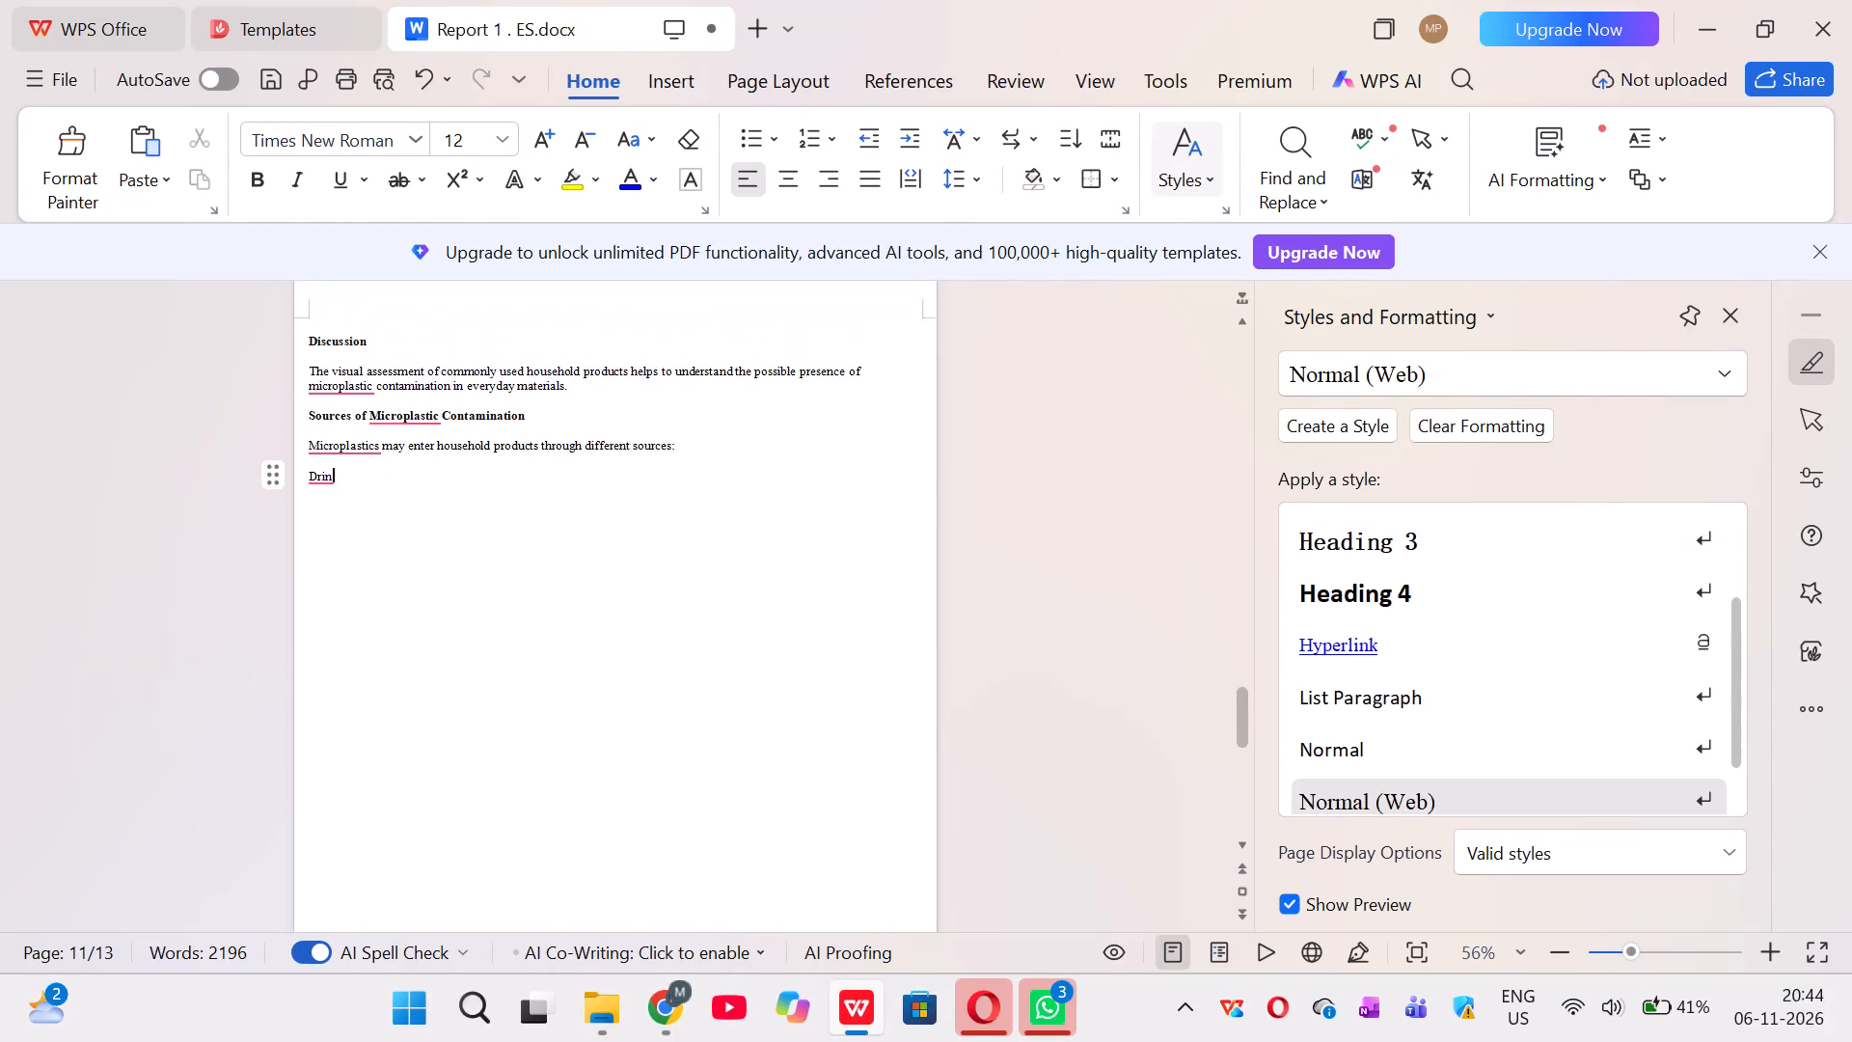
pyautogui.moveTo(356, 487); pyautogui.dragTo(263, 343)
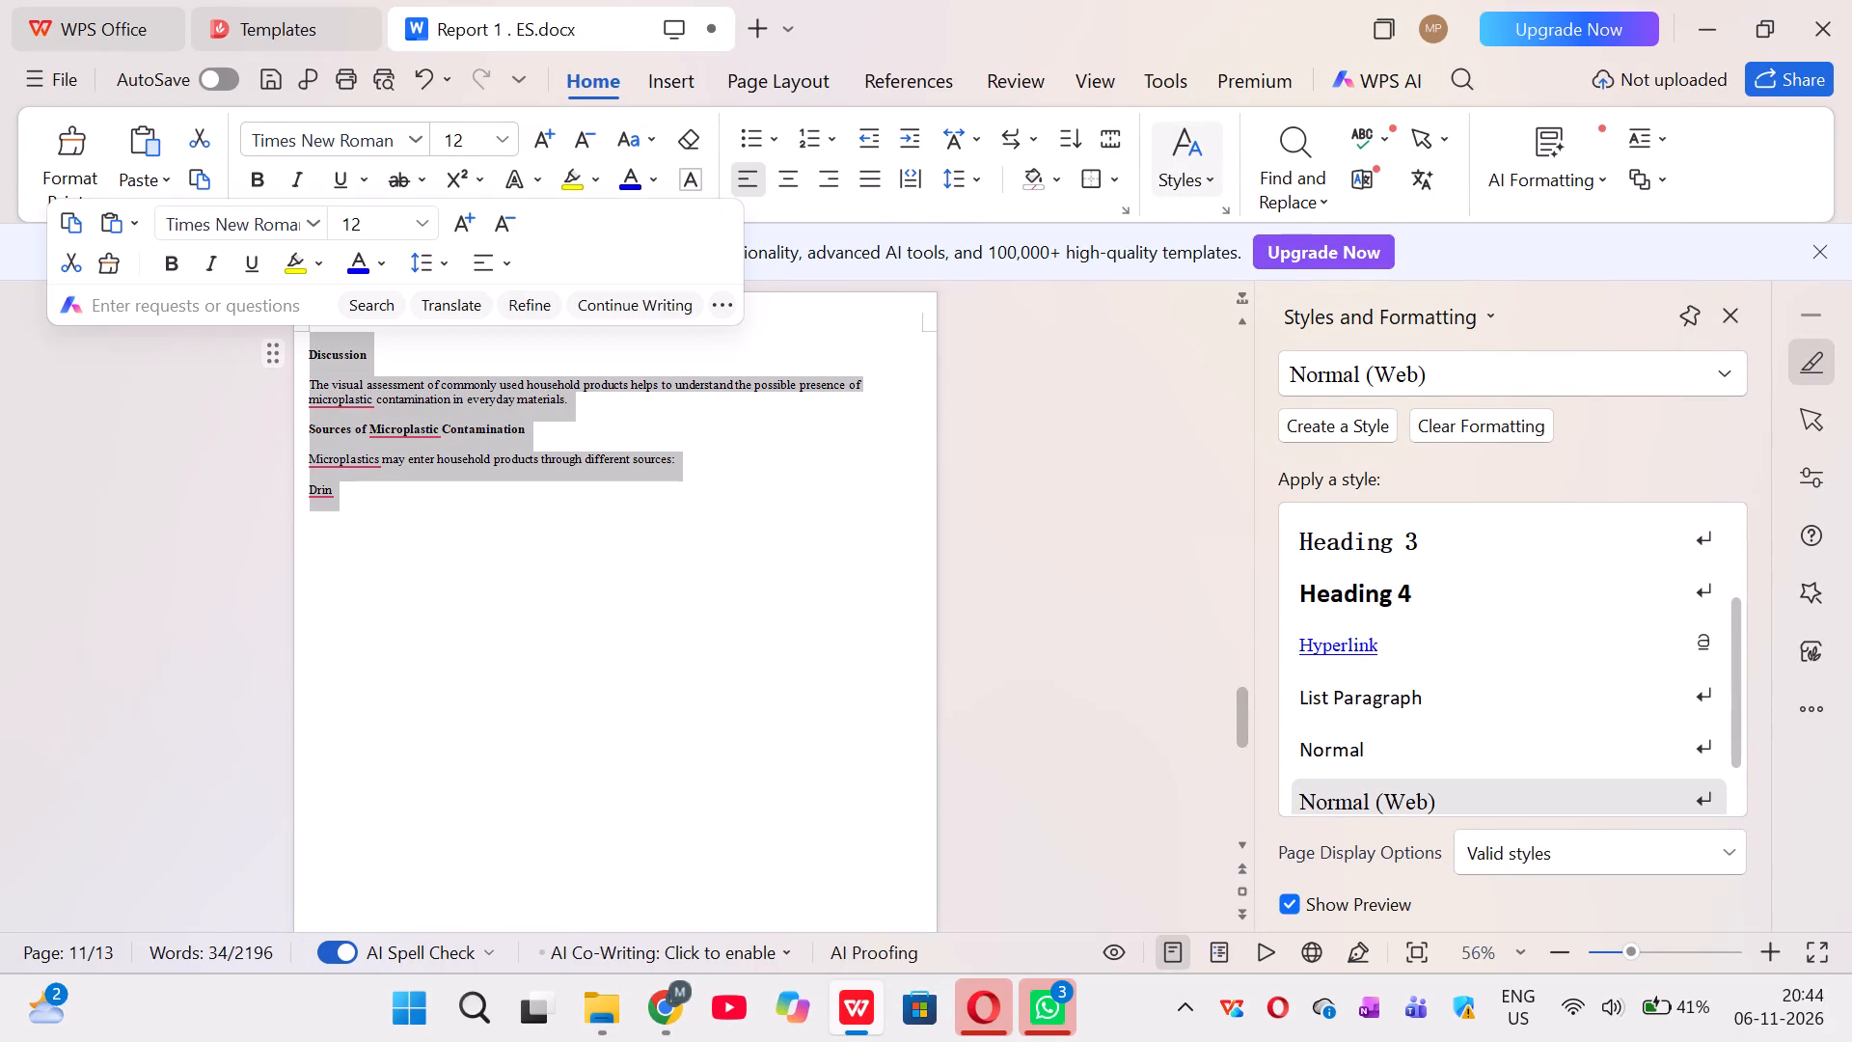
pyautogui.press('BackSpace')
# Enter the heading "Observation table" on the emptied page before the Conclusion and format it bold at 14 pt.
pyautogui.scroll(1, 263, 343)
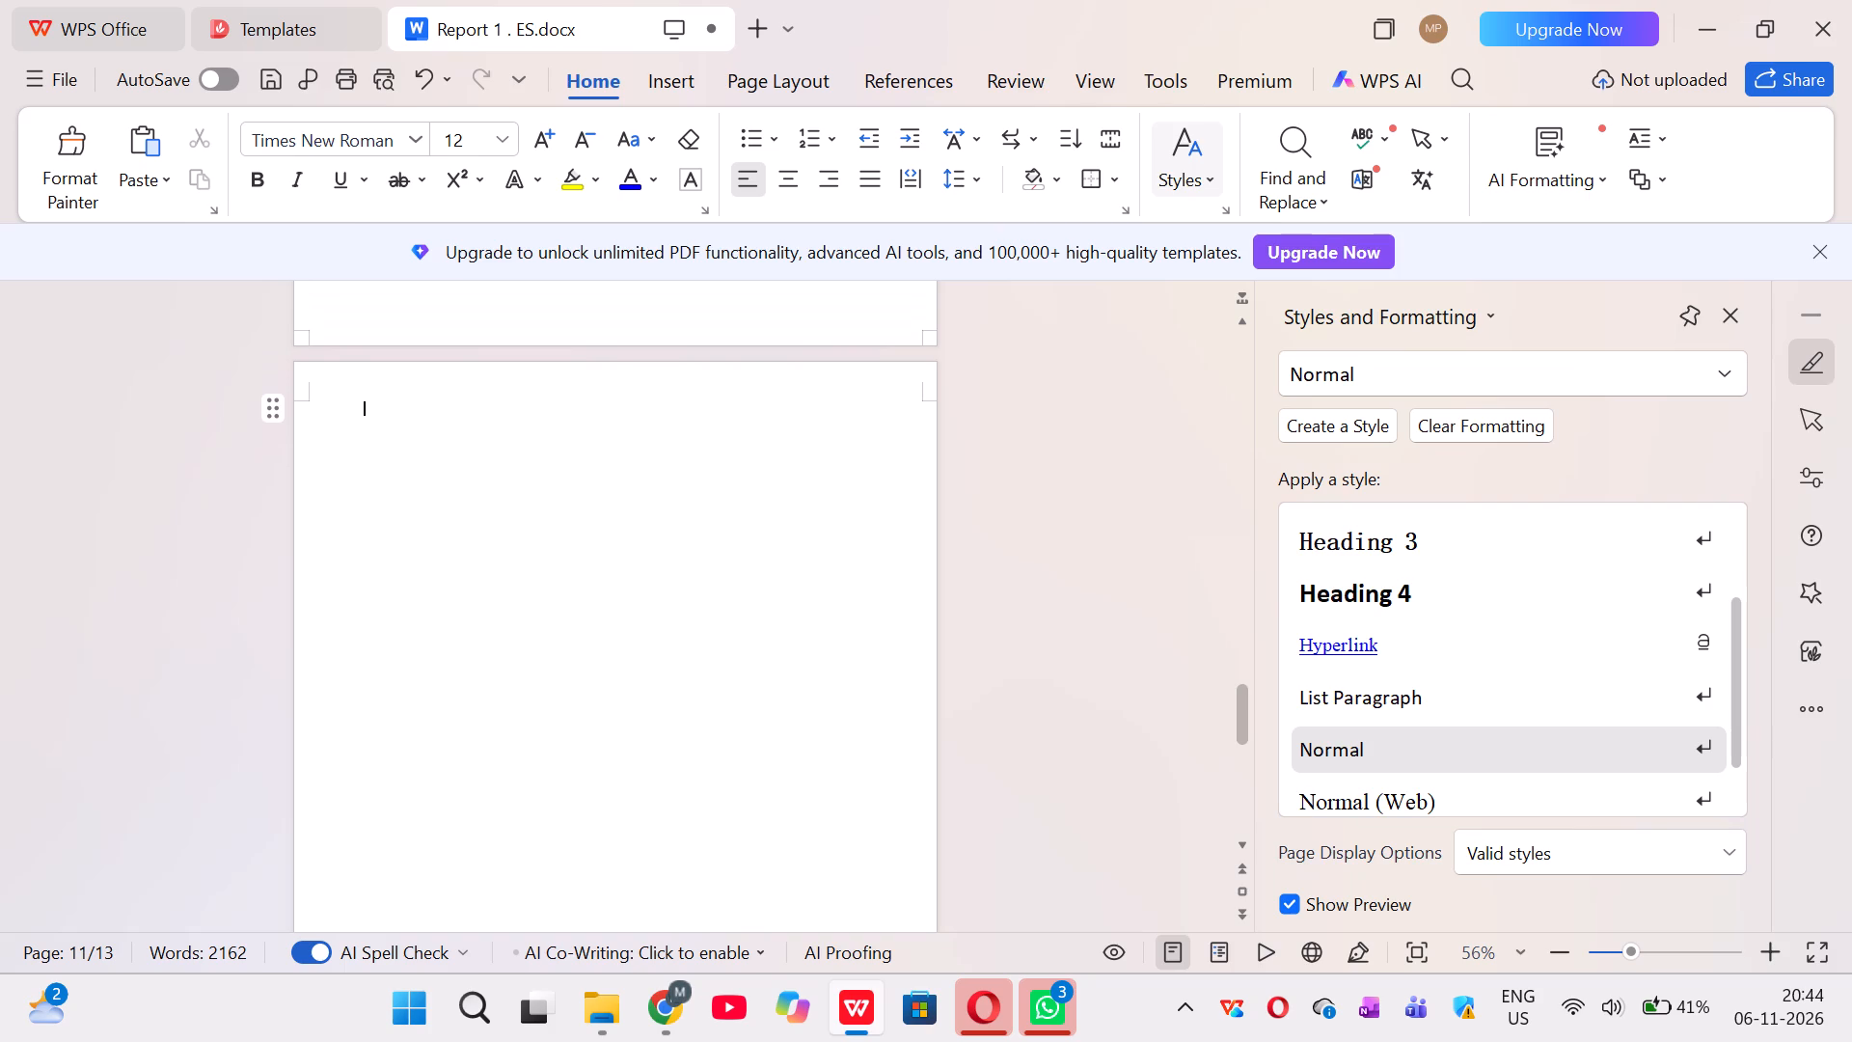
pyautogui.hotkey('shift', 'o')
pyautogui.press('b')
pyautogui.write('servation table')
pyautogui.moveTo(467, 414); pyautogui.dragTo(345, 414)
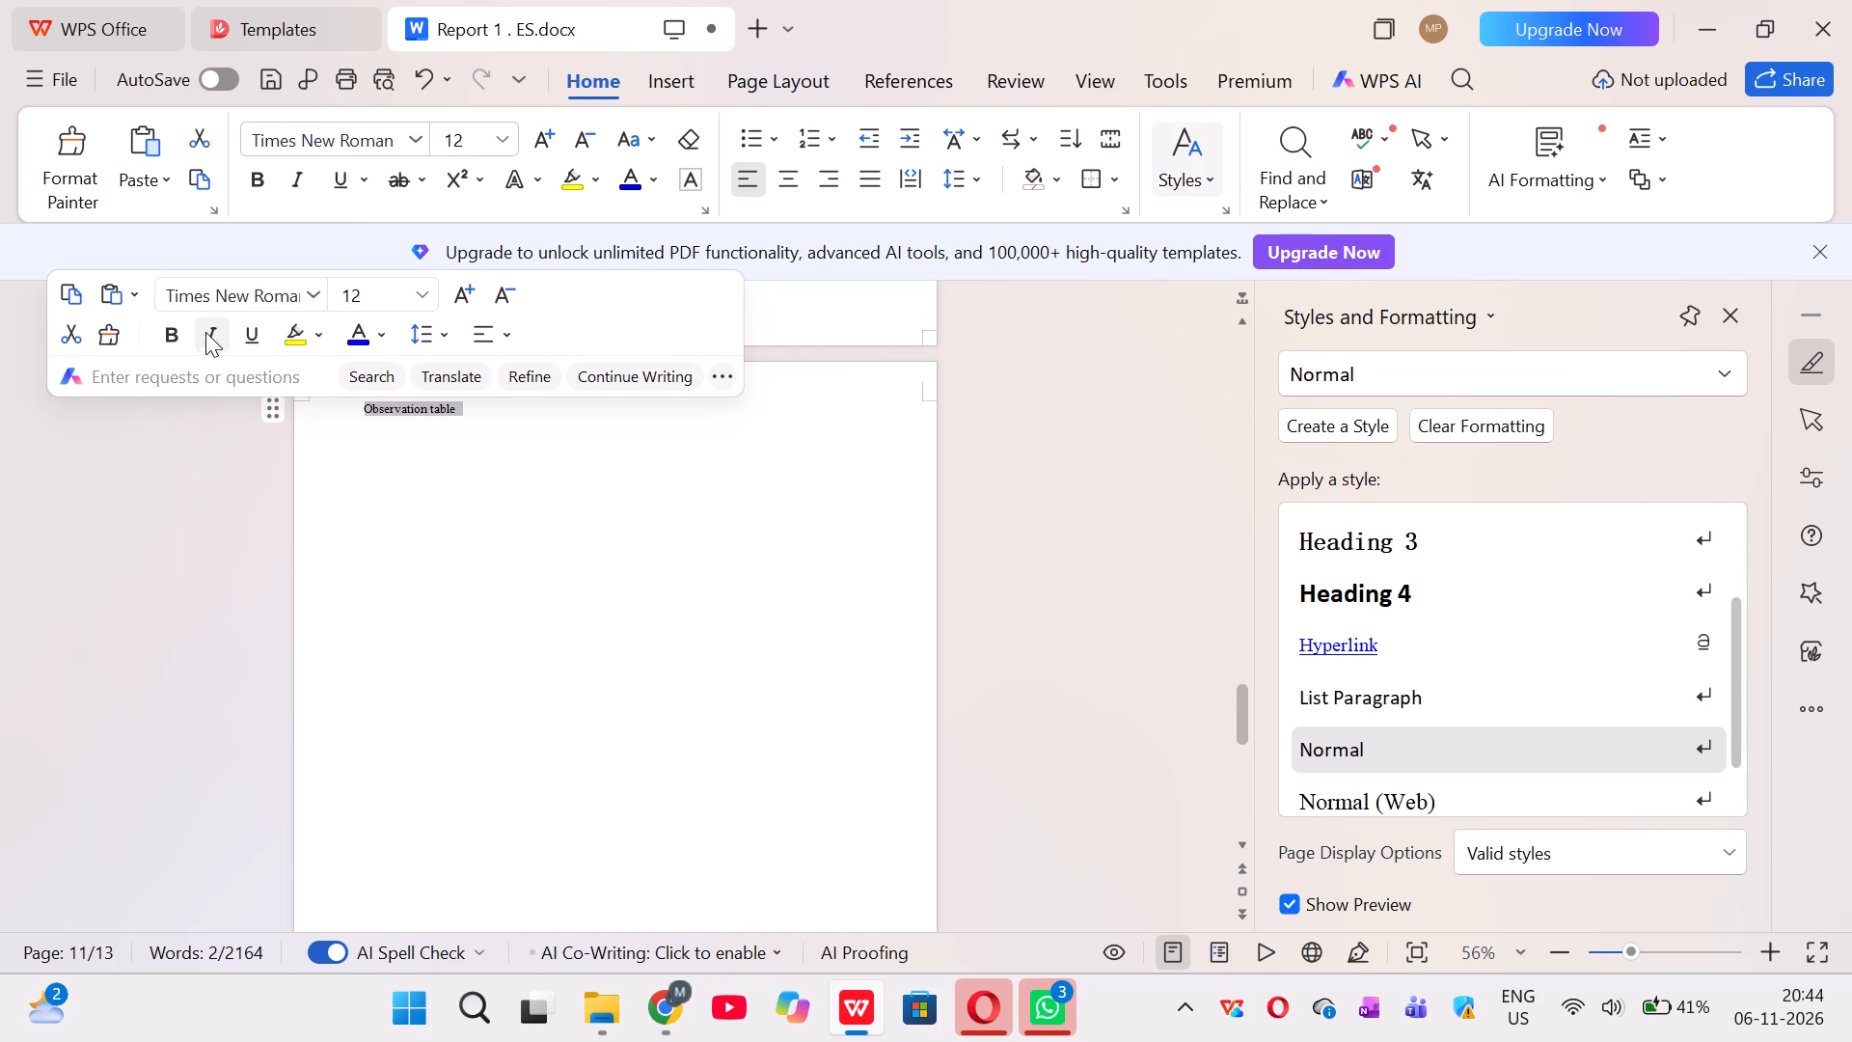
pyautogui.click(178, 337)
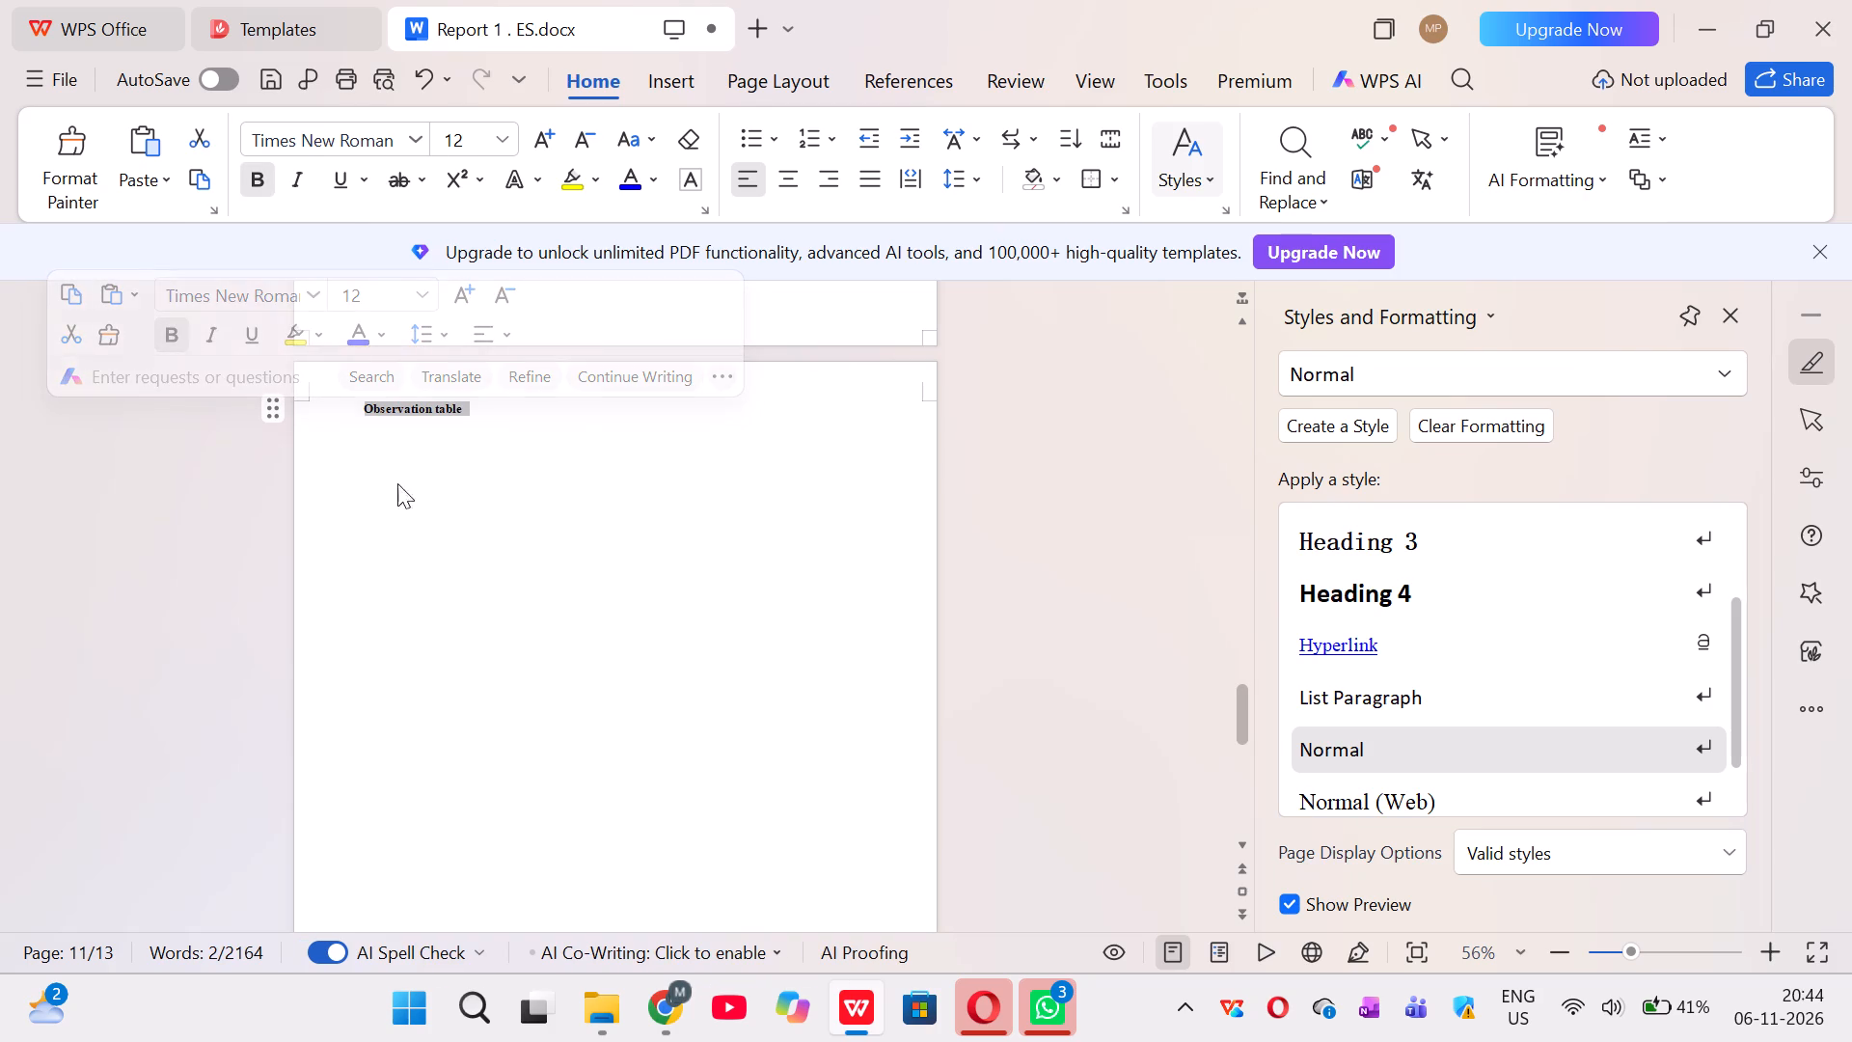
pyautogui.click(416, 308)
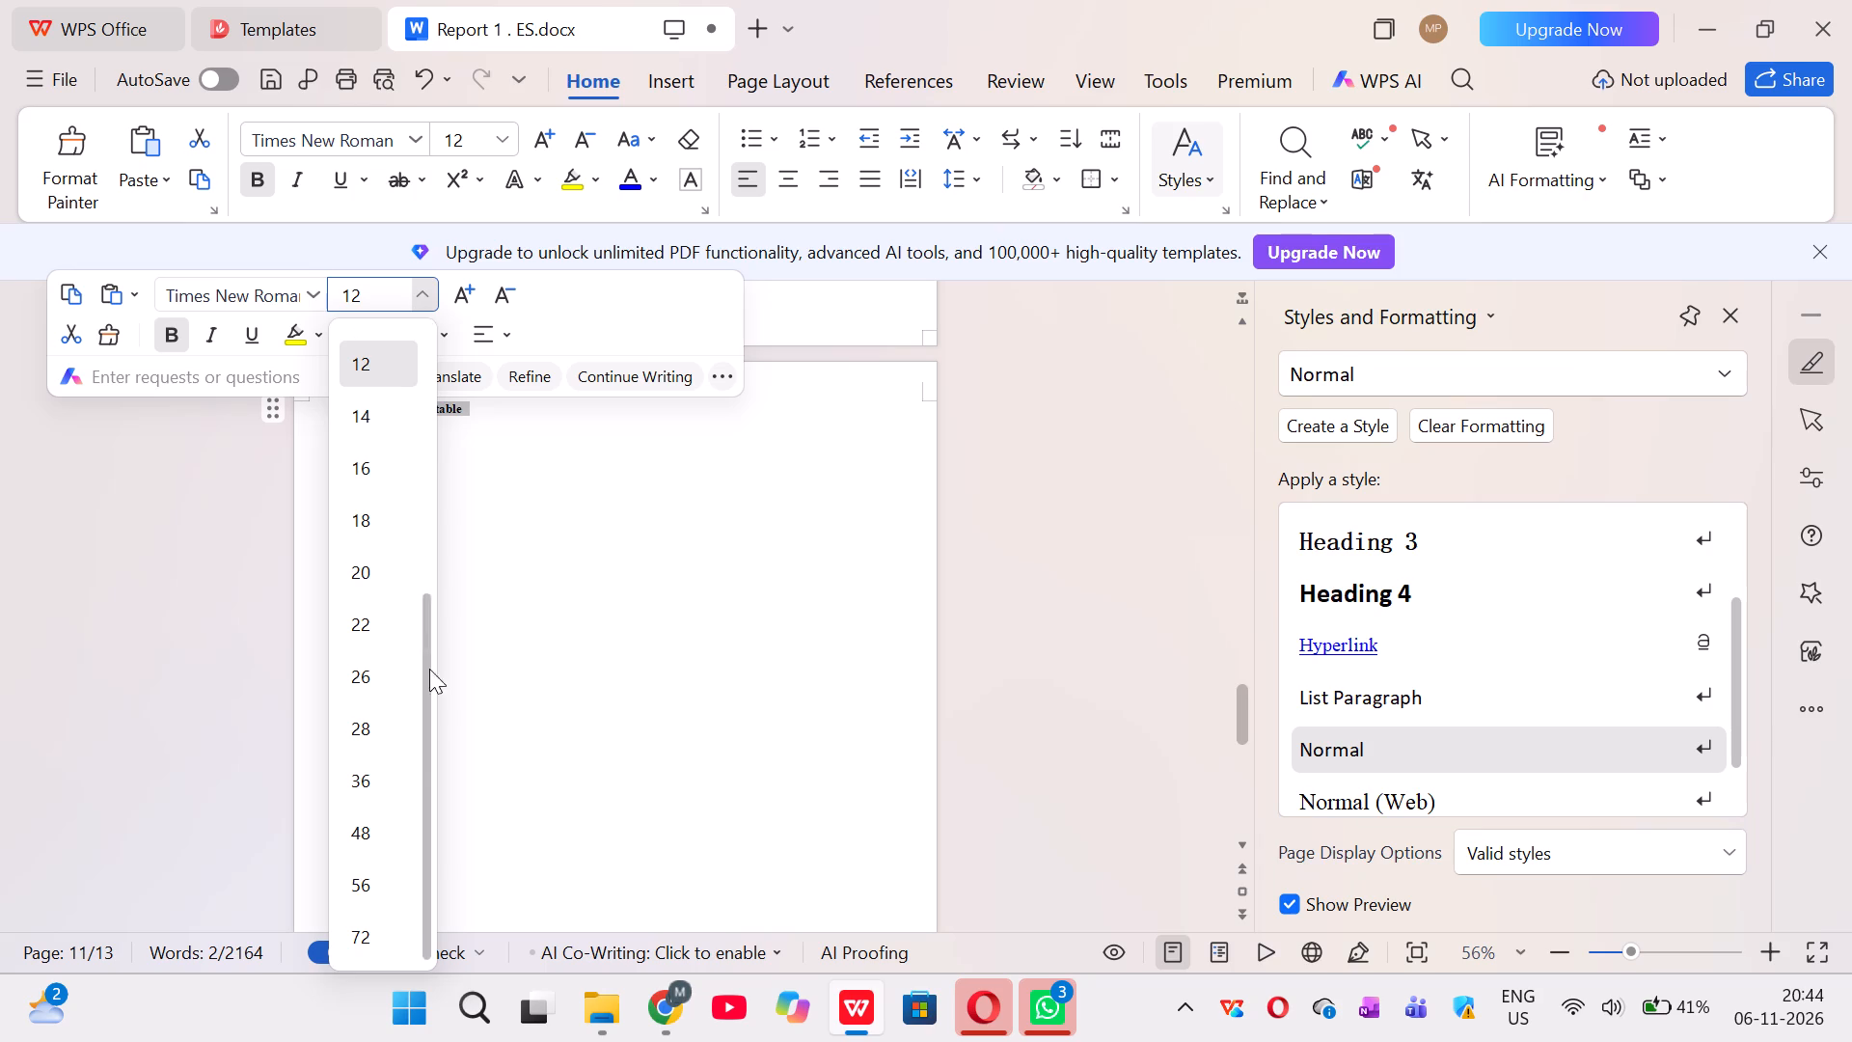
pyautogui.click(363, 414)
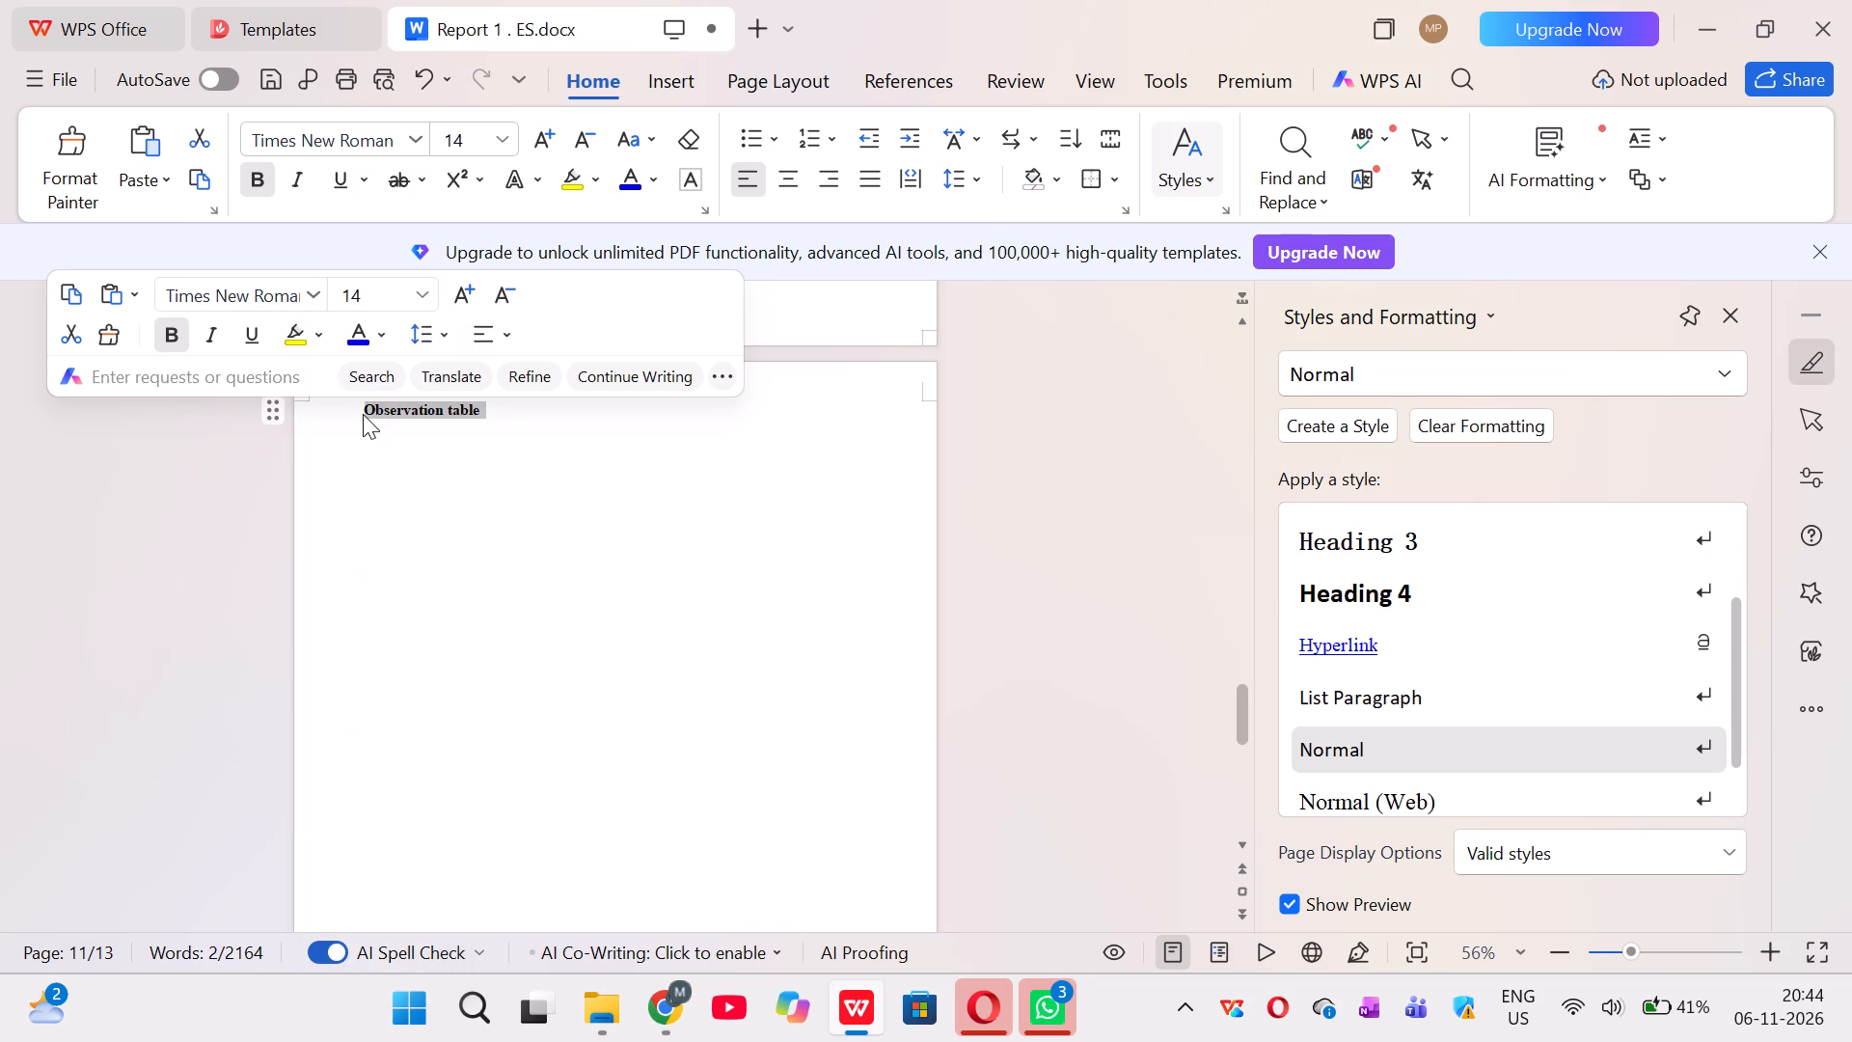
pyautogui.click(585, 535)
# Replace the "Observation table" heading with "OBSERVATION TABLE" in capitals on the page before the Conclusion.
pyautogui.scroll(5, 531, 490)
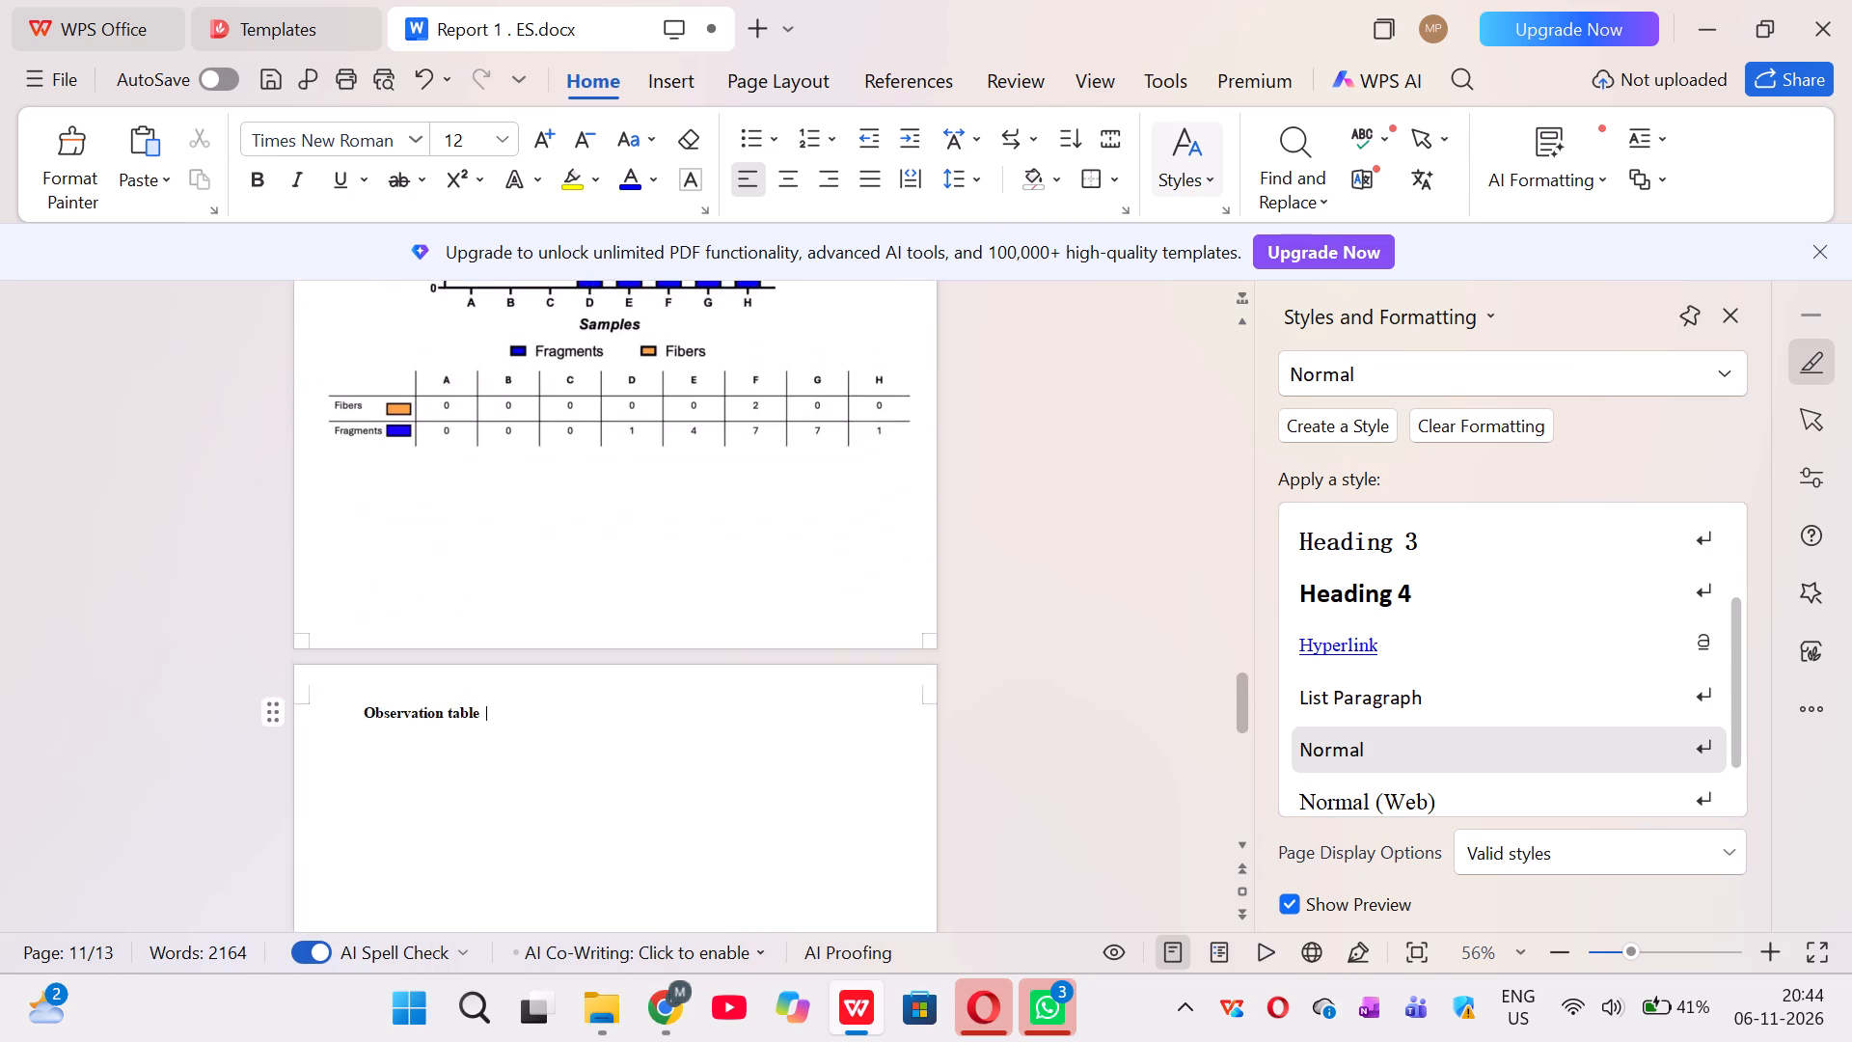
pyautogui.scroll(4, 531, 490)
pyautogui.scroll(-9, 531, 490)
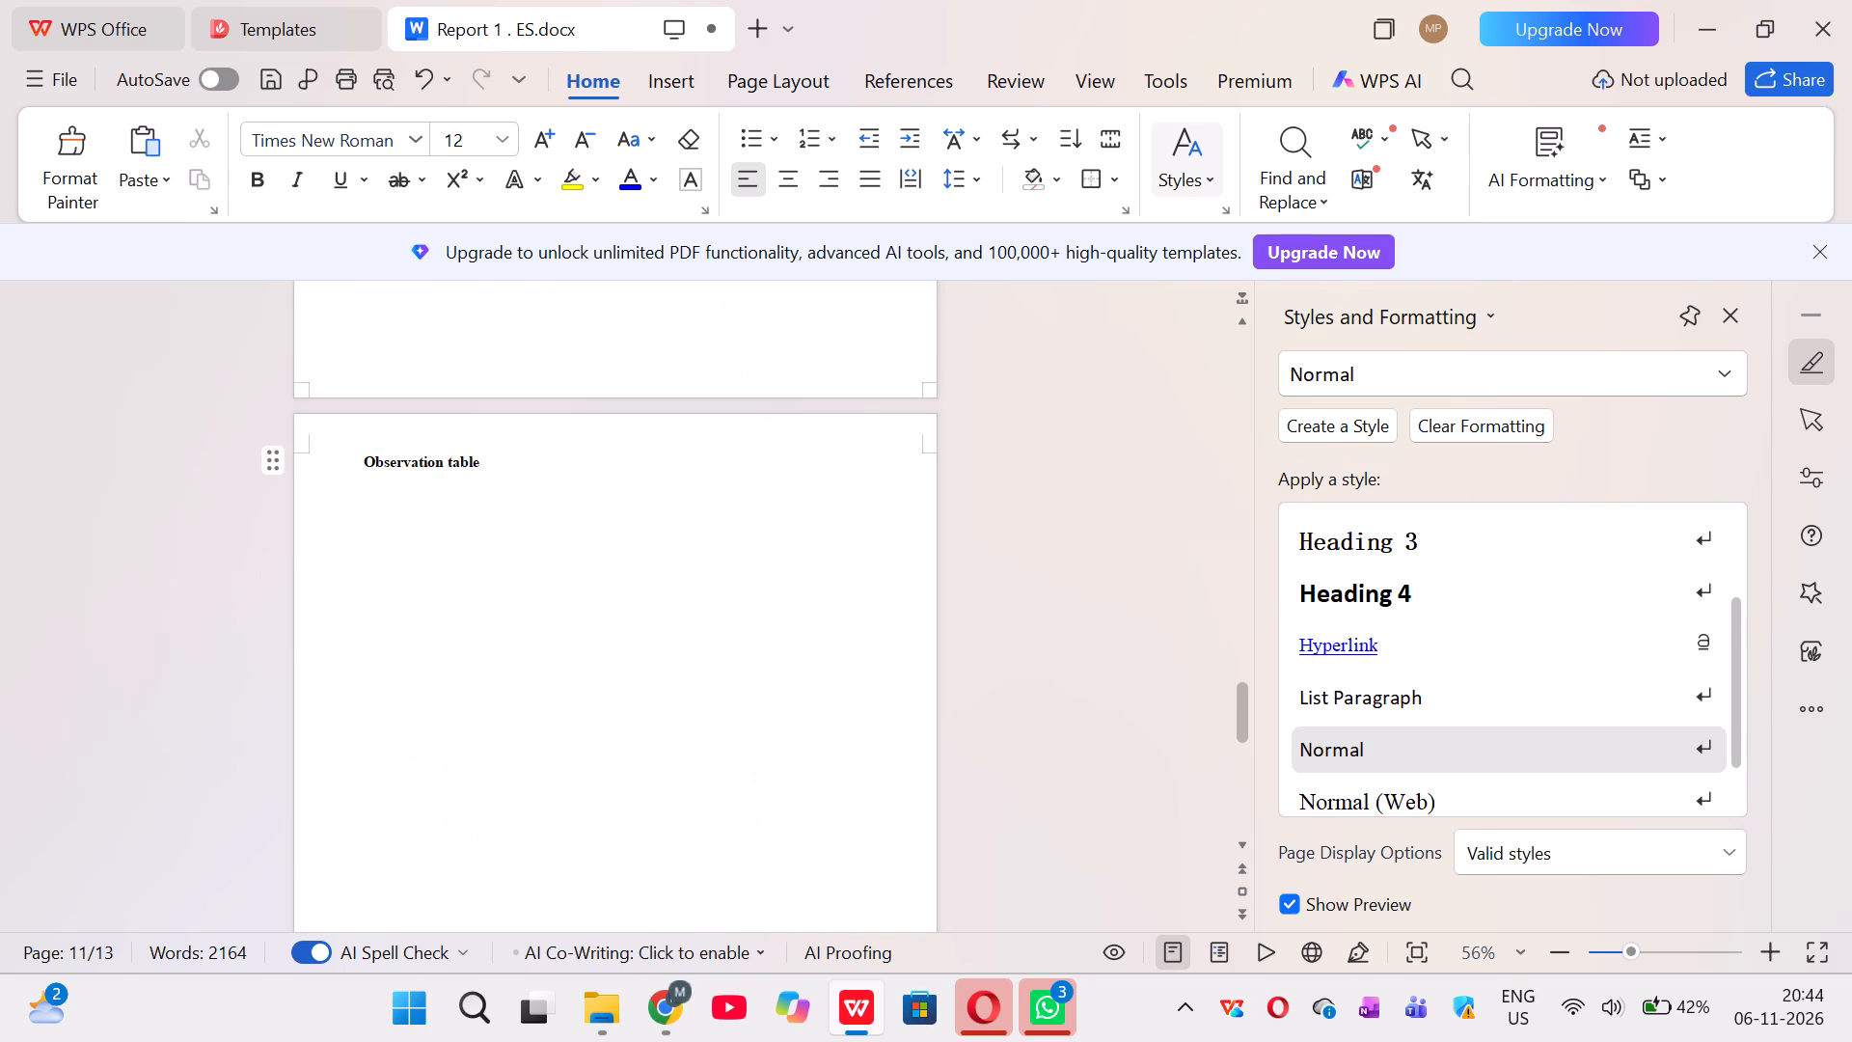
pyautogui.press('BackSpace')
pyautogui.press('BackSpace')
pyautogui.press('BackSpace')
pyautogui.press('BackSpace')
pyautogui.press('BackSpace')
pyautogui.press('BackSpace')
pyautogui.press('BackSpace')
pyautogui.press('BackSpace')
pyautogui.press('BackSpace')
pyautogui.press('BackSpace')
pyautogui.press('BackSpace')
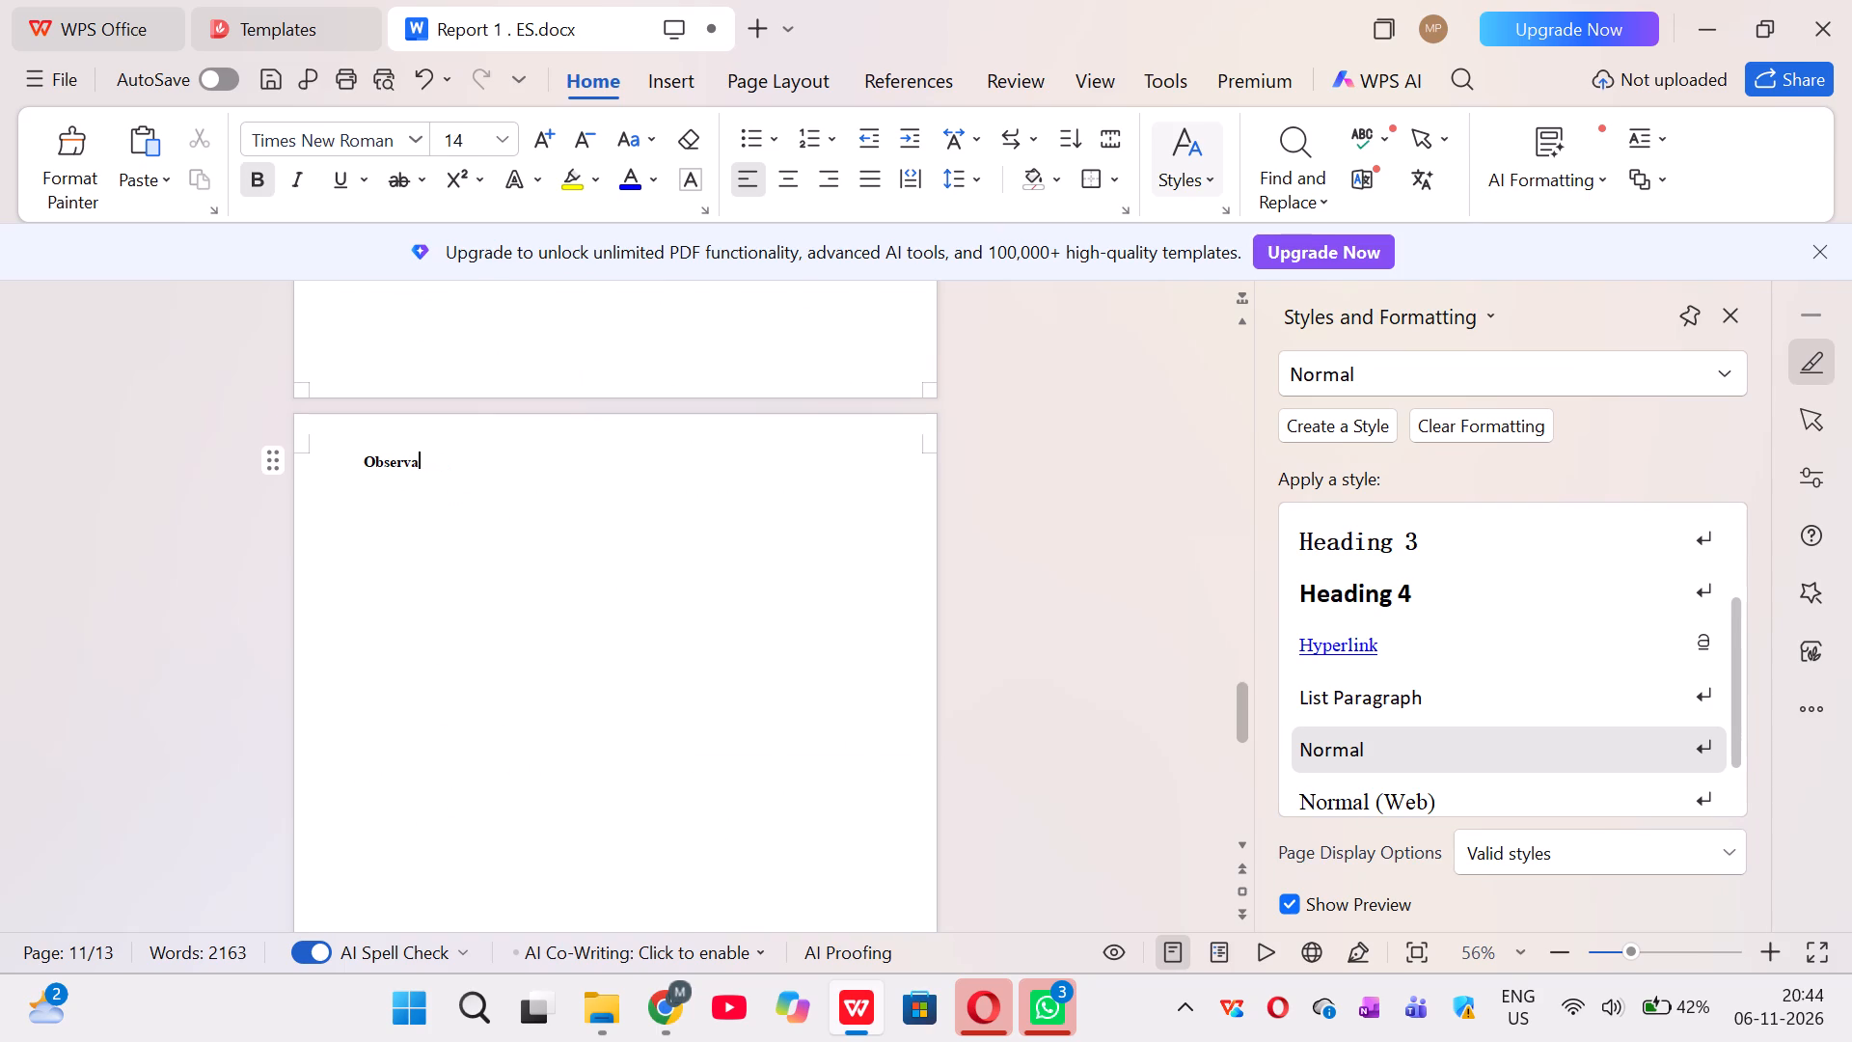
pyautogui.press('BackSpace')
pyautogui.press('BackSpace')
pyautogui.press('BackSpace')
pyautogui.press('BackSpace')
pyautogui.press('BackSpace')
pyautogui.press('BackSpace')
pyautogui.write('BSR')
pyautogui.hotkey('shift', 'BackSpace')
pyautogui.write('ER')
pyautogui.write('VATION TABLE')
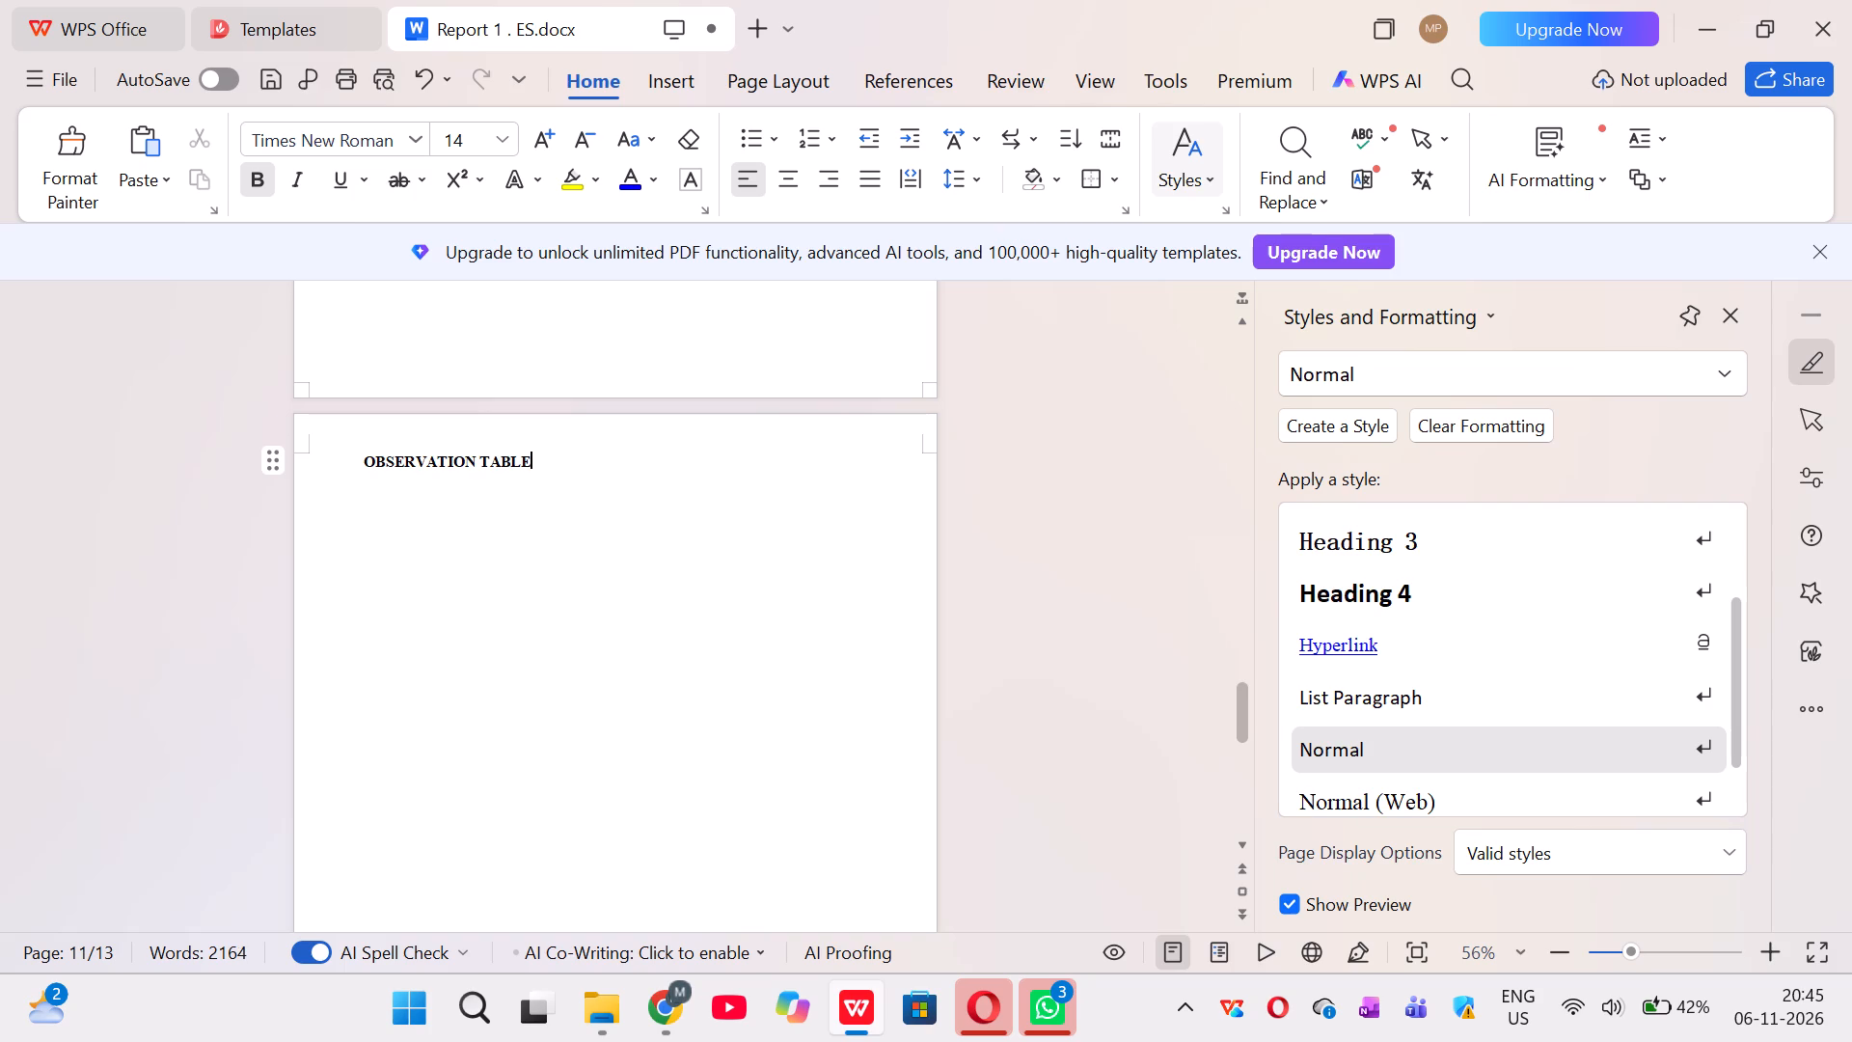
# Add blank lines below the OBSERVATION TABLE heading and paste the copied seven-column table of sample parameters there, keeping its source formatting.
pyautogui.click(448, 548)
pyautogui.click(558, 472)
pyautogui.press('Return')
pyautogui.press('Return')
pyautogui.press('Return')
pyautogui.press('Return')
pyautogui.hotkey('ctrl', 'v')
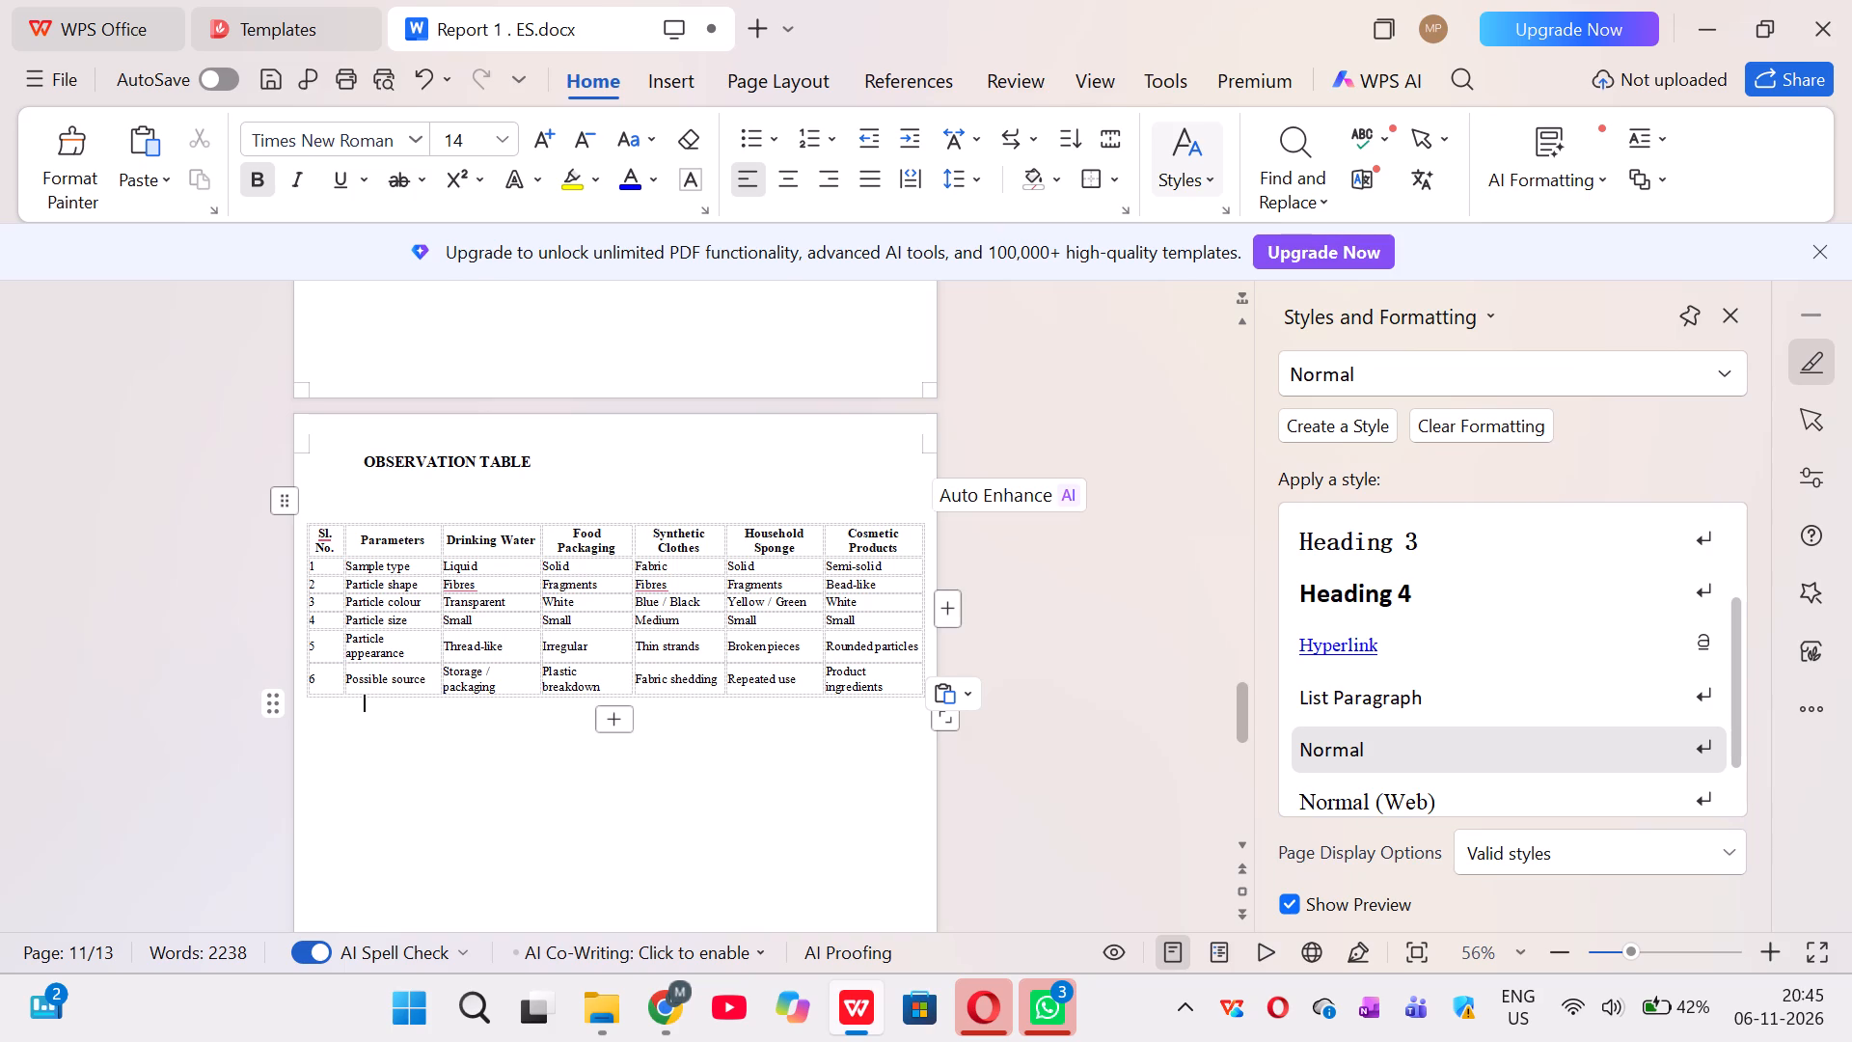
pyautogui.click(971, 694)
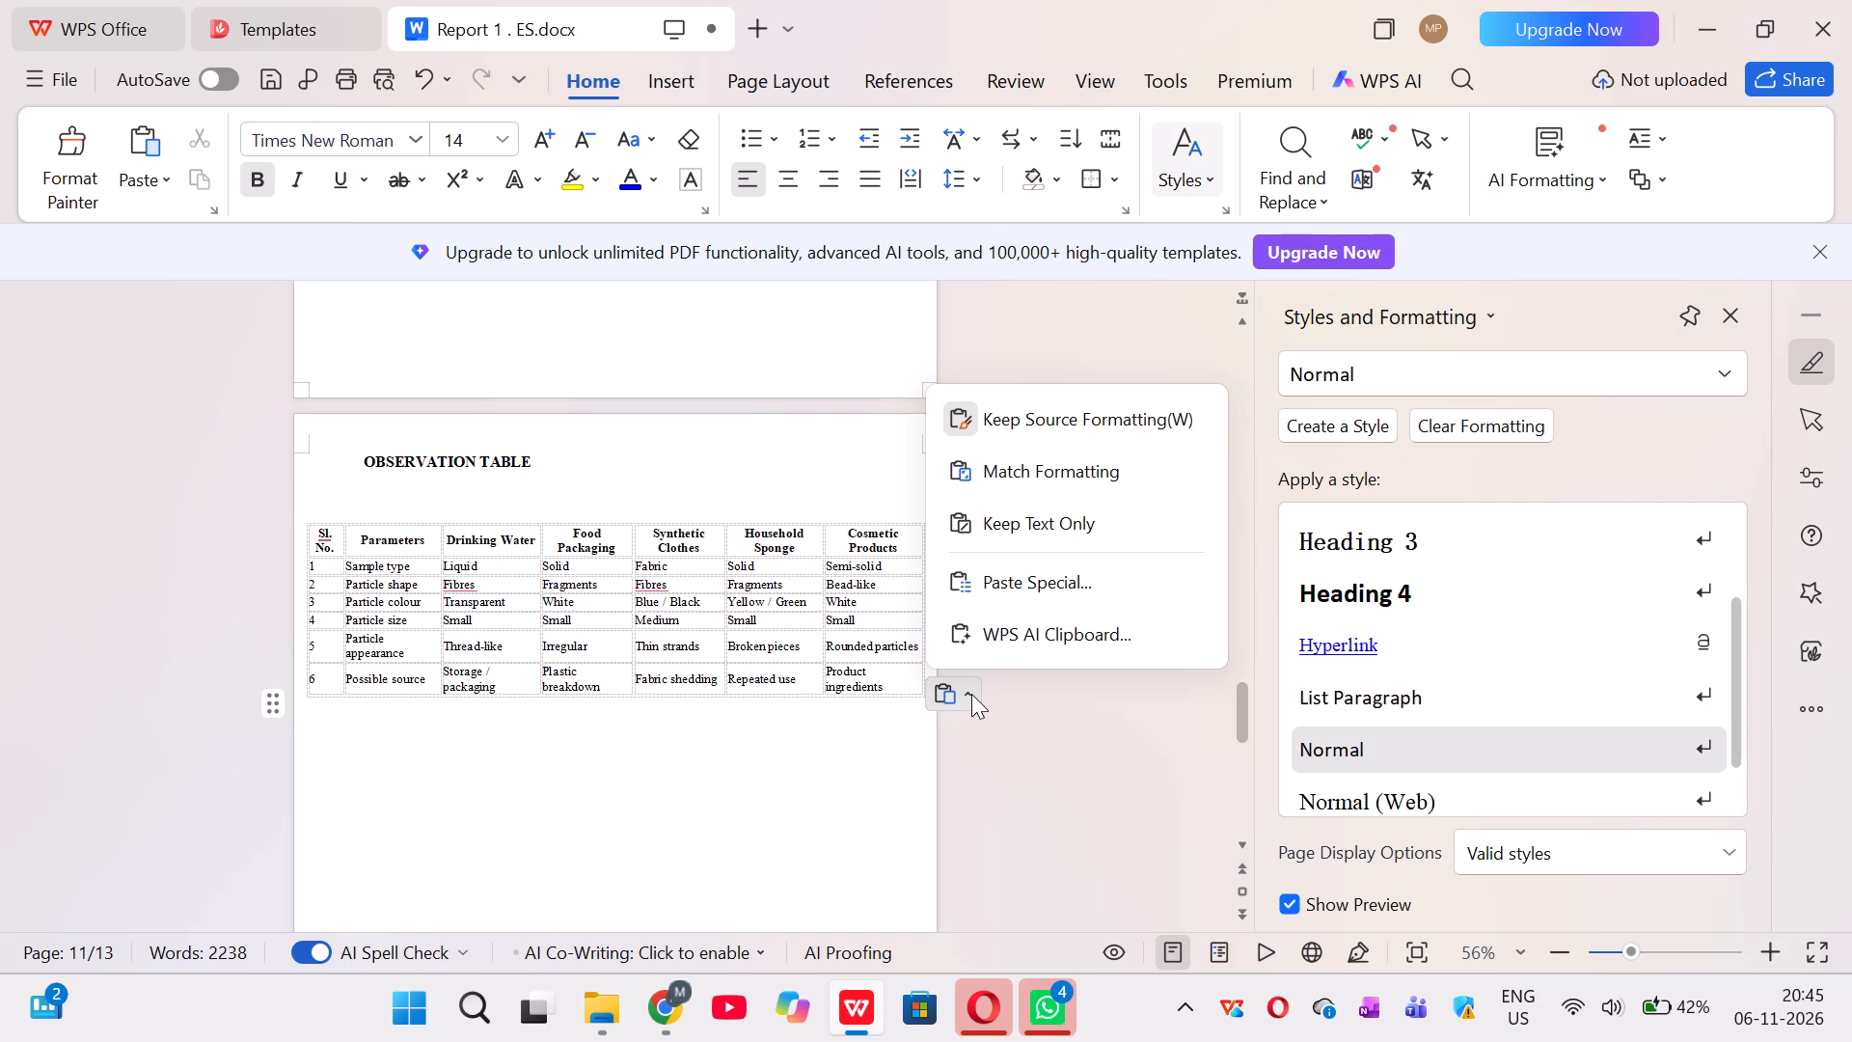
pyautogui.click(802, 837)
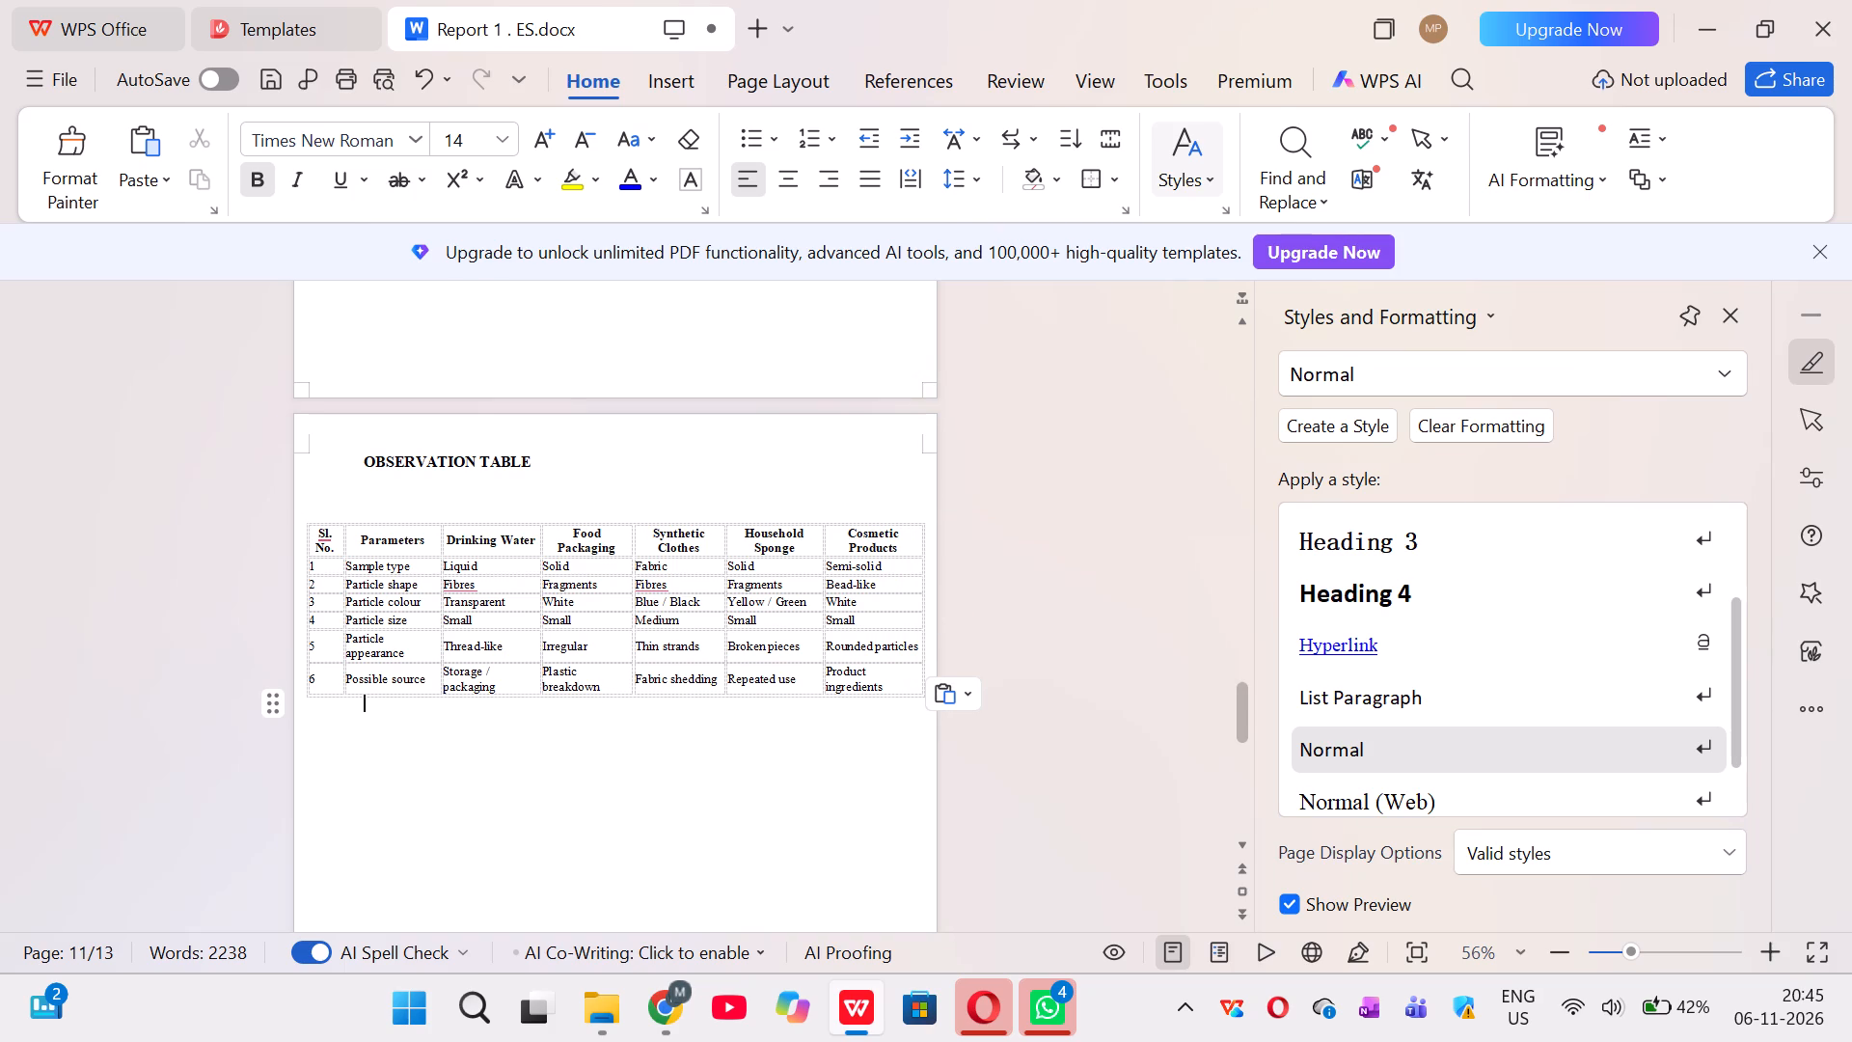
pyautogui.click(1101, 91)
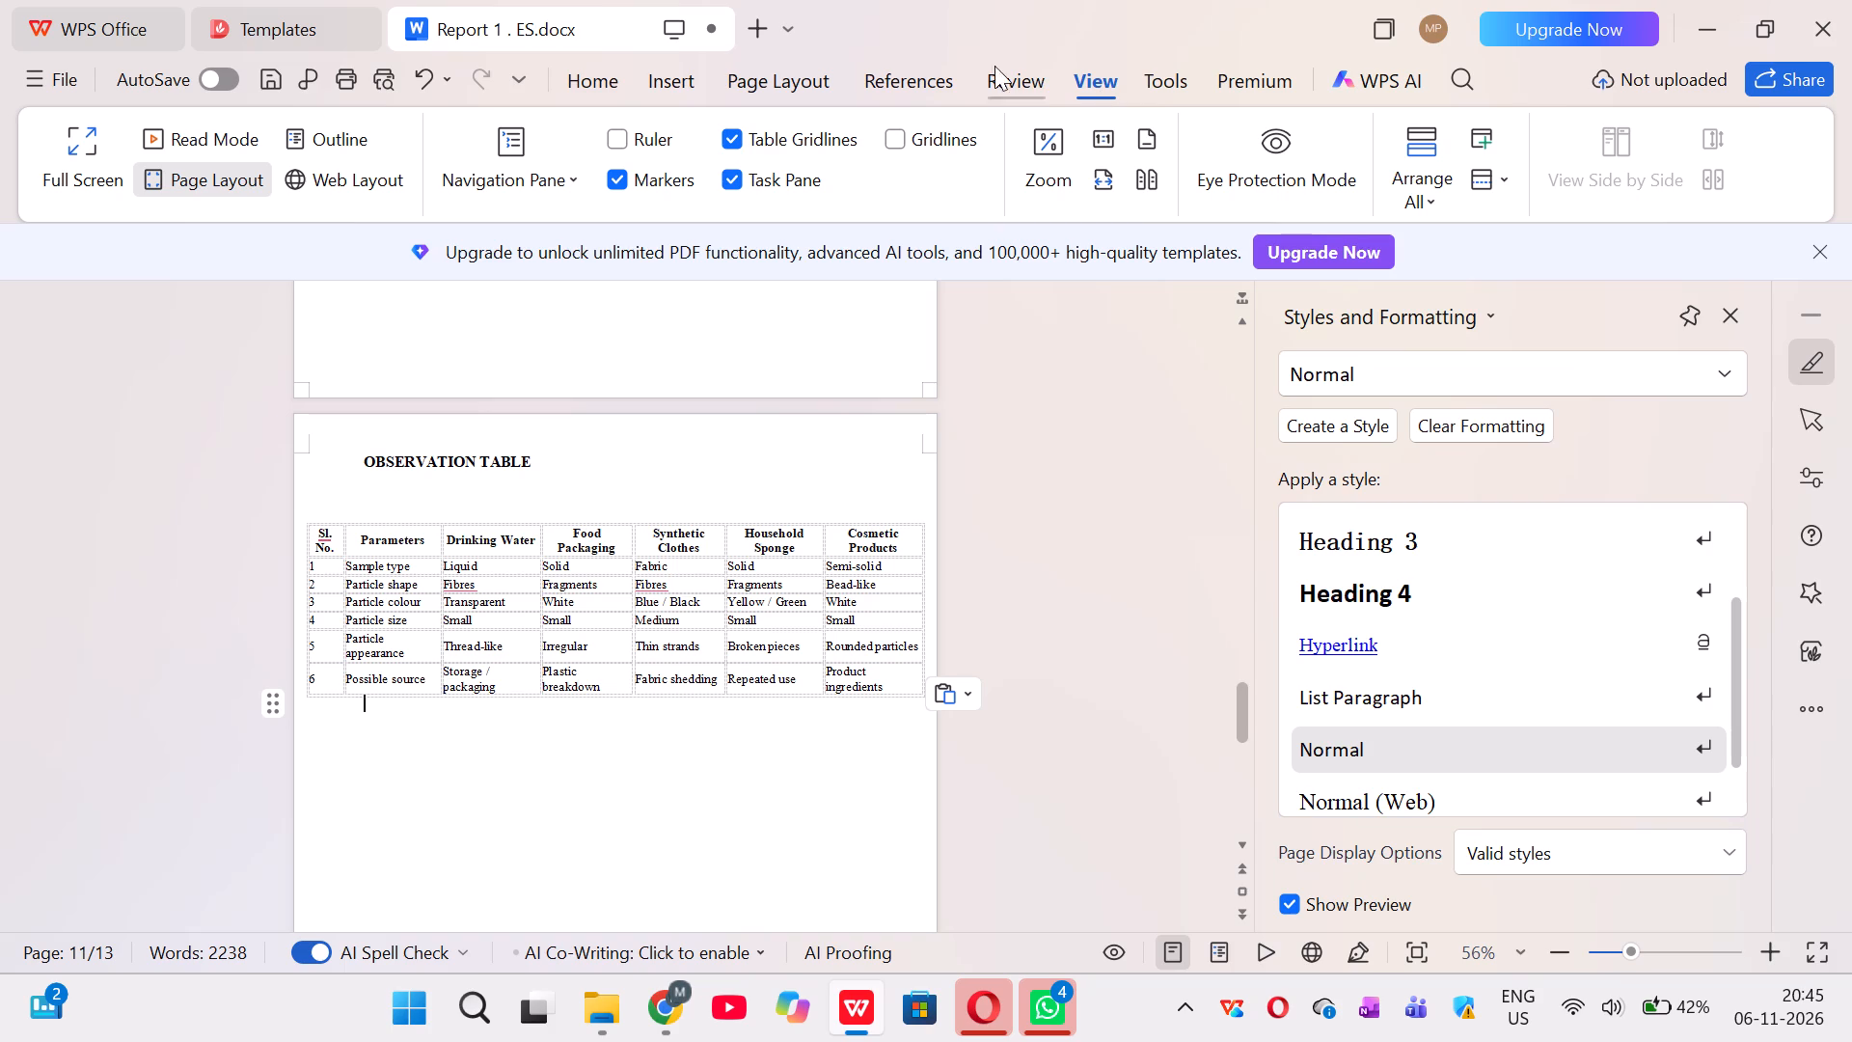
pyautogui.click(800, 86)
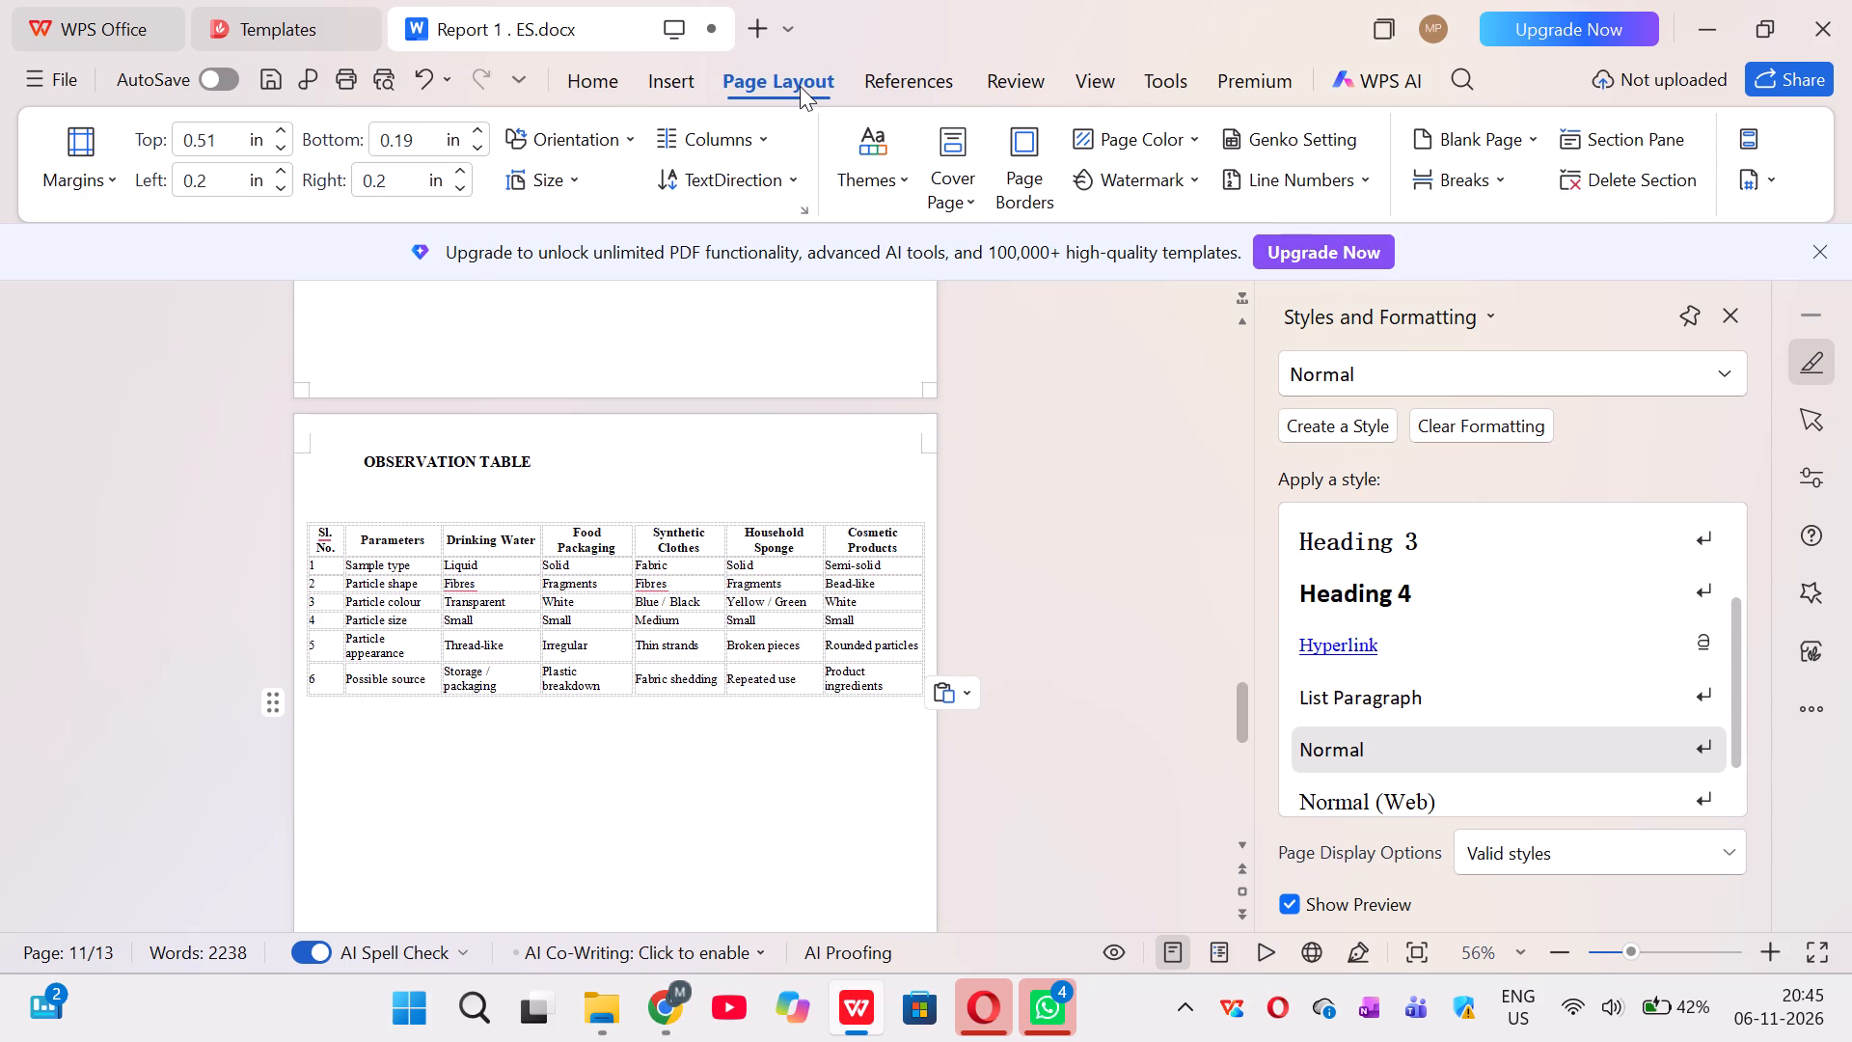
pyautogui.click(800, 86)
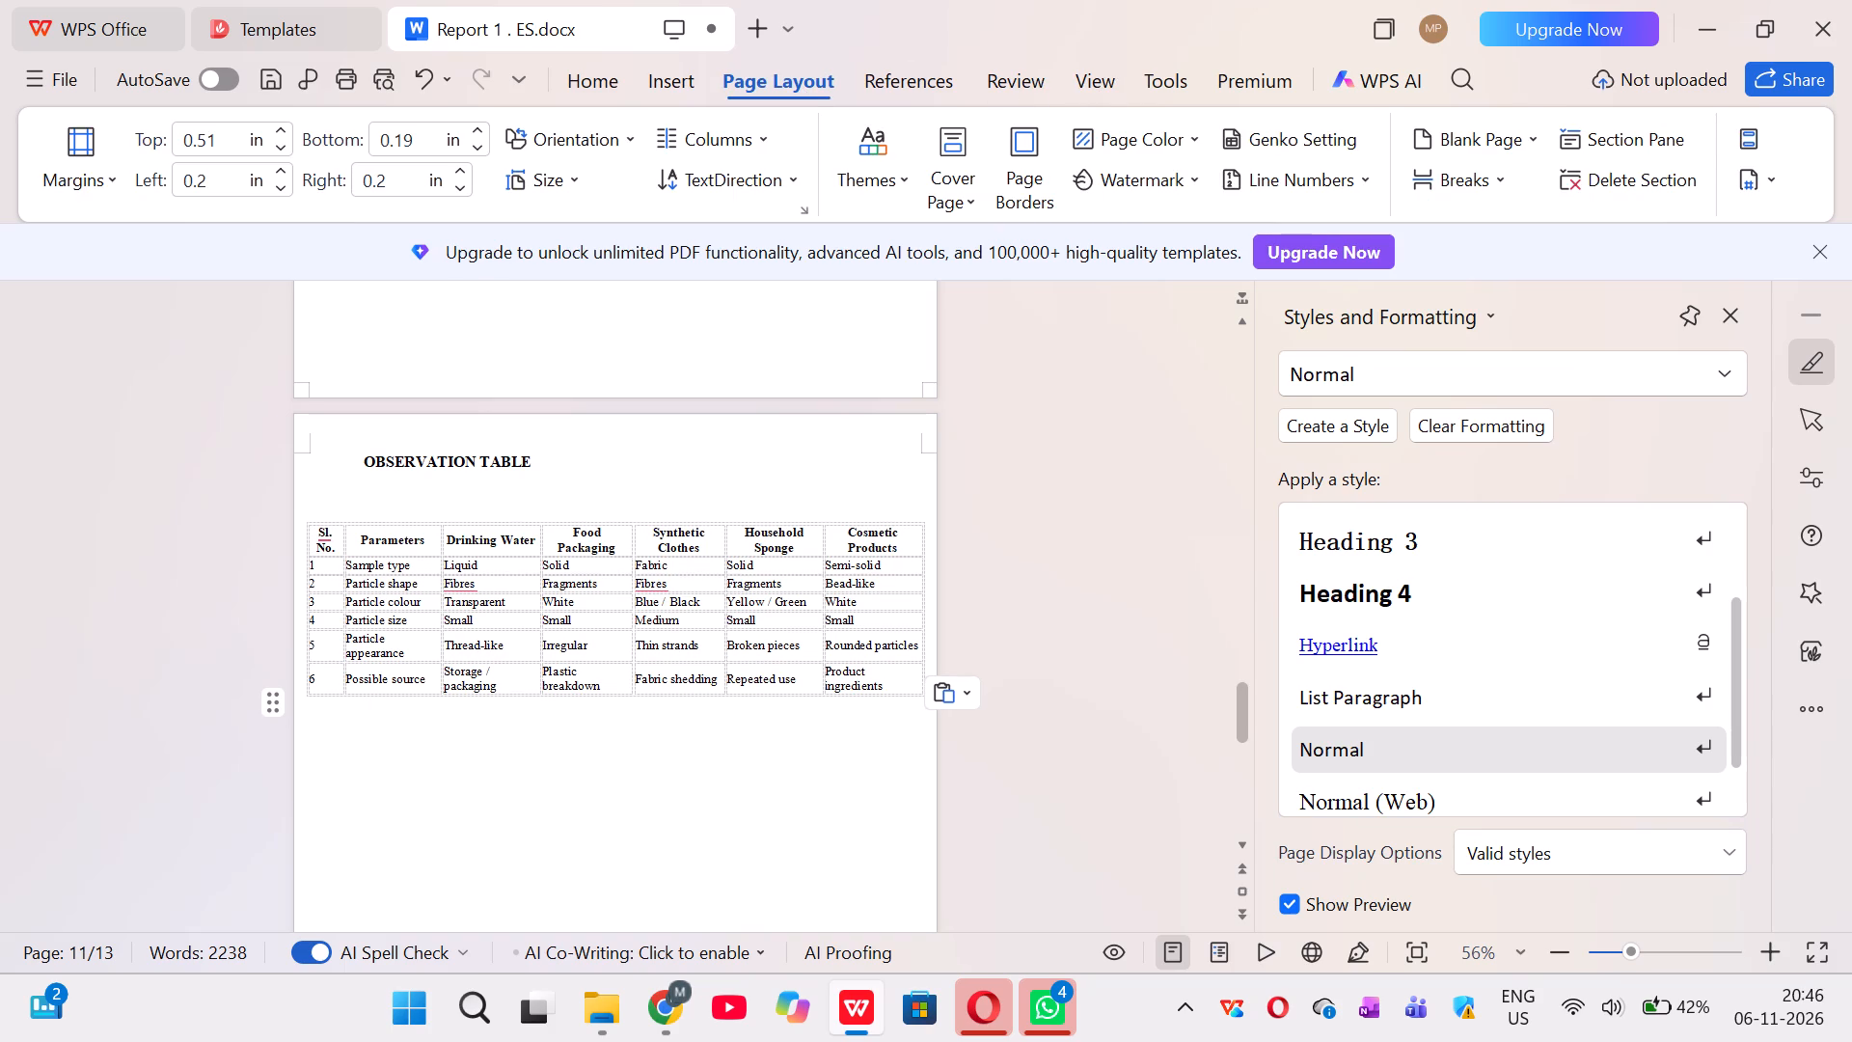
# Review the layout from the pasted observation table through to the Conclusion page and back.
pyautogui.click(881, 488)
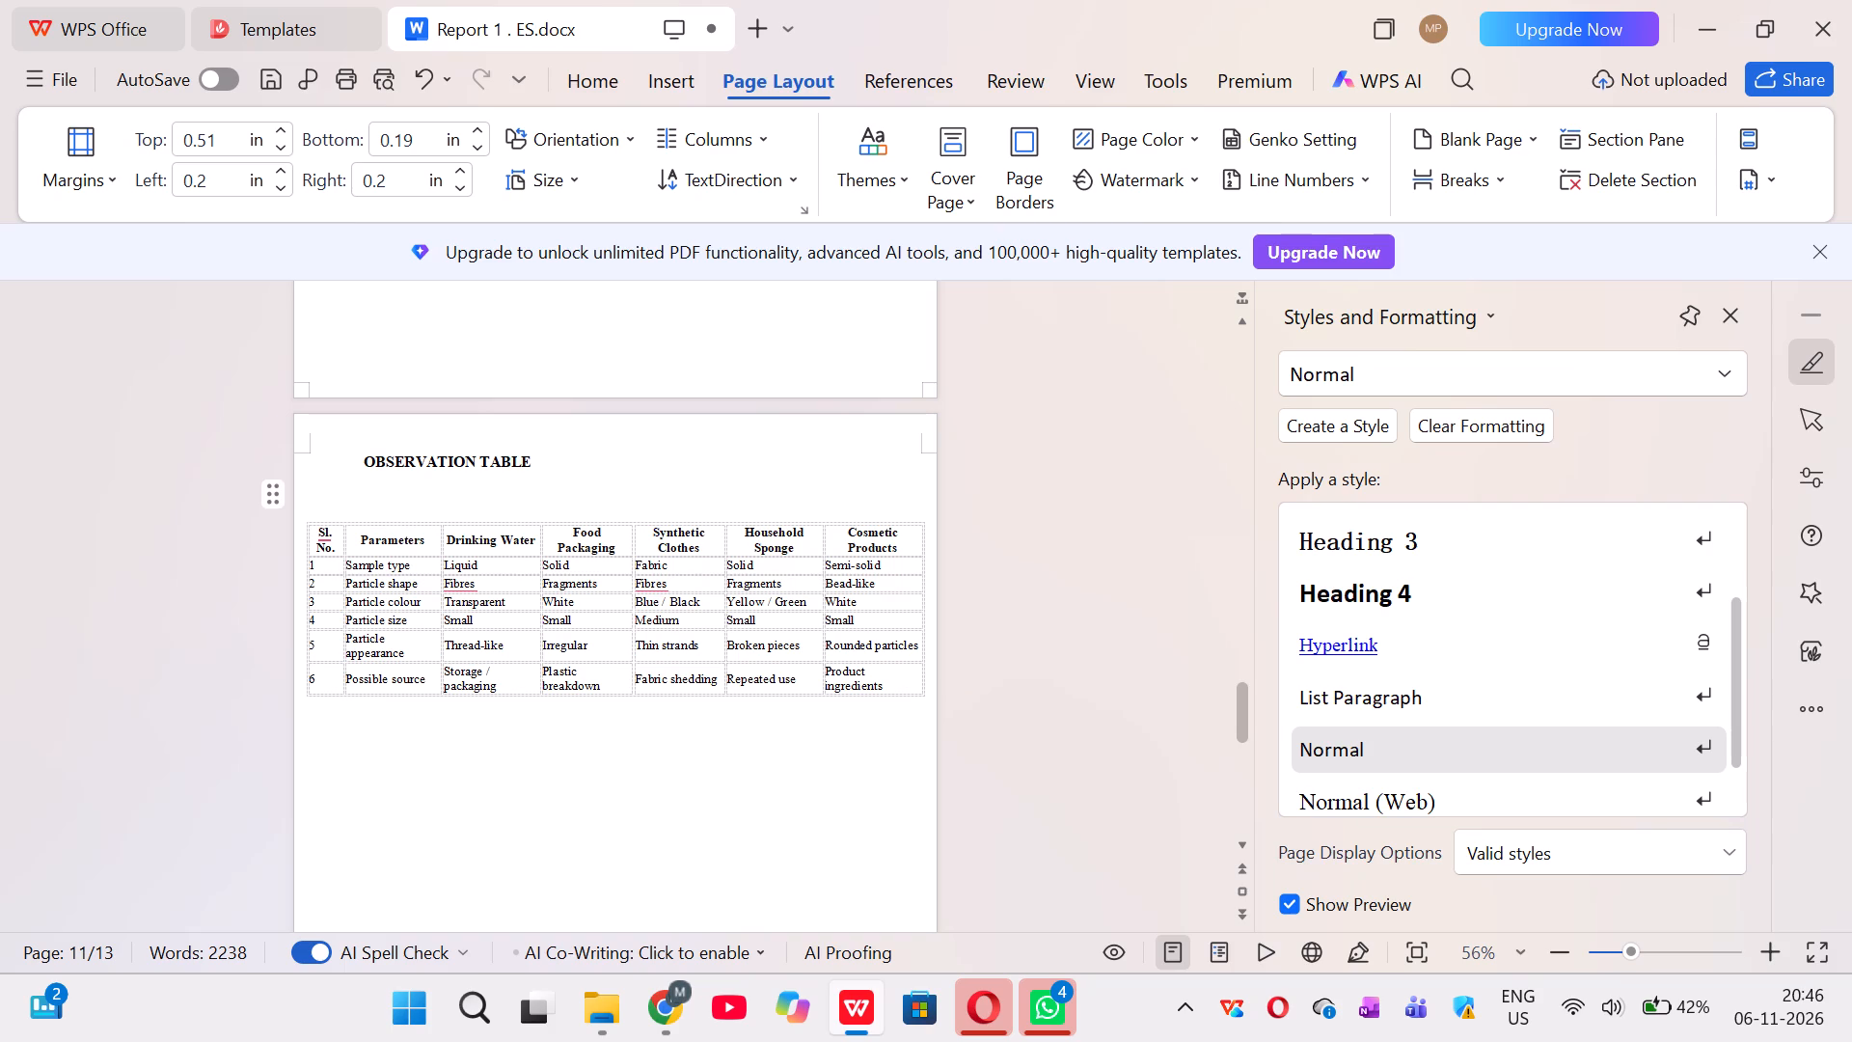
pyautogui.scroll(-2, 729, 802)
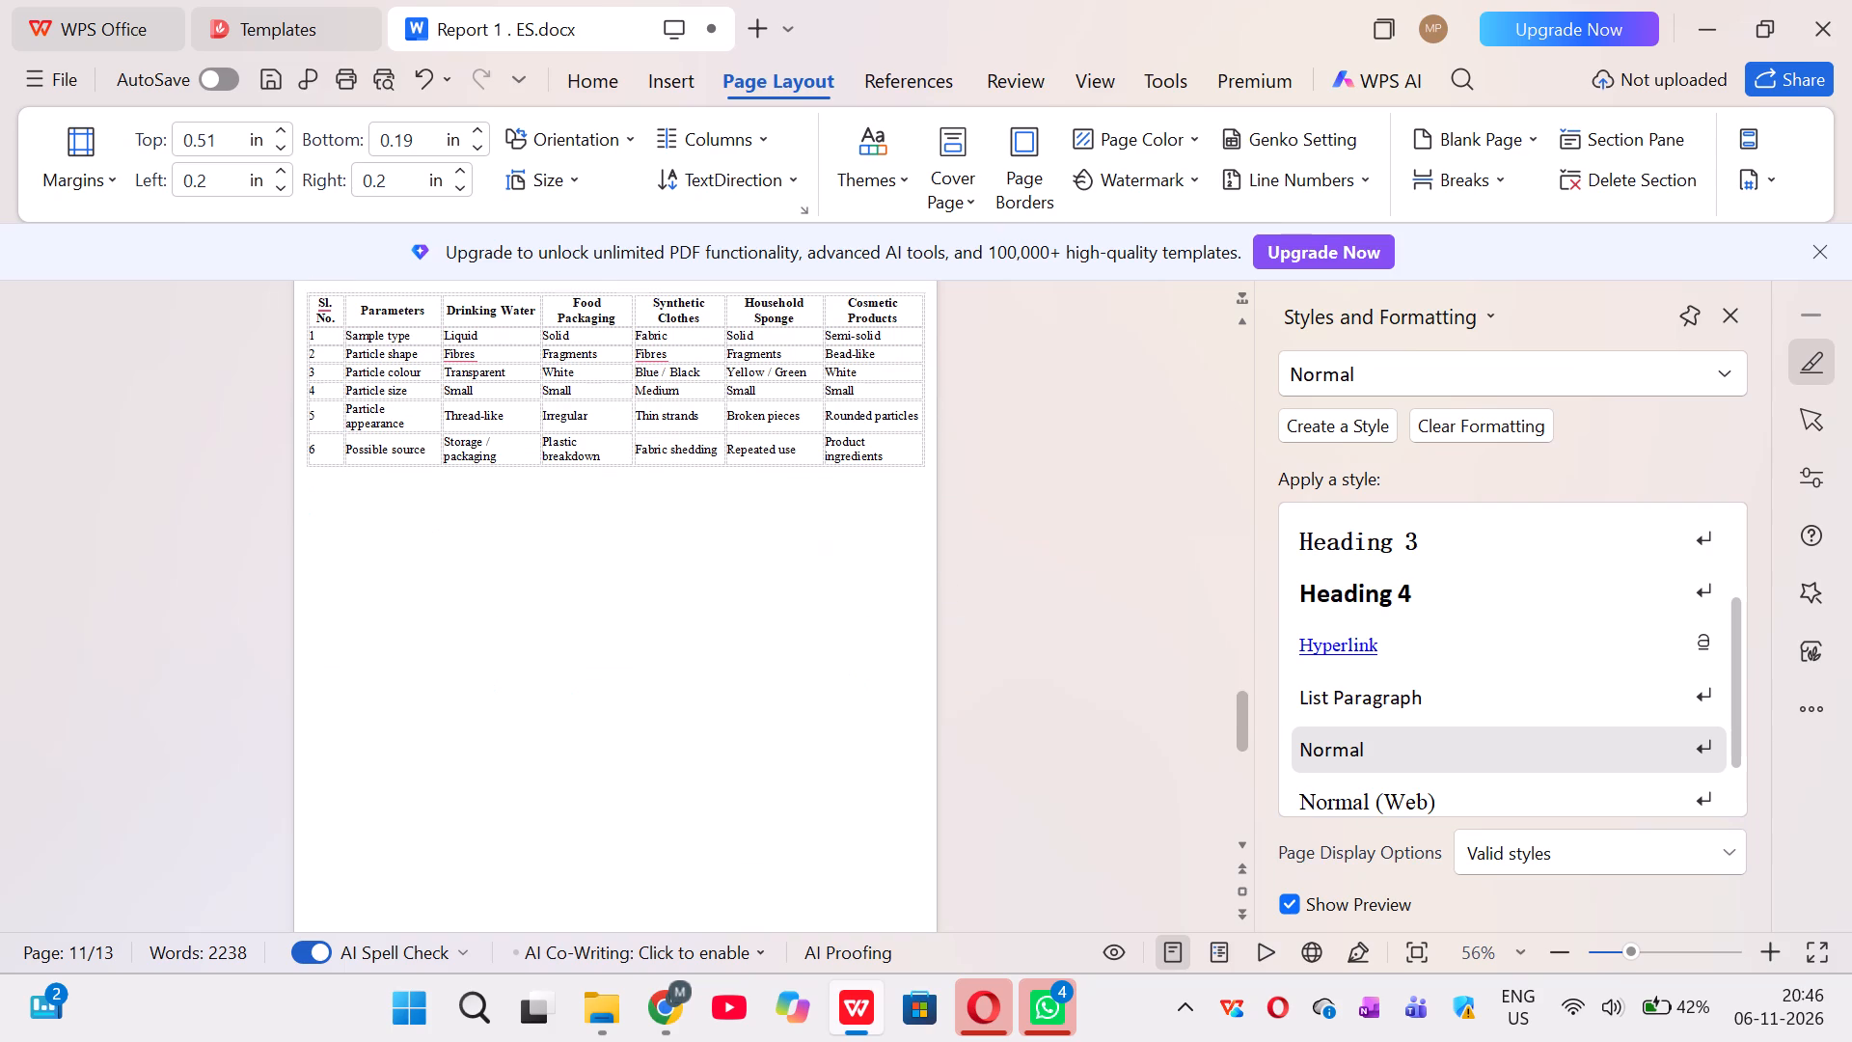
pyautogui.scroll(-5, 729, 802)
pyautogui.scroll(1, 729, 802)
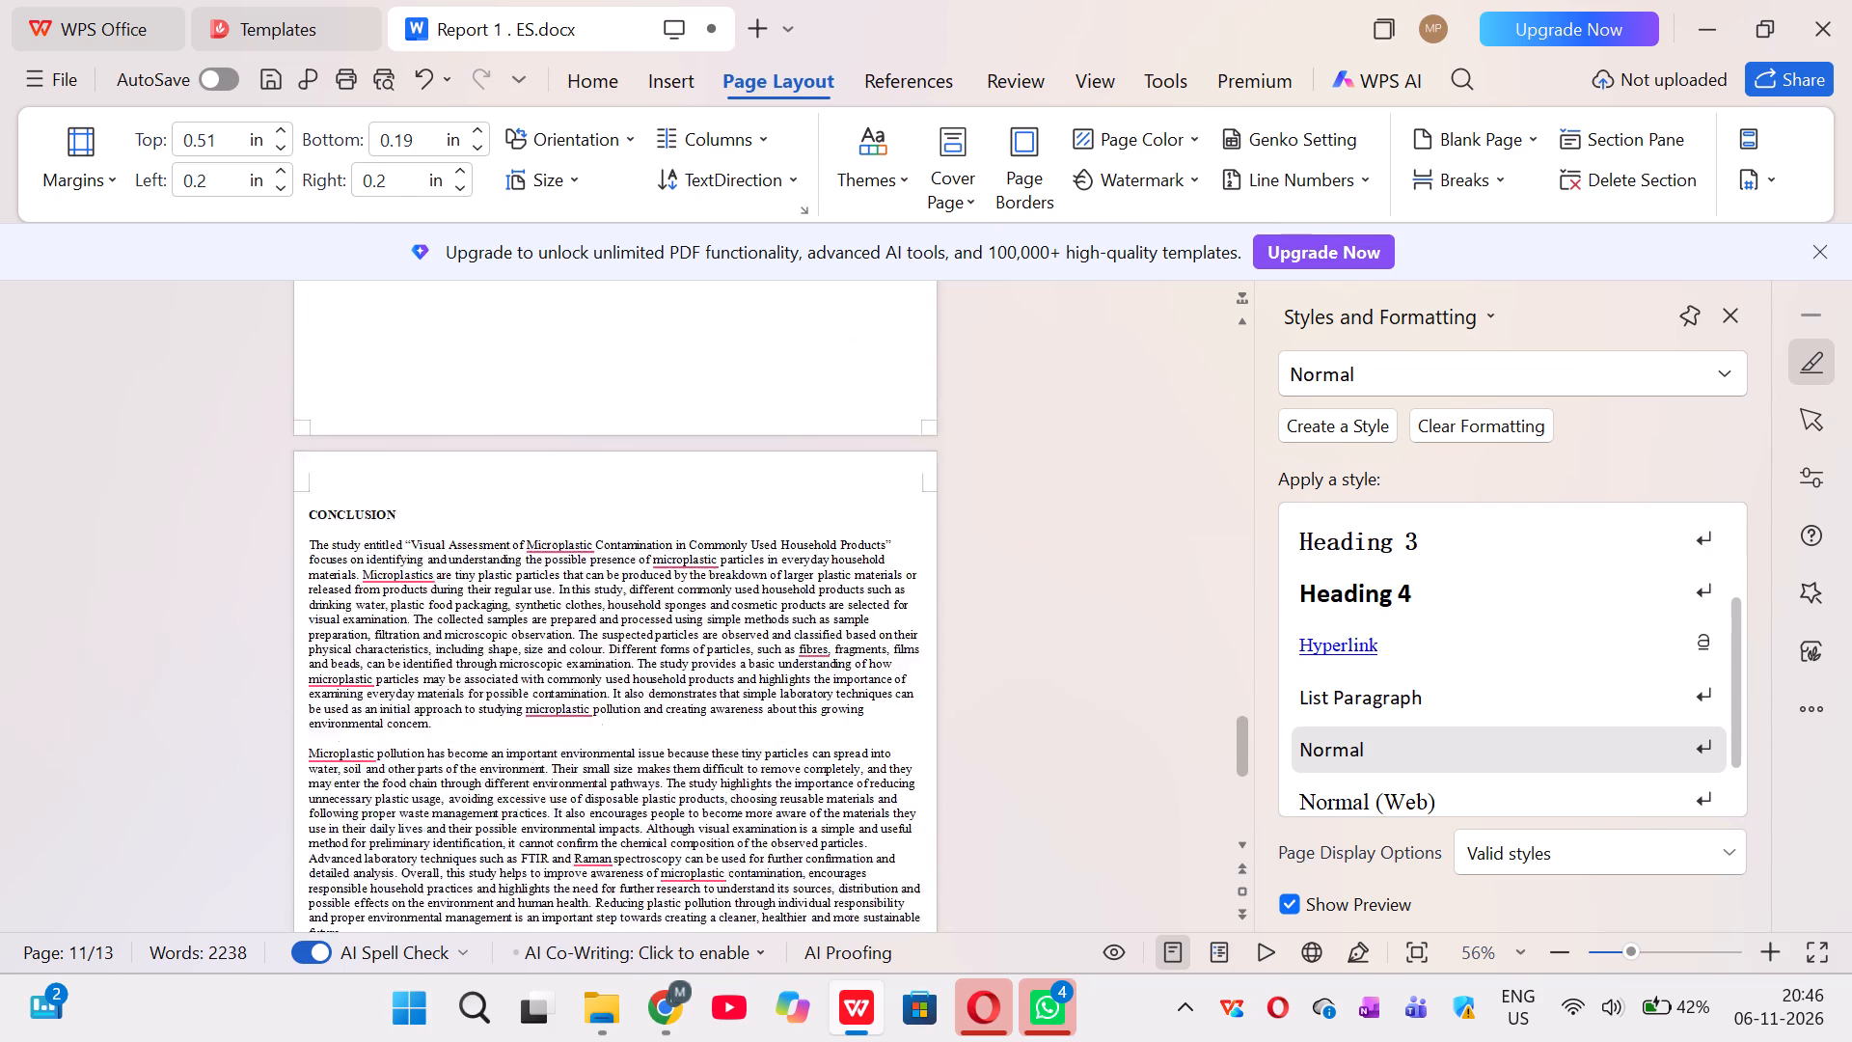
pyautogui.scroll(1, 729, 802)
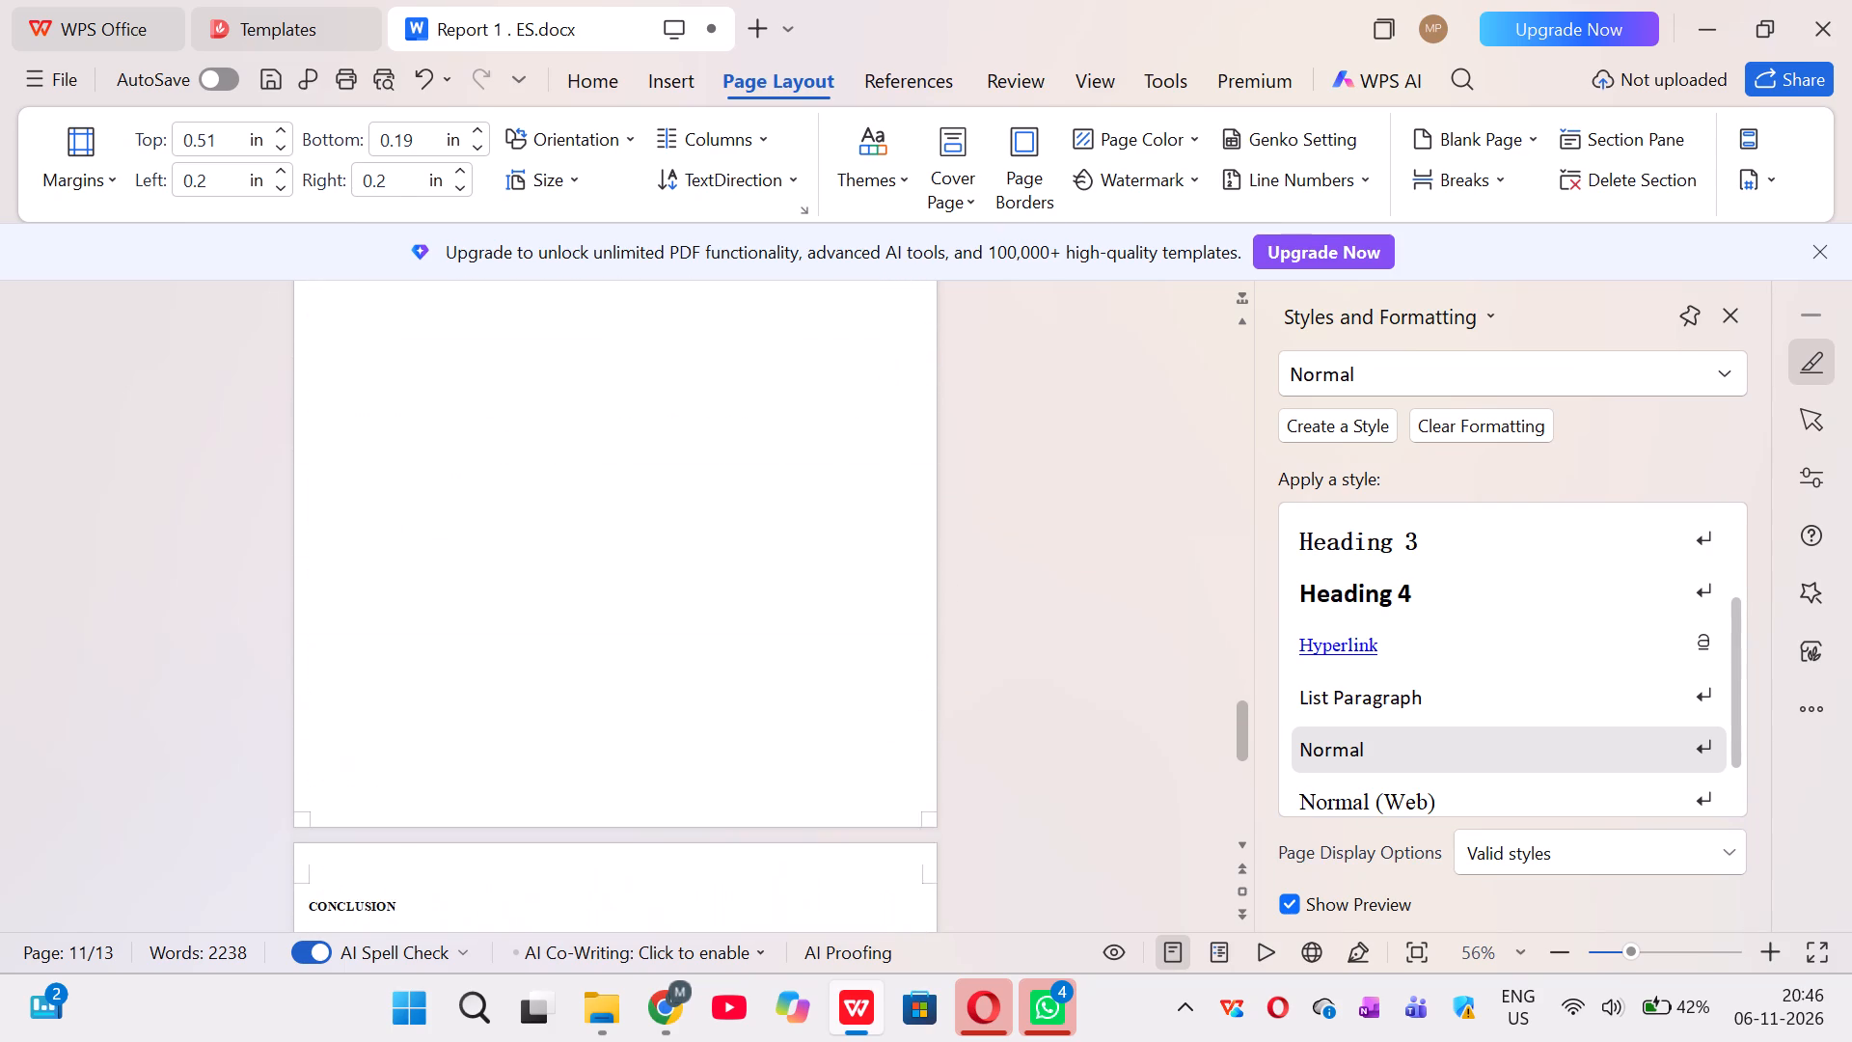
pyautogui.scroll(1, 729, 802)
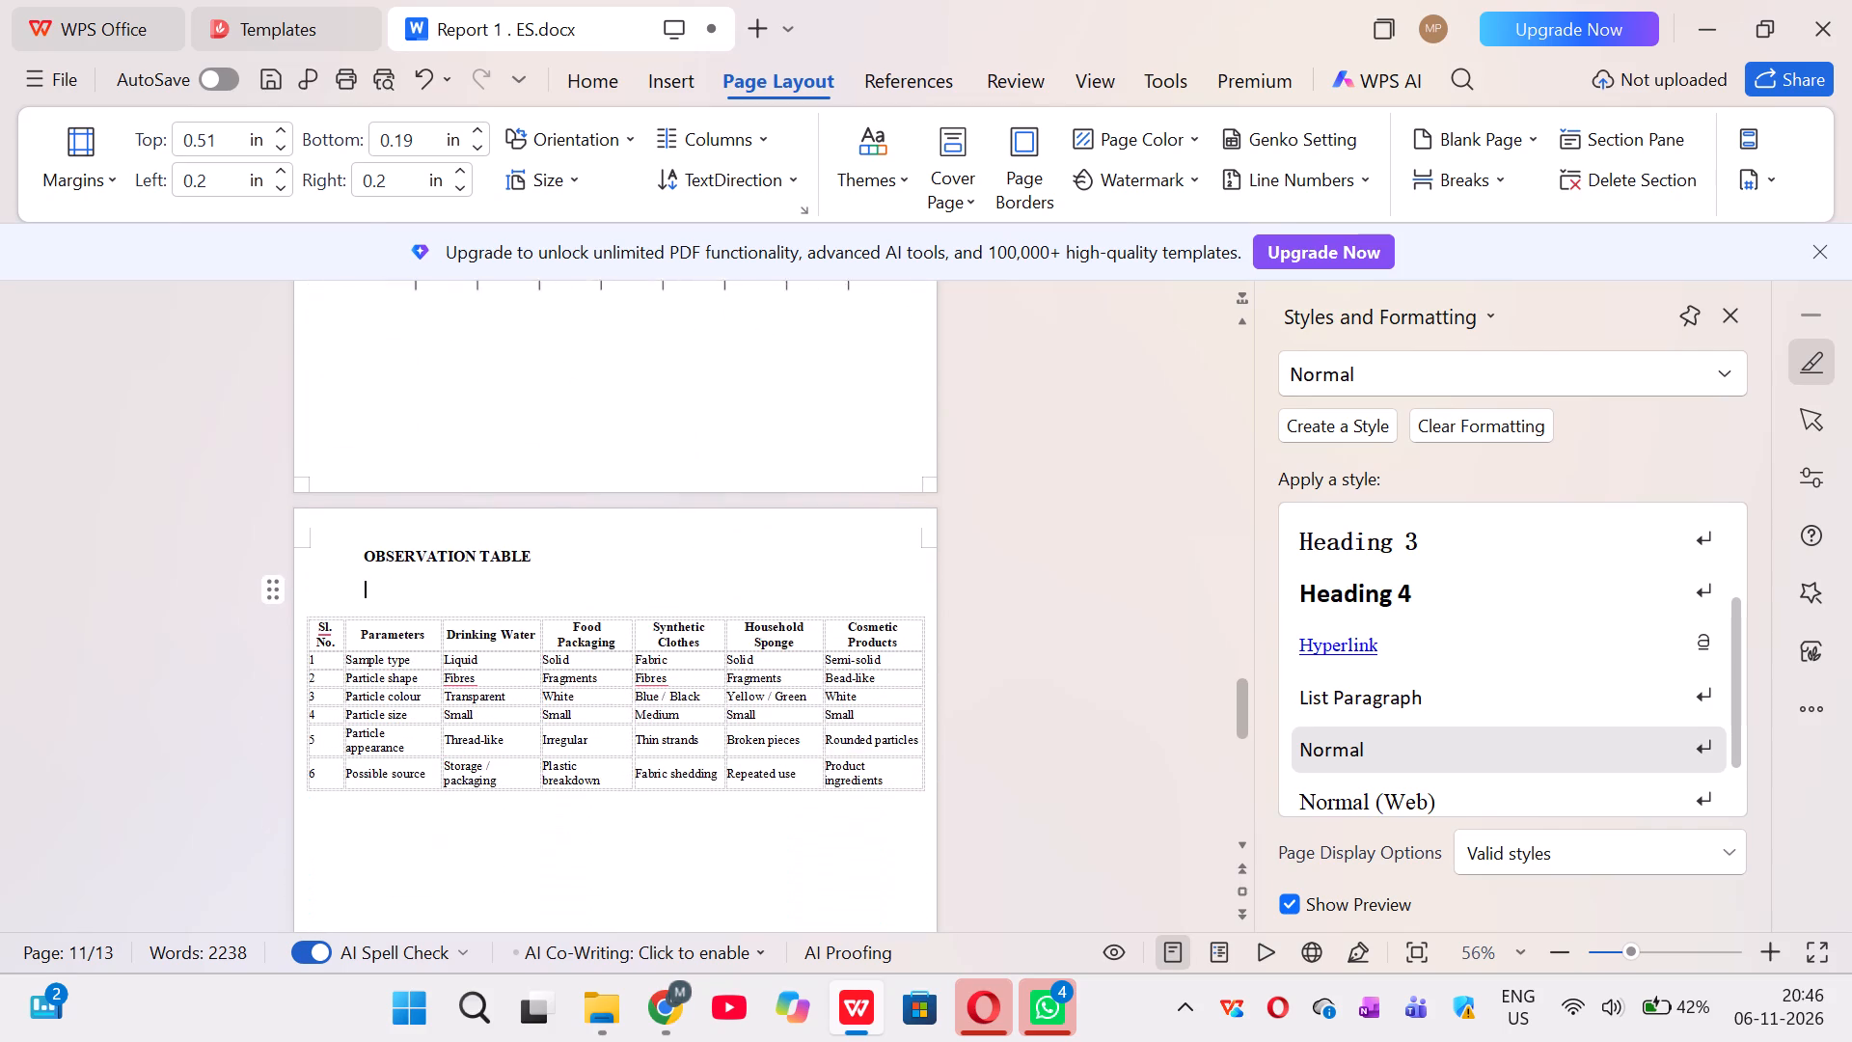
pyautogui.scroll(1, 729, 802)
pyautogui.click(729, 802)
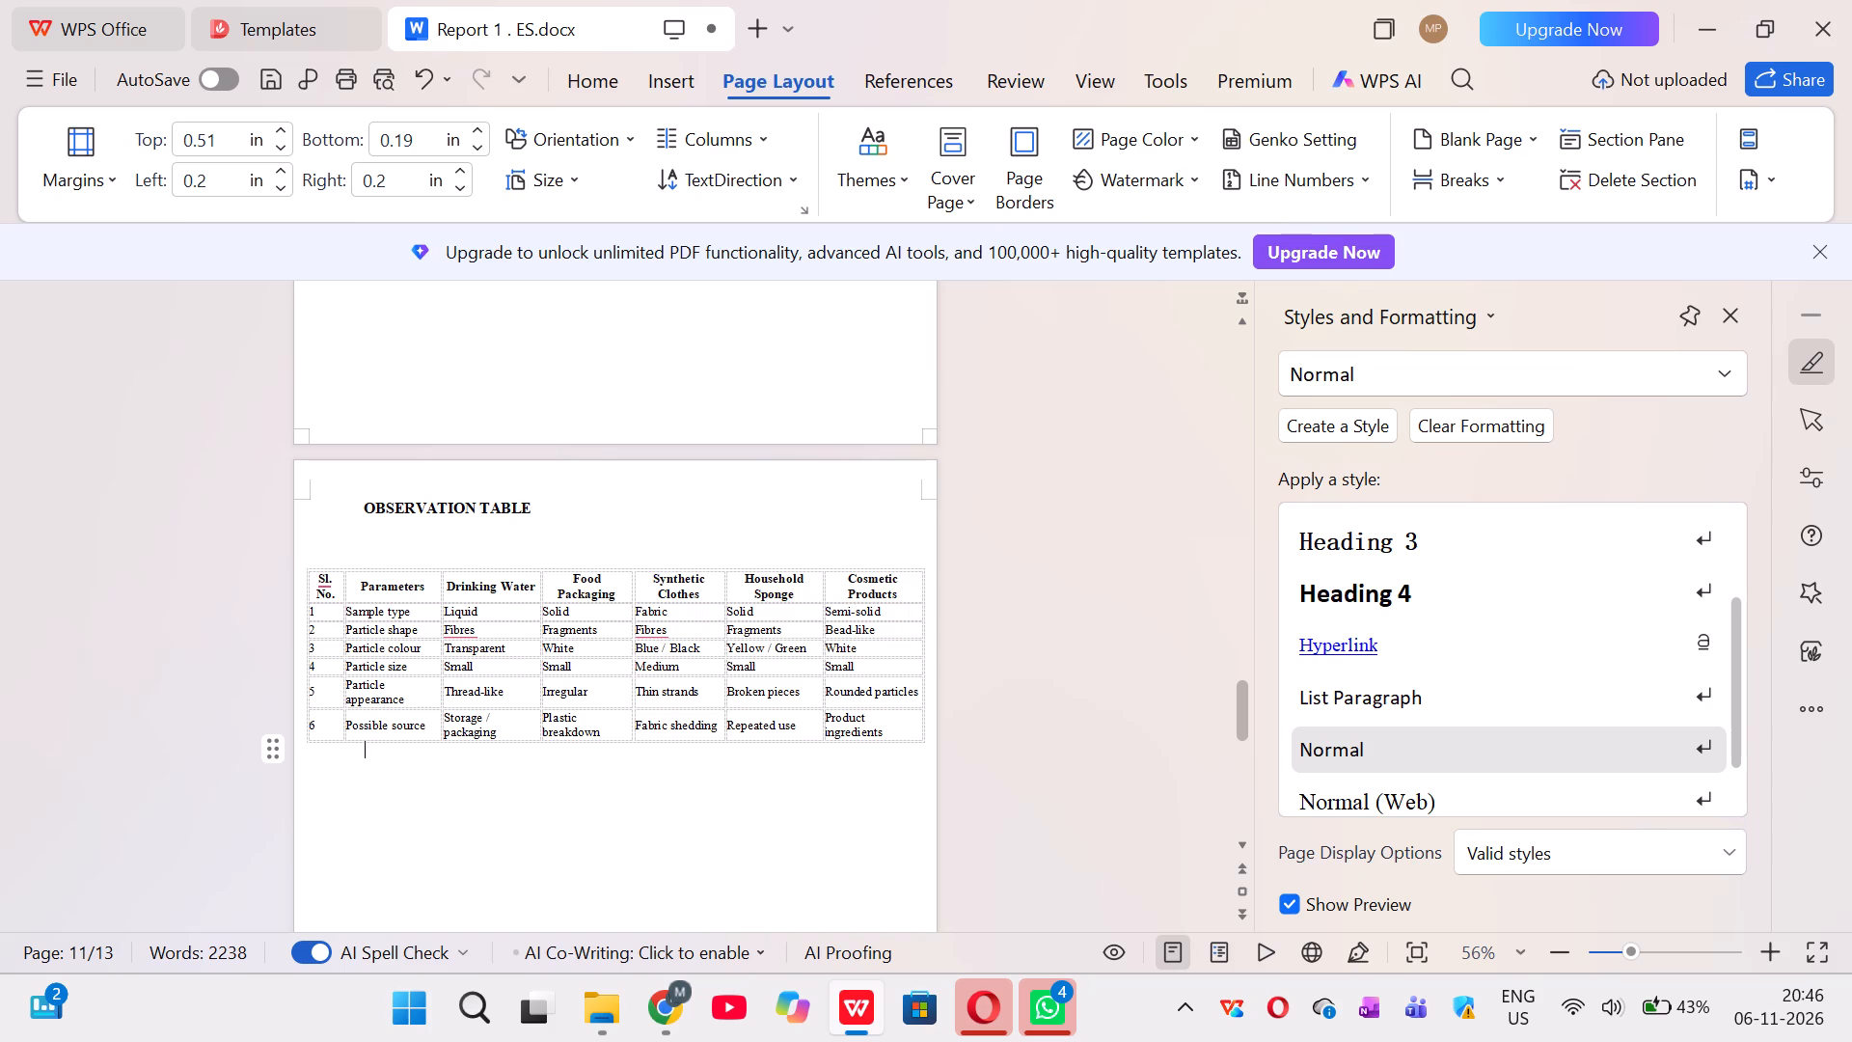
pyautogui.click(729, 802)
pyautogui.click(669, 1001)
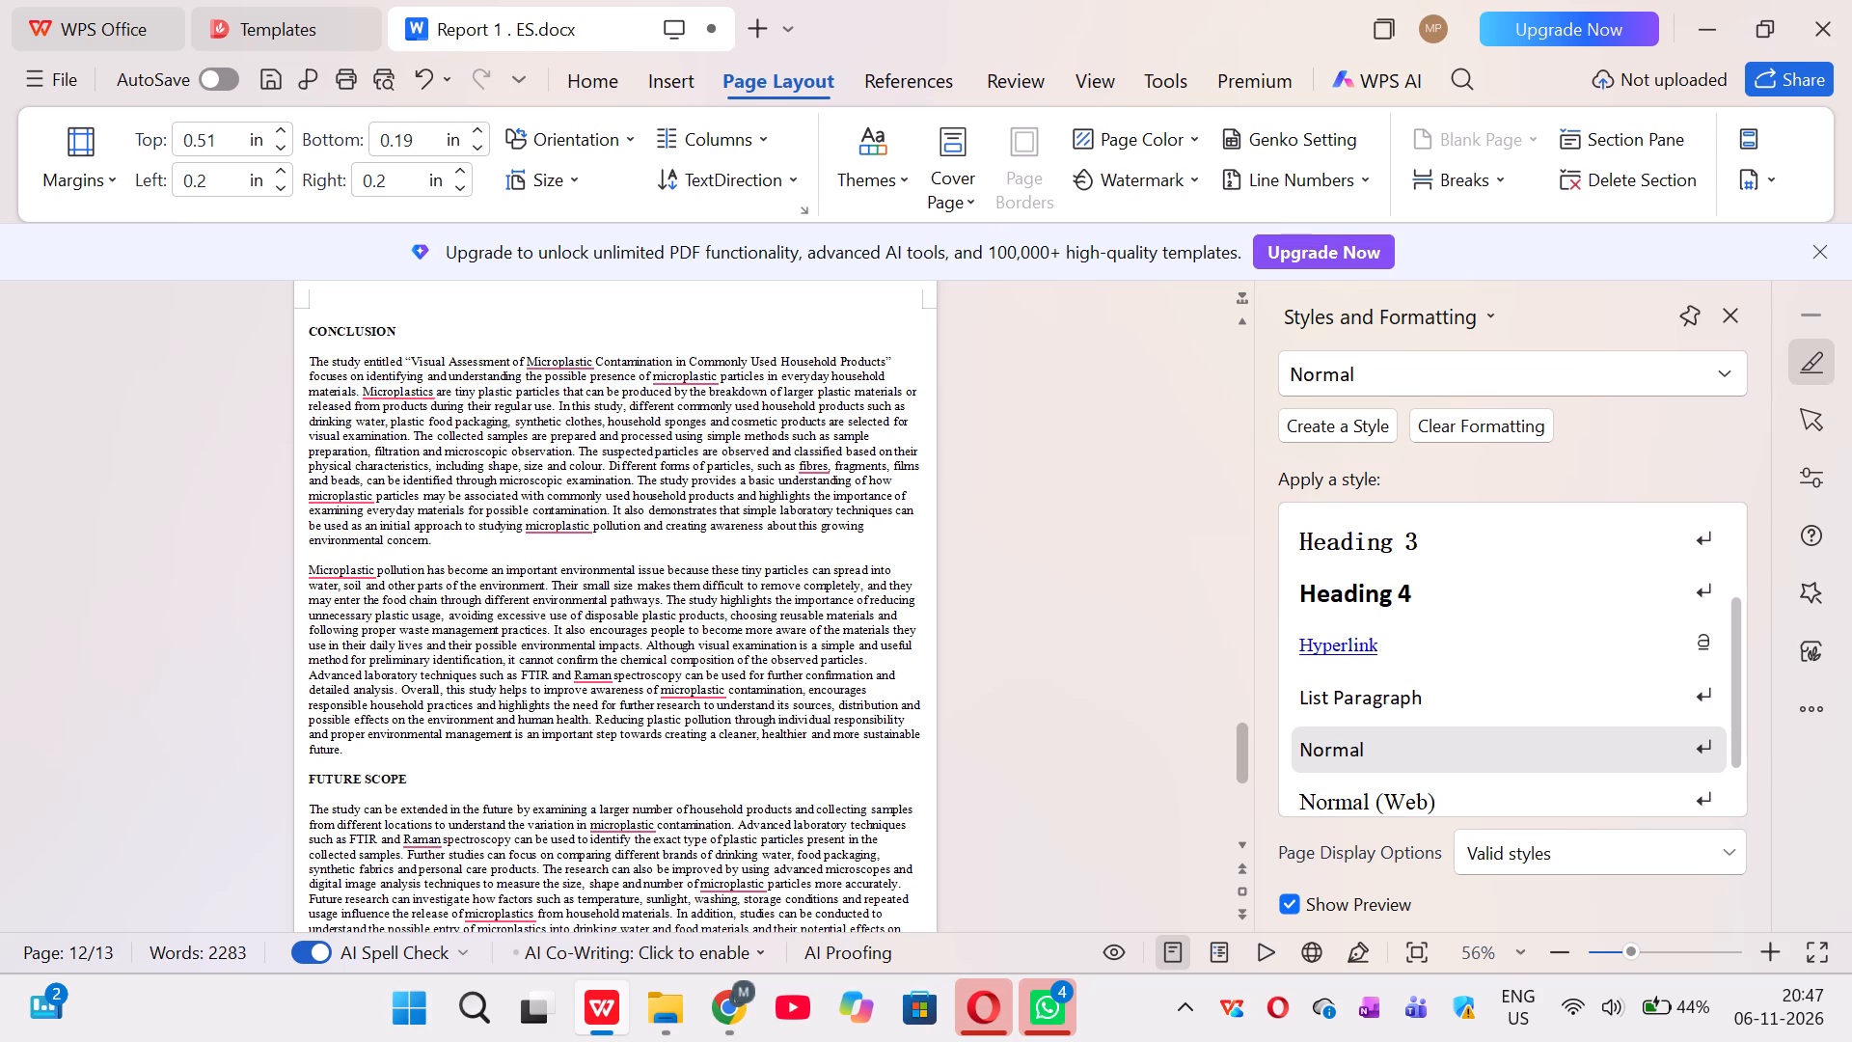
pyautogui.scroll(-4, 758, 674)
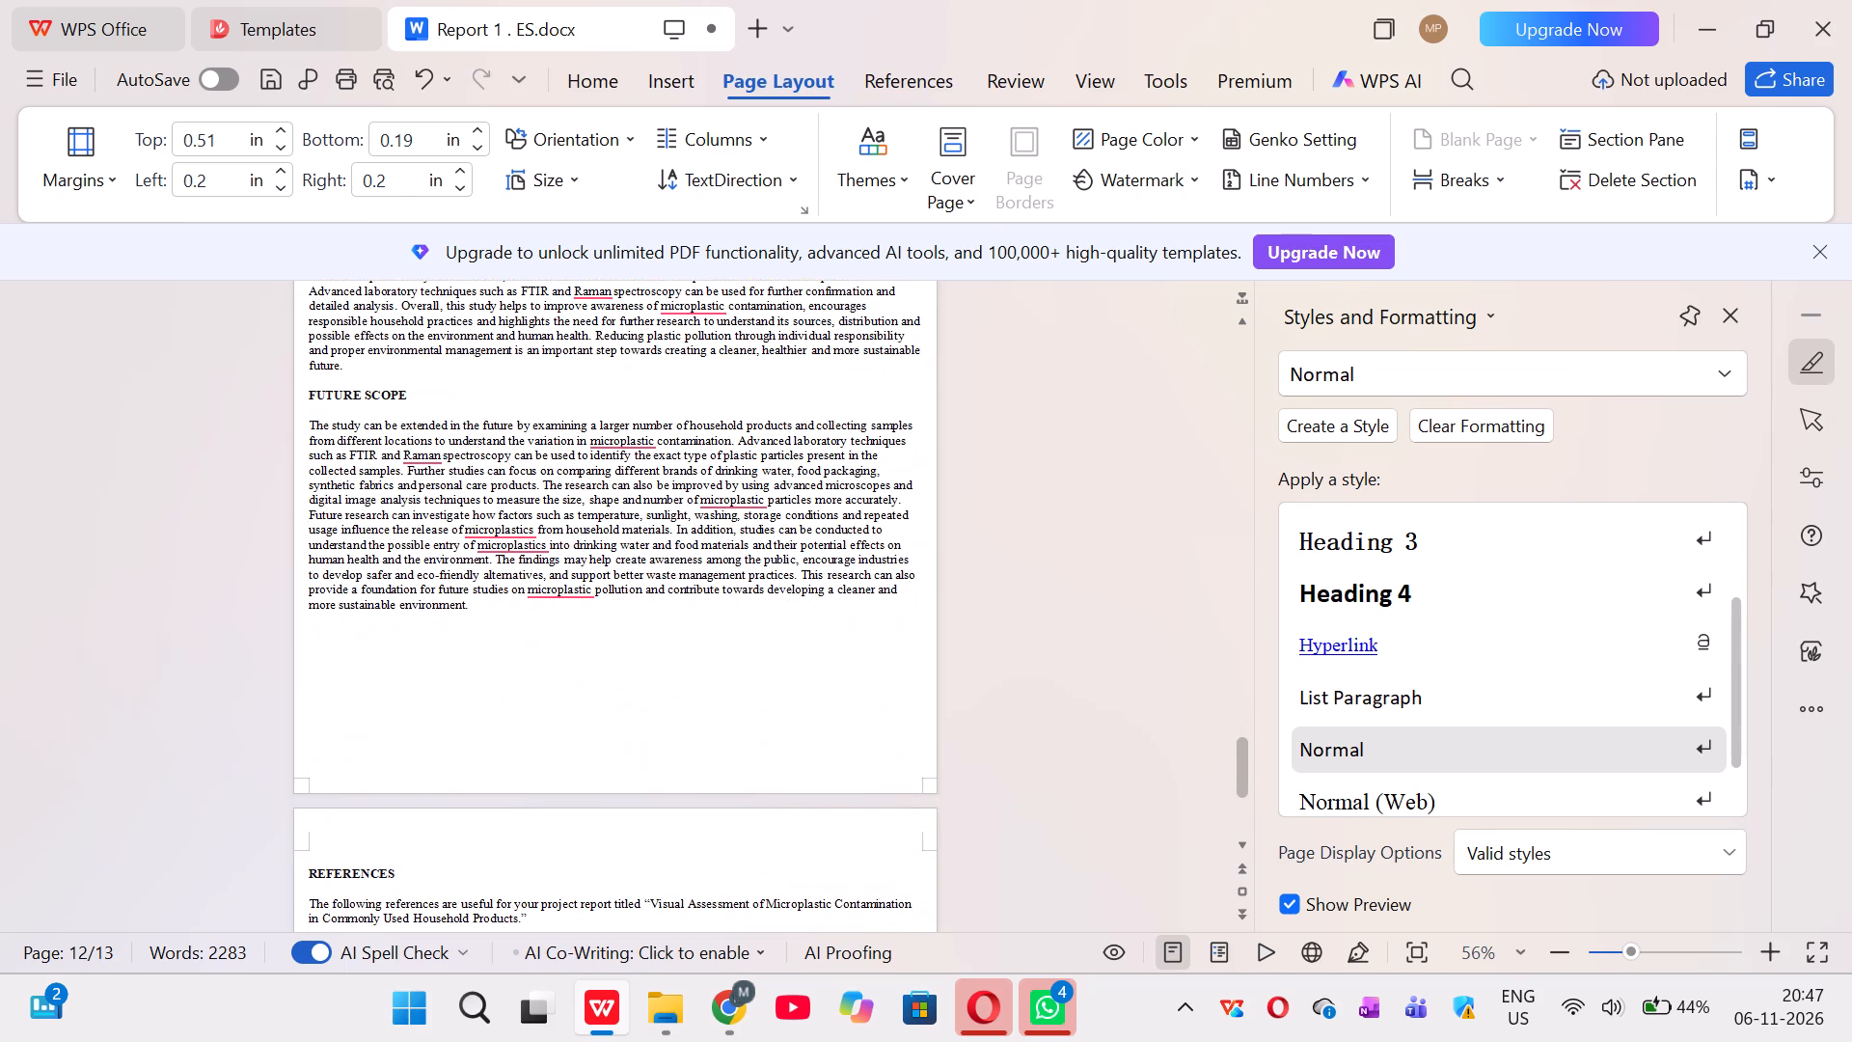
pyautogui.scroll(-3, 758, 674)
pyautogui.scroll(1, 758, 674)
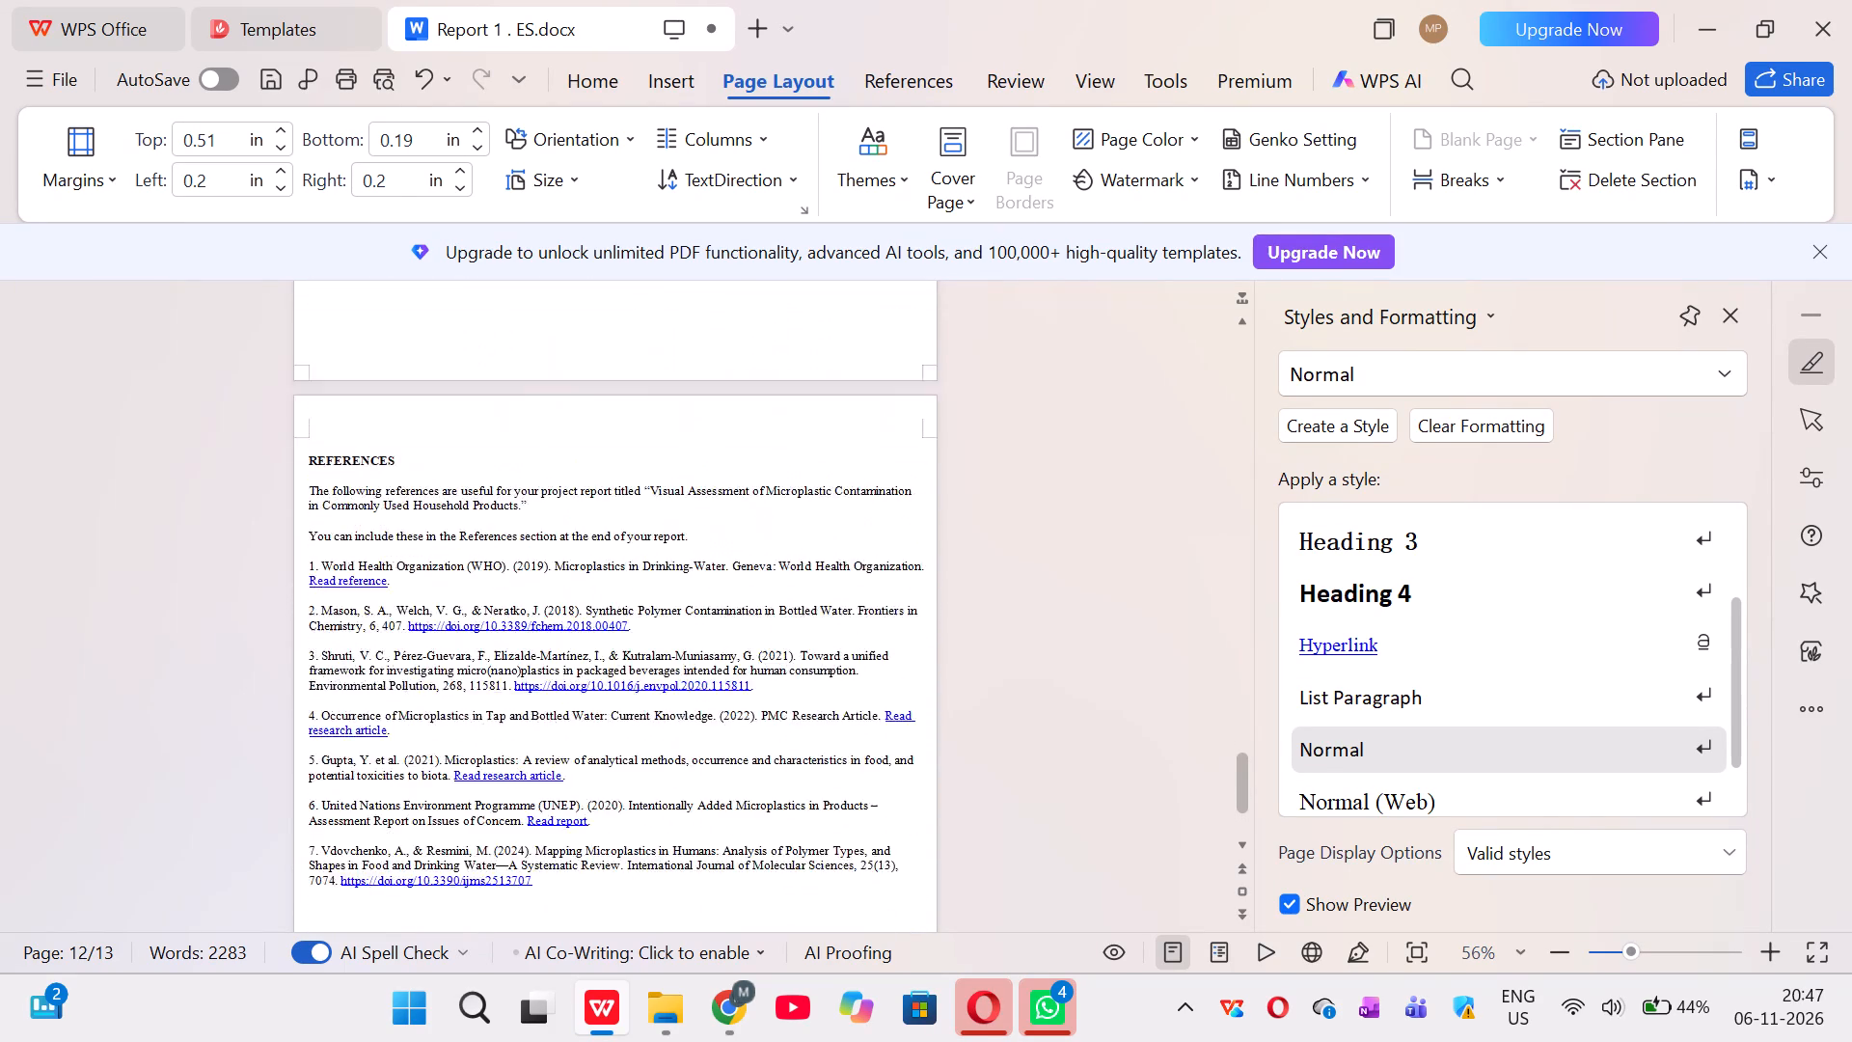
pyautogui.scroll(6, 758, 674)
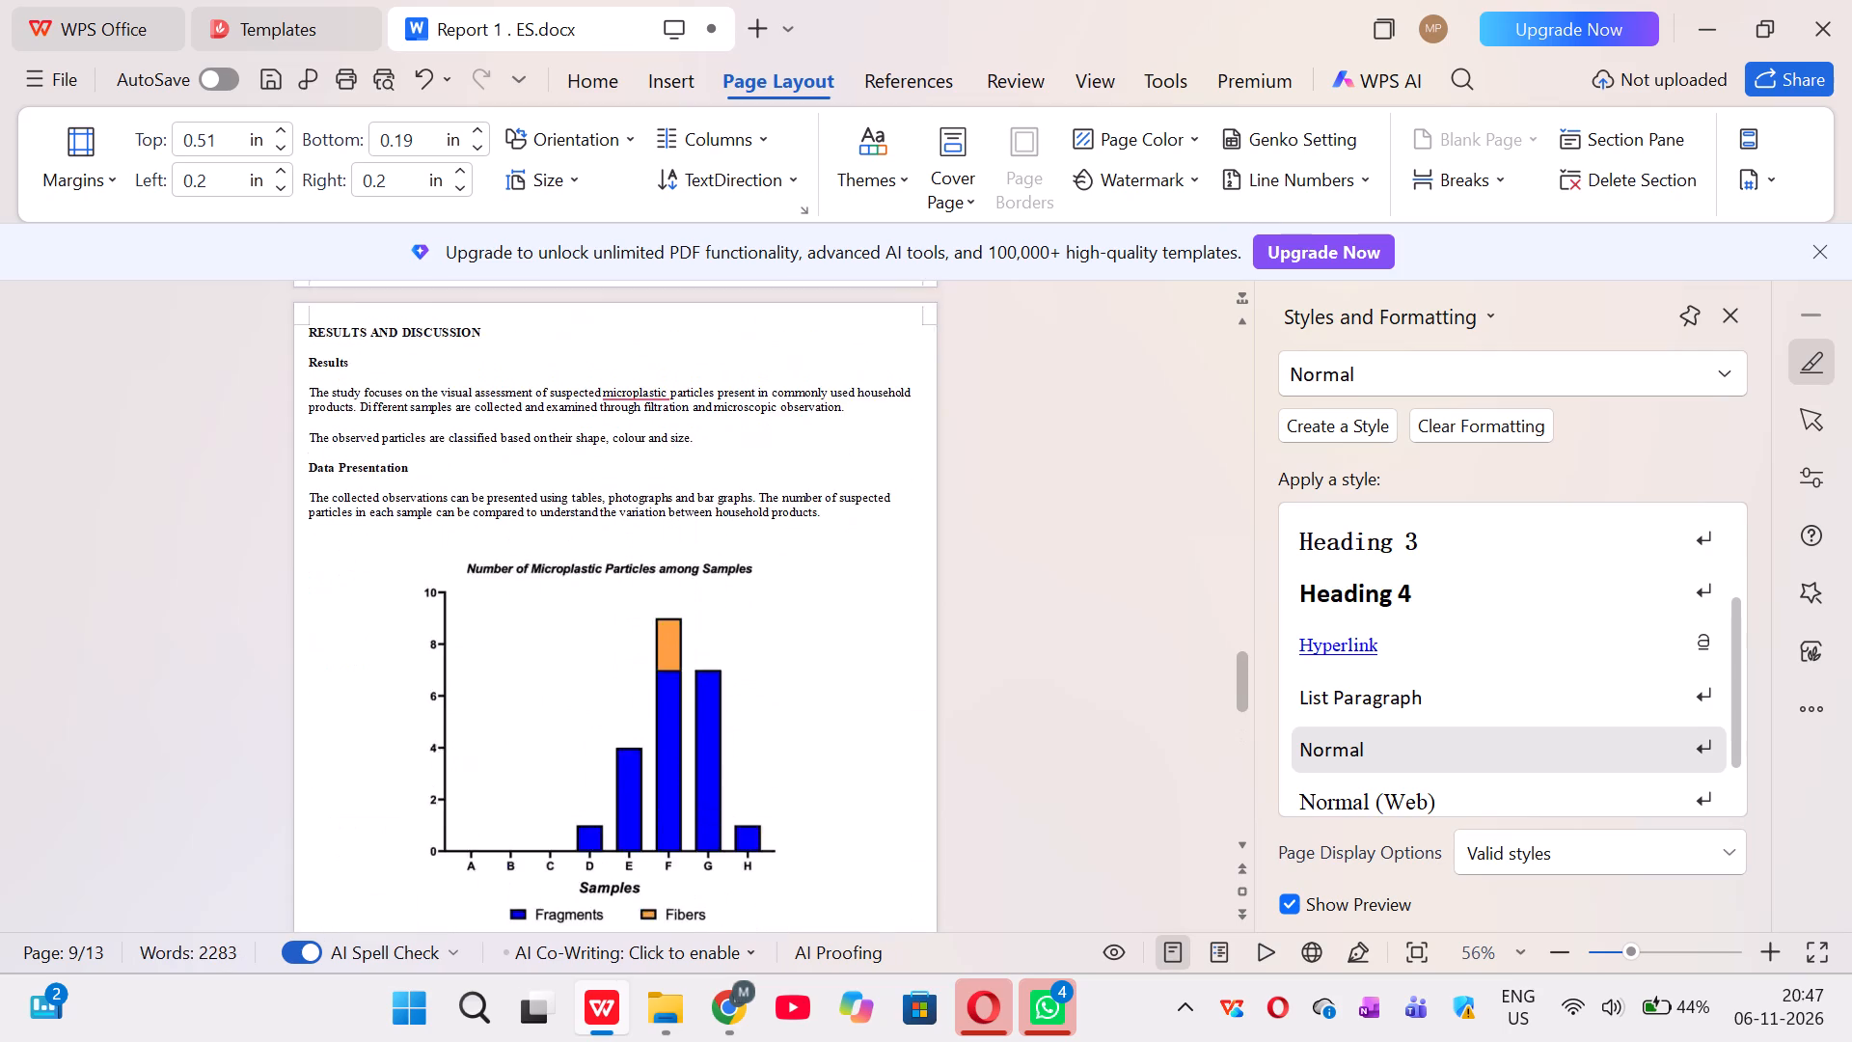
pyautogui.scroll(7, 758, 674)
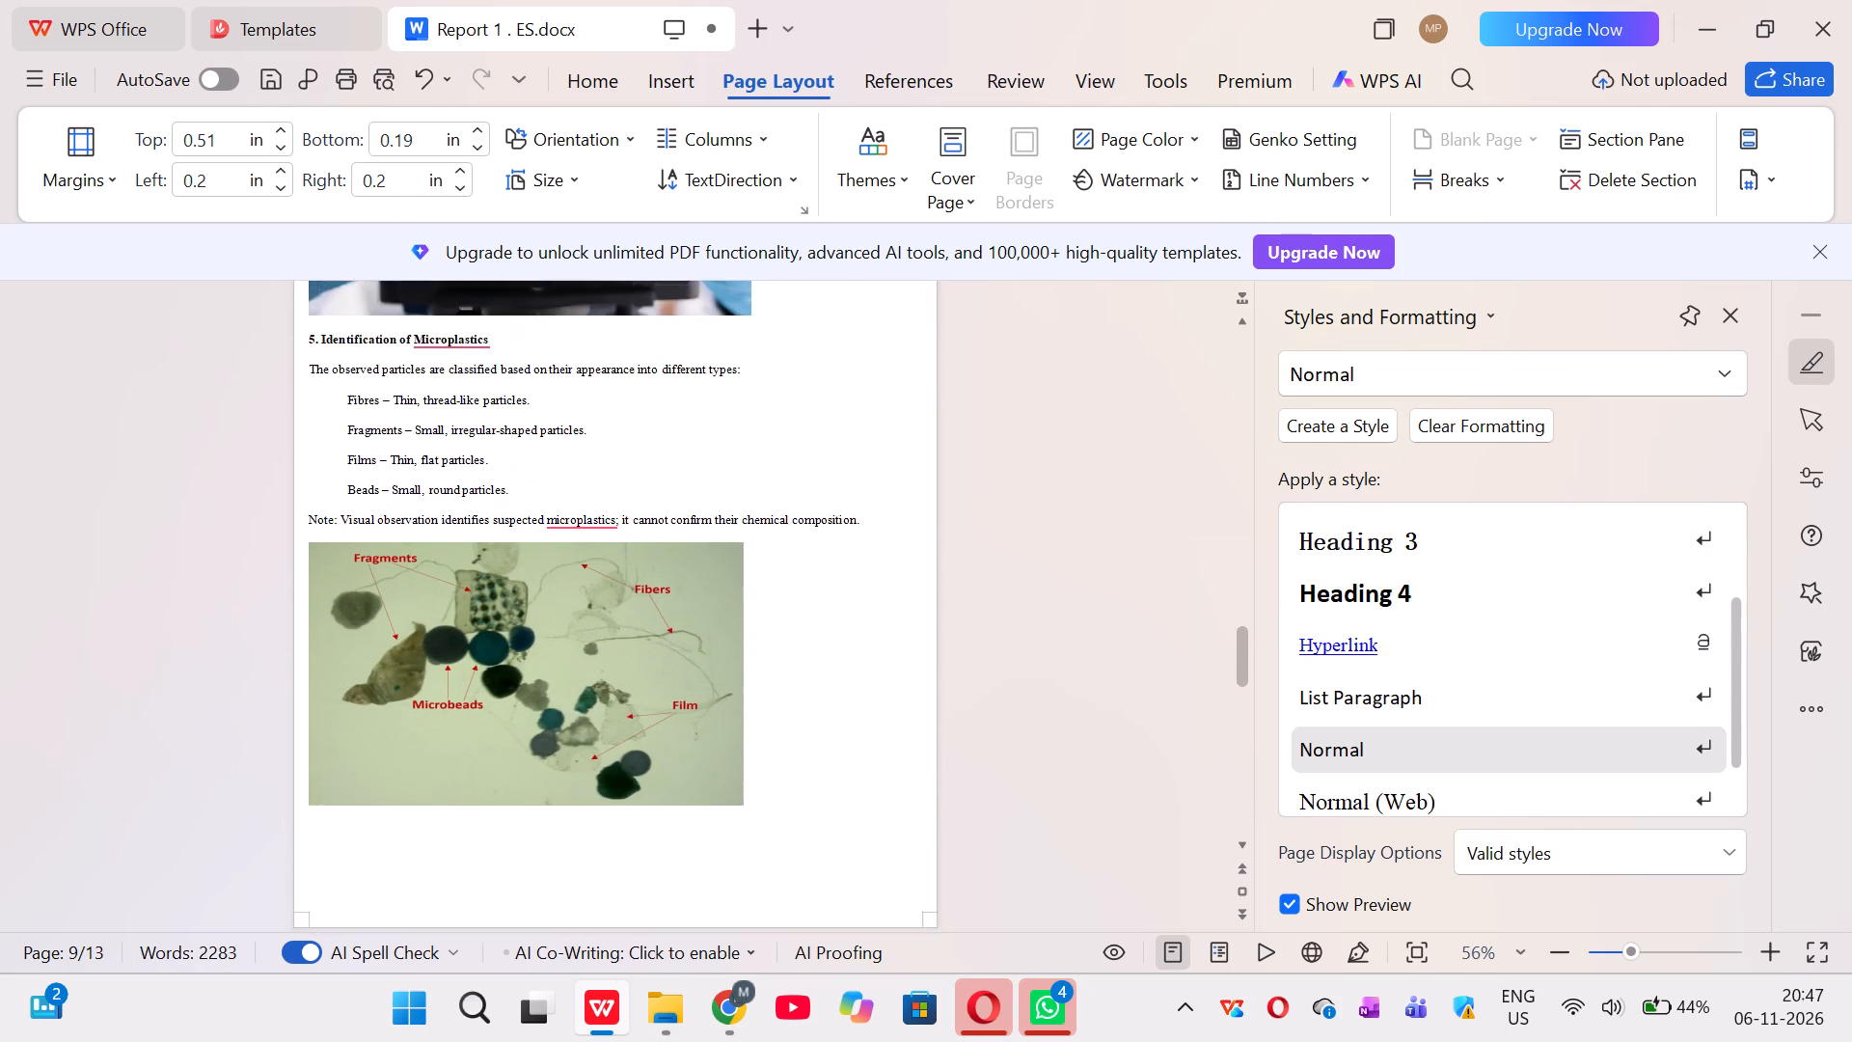
pyautogui.scroll(6, 758, 674)
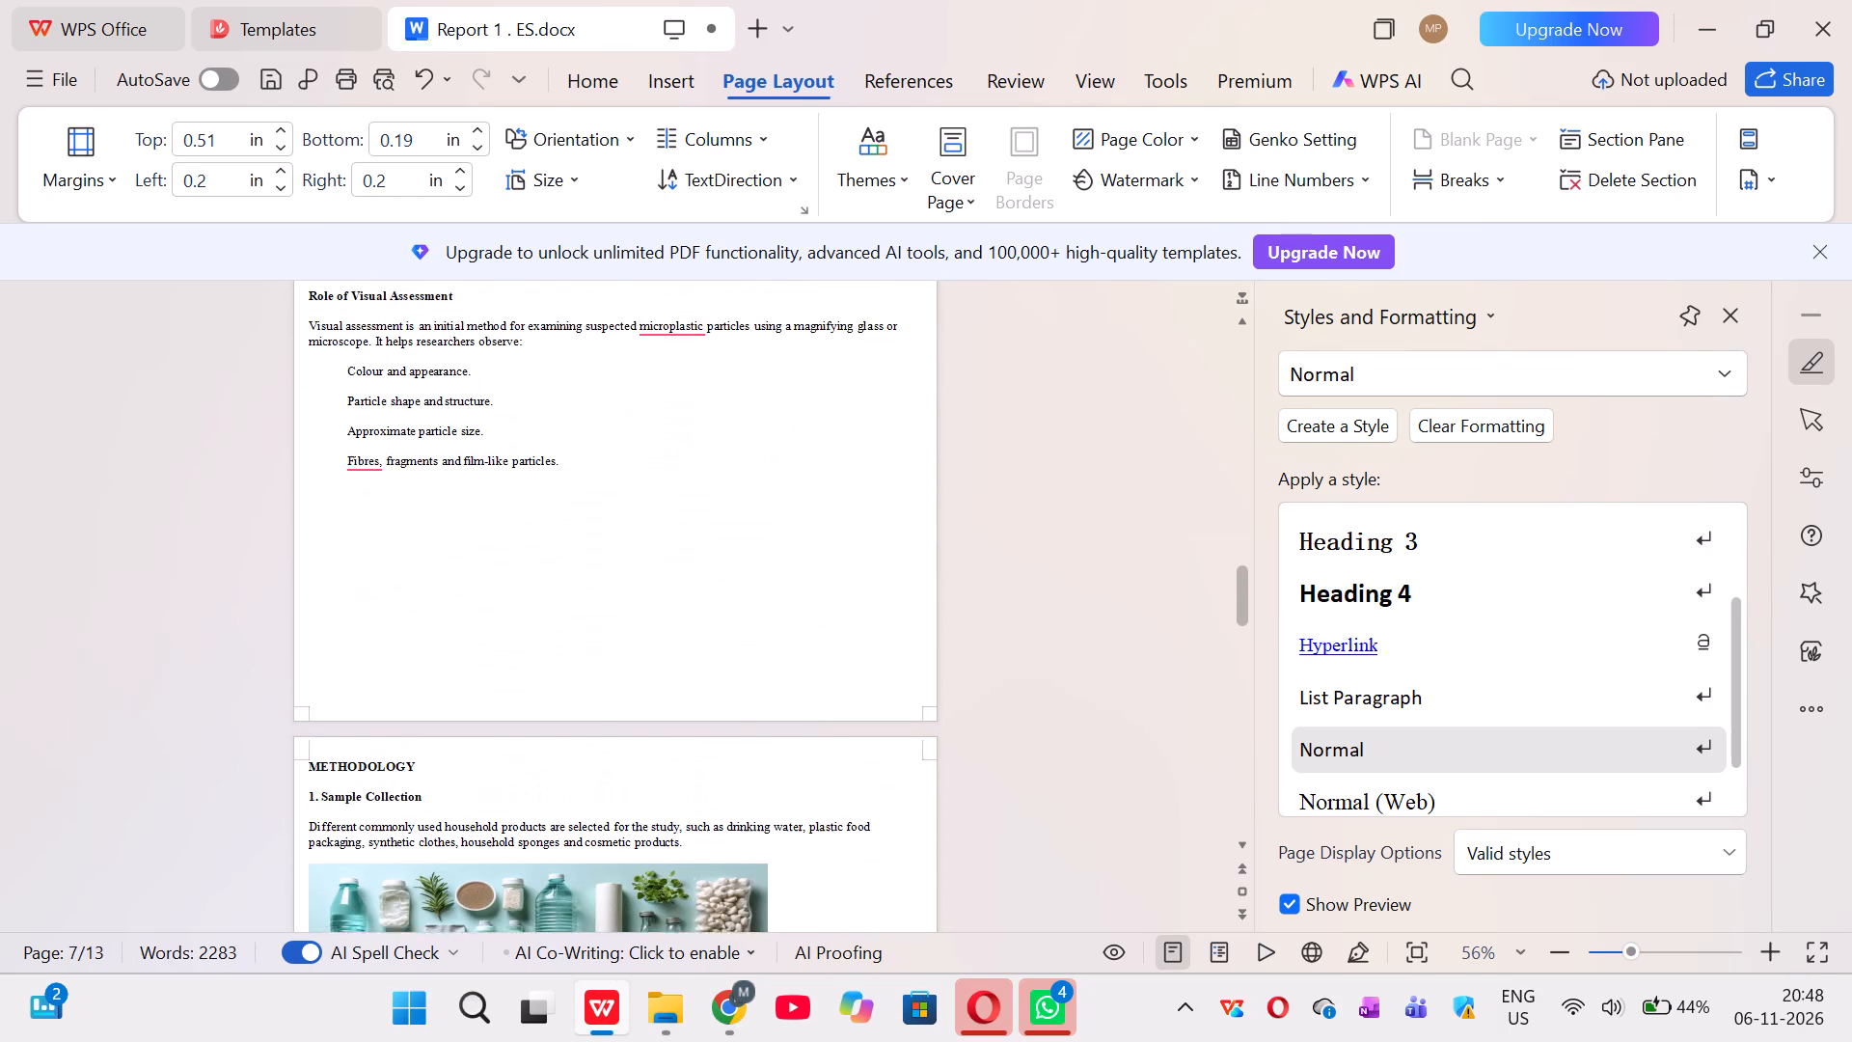
pyautogui.scroll(7, 758, 674)
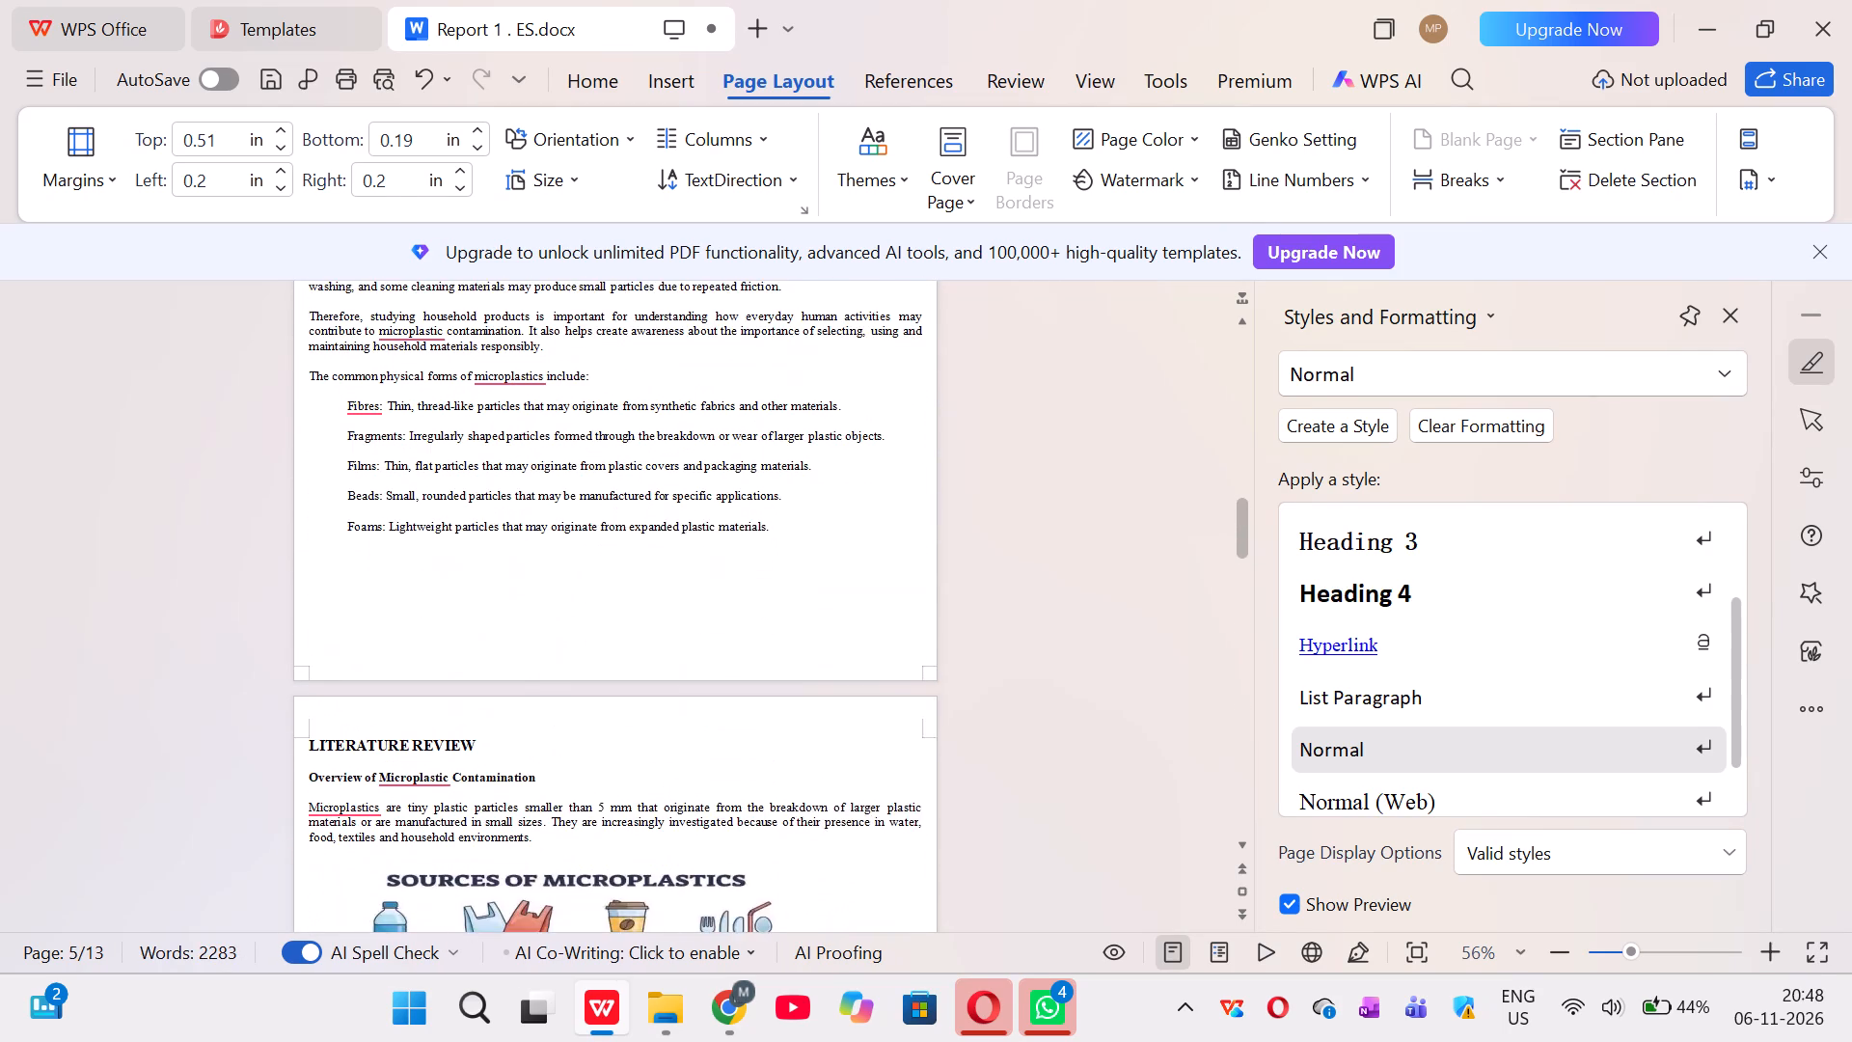
pyautogui.scroll(2, 758, 674)
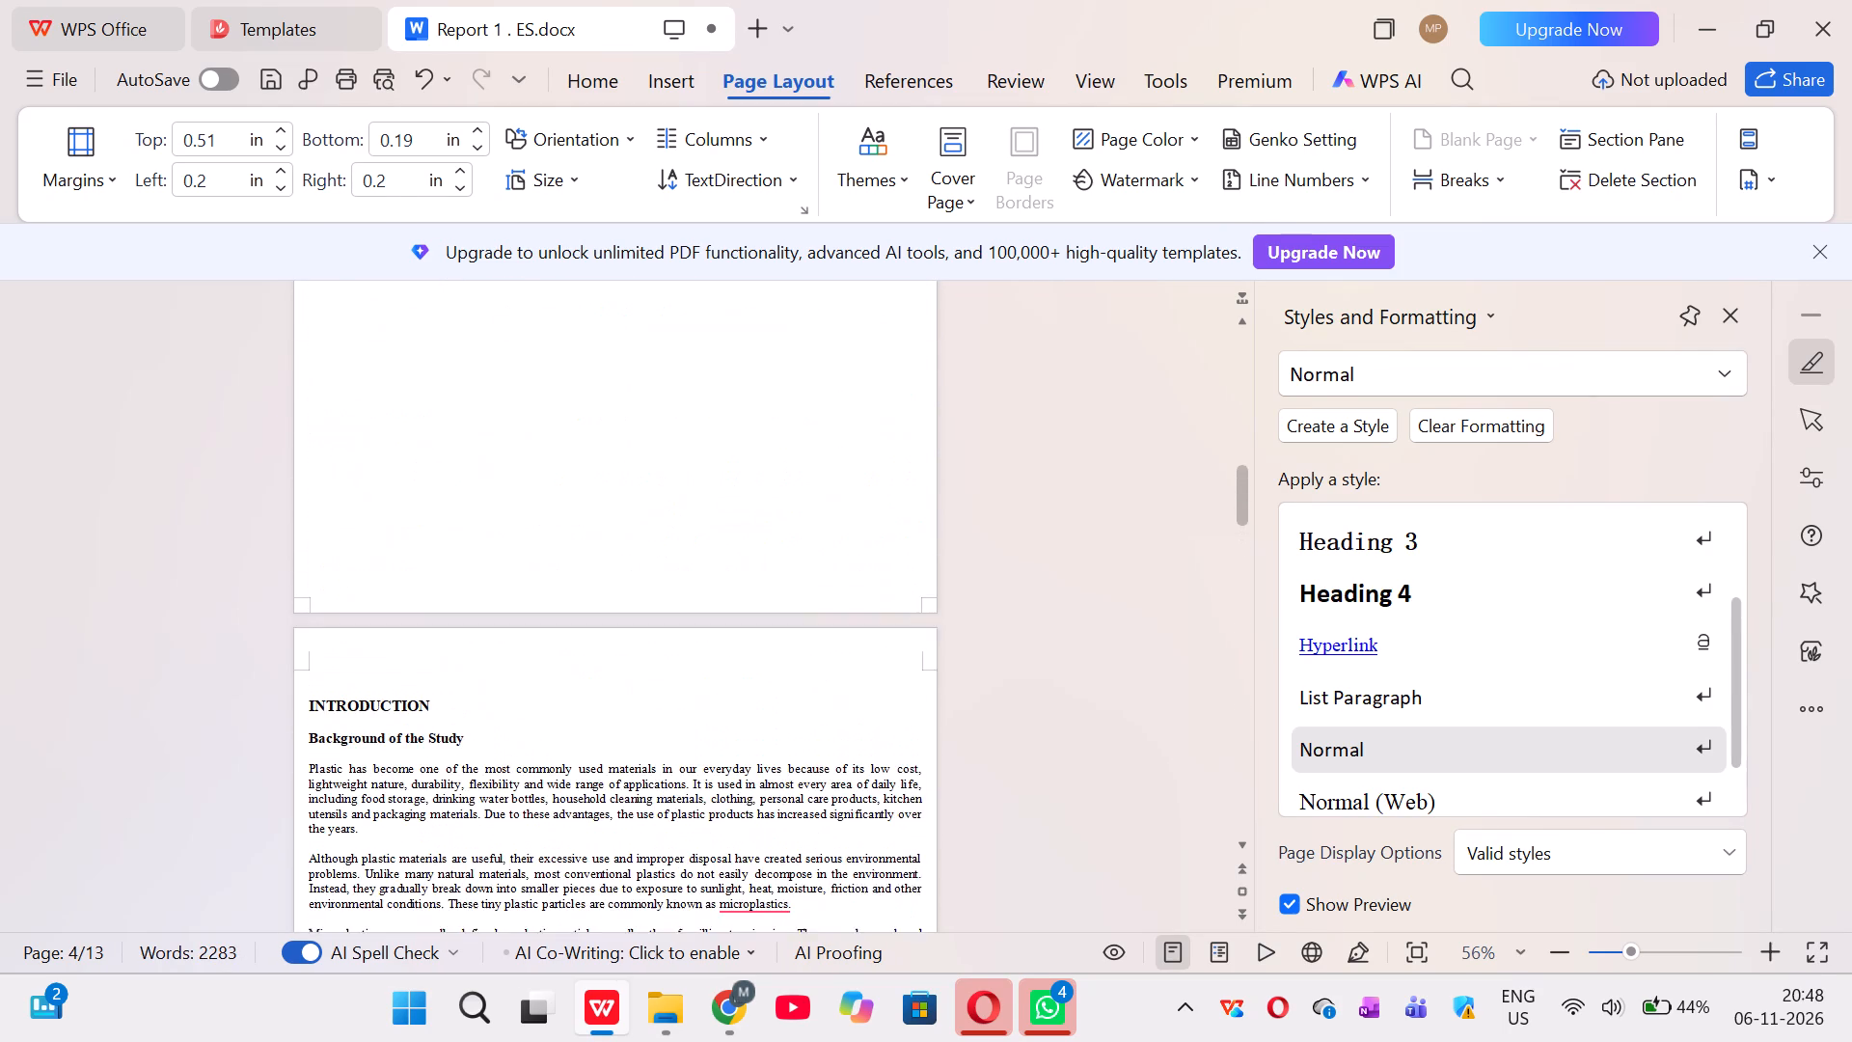
pyautogui.scroll(4, 758, 674)
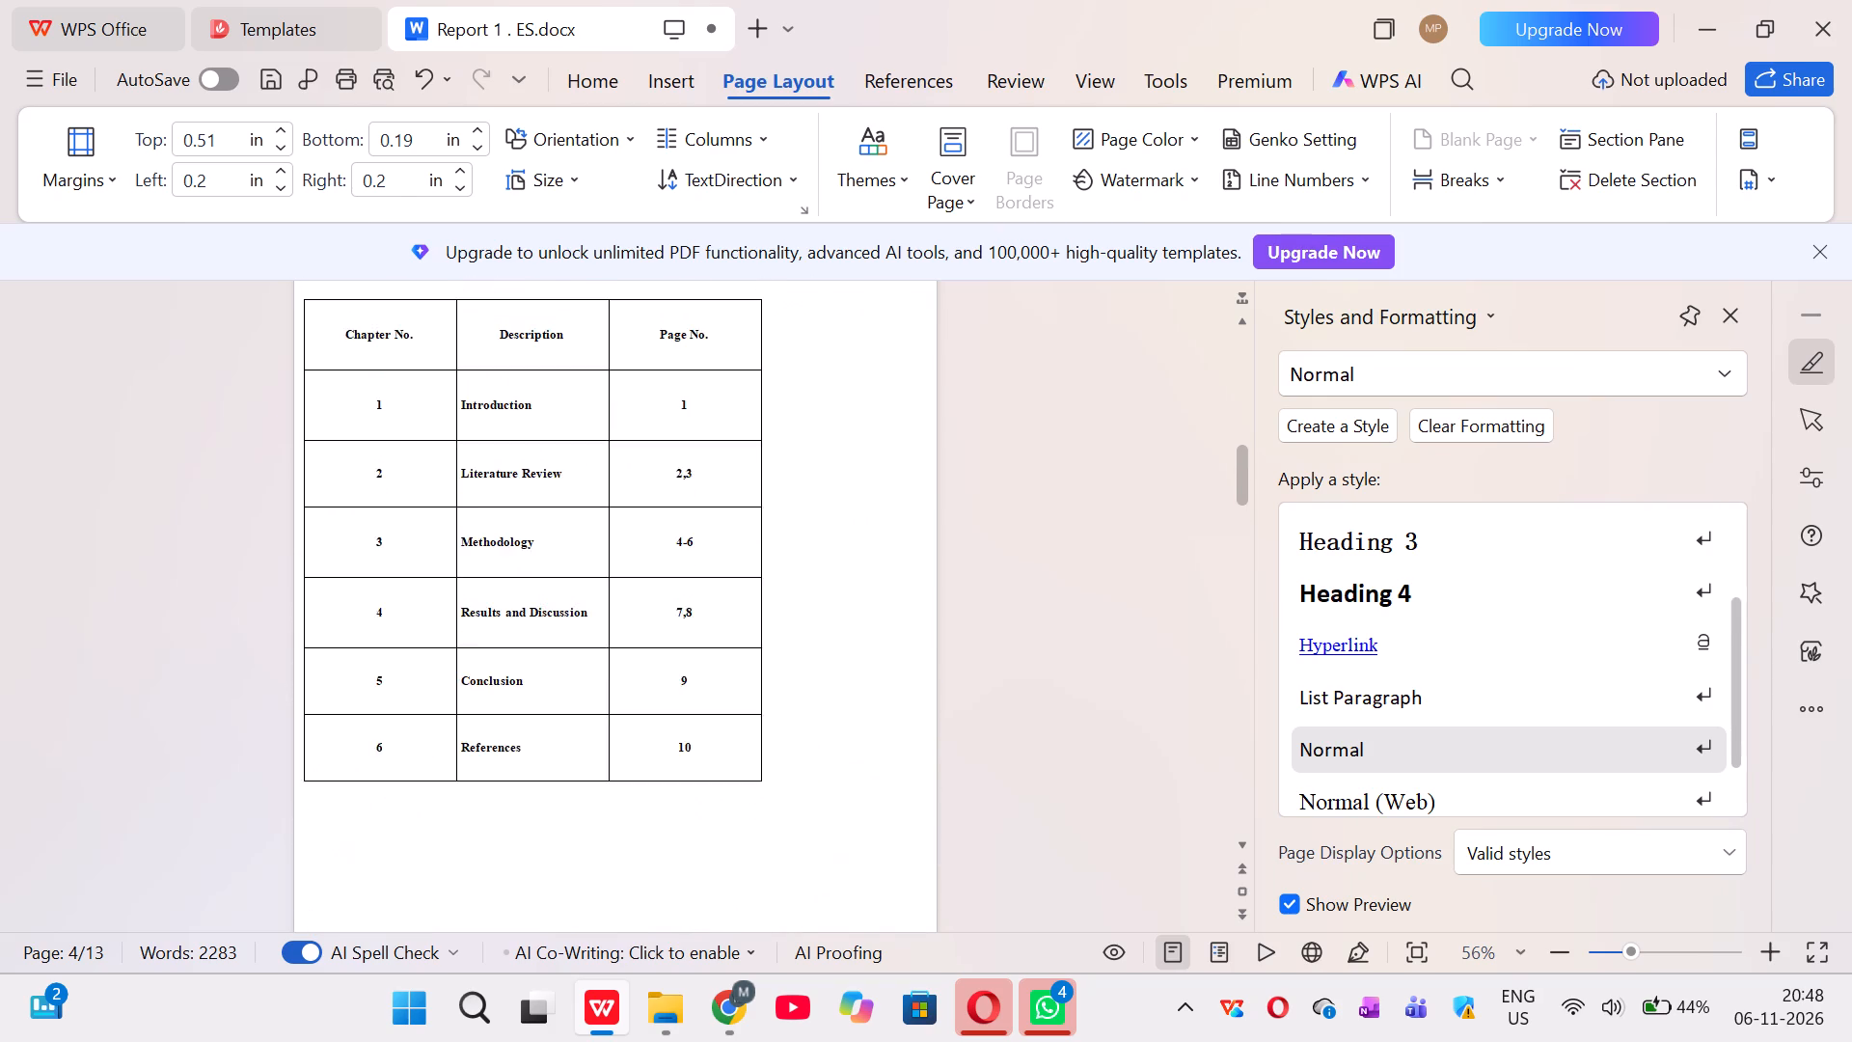
pyautogui.scroll(6, 758, 674)
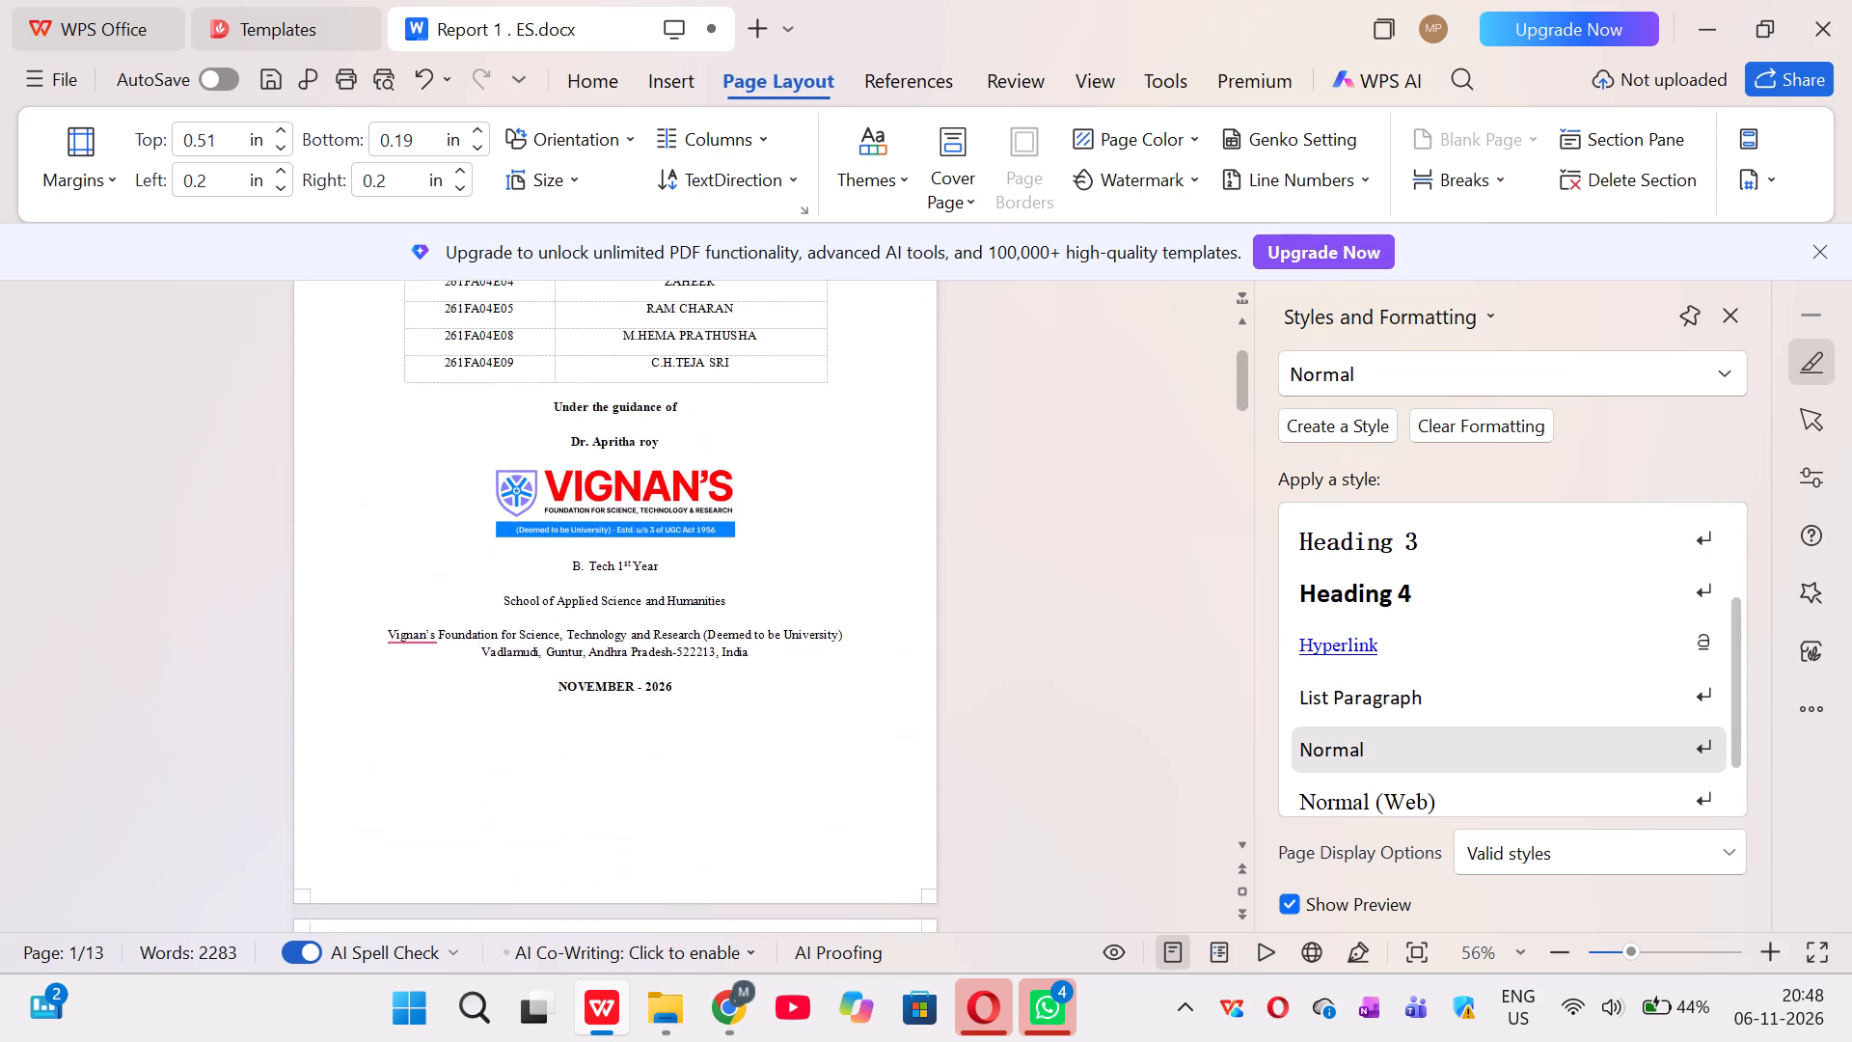
pyautogui.scroll(8, 758, 674)
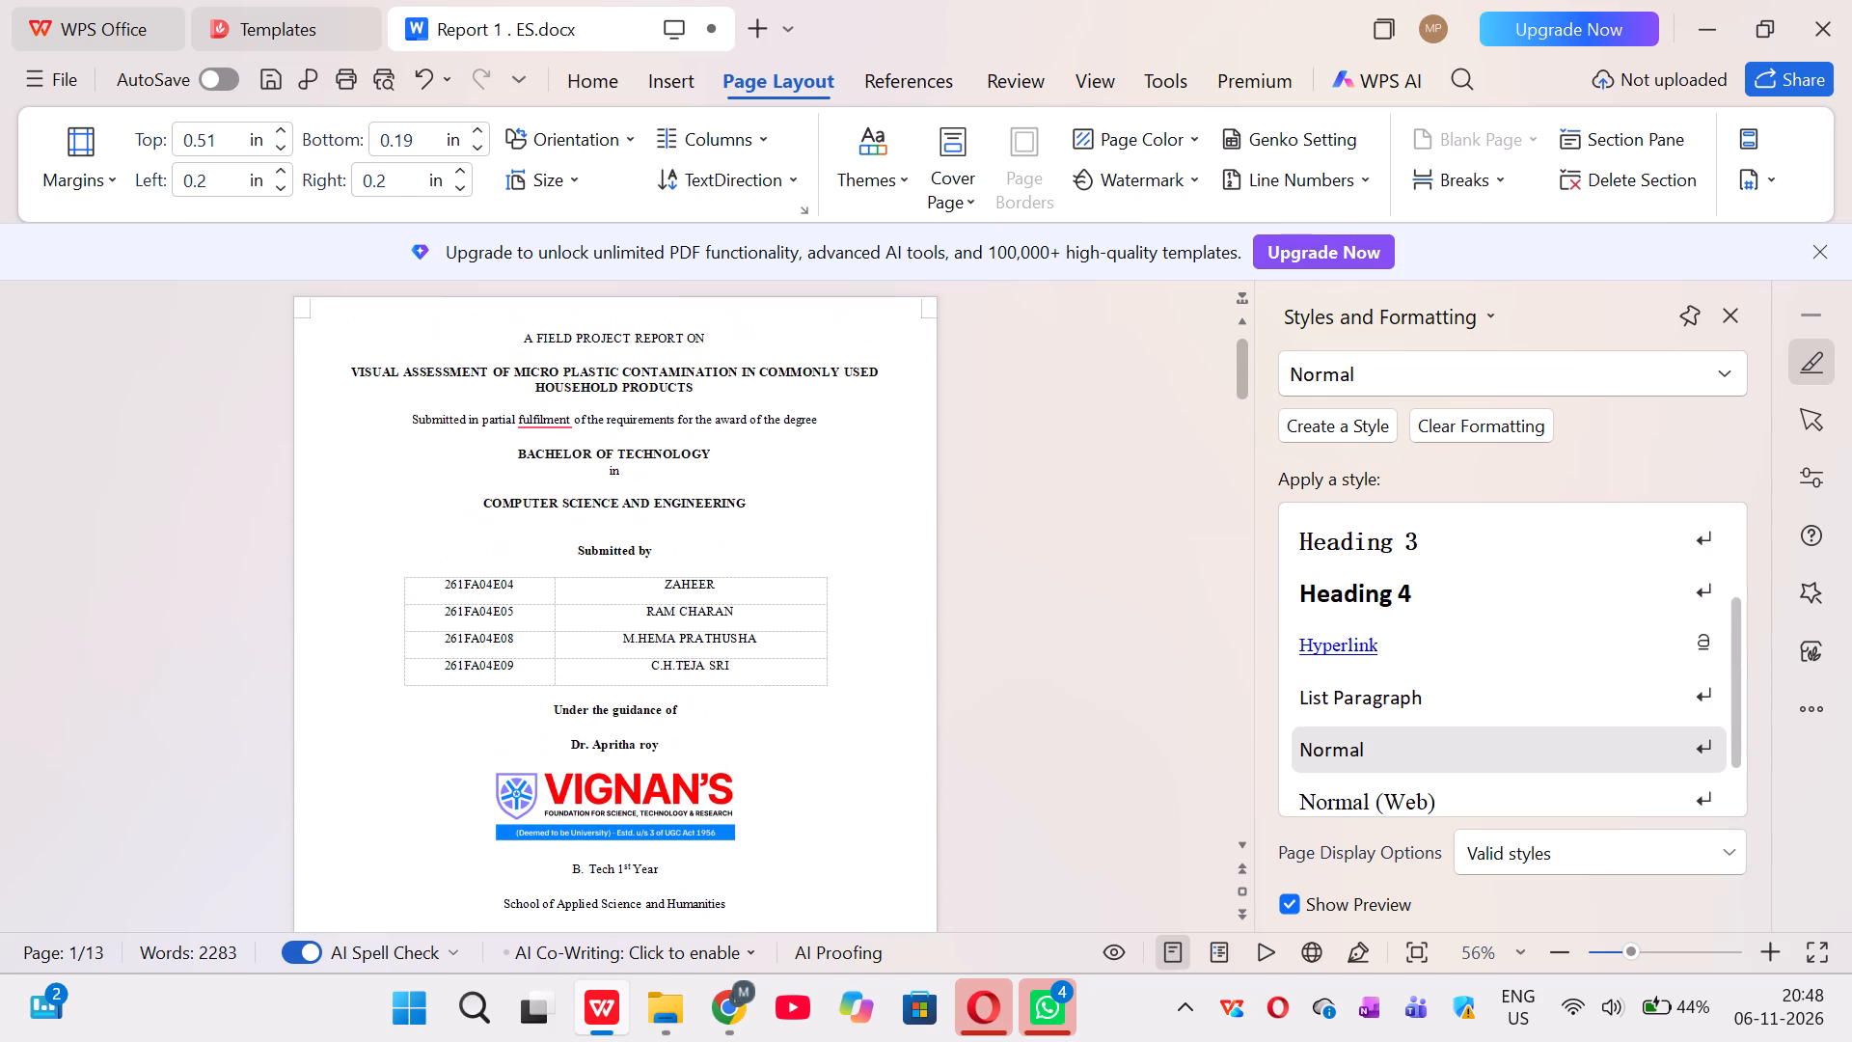
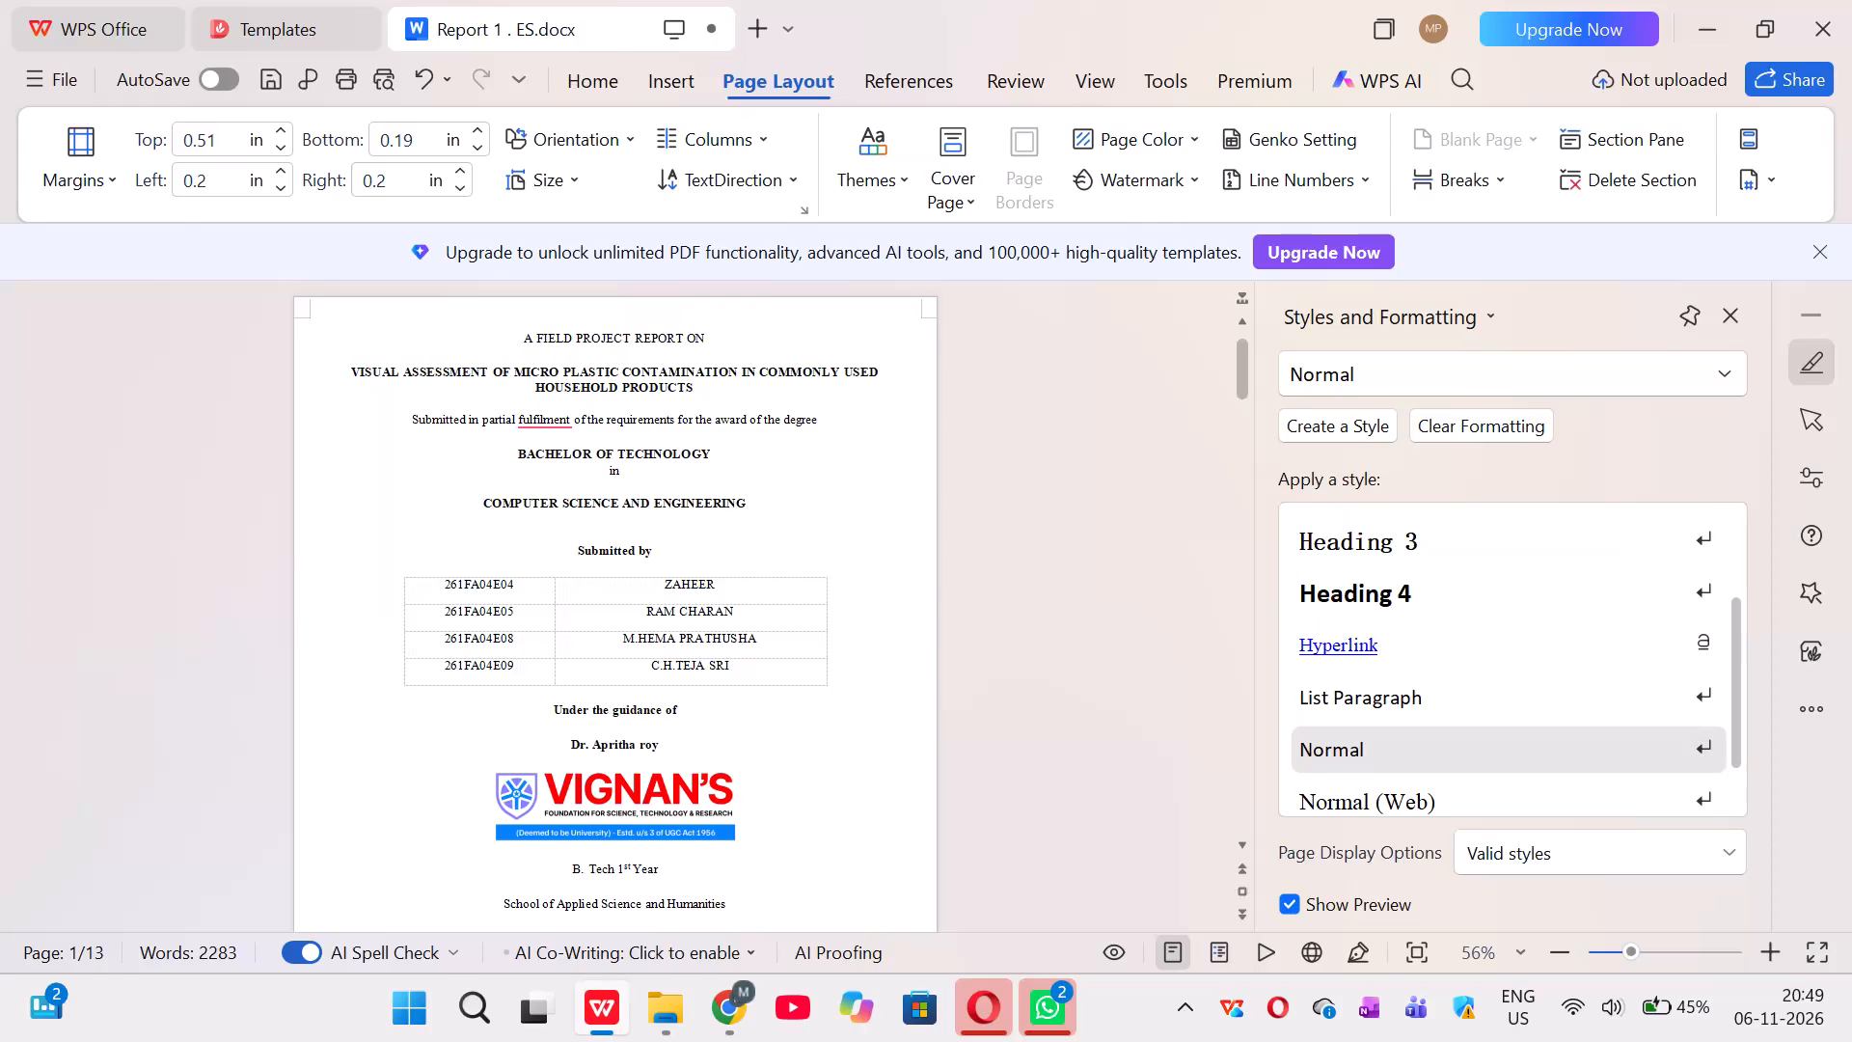
# Save a copy of the report in the Downloads folder as "Report 1.1 ES.docx", keeping the Word document format.
pyautogui.click(52, 64)
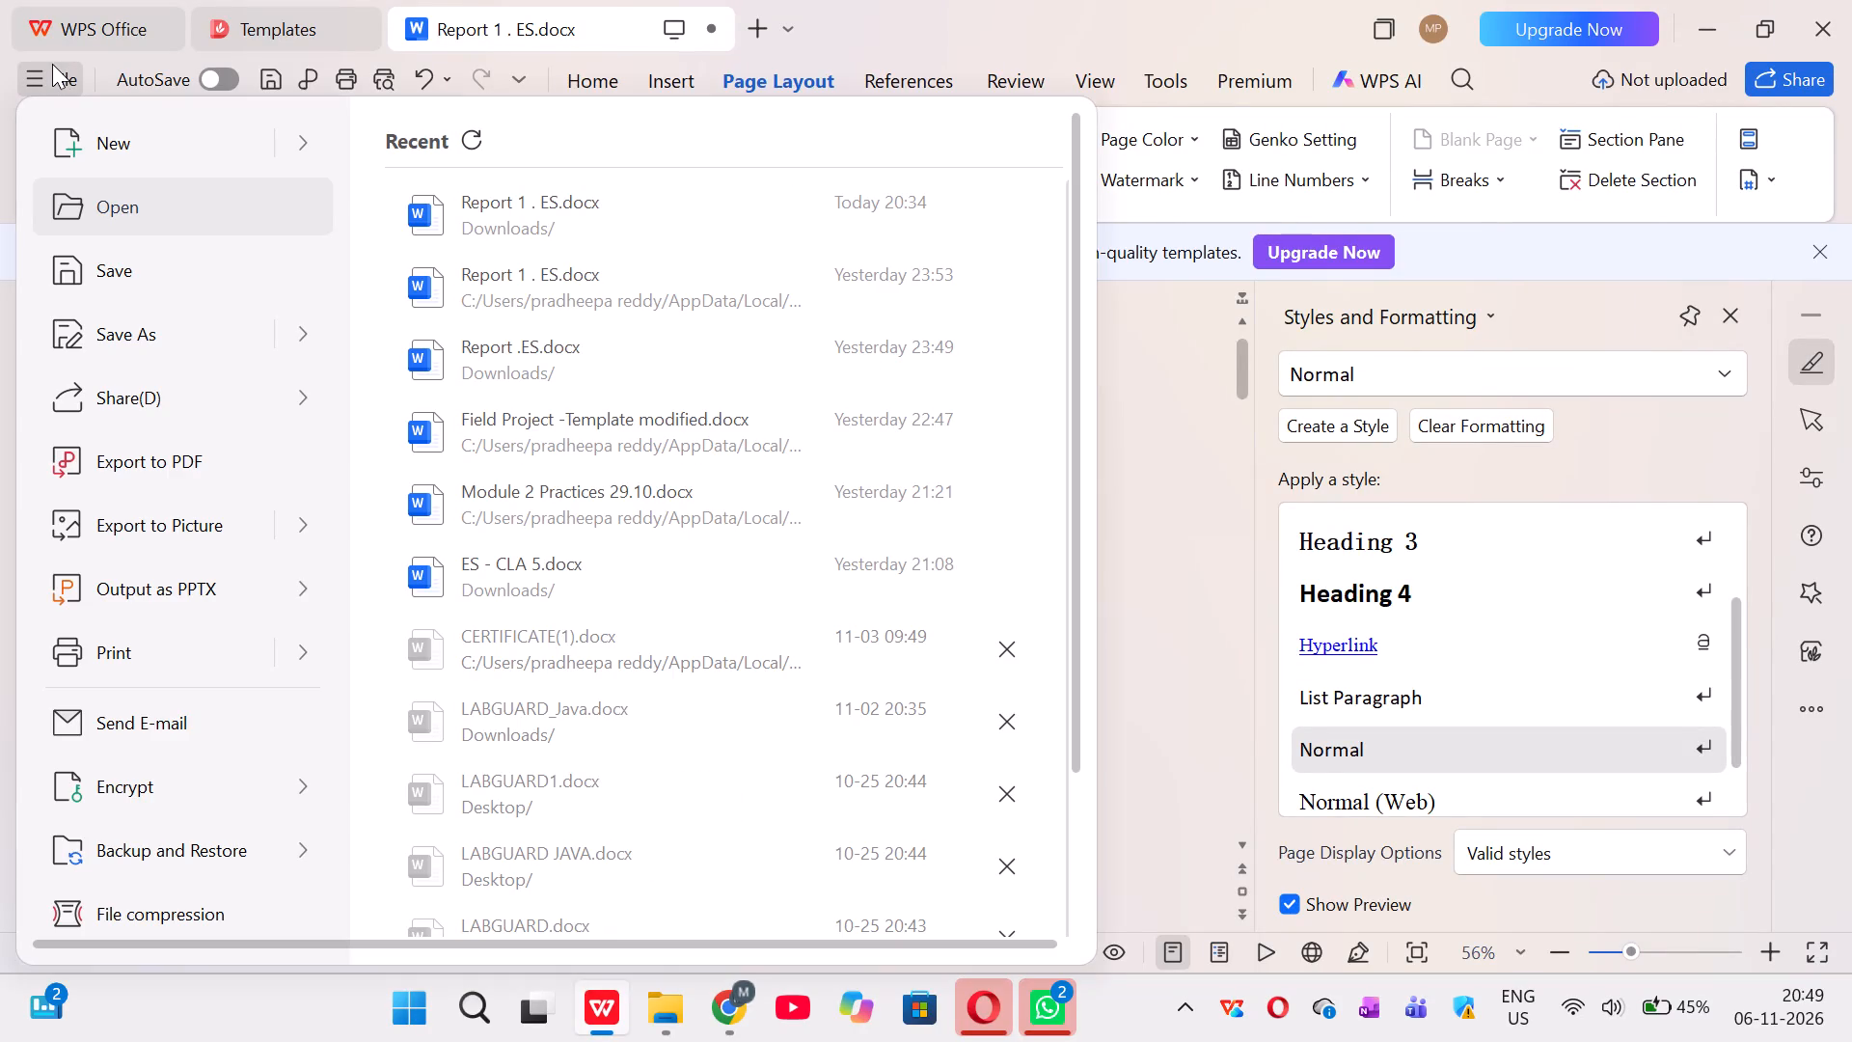
pyautogui.click(90, 333)
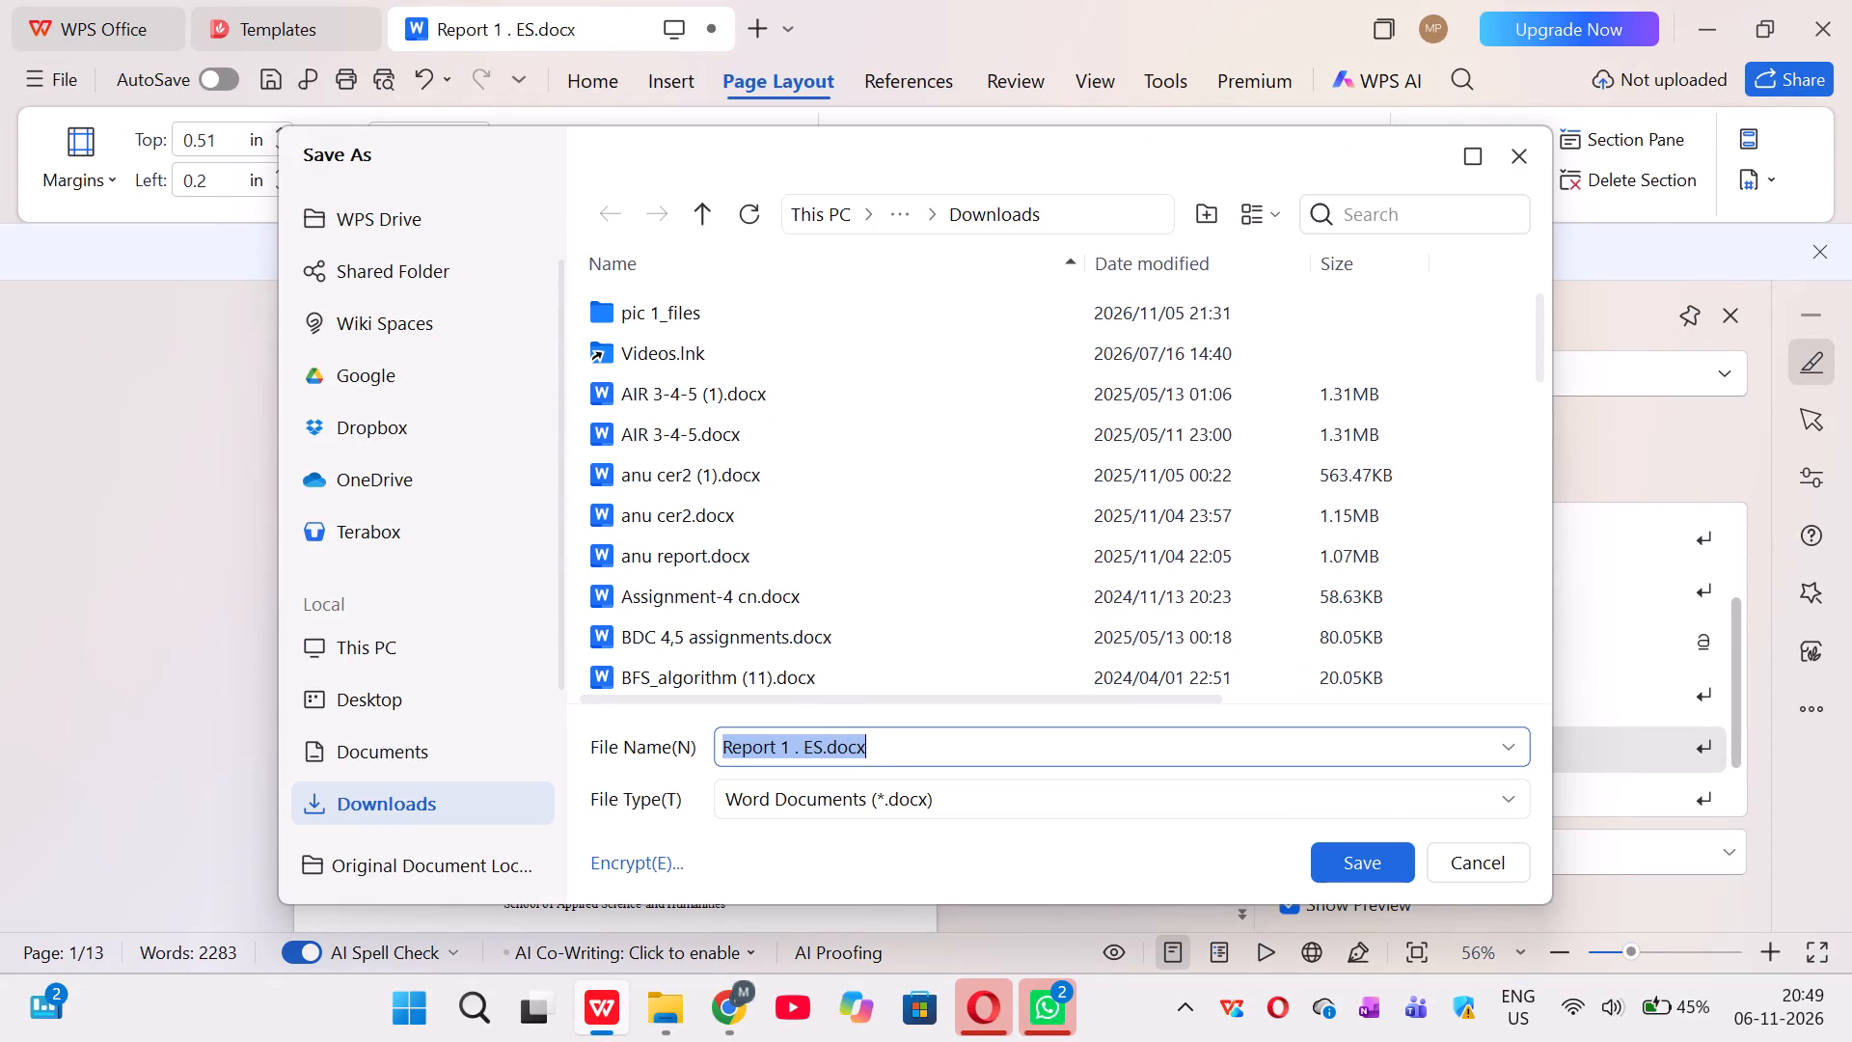
pyautogui.click(797, 744)
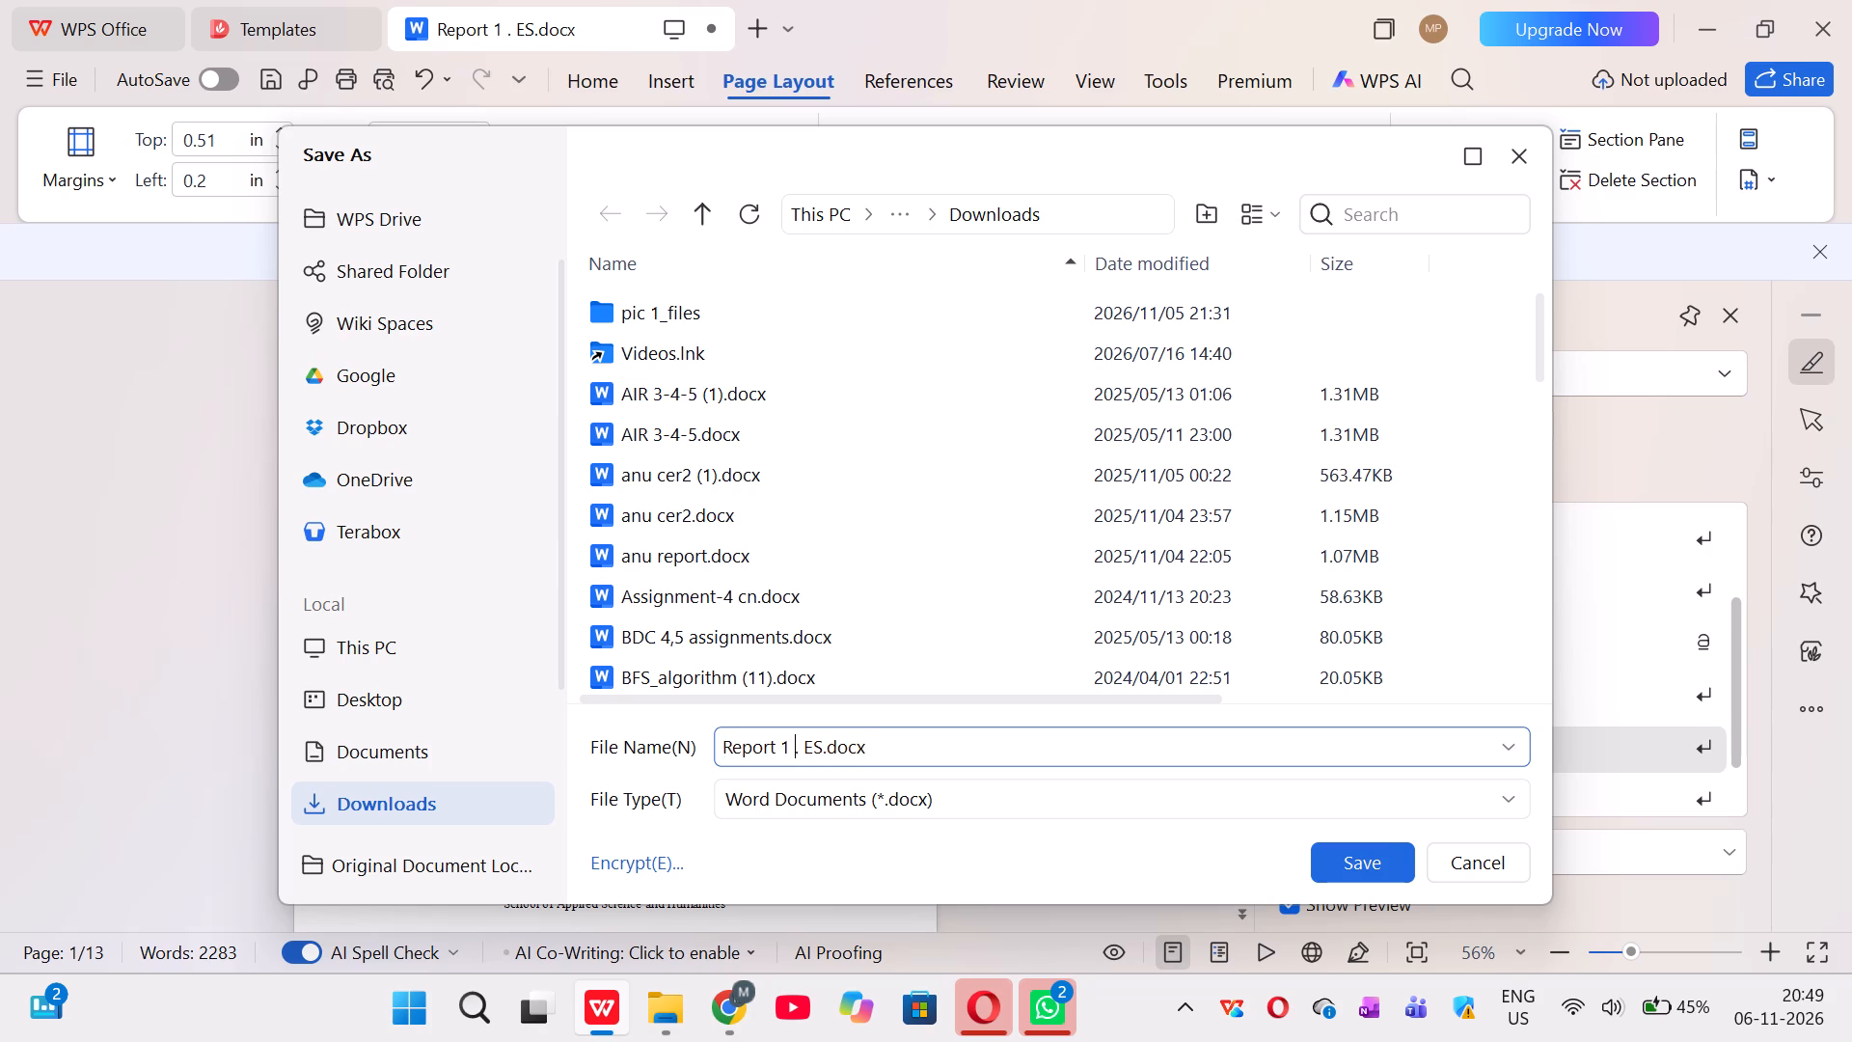
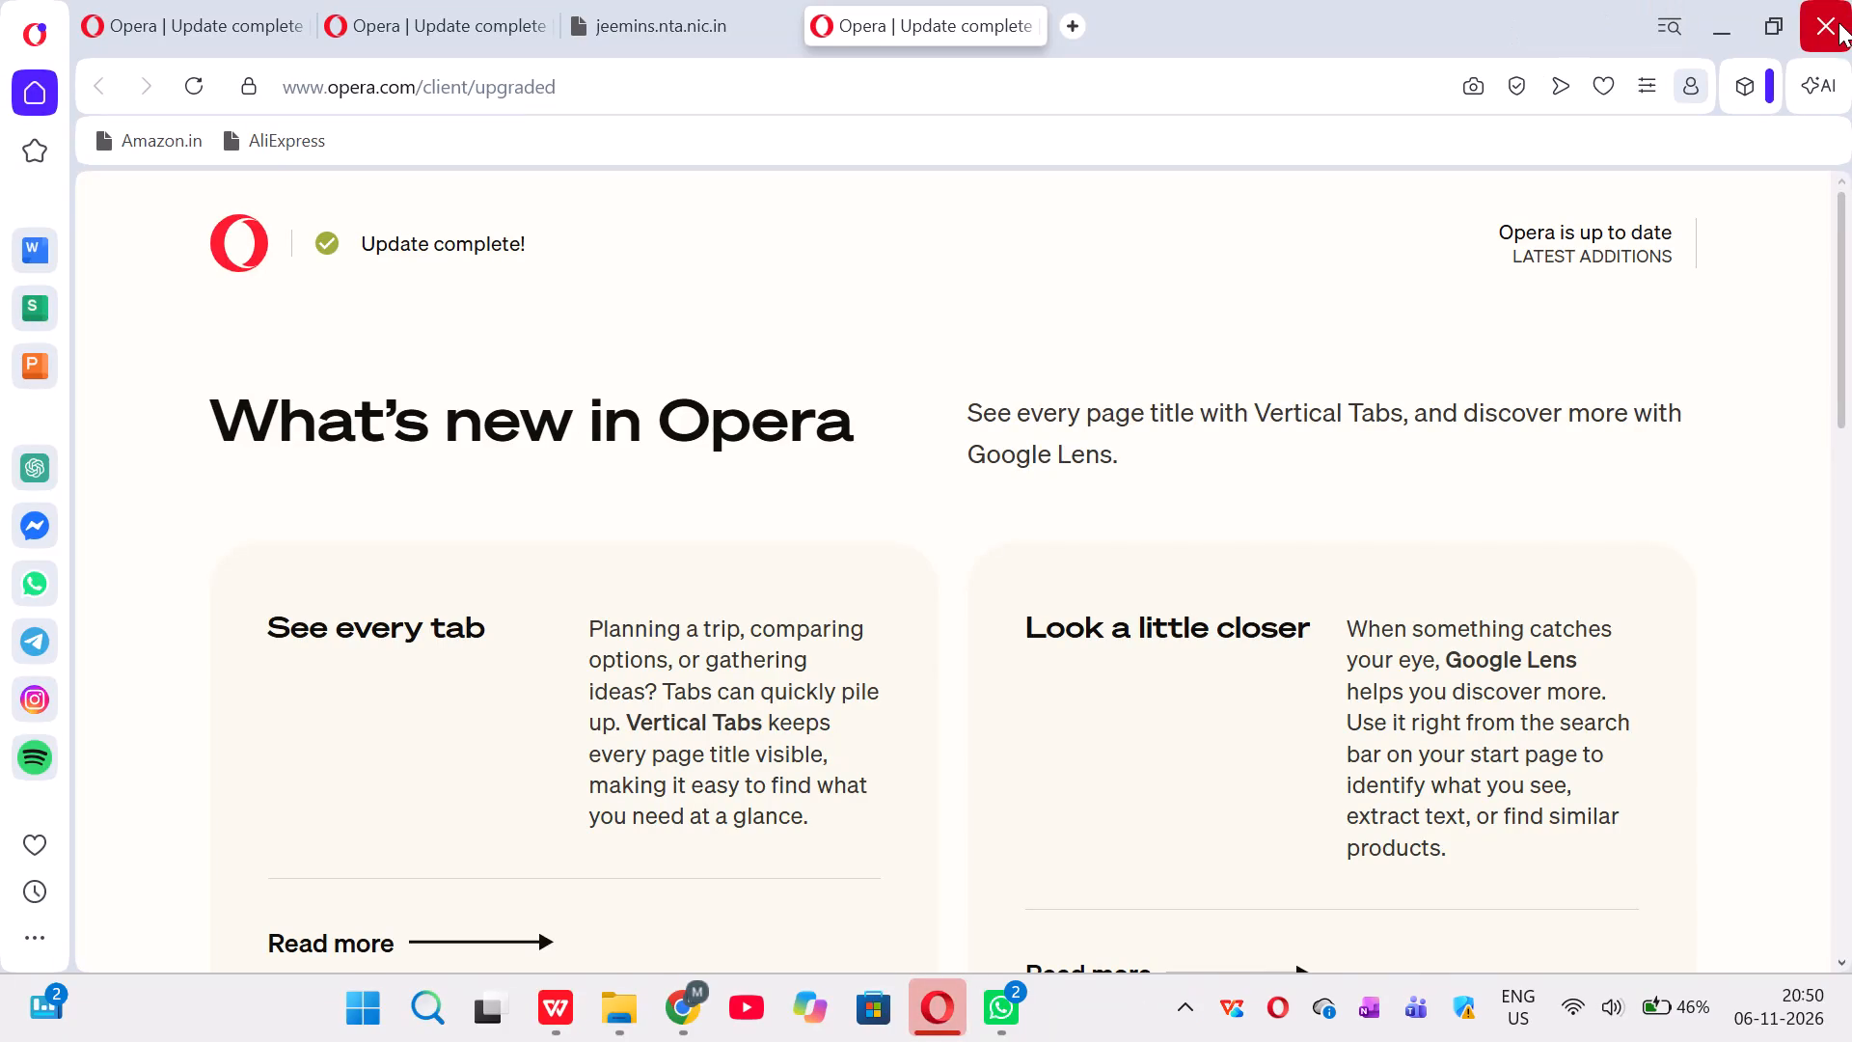
# Close the Opera browser window with all its open tabs, agreeing to quit.
pyautogui.click(1838, 22)
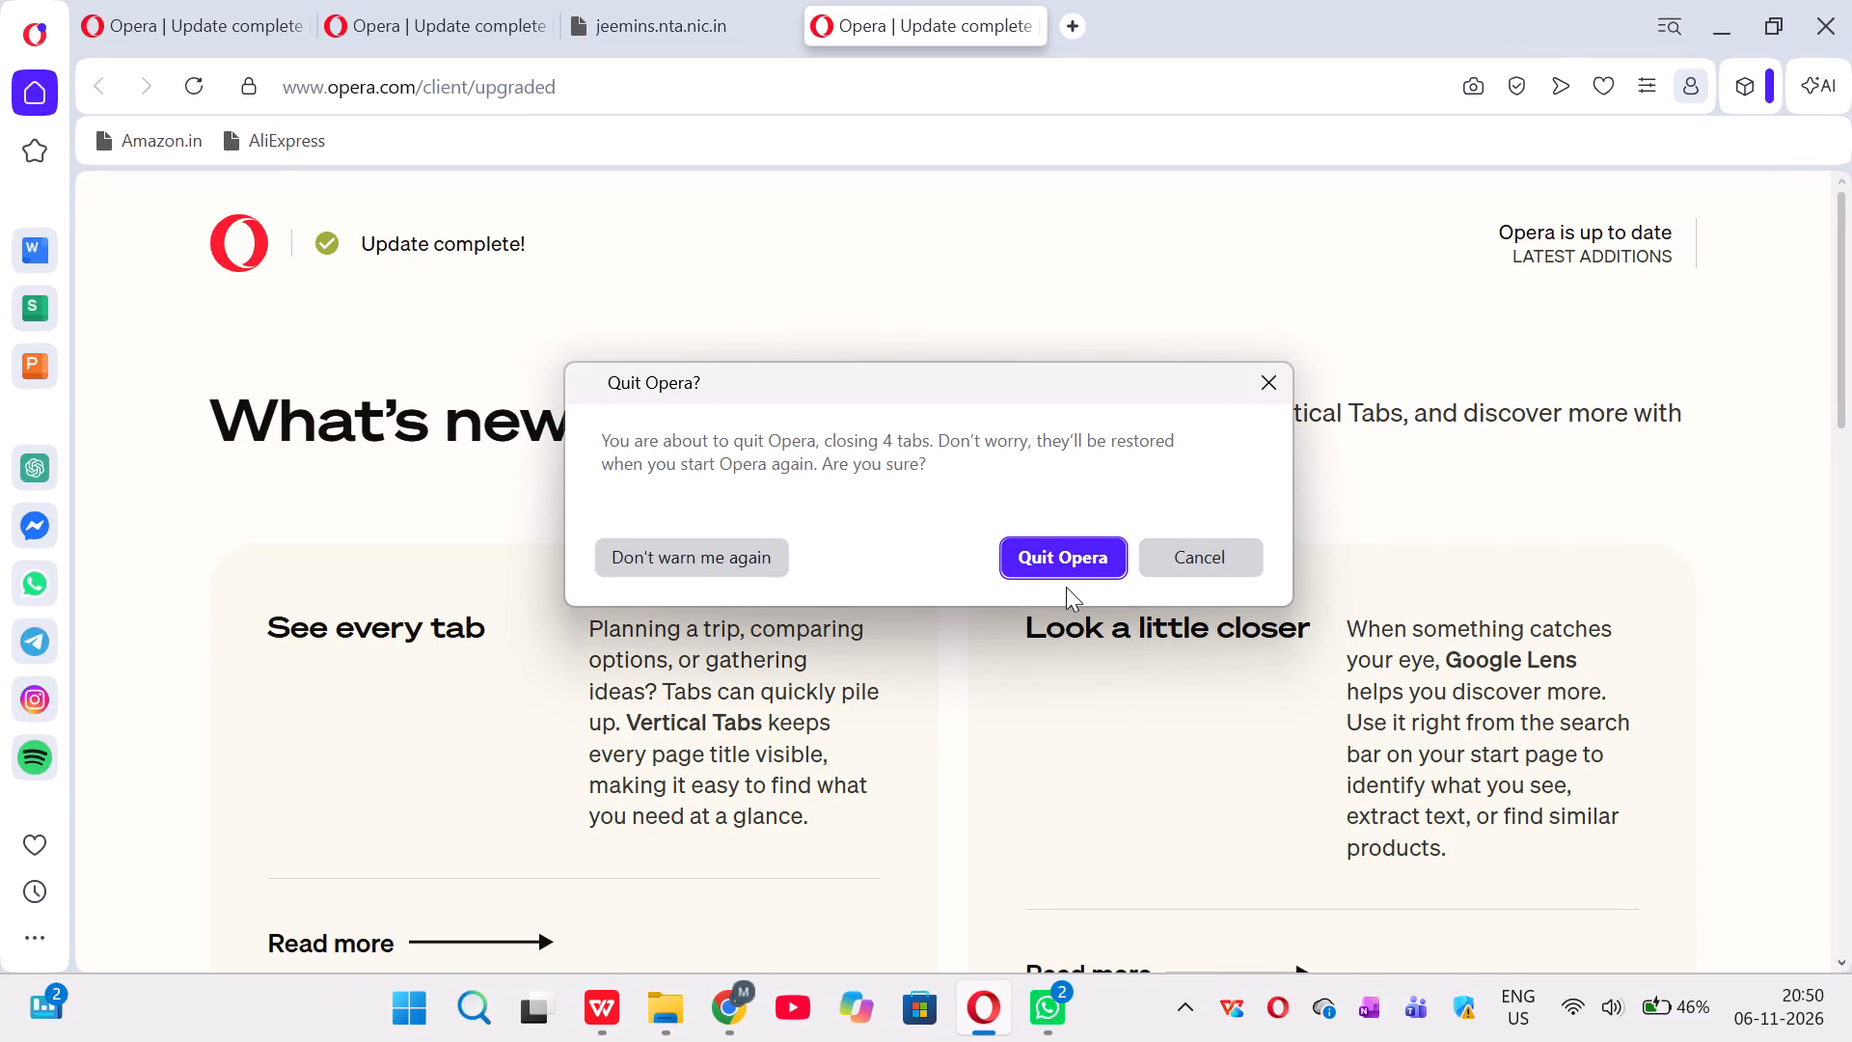
pyautogui.click(1054, 570)
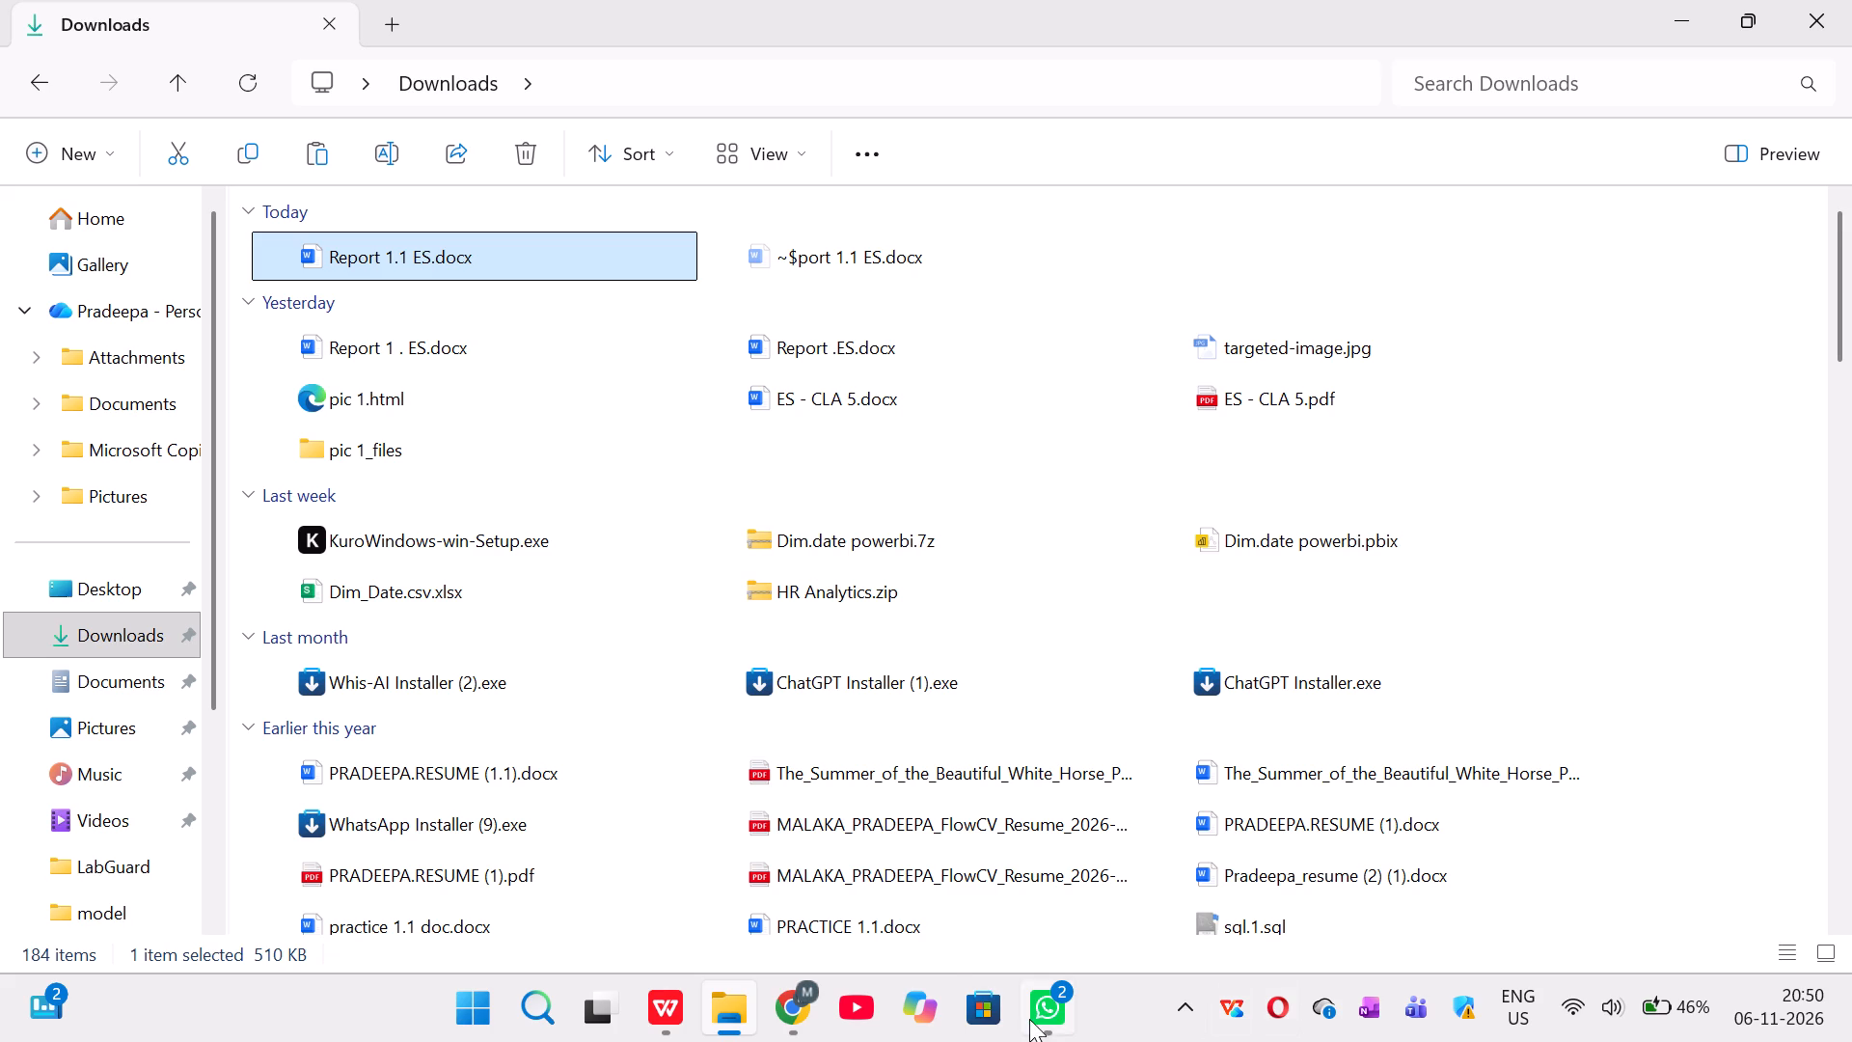
pyautogui.click(698, 1001)
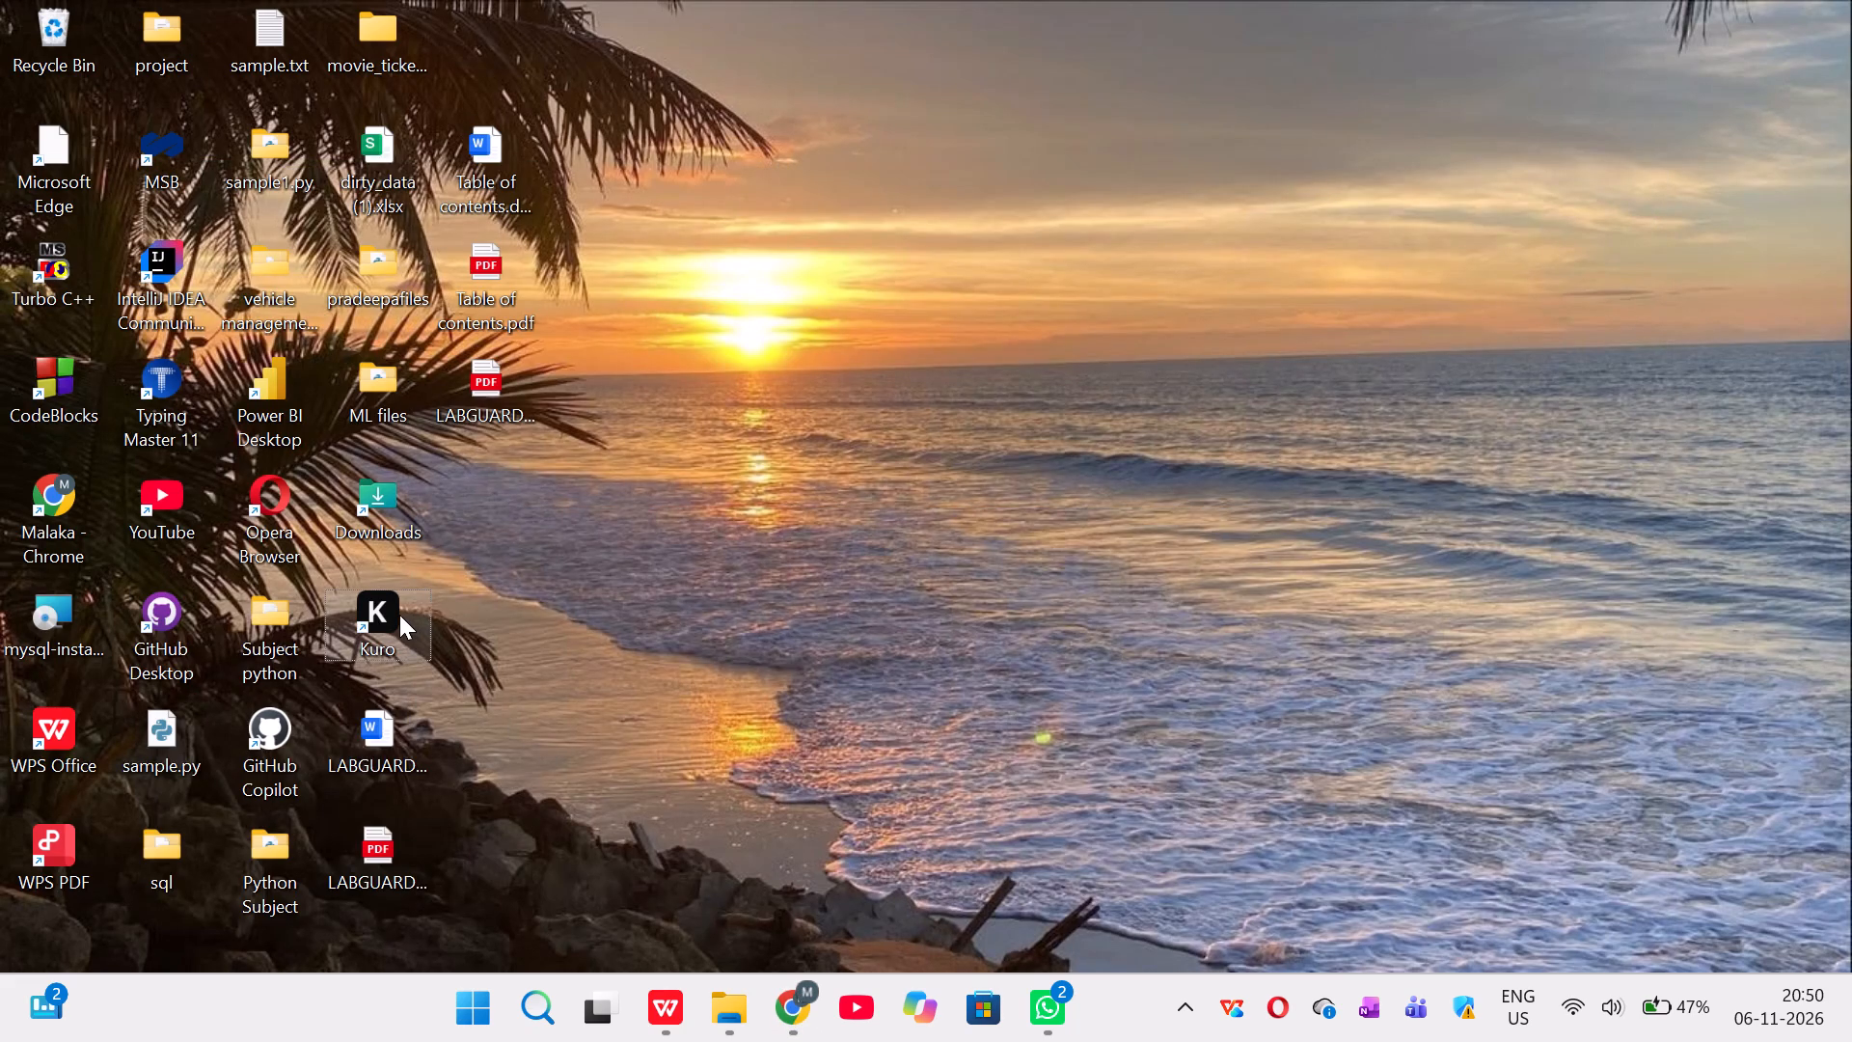
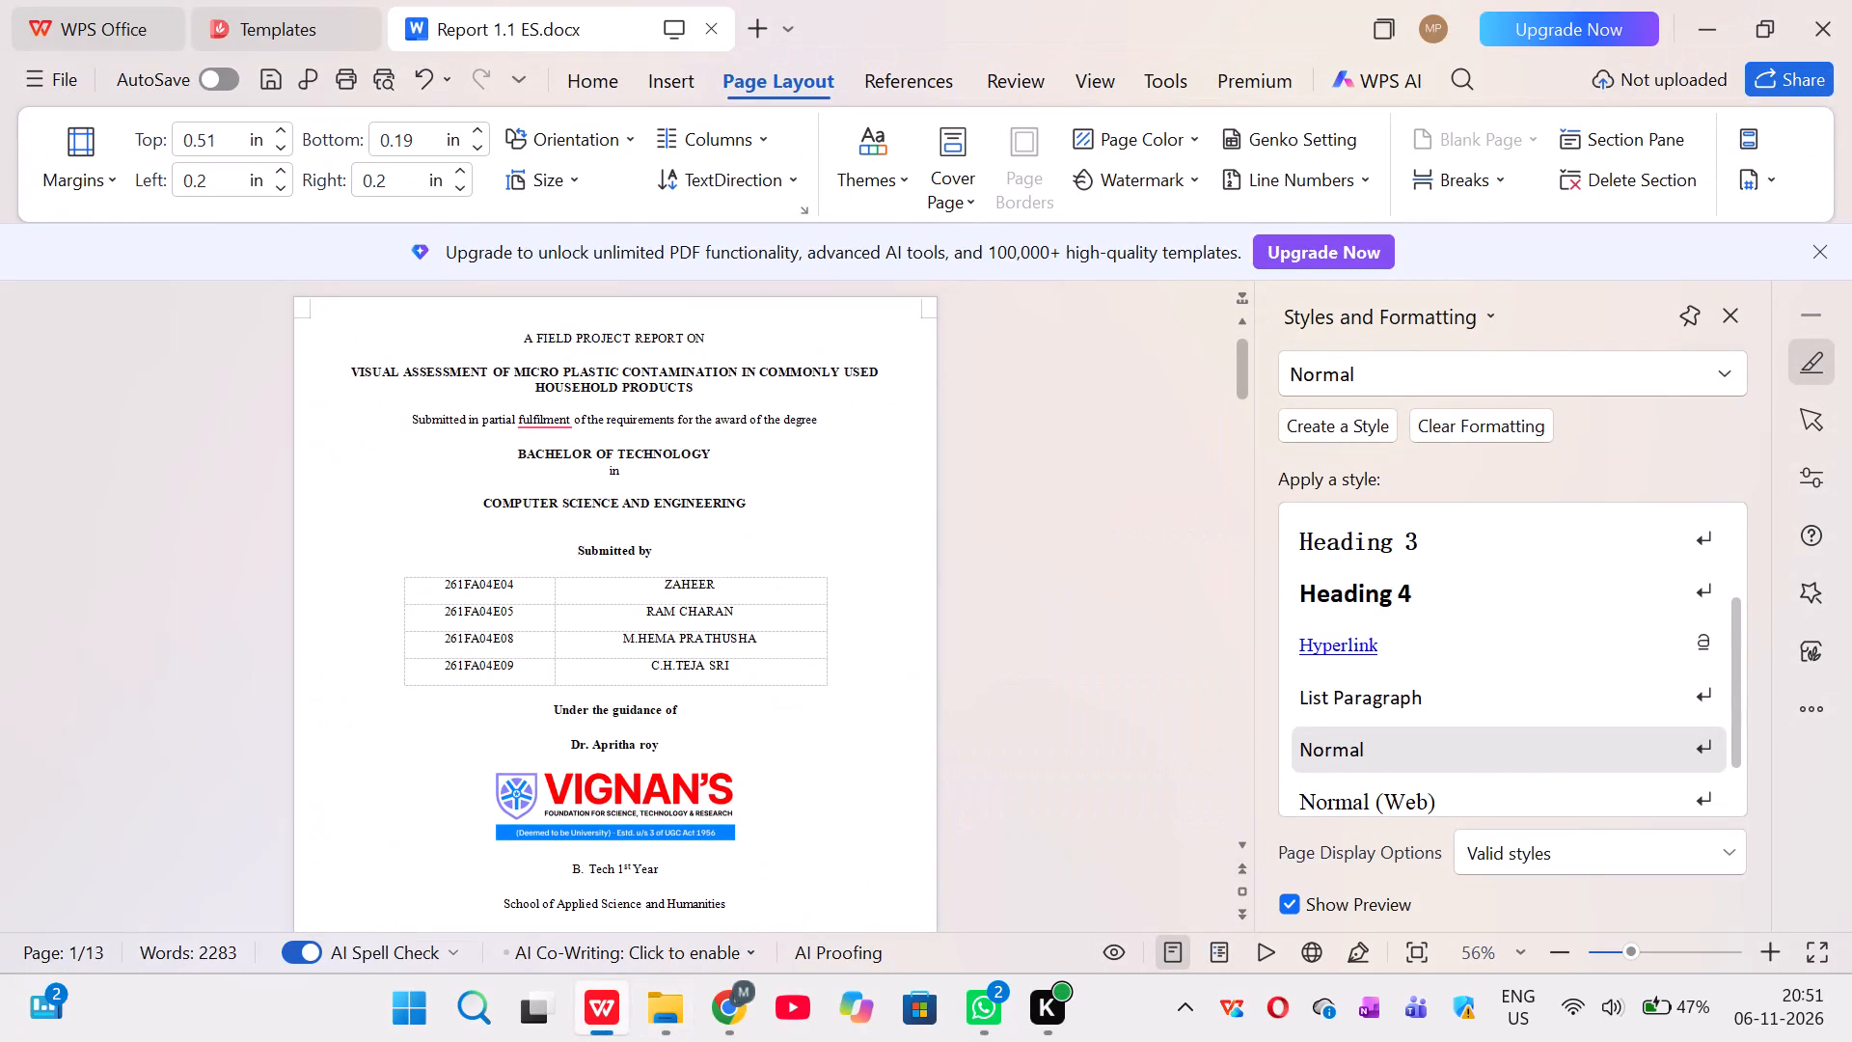
# Review the field project report from the cover page through to the observation tables.
pyautogui.scroll(-3, 676, 657)
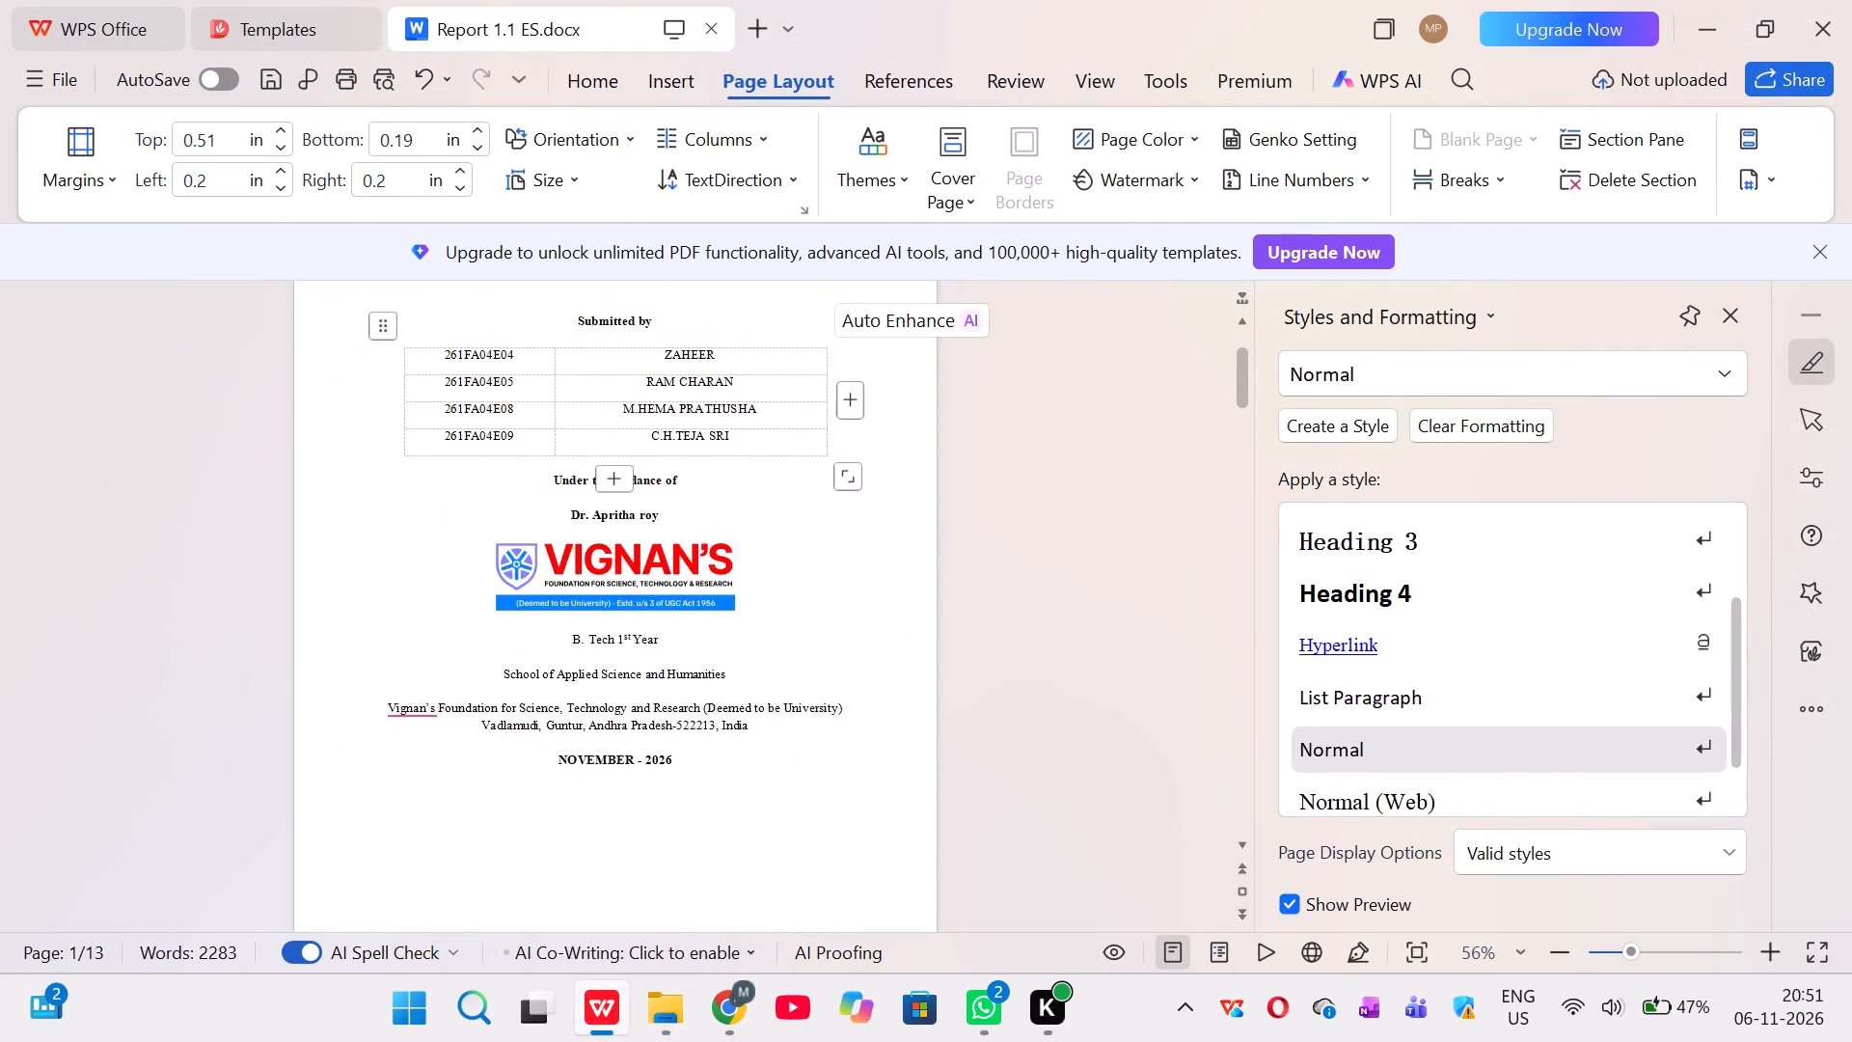
pyautogui.scroll(-8, 676, 657)
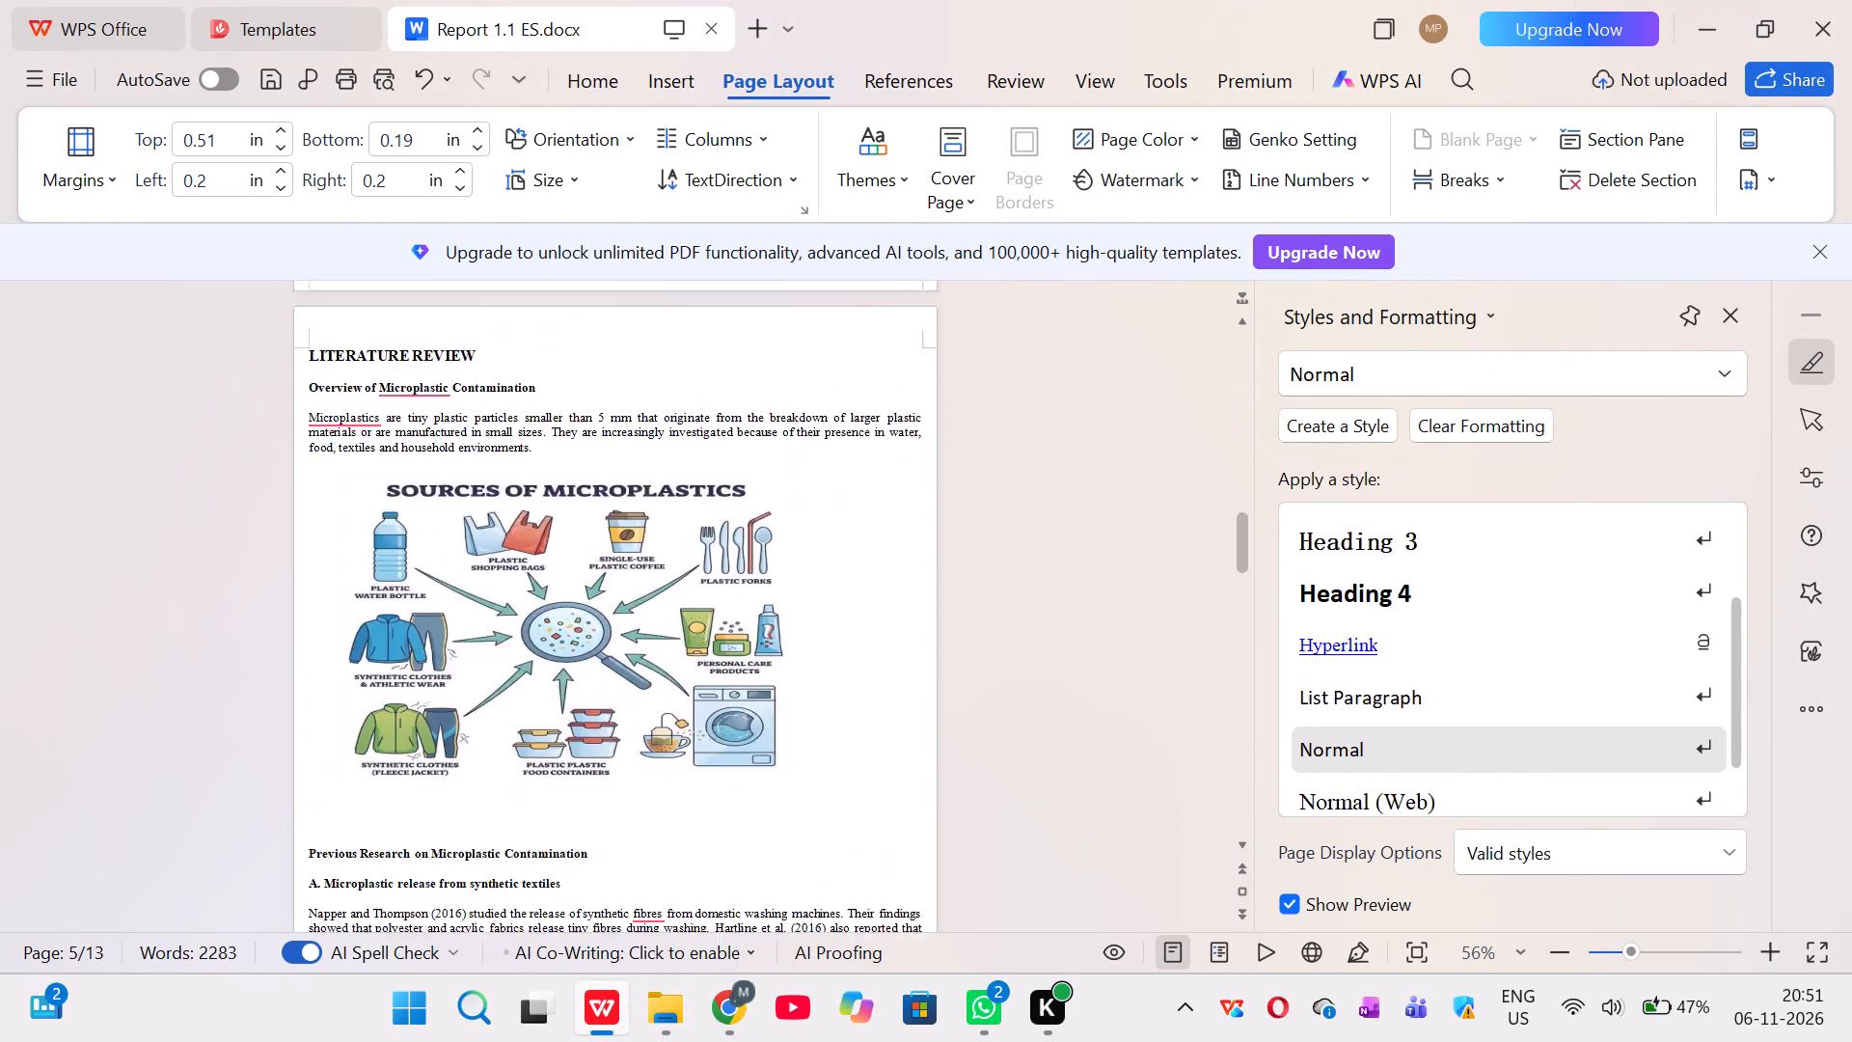
pyautogui.scroll(-7, 676, 657)
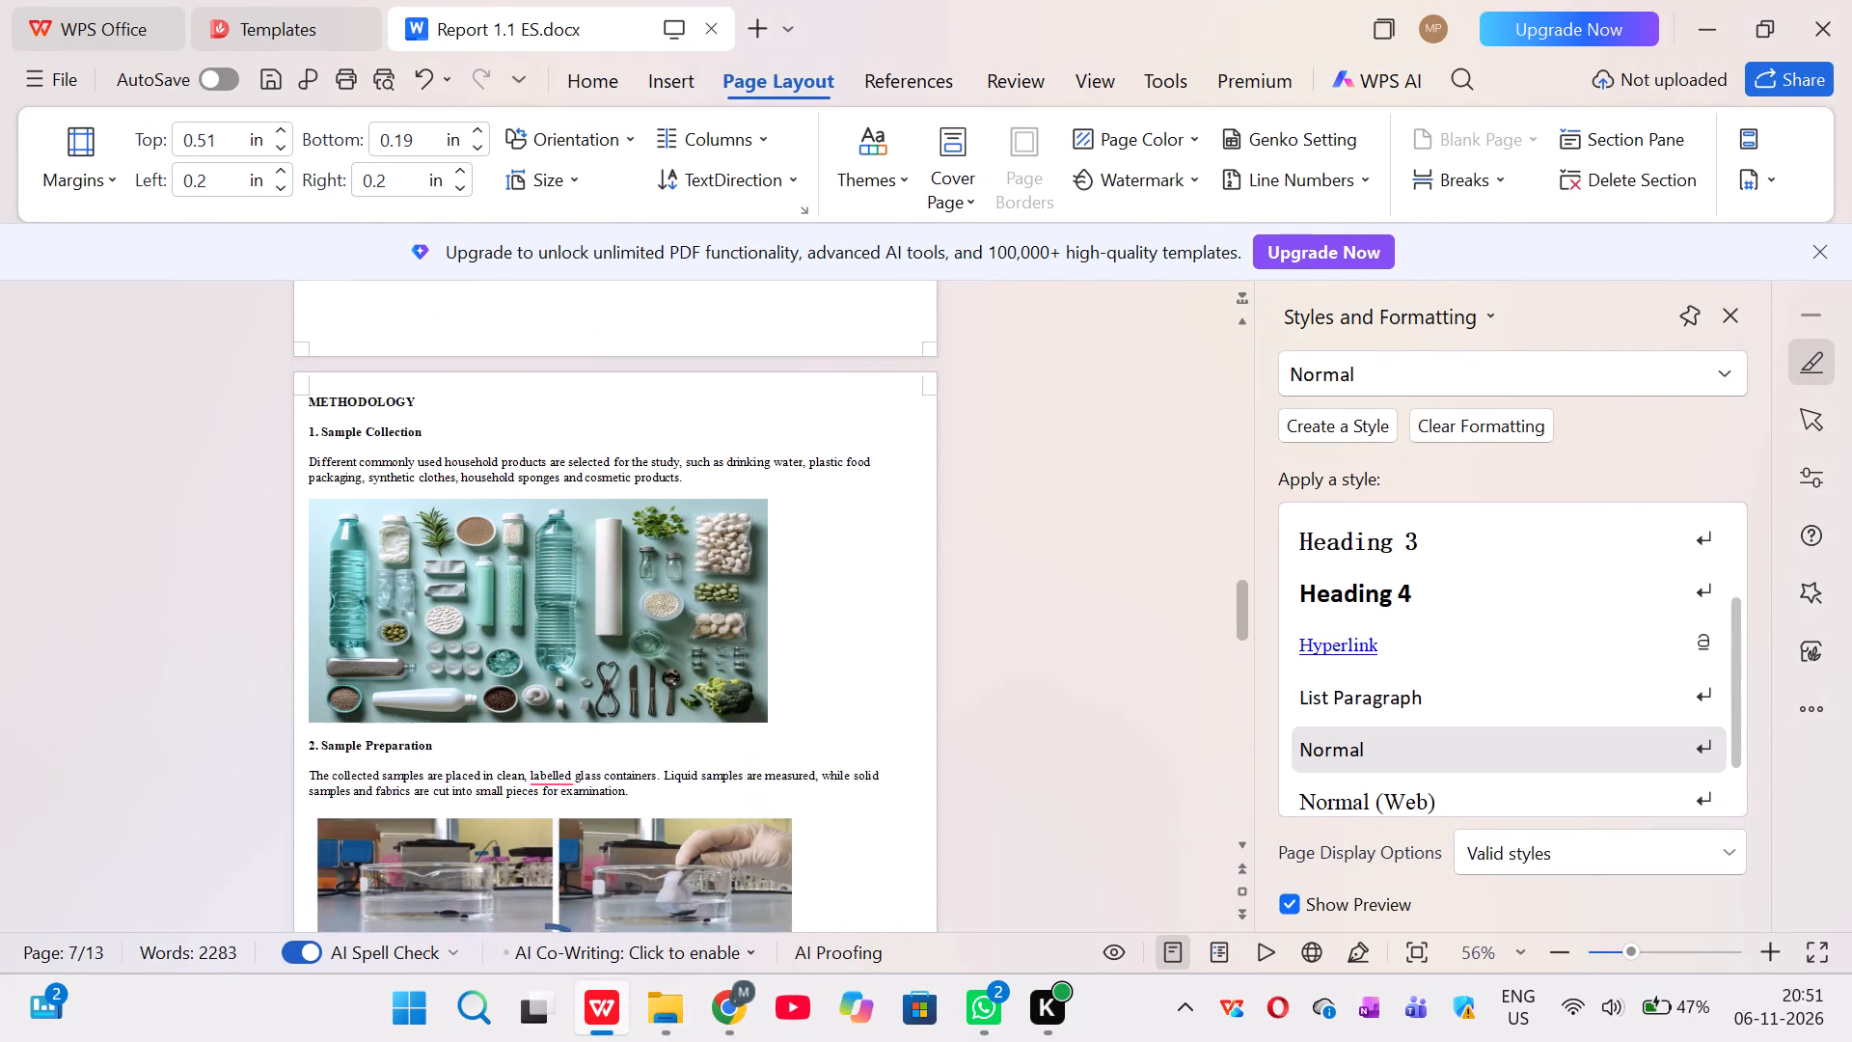
pyautogui.scroll(-8, 676, 657)
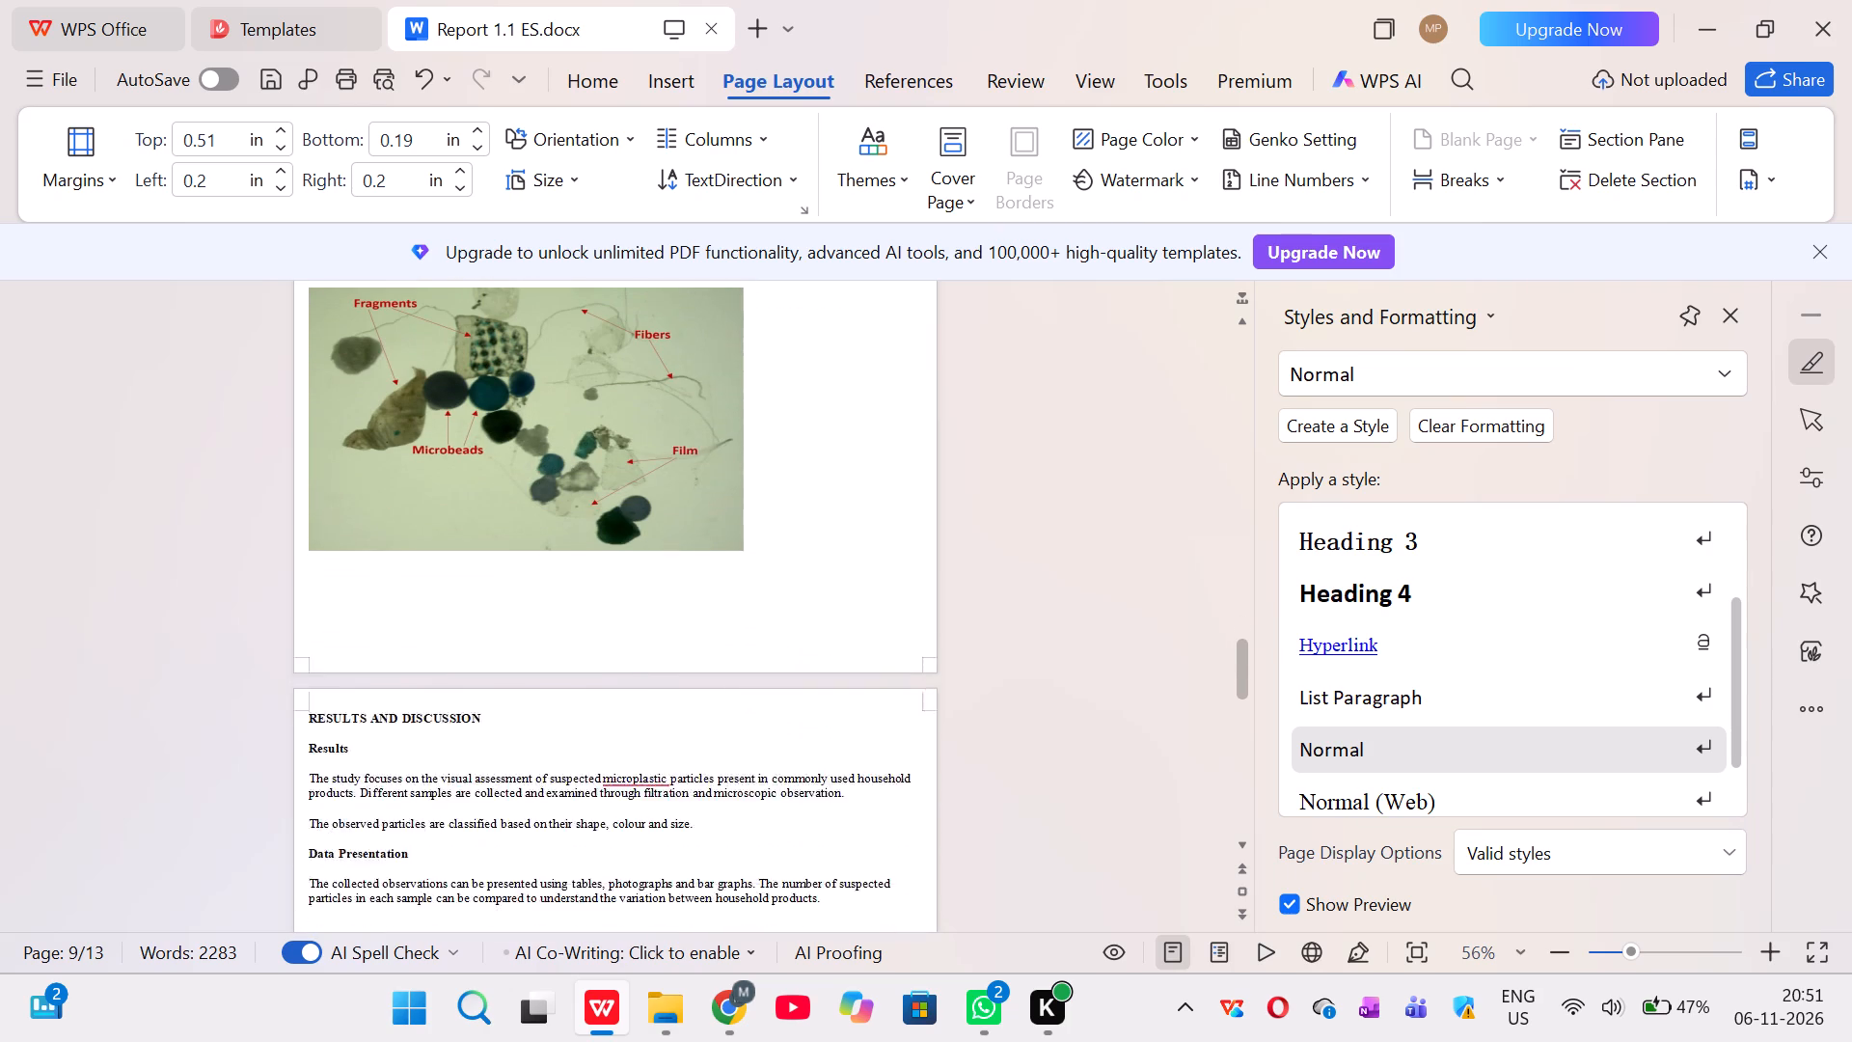
pyautogui.scroll(-5, 676, 657)
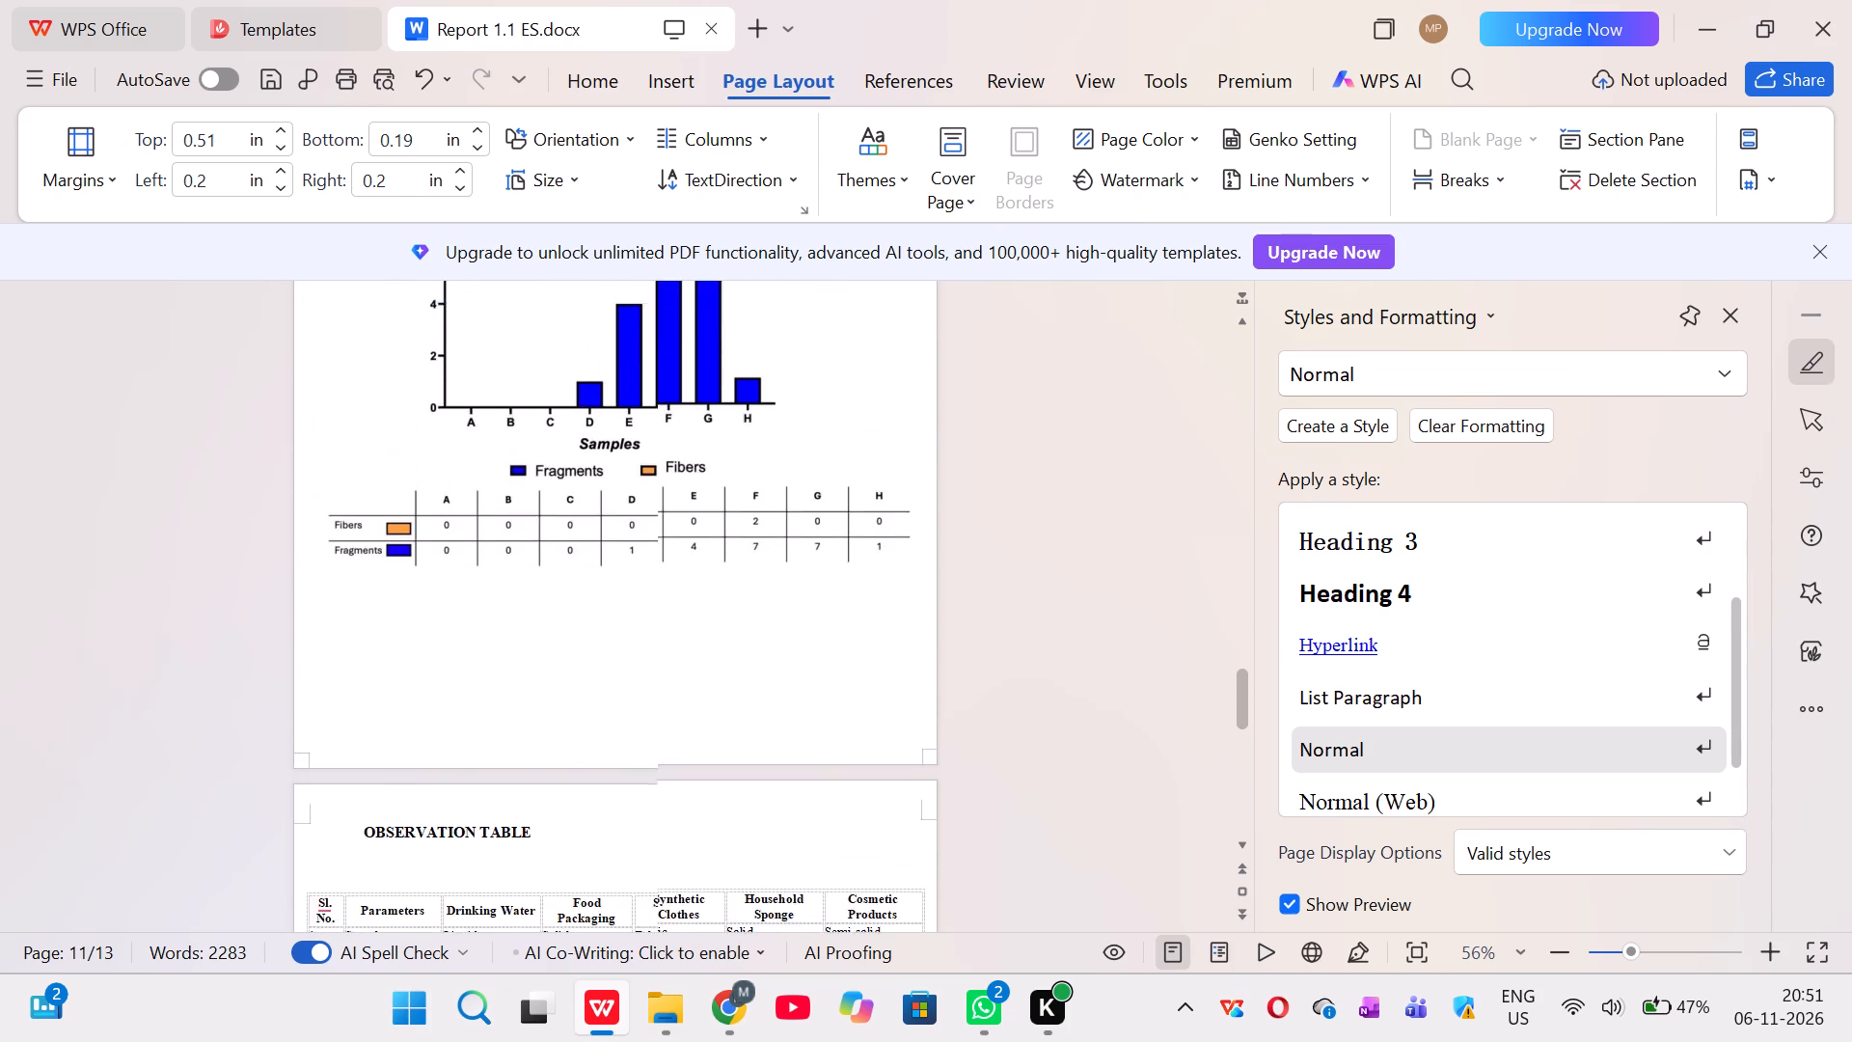
pyautogui.scroll(-1, 676, 657)
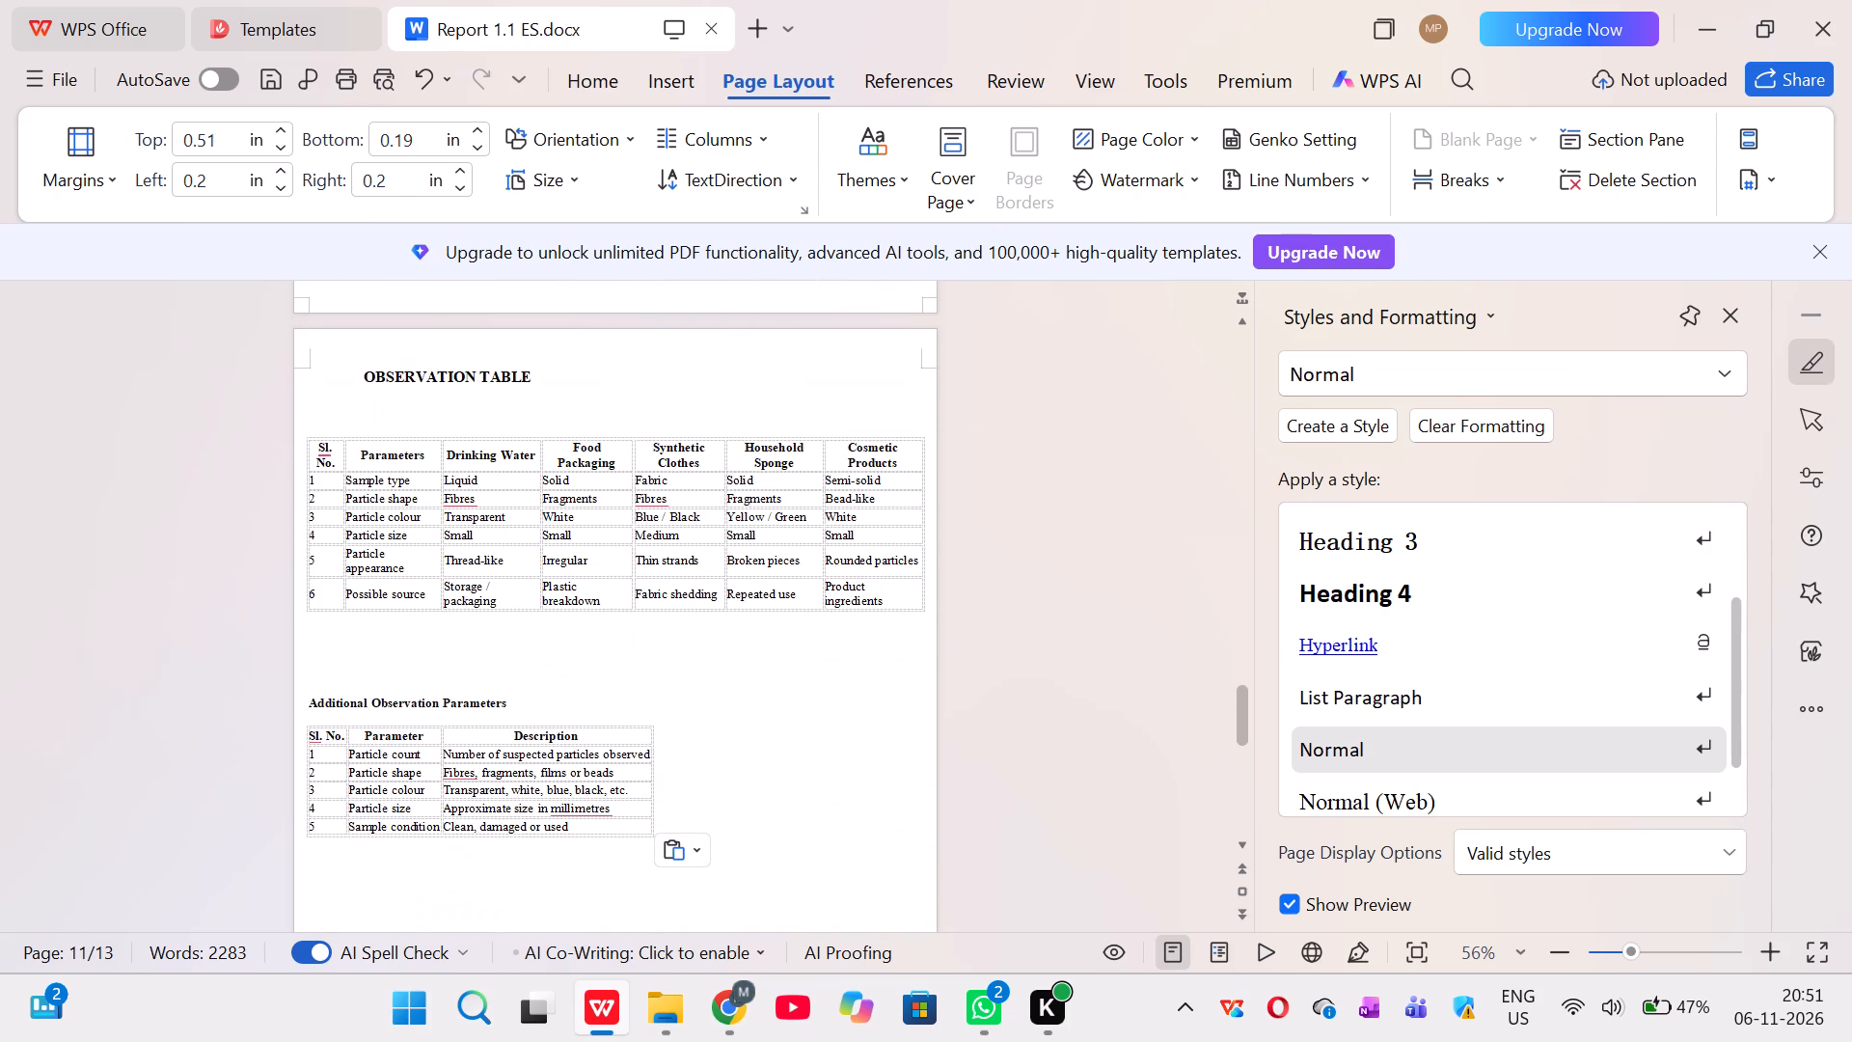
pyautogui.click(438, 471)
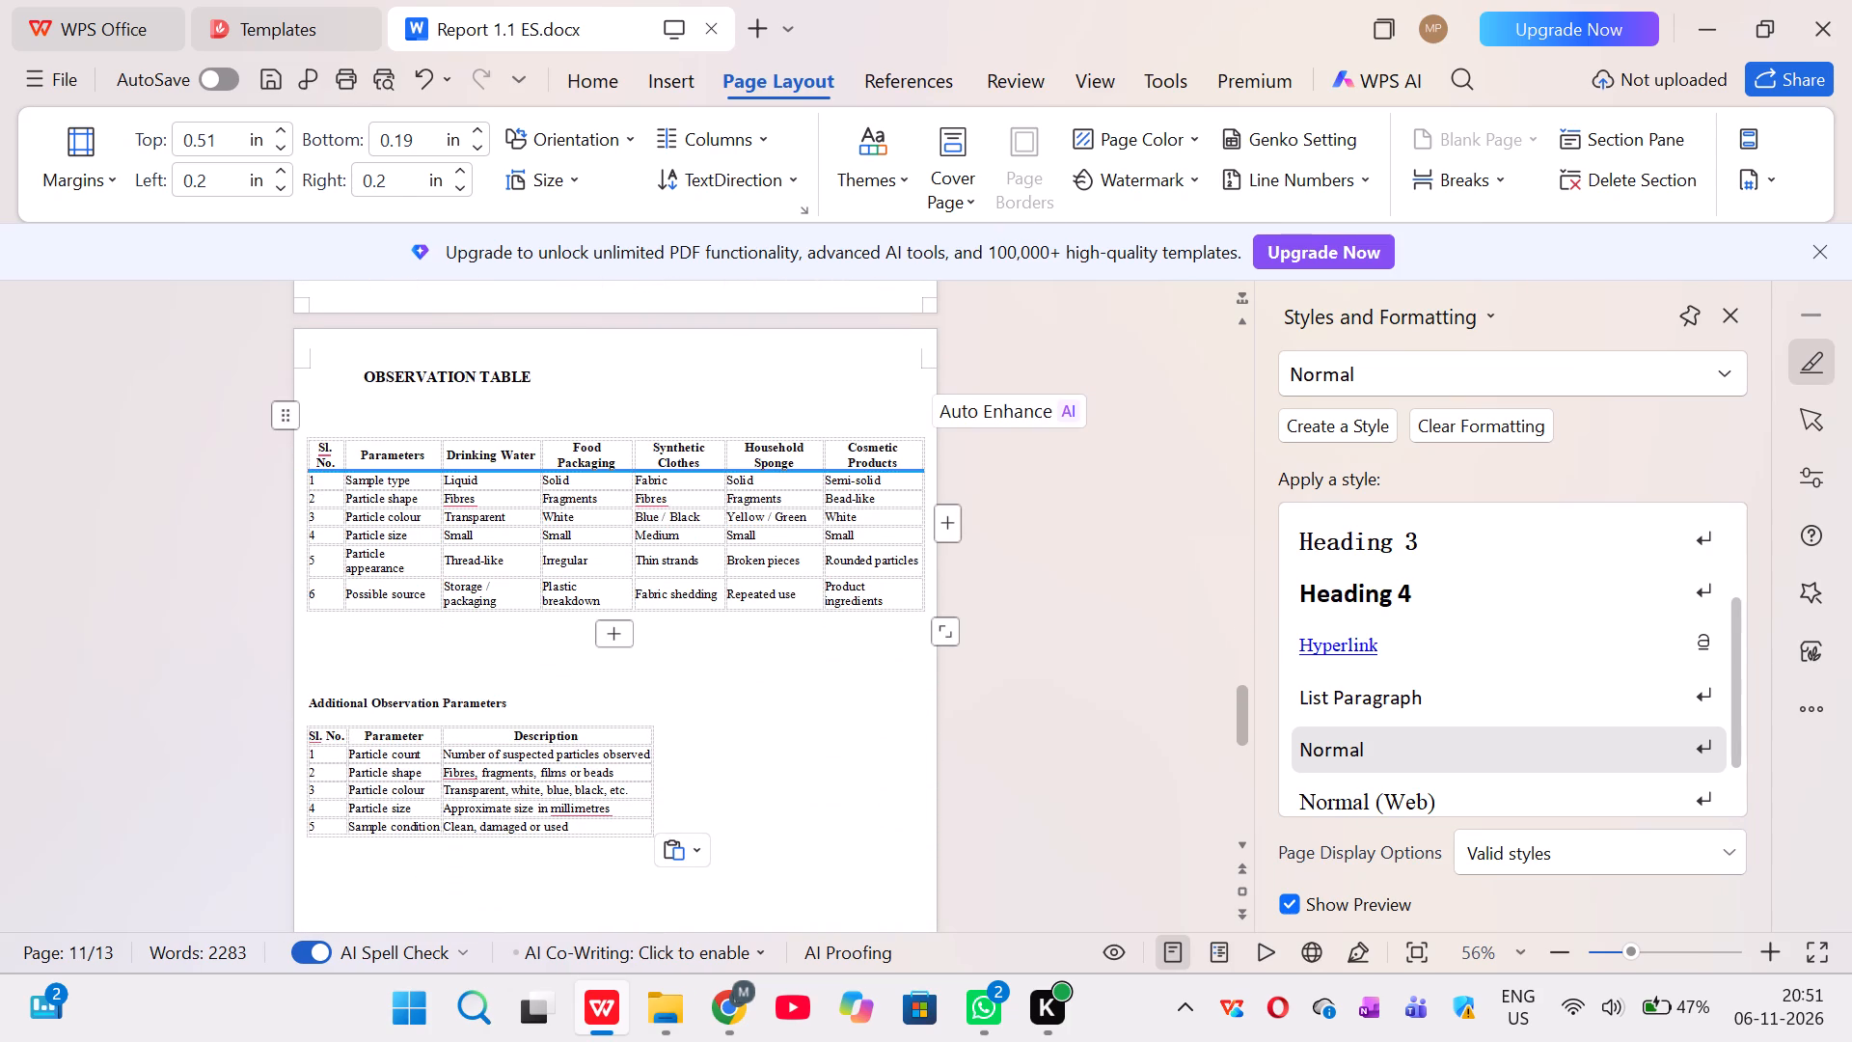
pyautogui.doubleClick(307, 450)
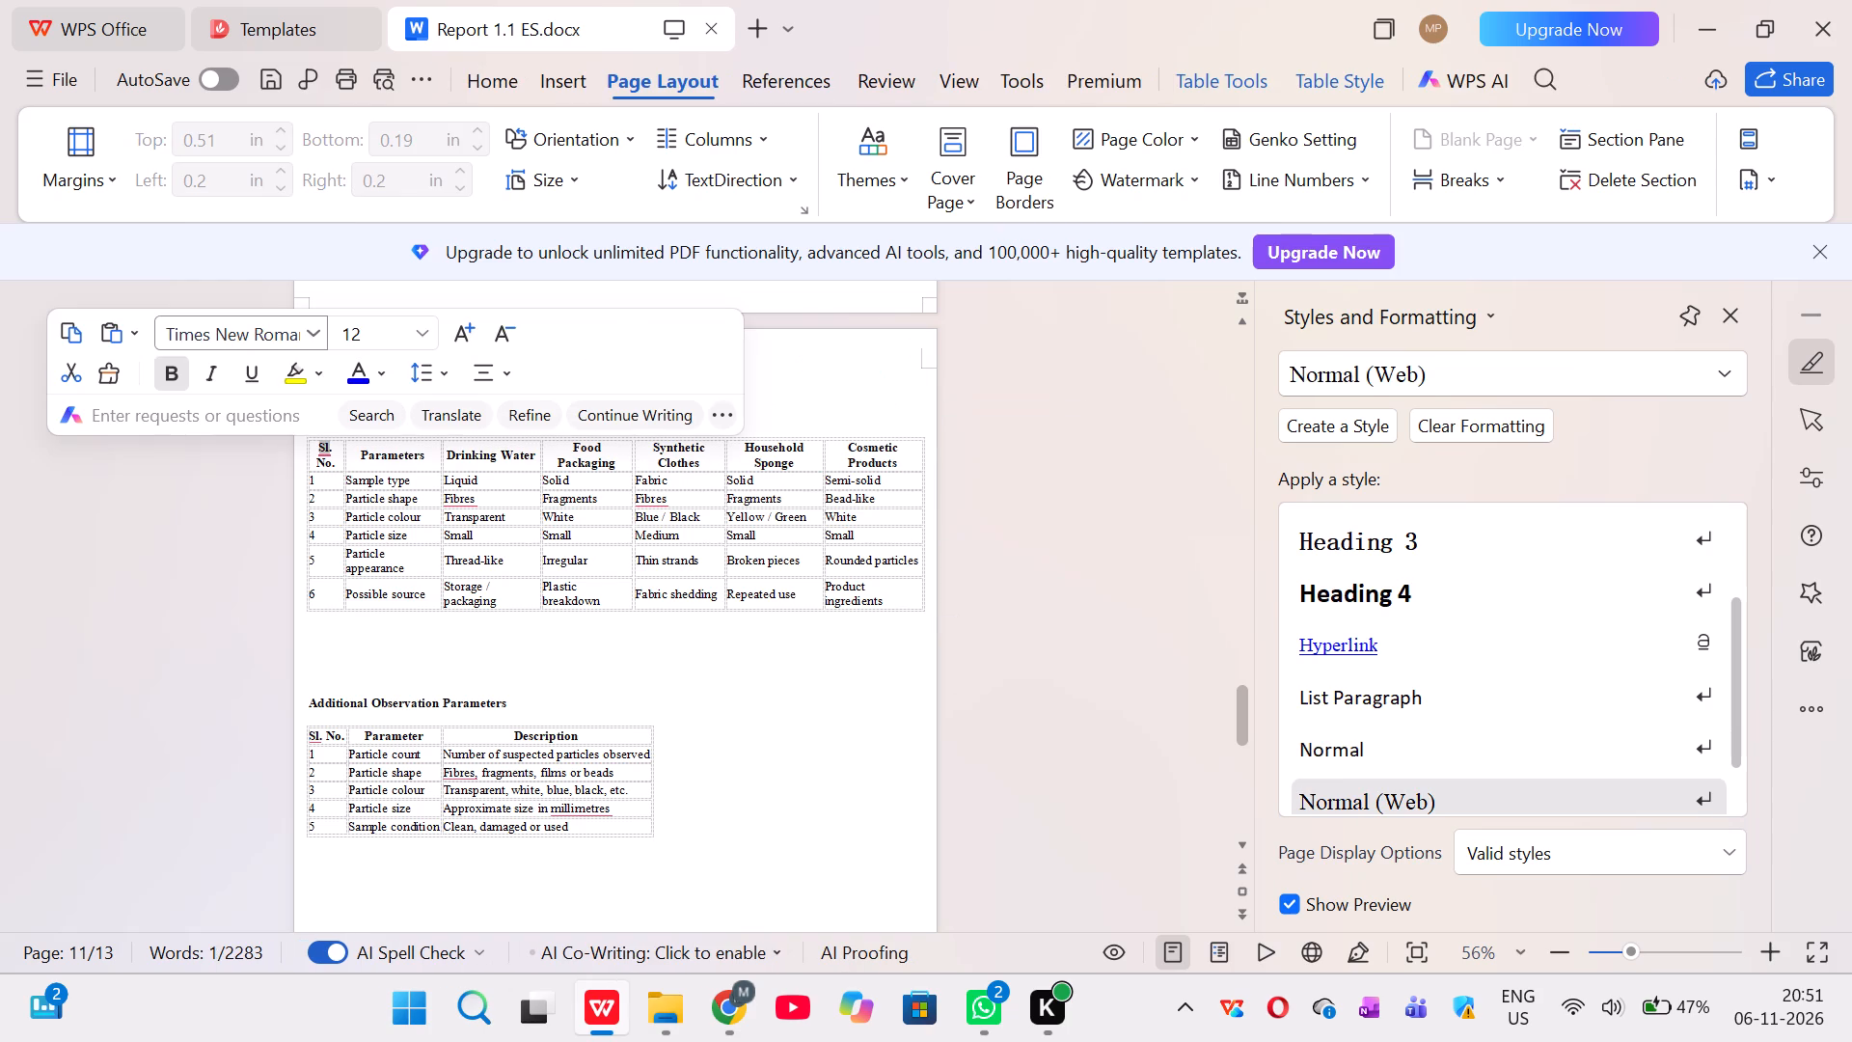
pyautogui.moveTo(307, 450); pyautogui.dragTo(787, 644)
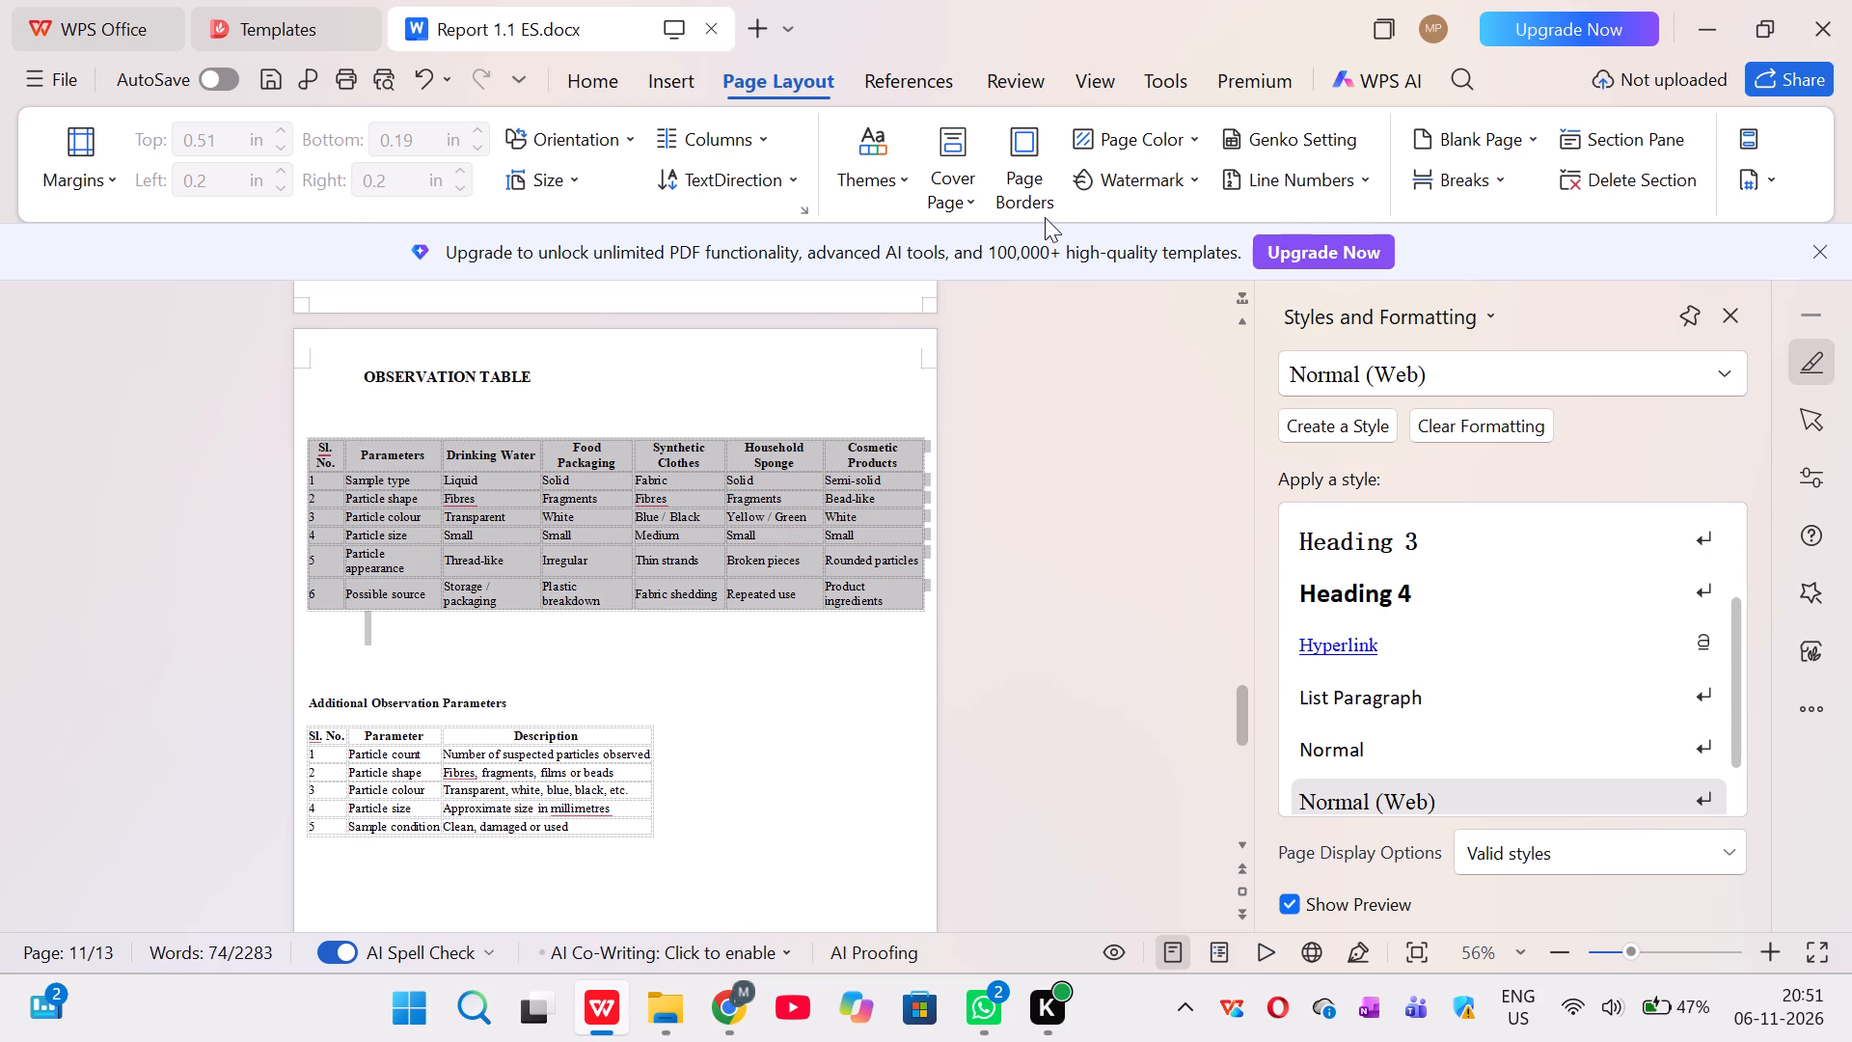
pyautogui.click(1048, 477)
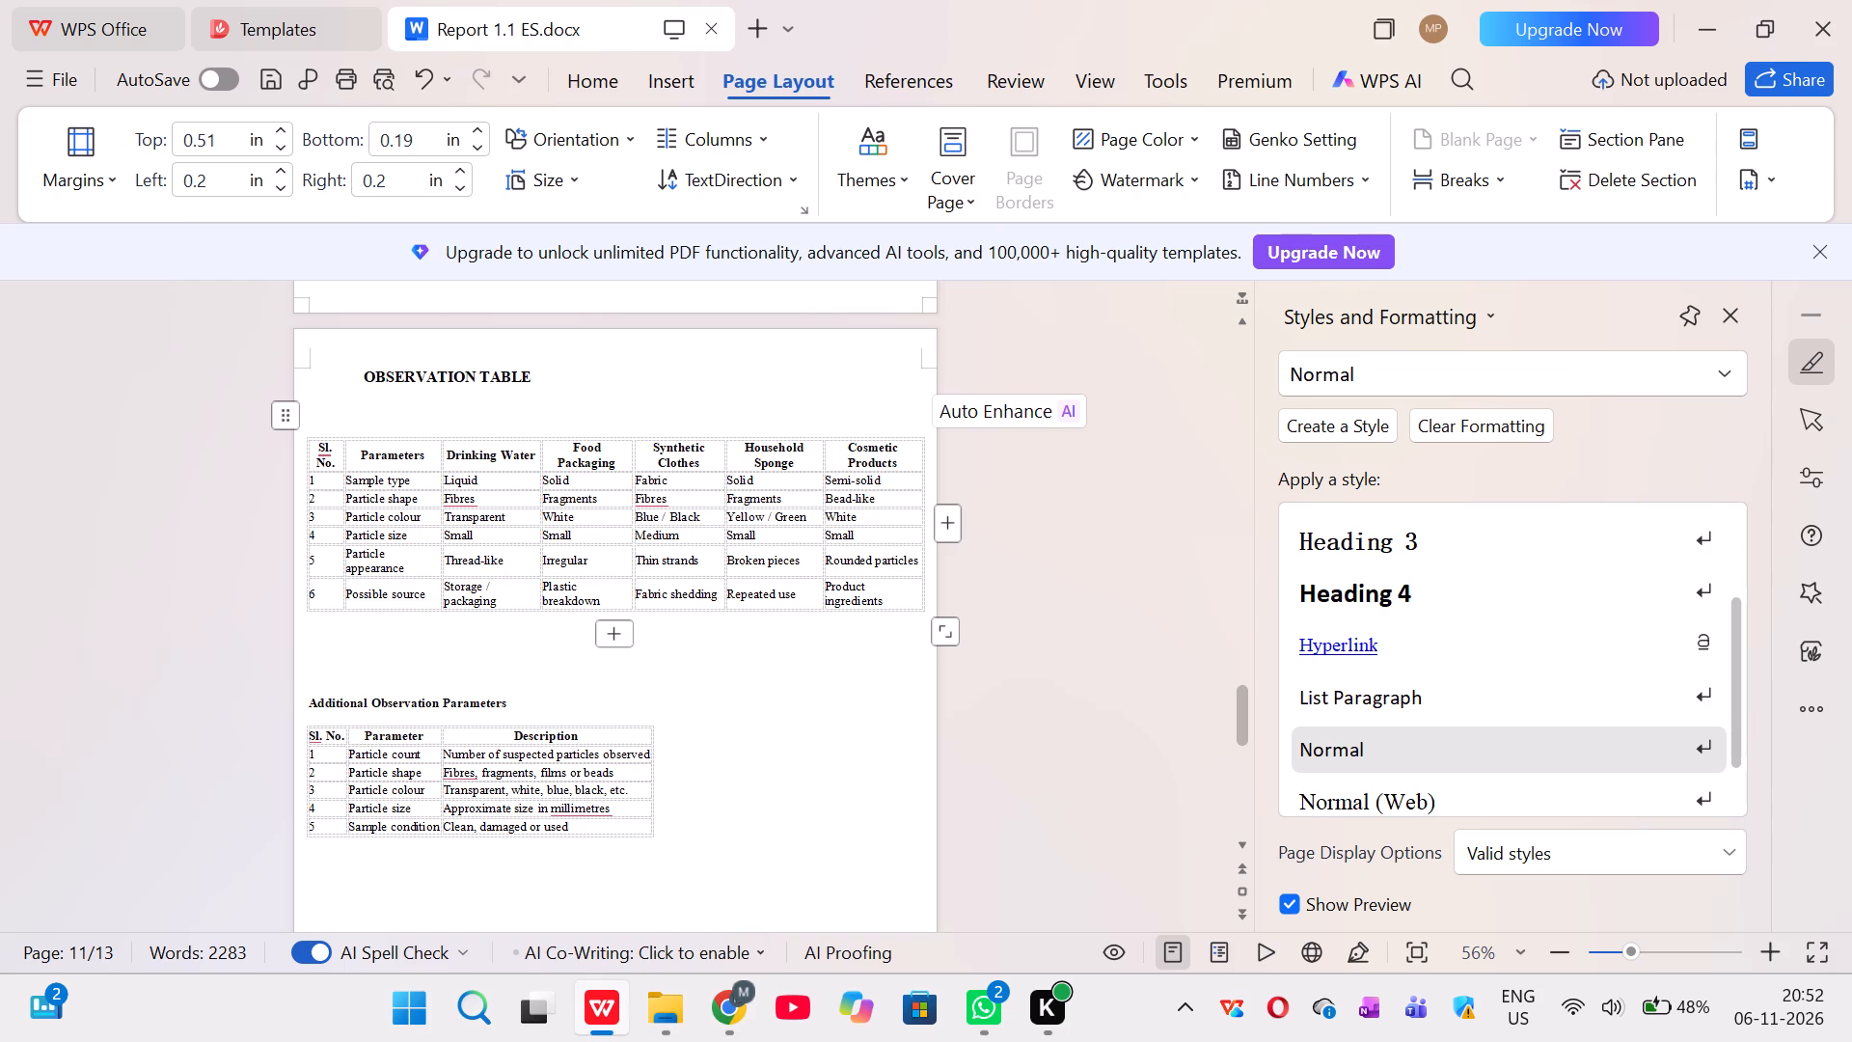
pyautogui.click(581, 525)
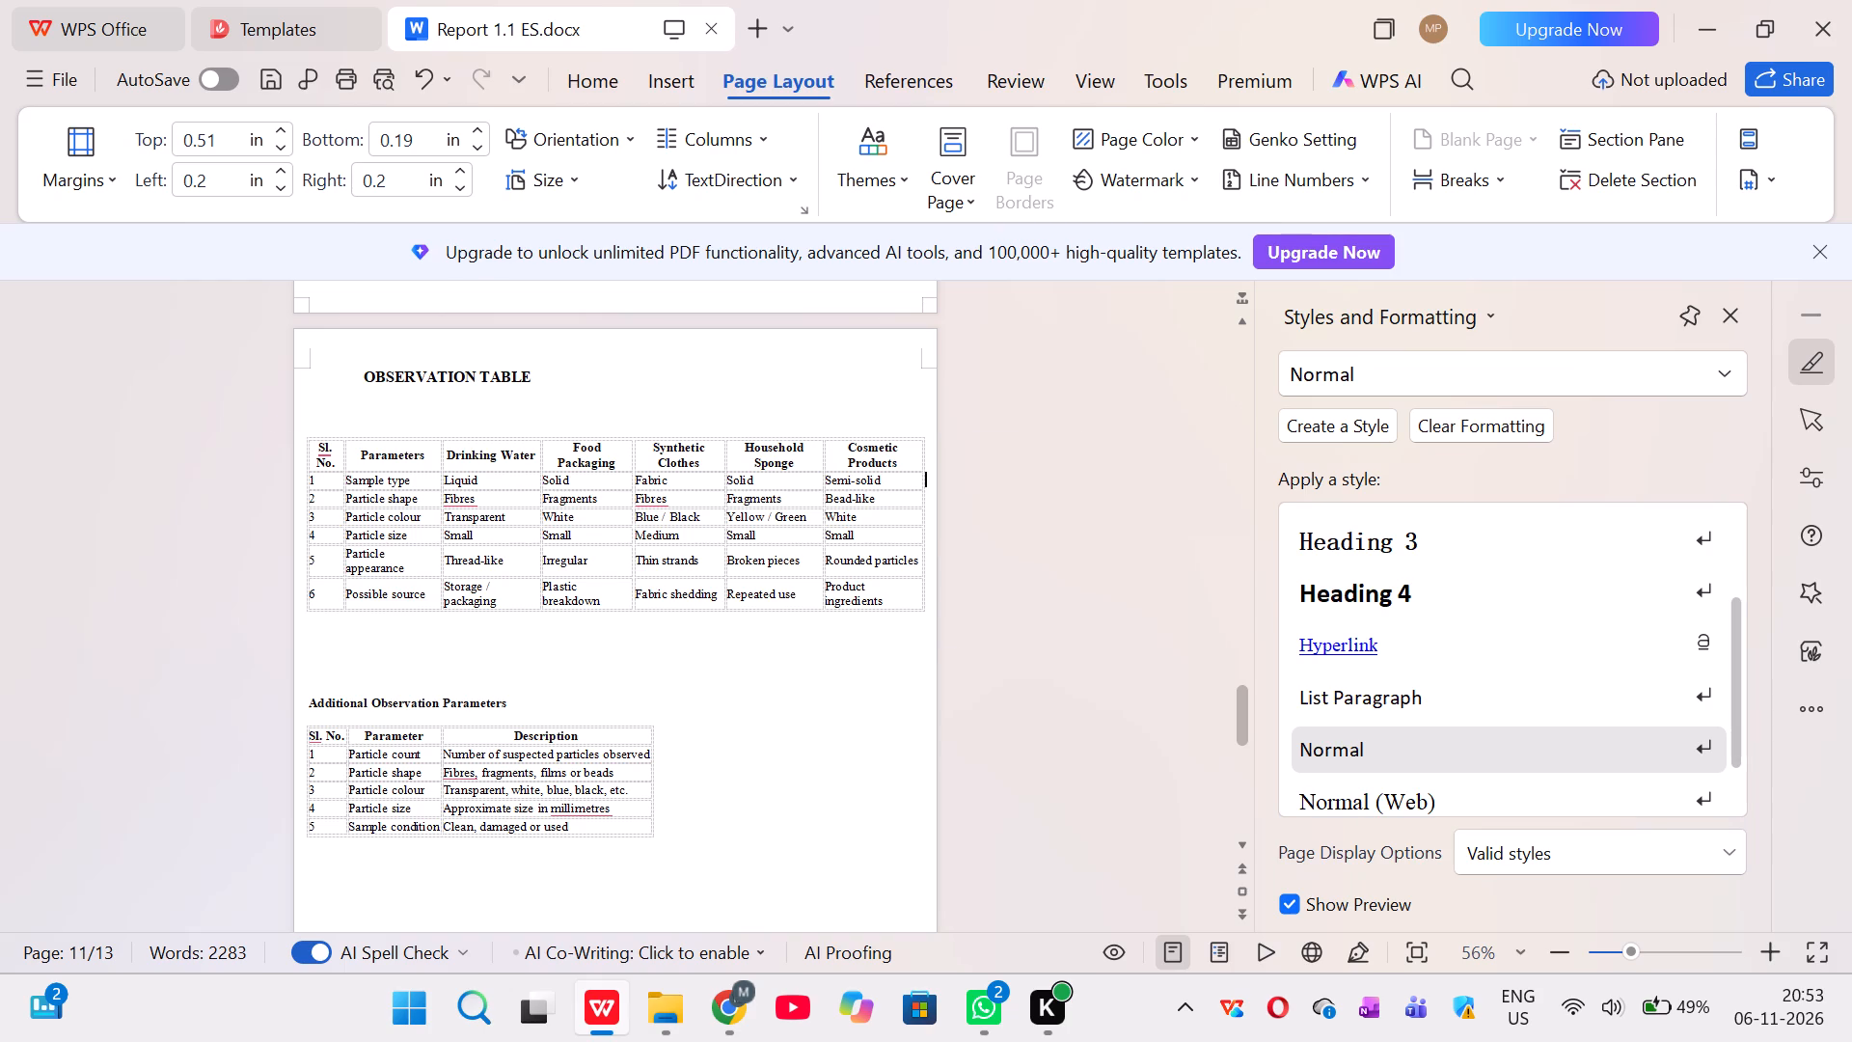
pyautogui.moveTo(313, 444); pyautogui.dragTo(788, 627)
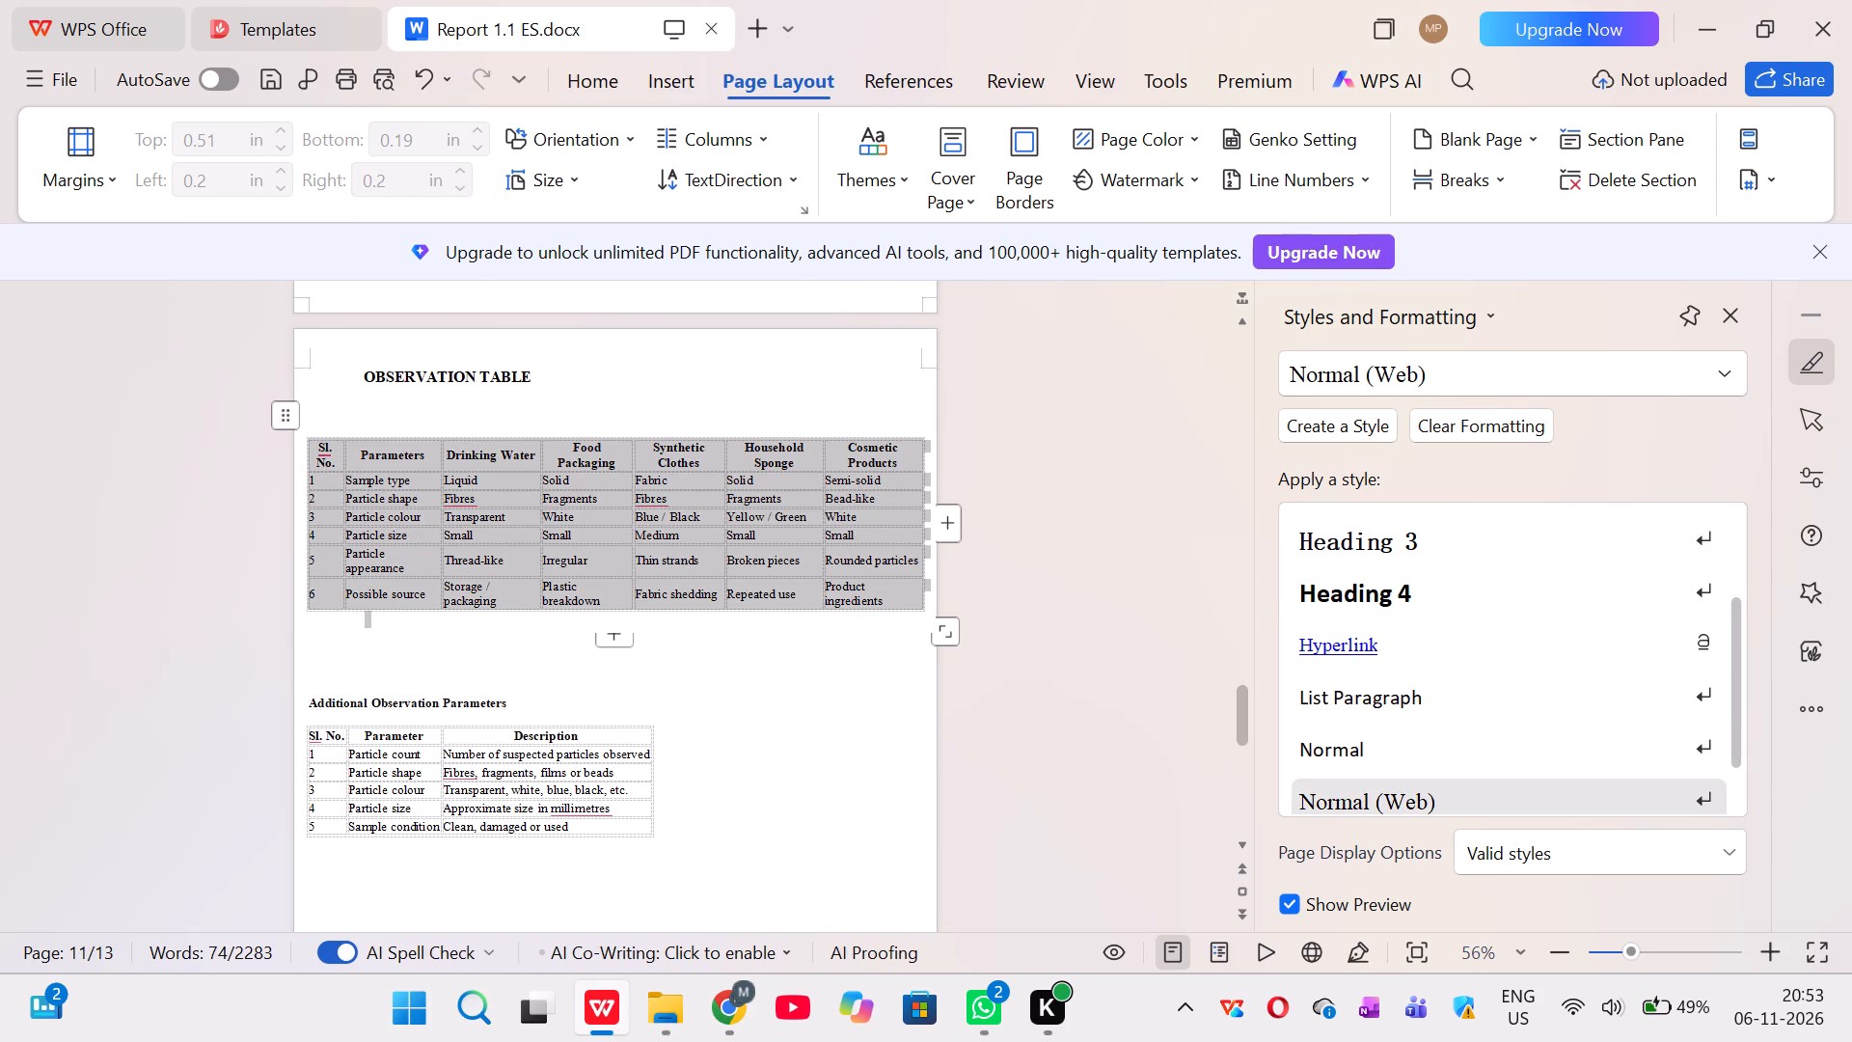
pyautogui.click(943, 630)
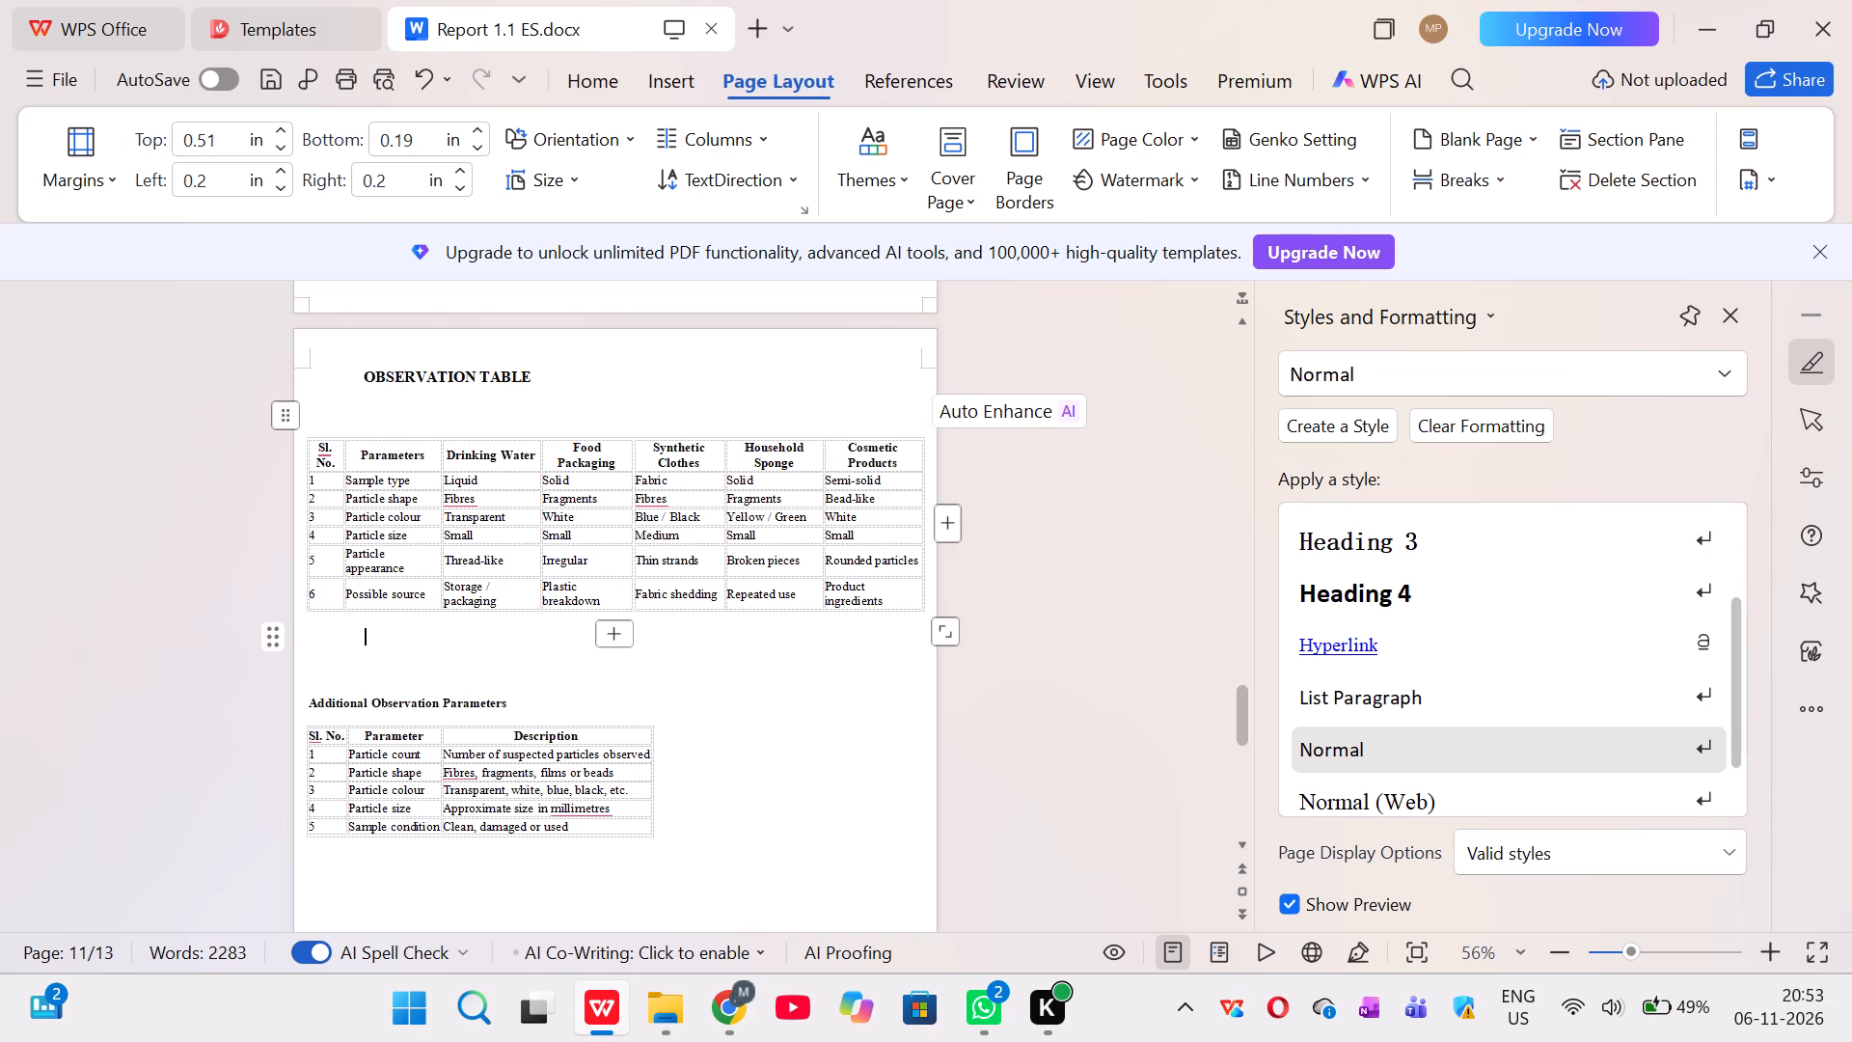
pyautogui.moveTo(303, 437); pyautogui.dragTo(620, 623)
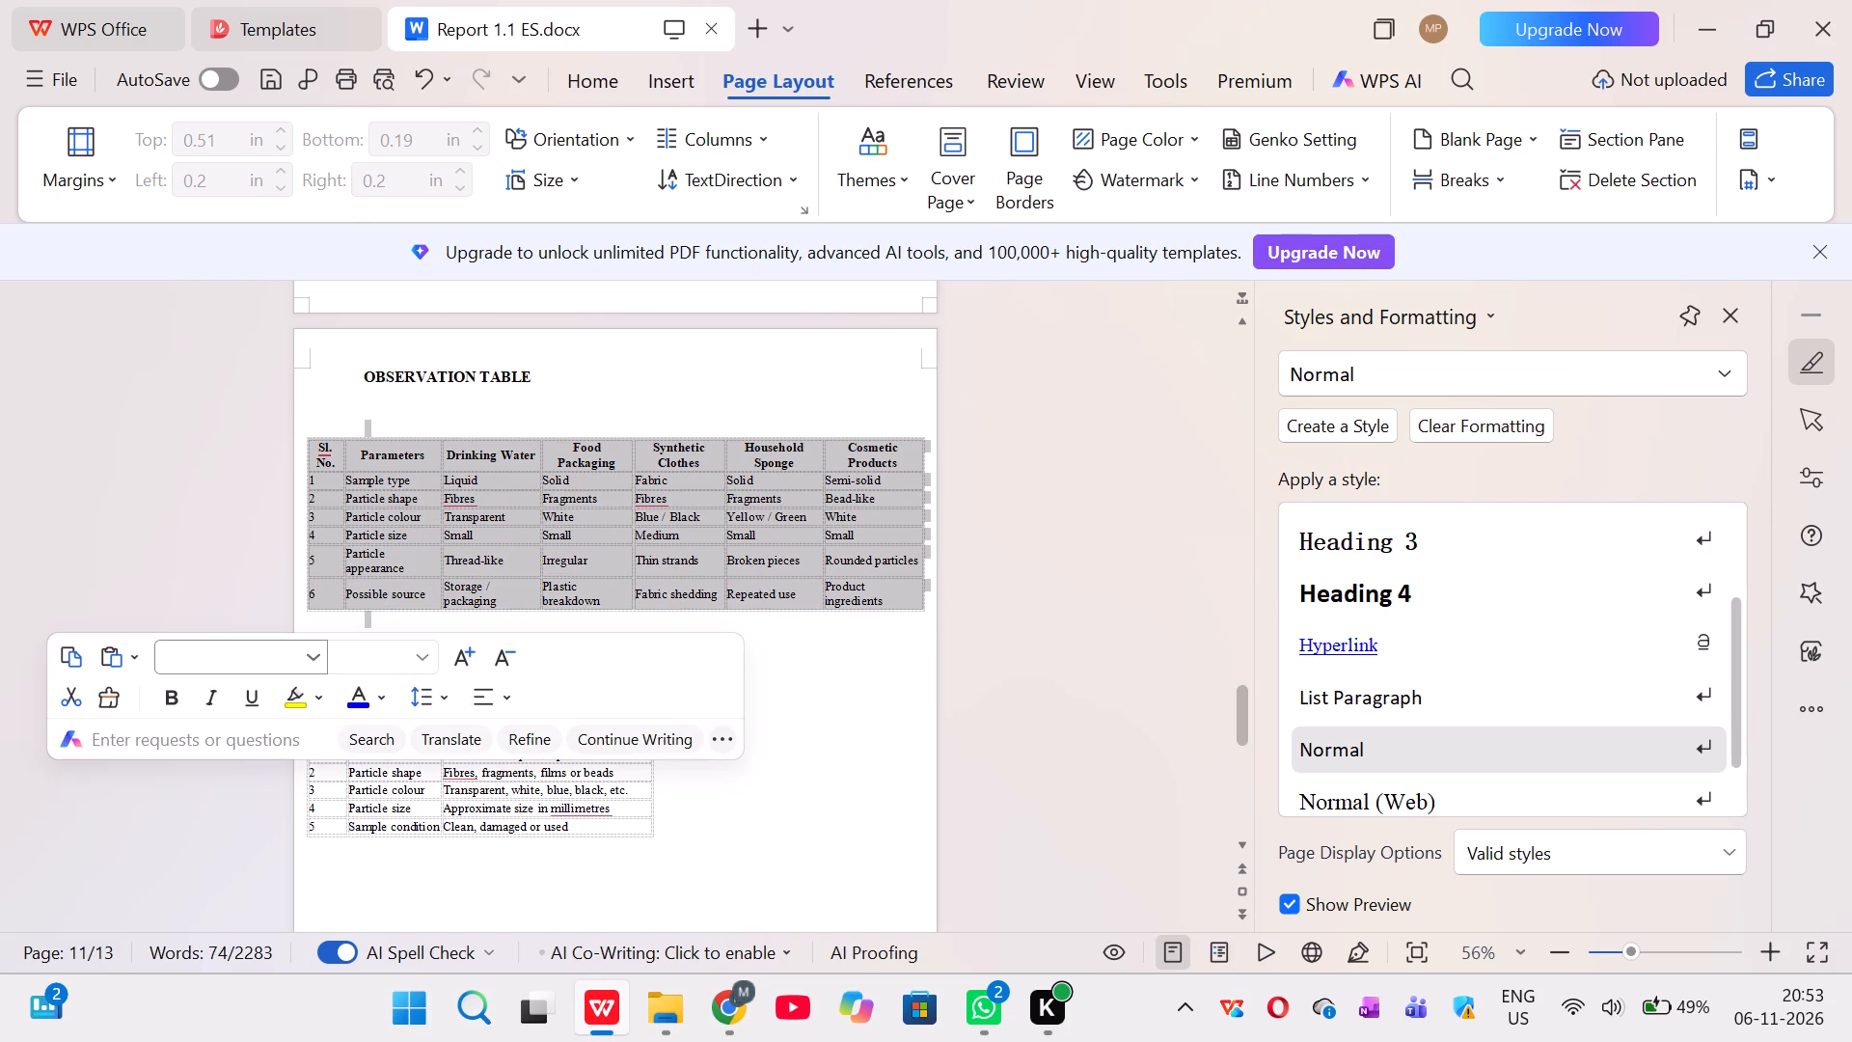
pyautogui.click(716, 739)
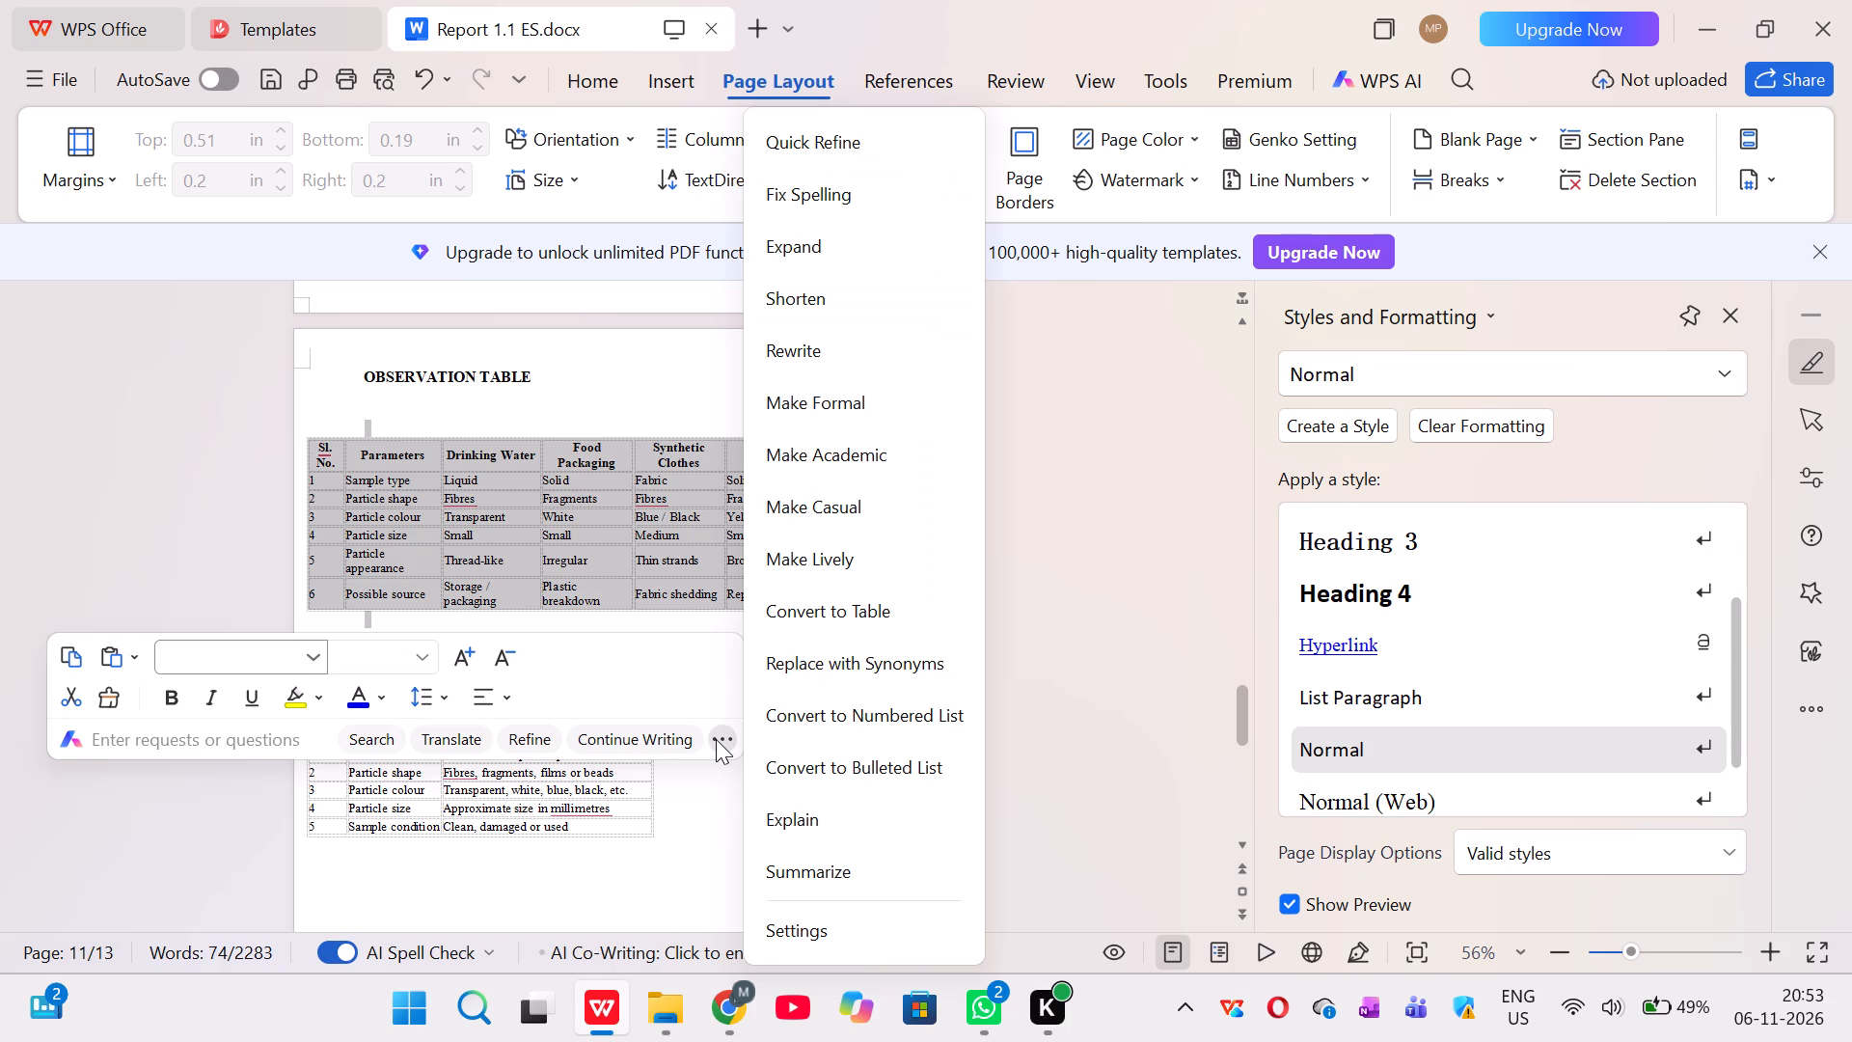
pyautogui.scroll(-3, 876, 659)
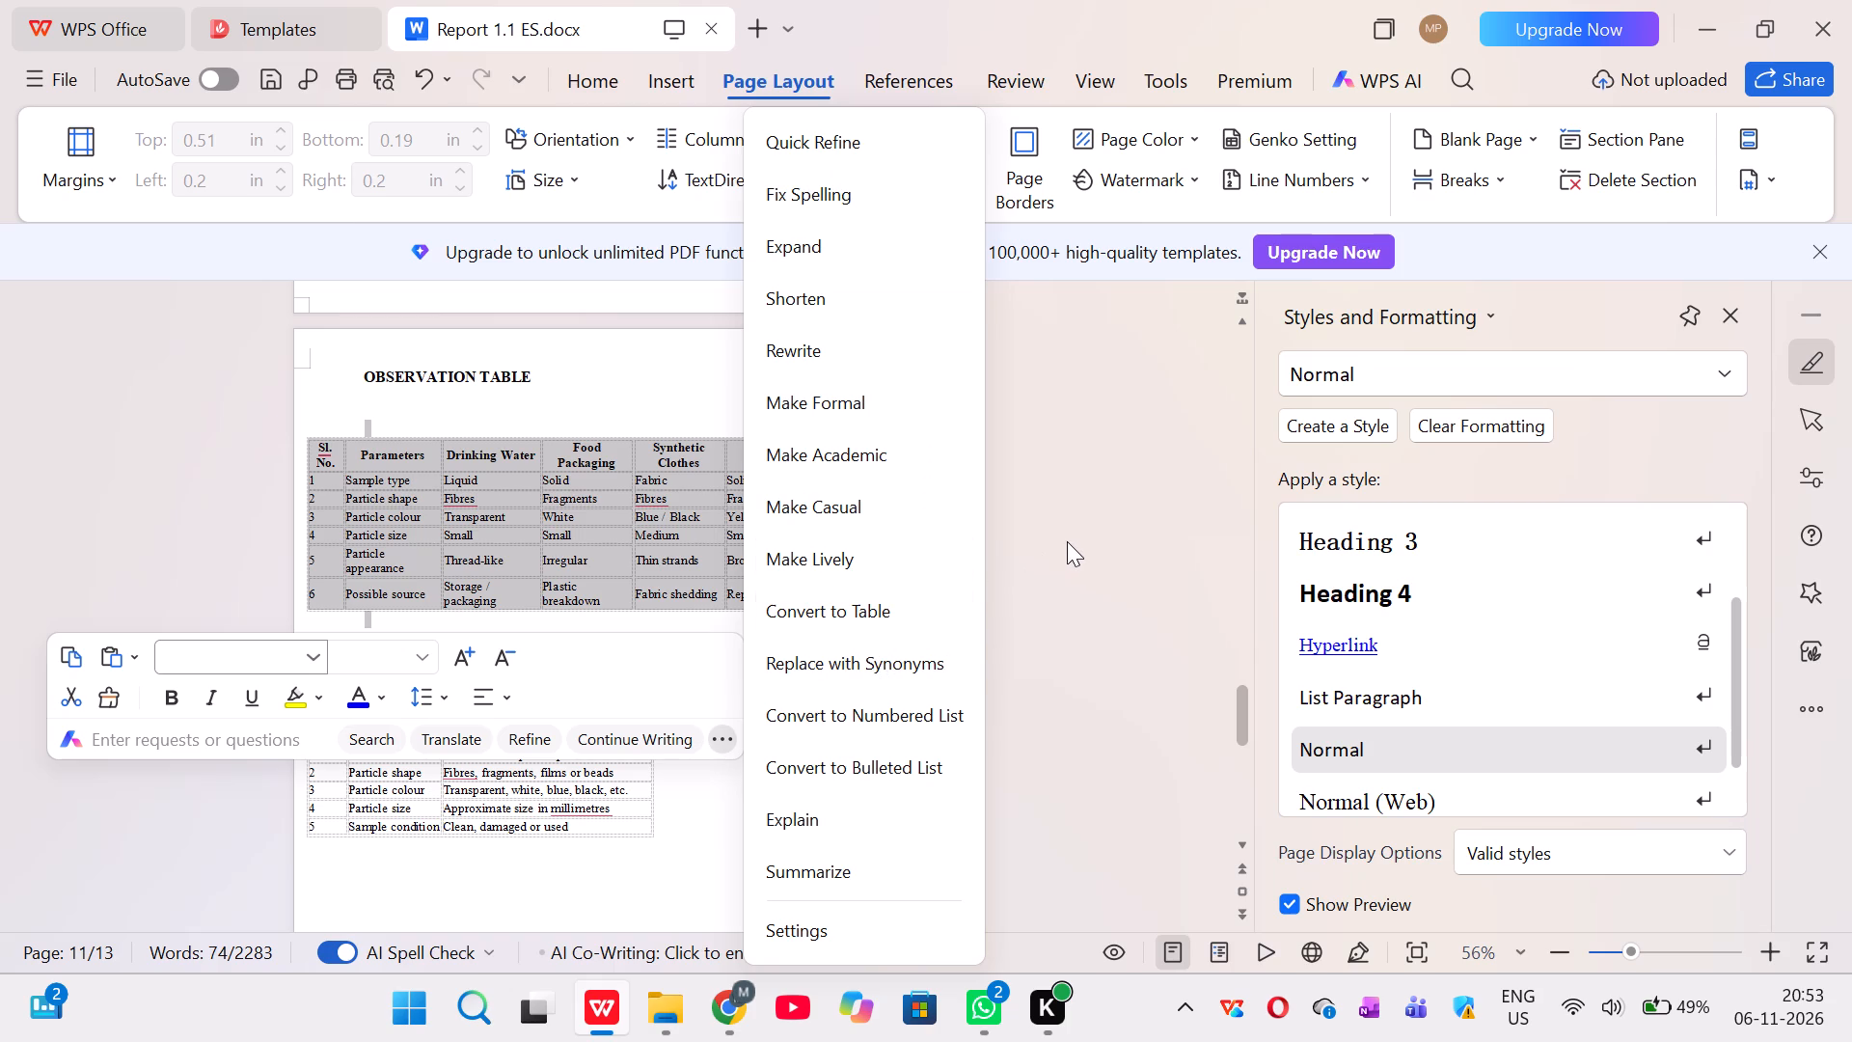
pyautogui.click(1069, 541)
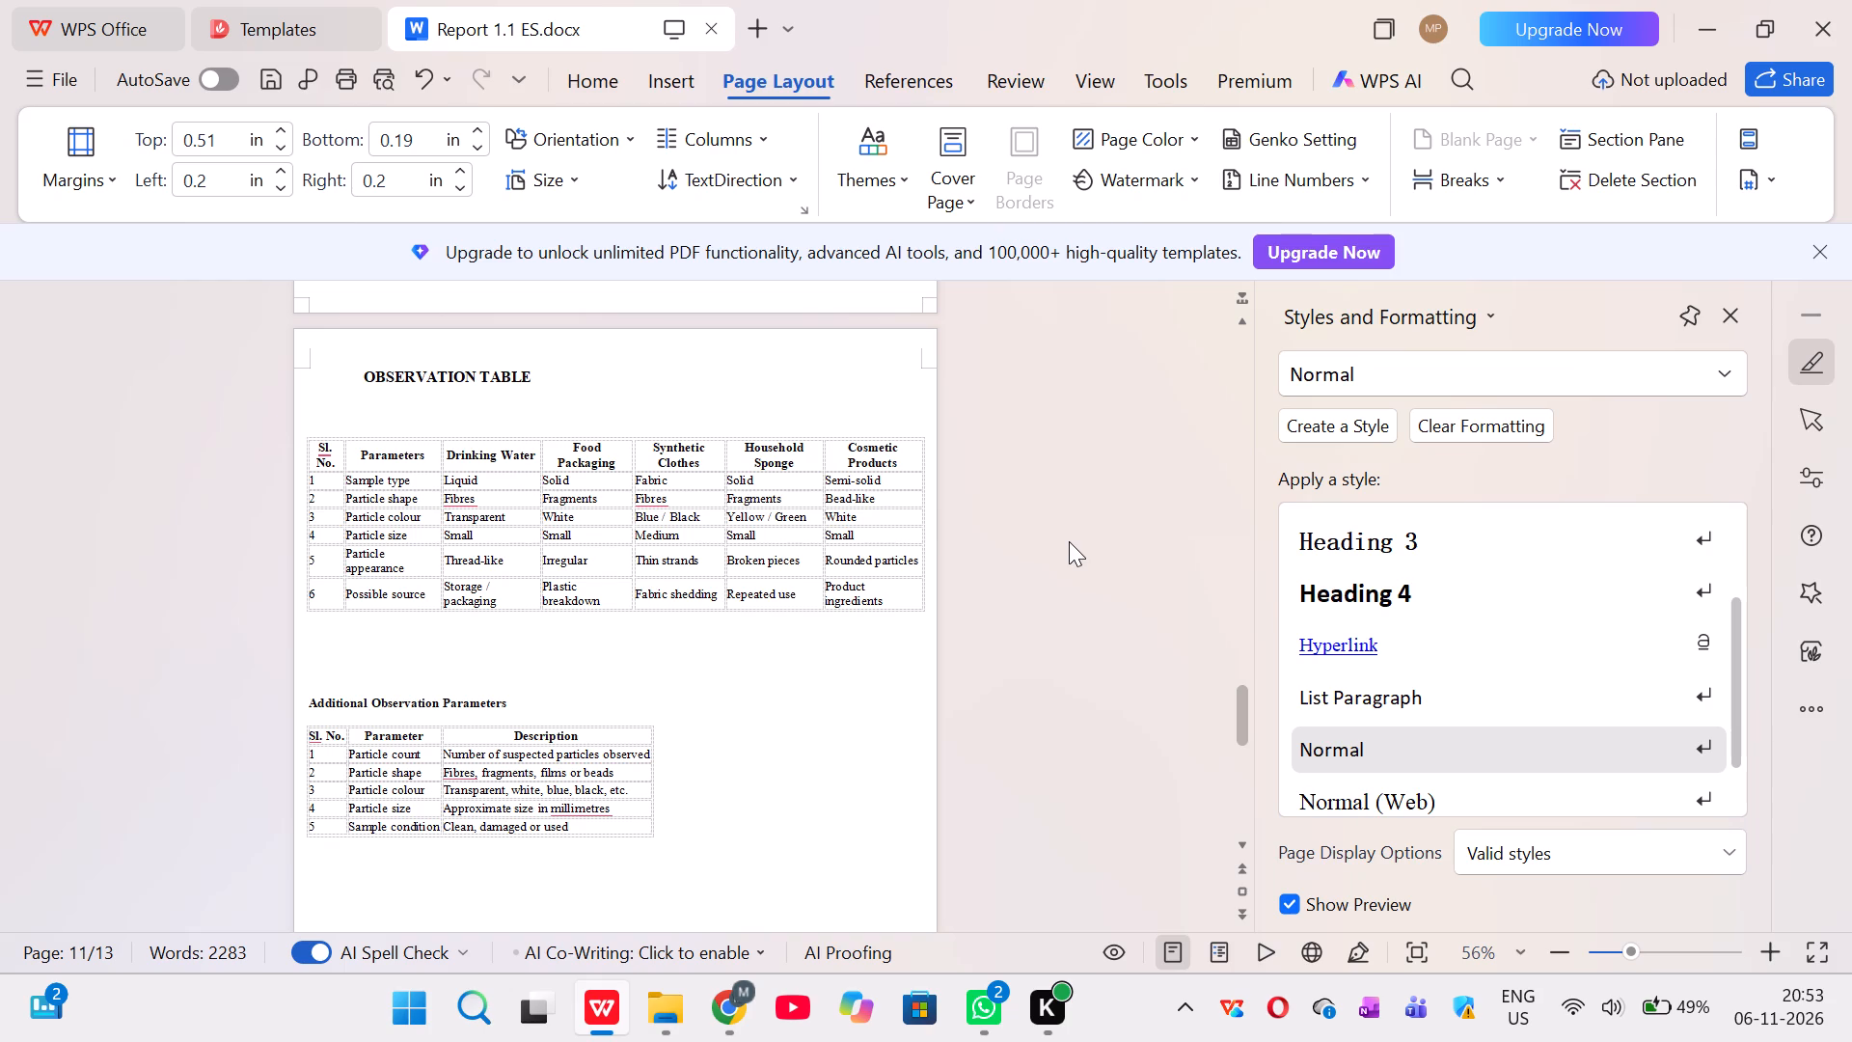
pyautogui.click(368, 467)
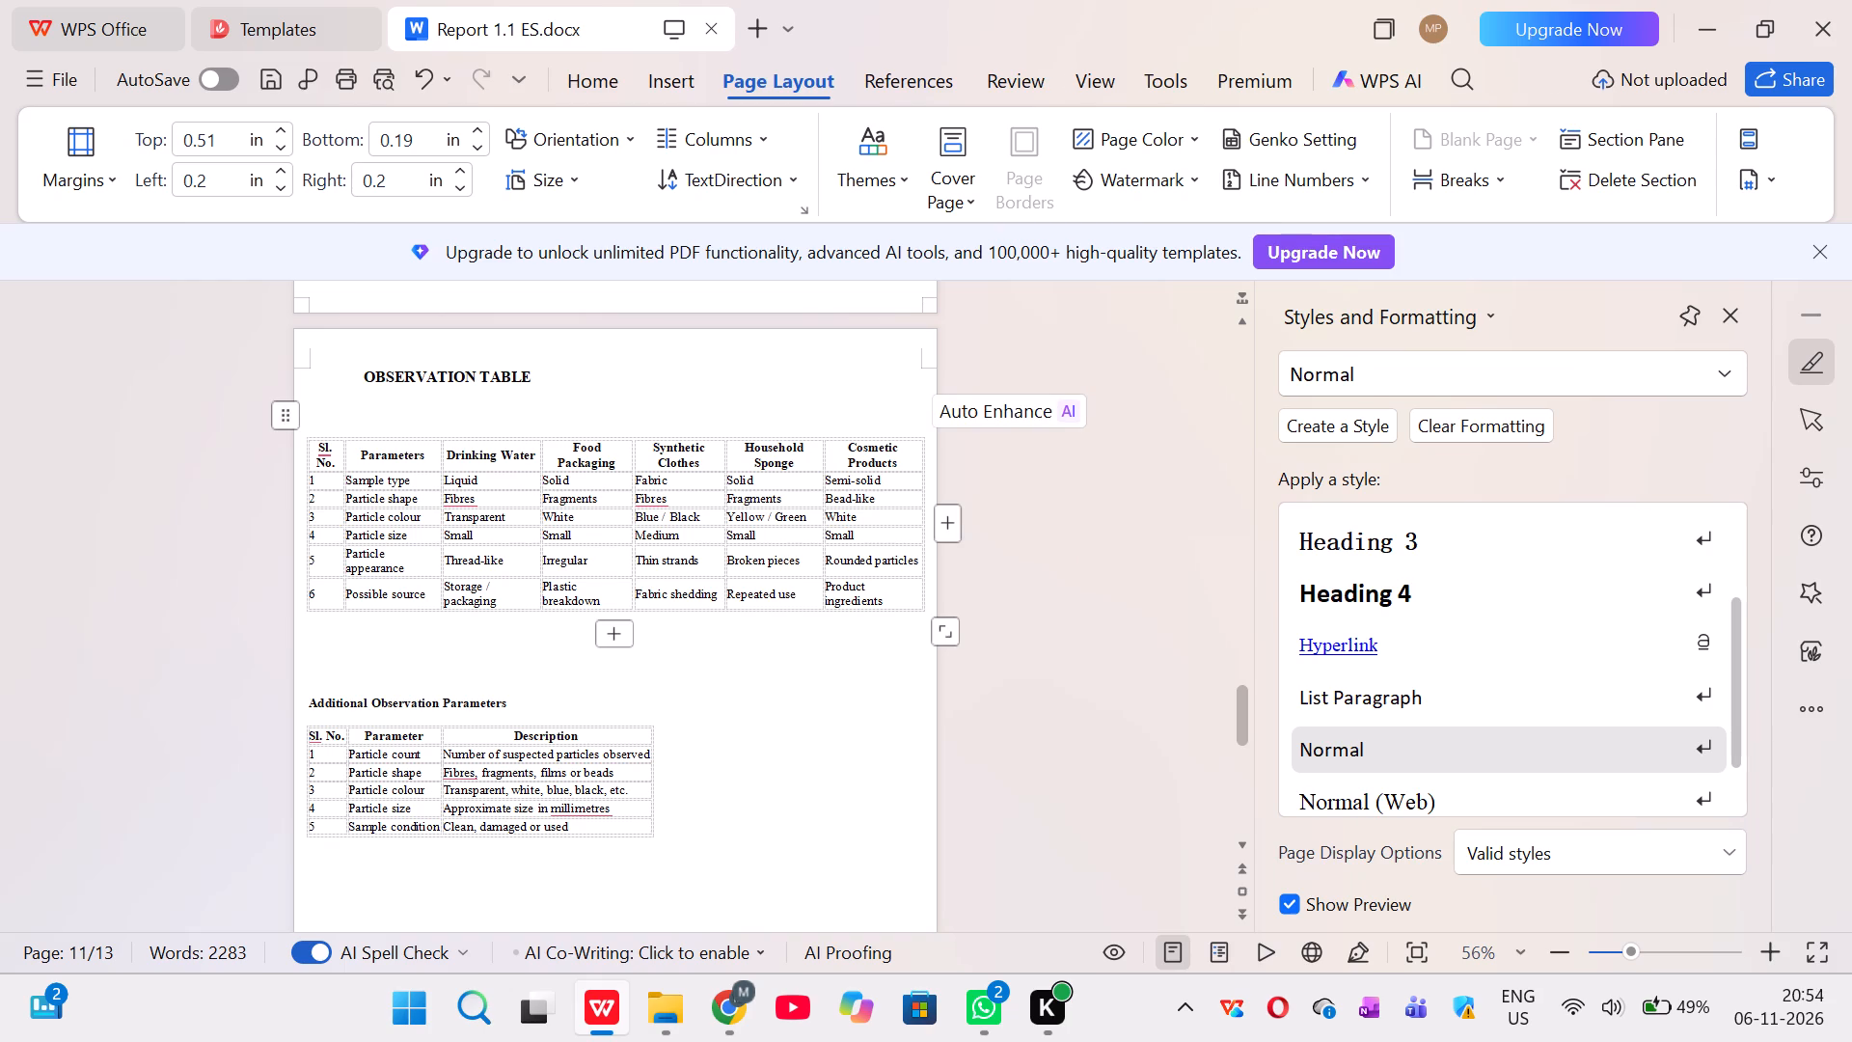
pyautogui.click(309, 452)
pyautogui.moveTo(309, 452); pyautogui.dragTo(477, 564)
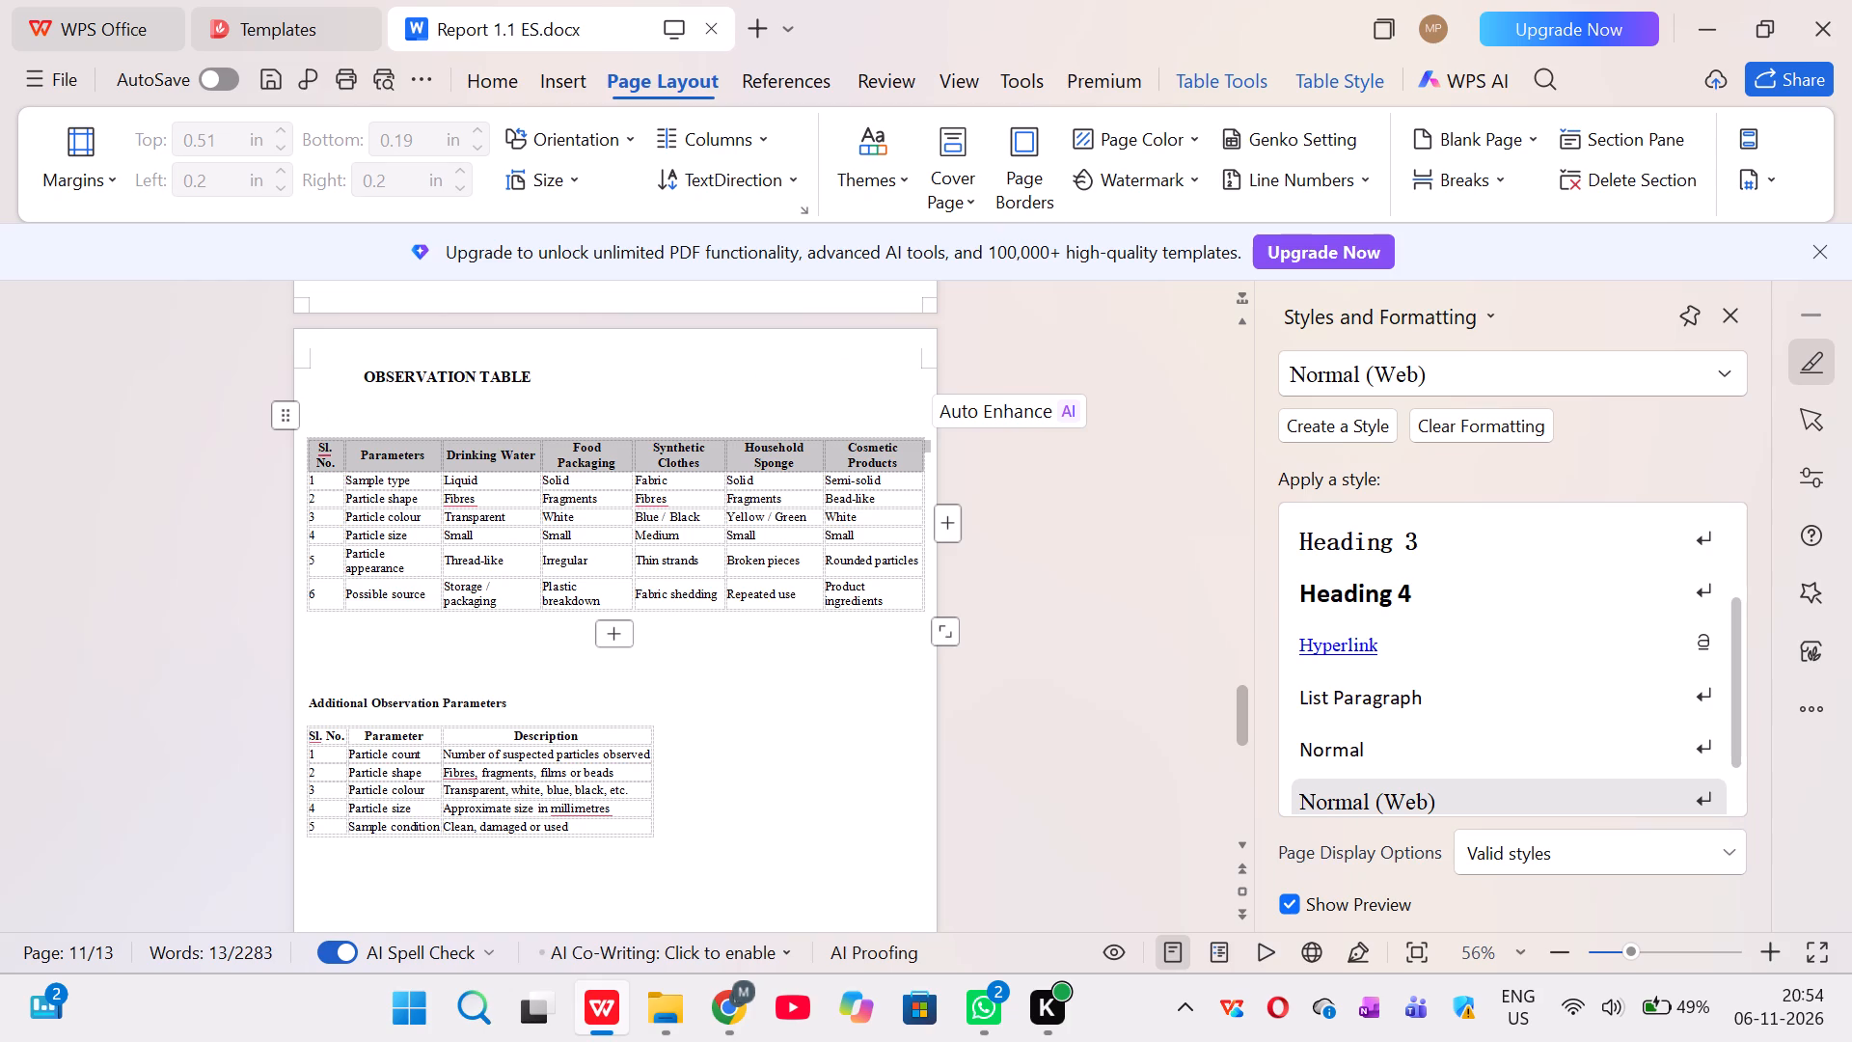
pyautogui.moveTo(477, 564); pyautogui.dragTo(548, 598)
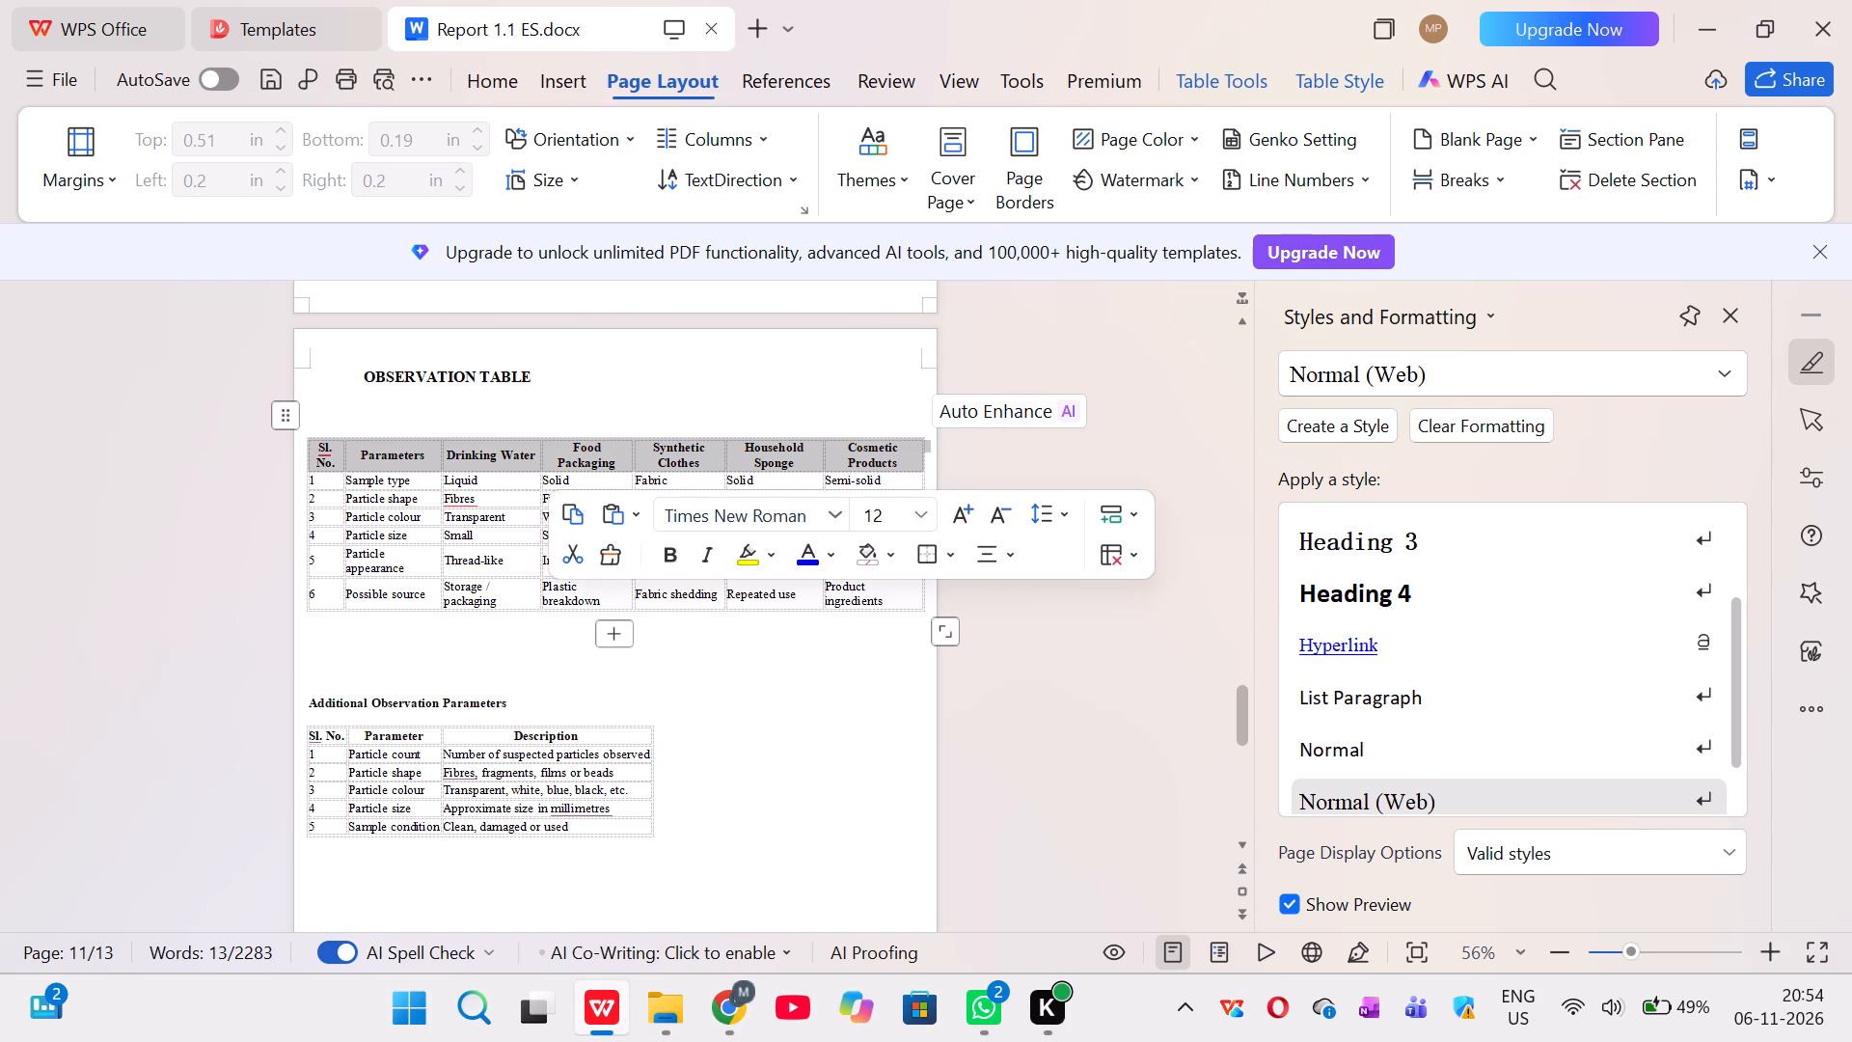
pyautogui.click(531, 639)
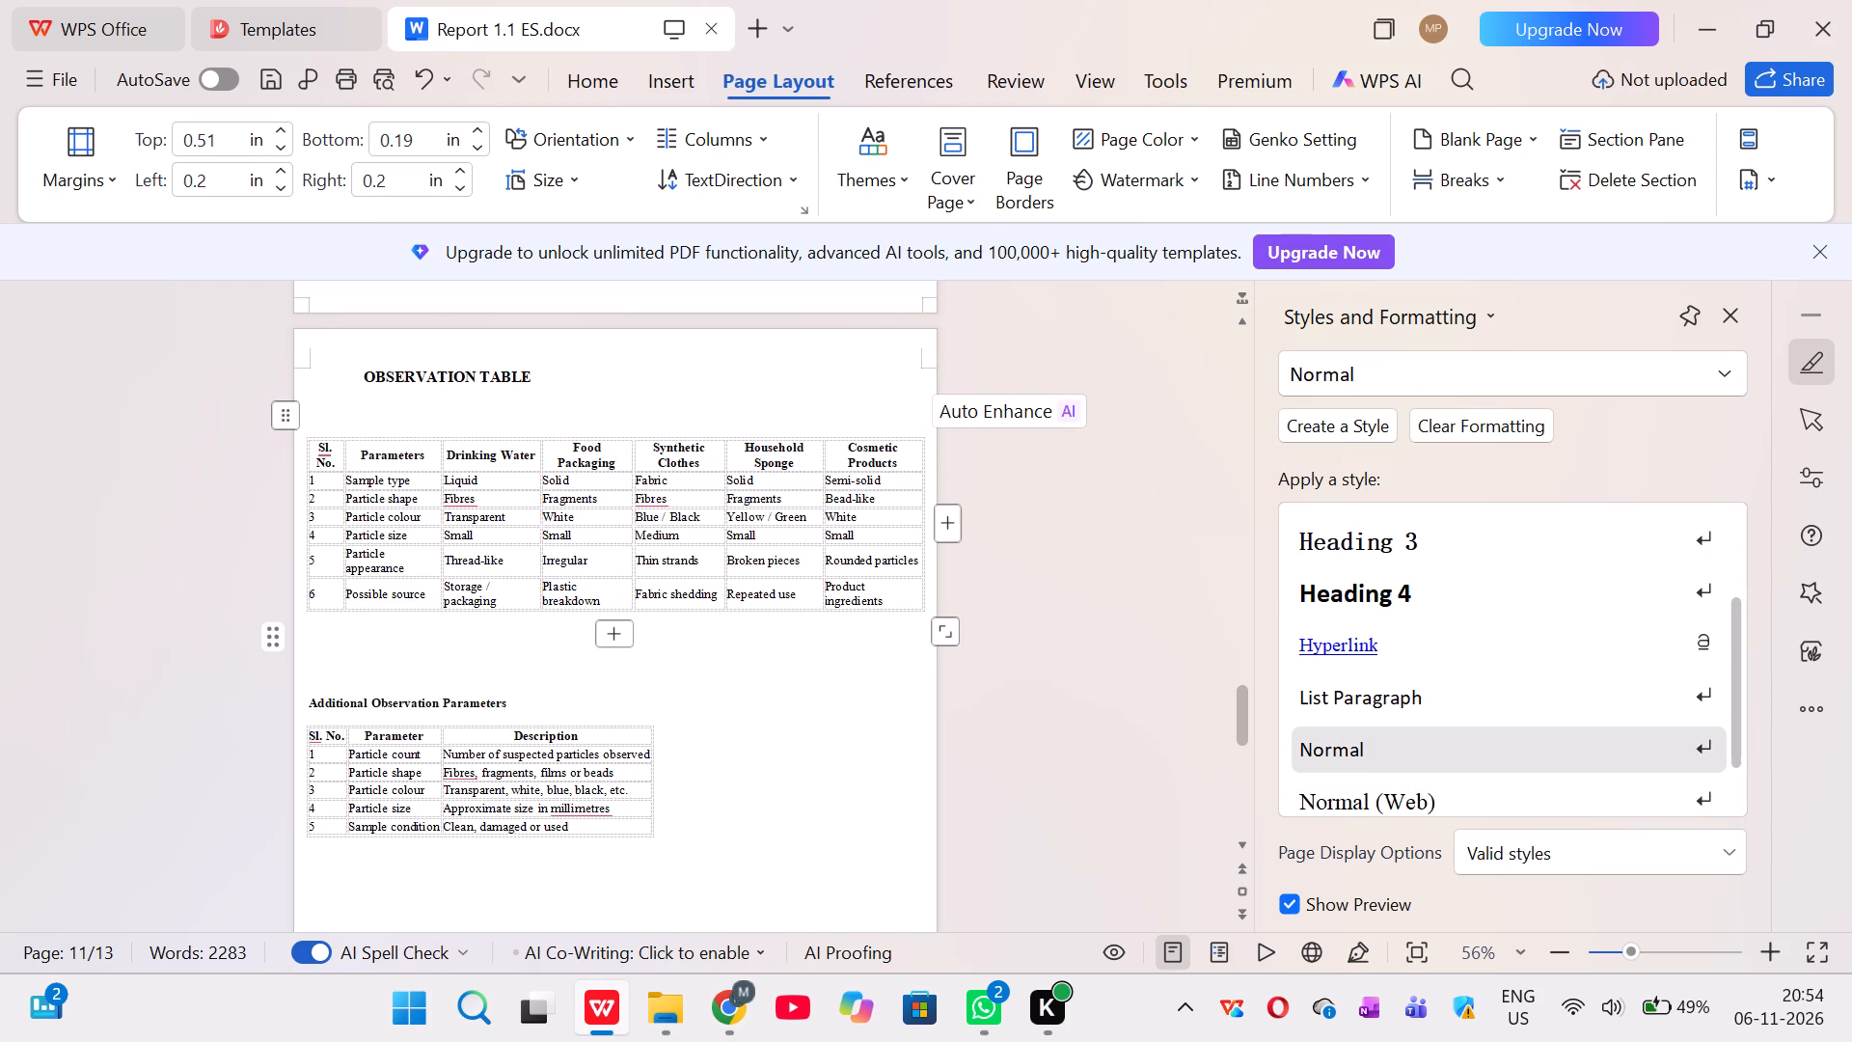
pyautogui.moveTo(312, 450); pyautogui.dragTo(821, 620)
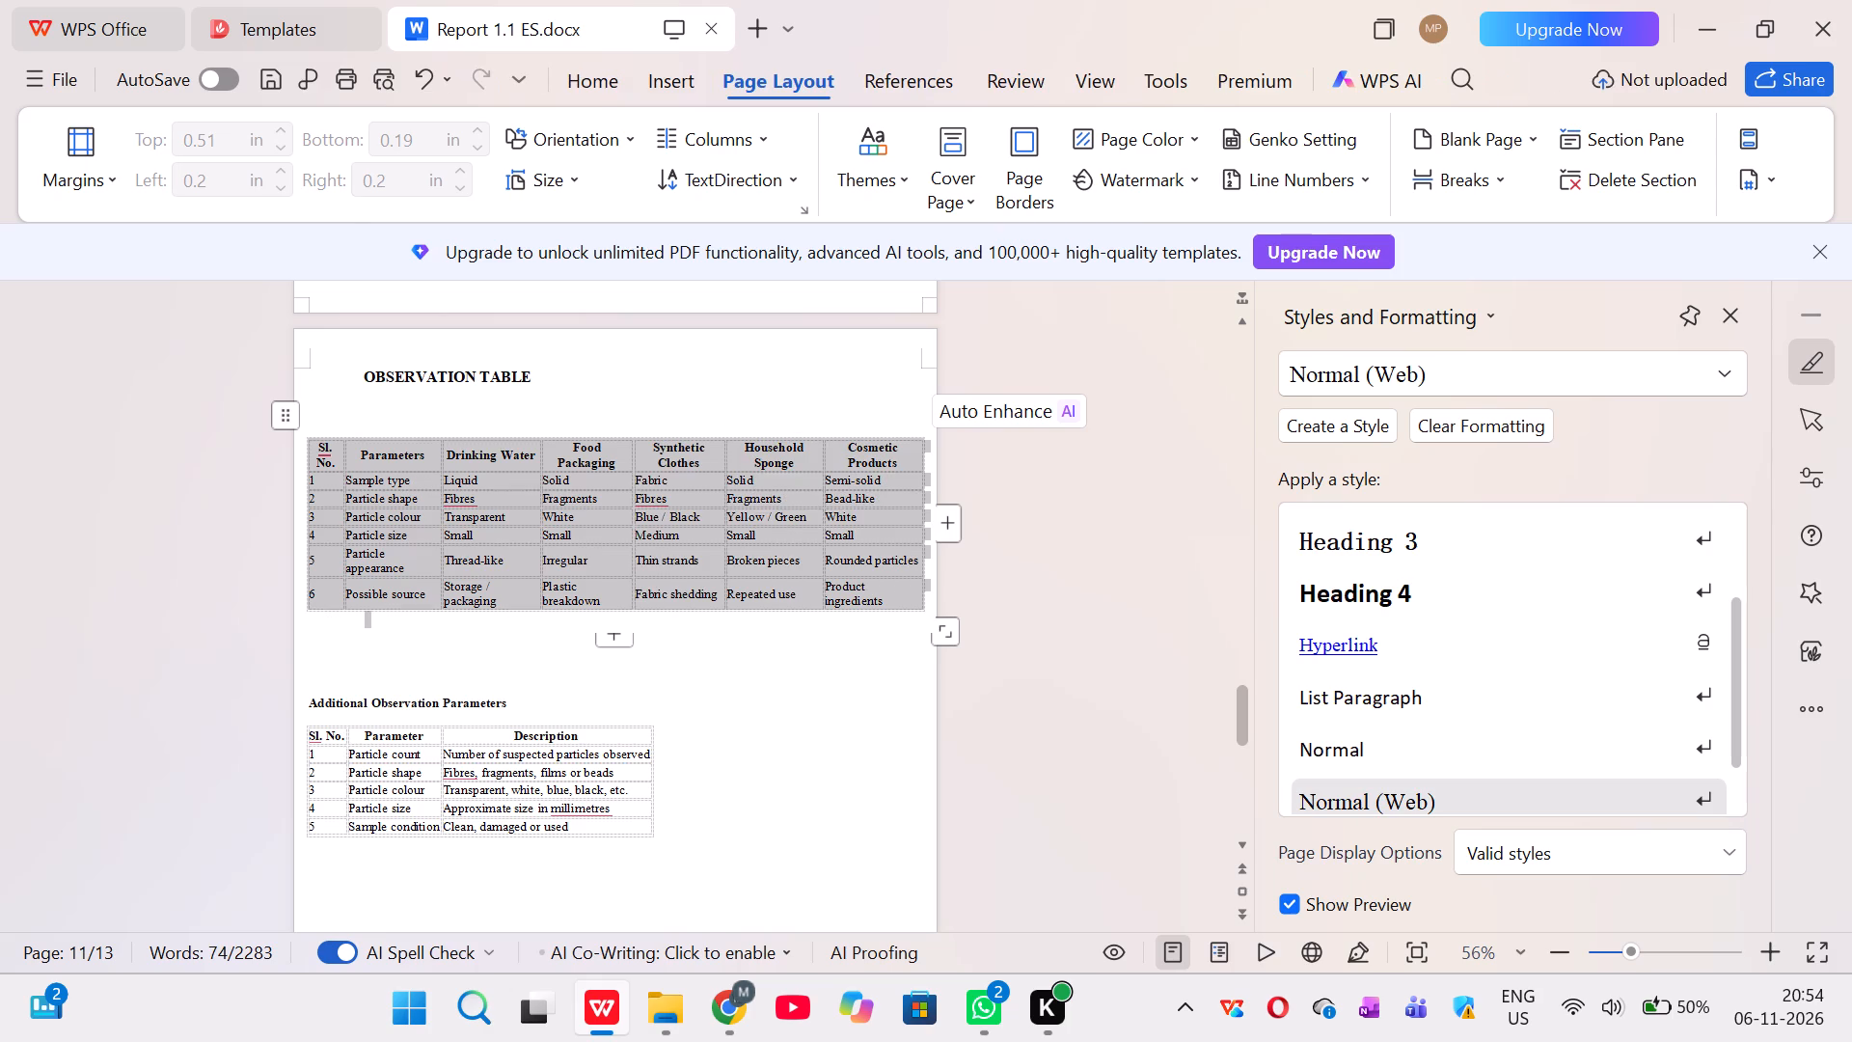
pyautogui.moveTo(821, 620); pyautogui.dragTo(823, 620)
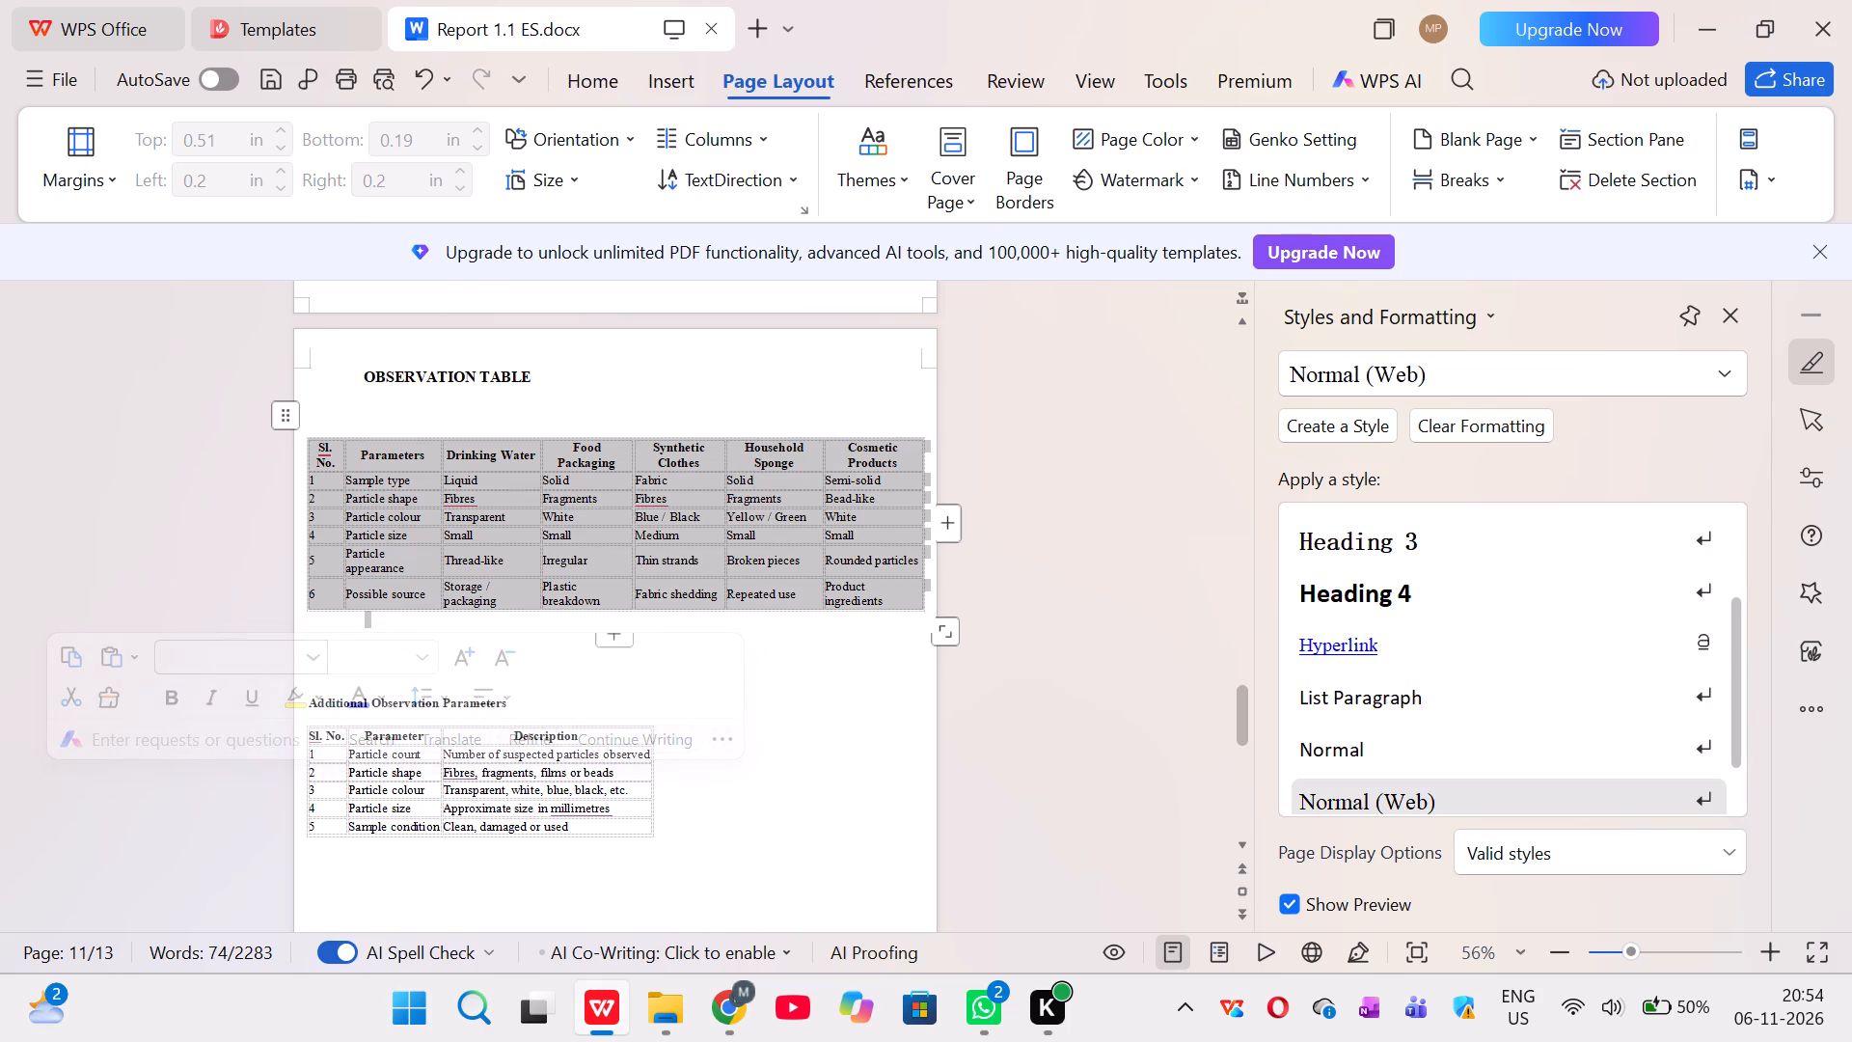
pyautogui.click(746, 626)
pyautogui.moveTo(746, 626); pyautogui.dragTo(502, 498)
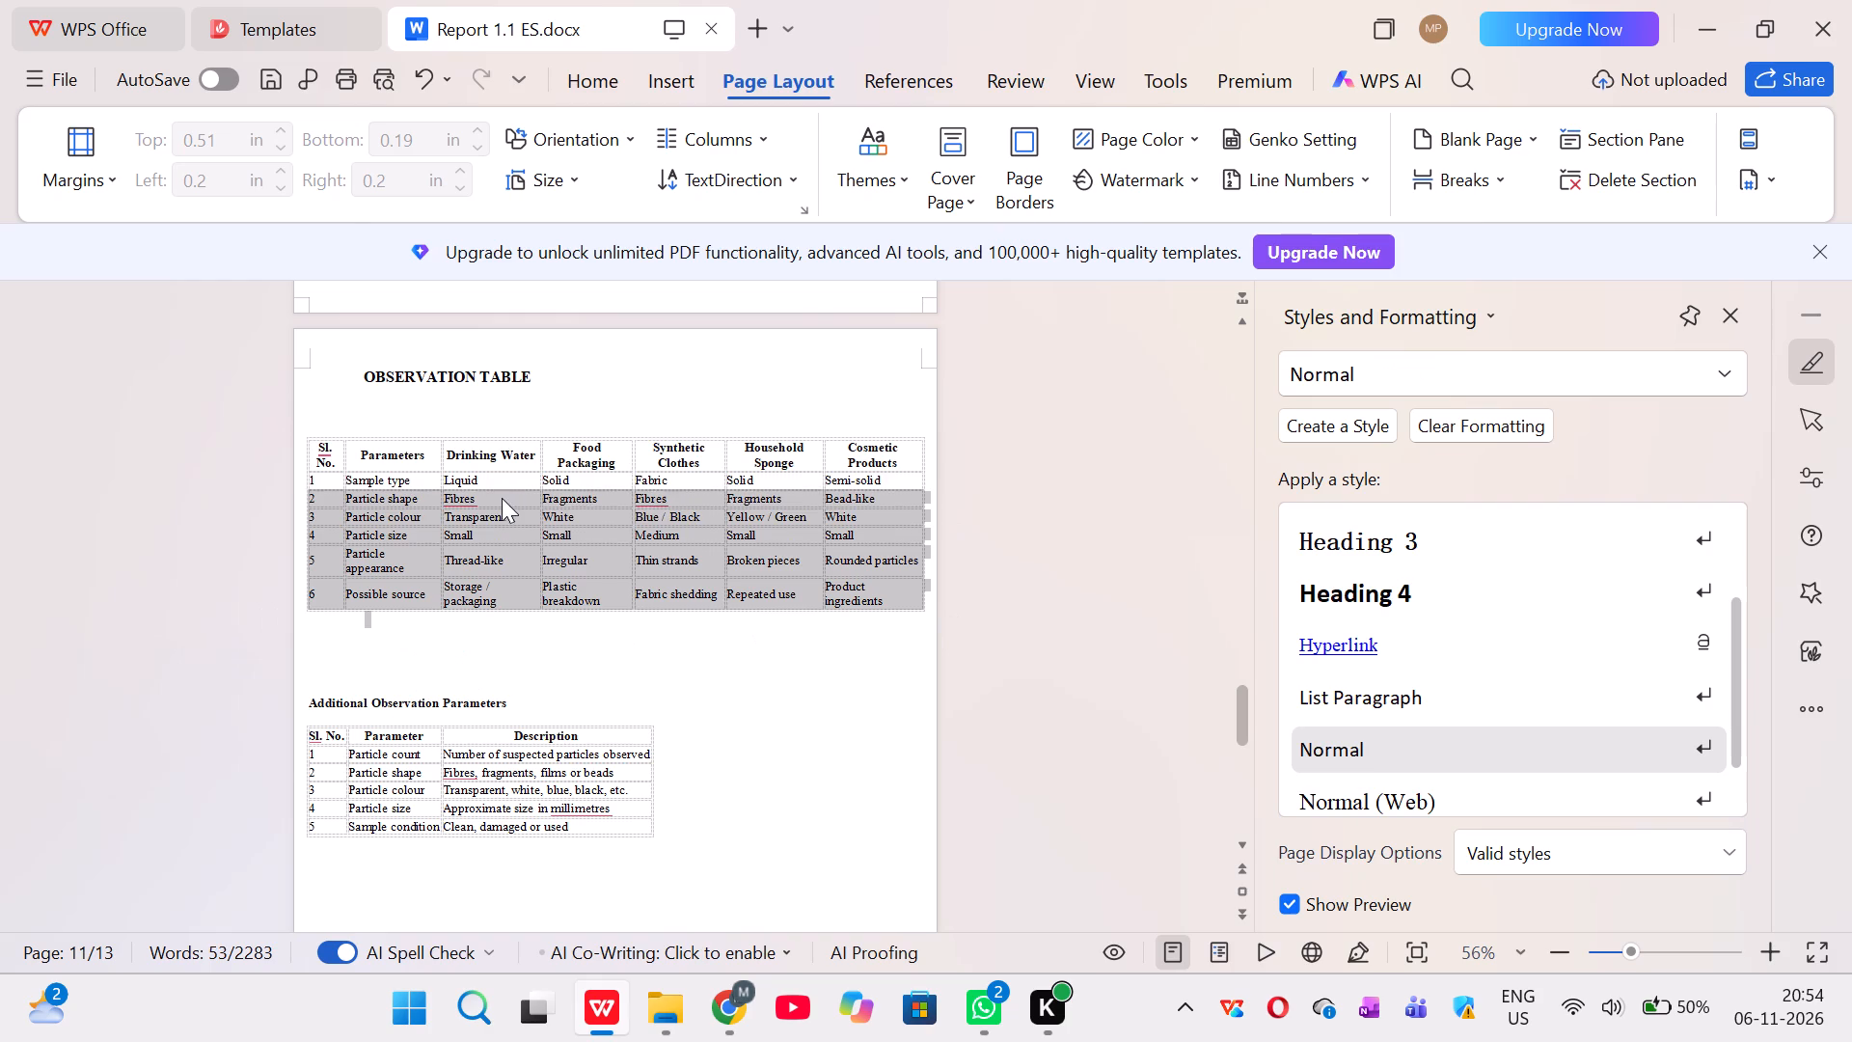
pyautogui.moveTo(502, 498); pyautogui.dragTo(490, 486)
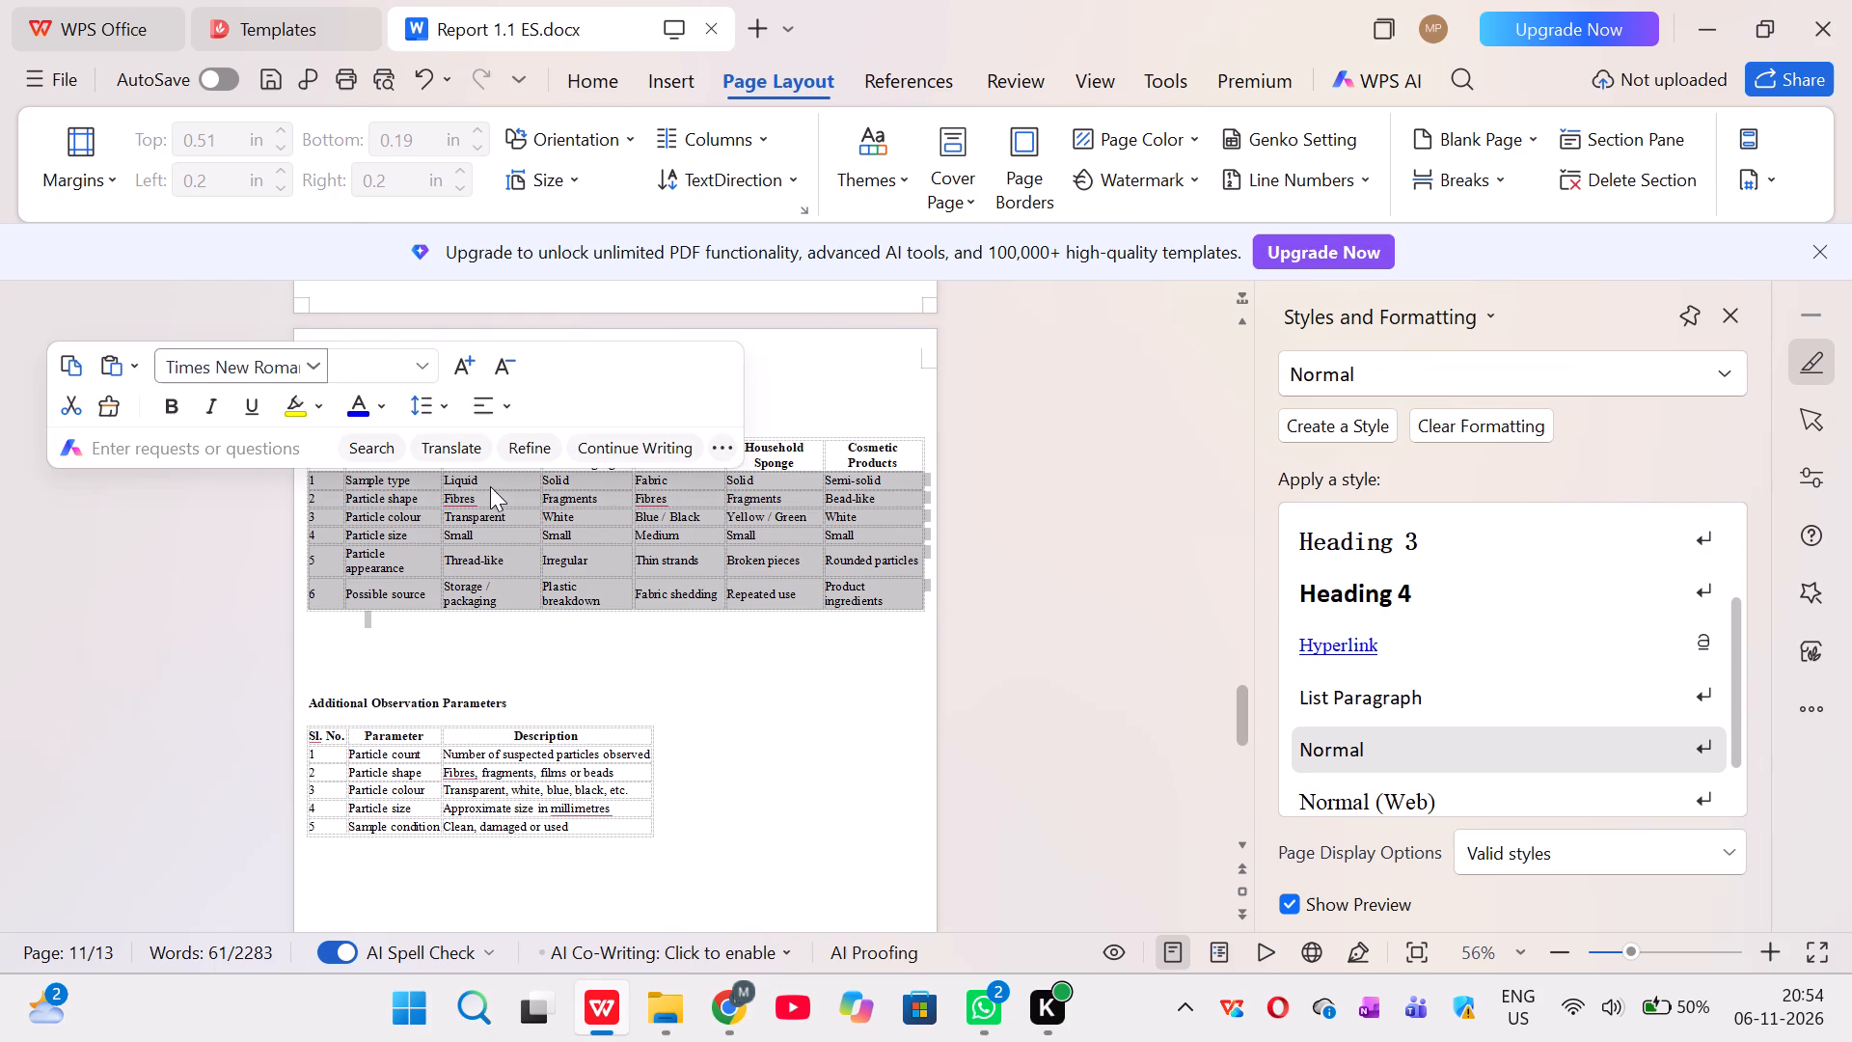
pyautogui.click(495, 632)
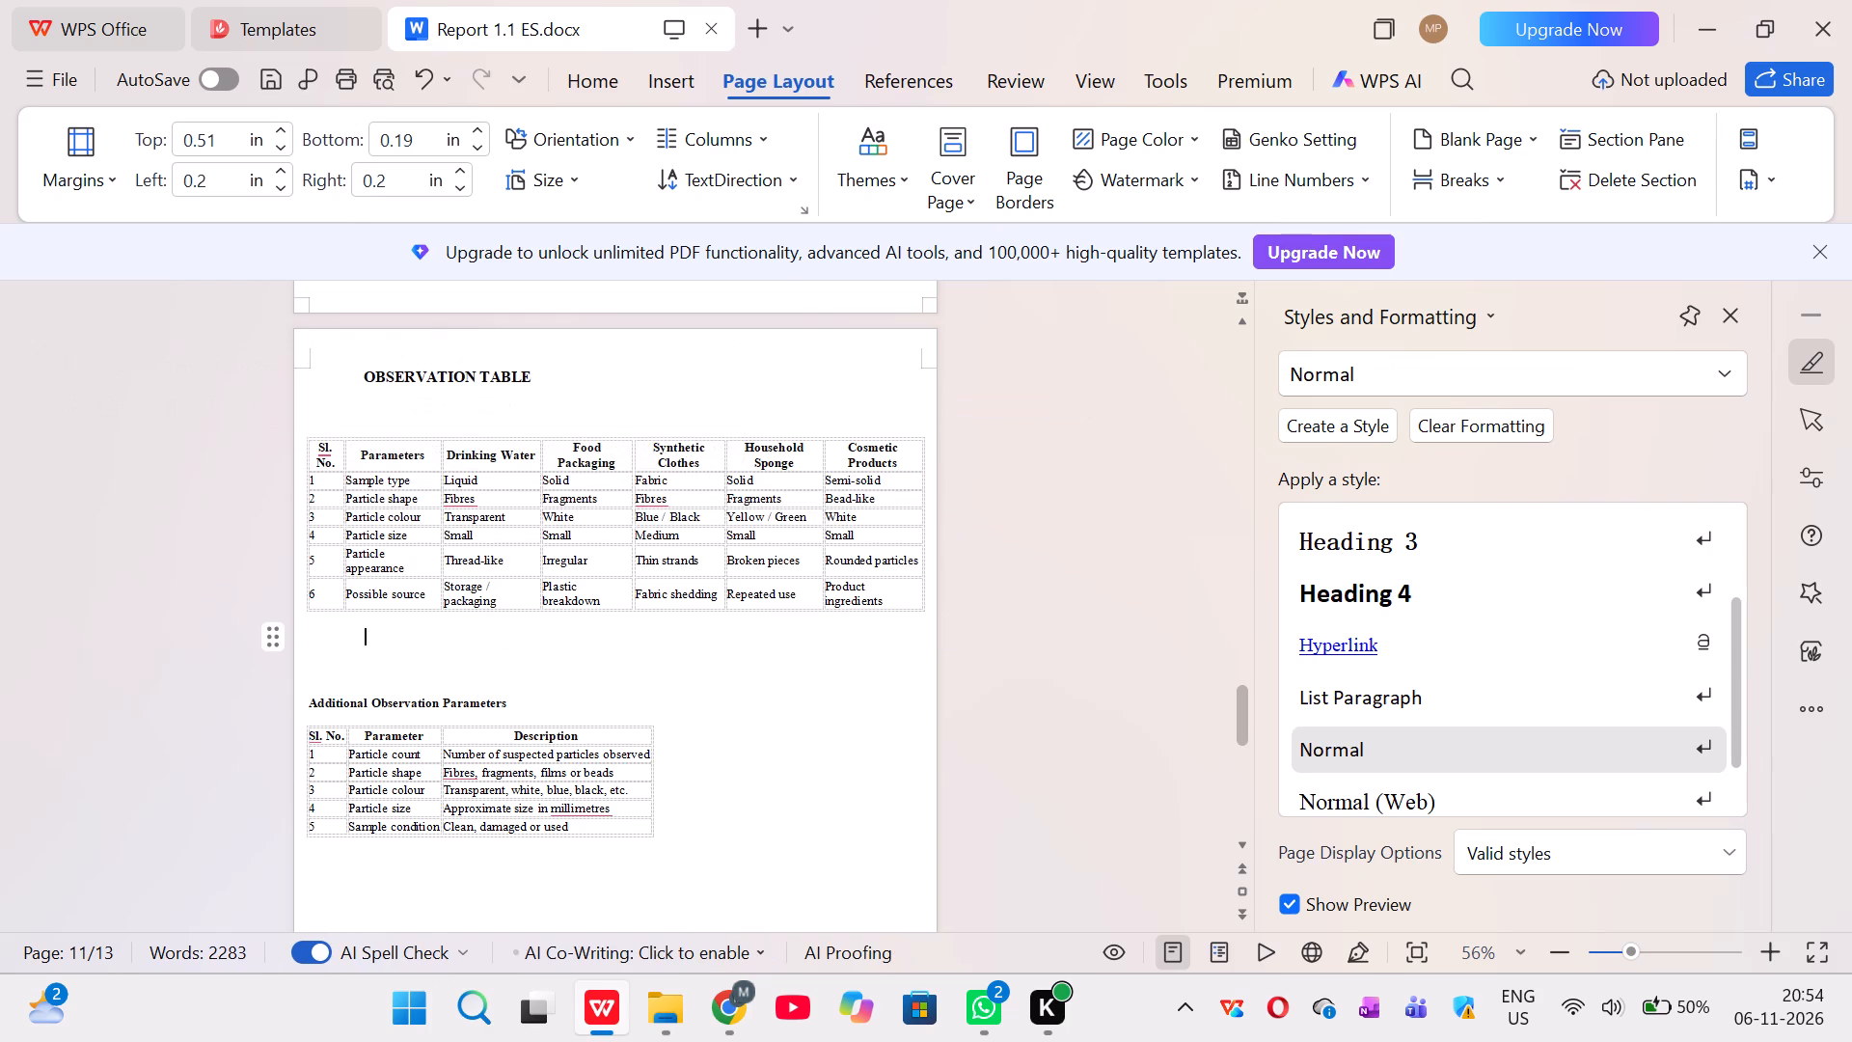
# Apply All Borders to the header row of the table under the OBSERVATION TABLE heading.
pyautogui.click(343, 458)
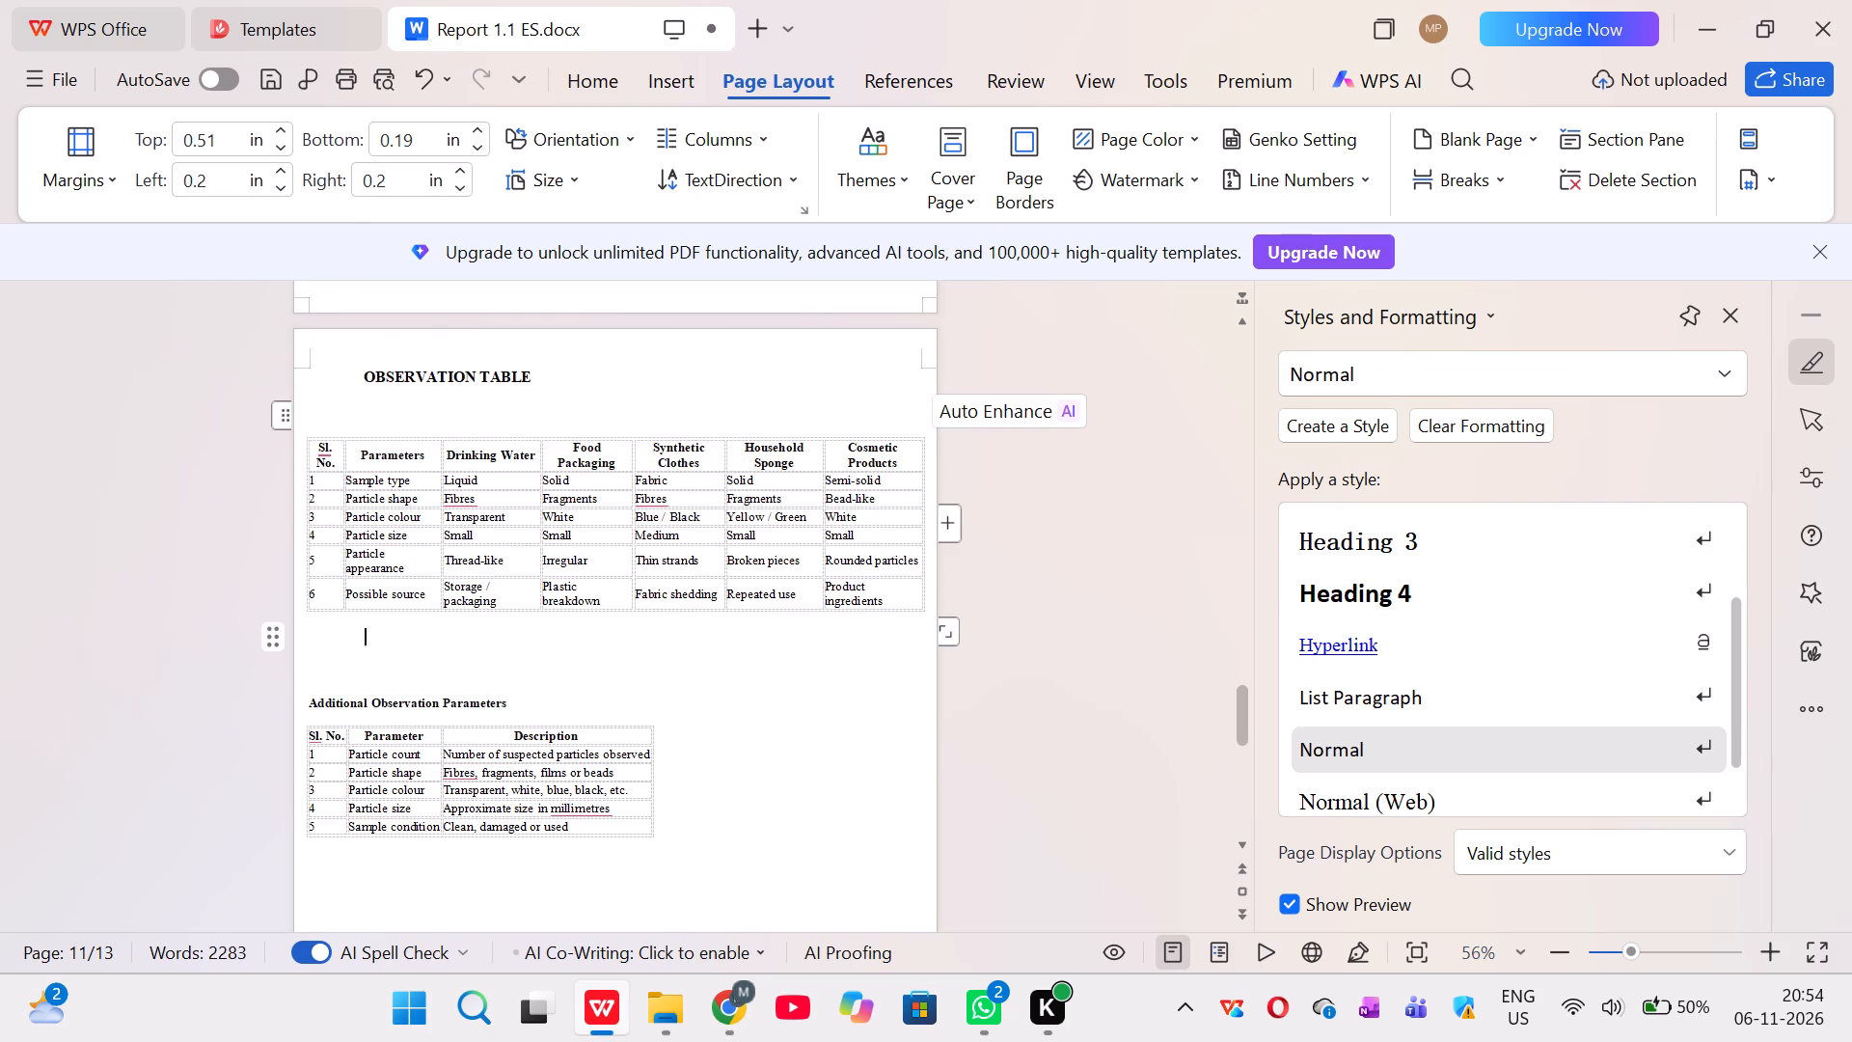
pyautogui.click(357, 458)
pyautogui.doubleClick(357, 458)
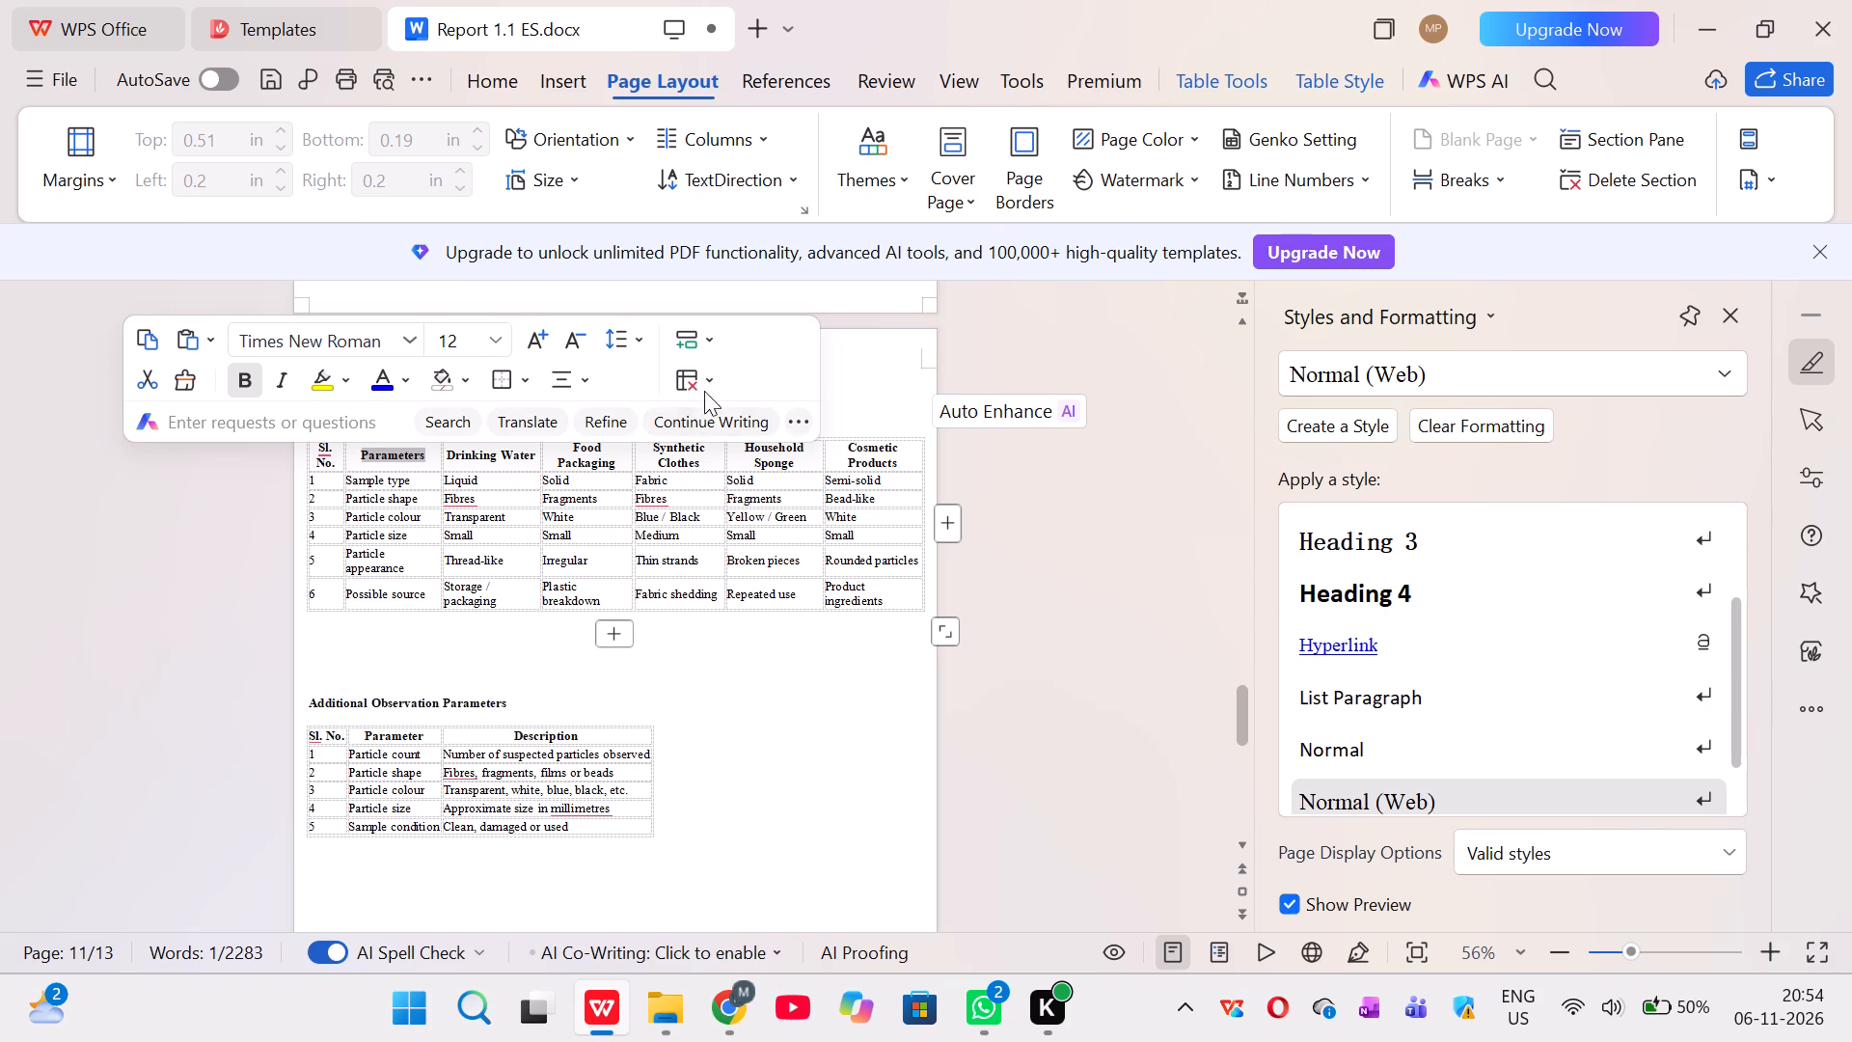
pyautogui.click(716, 383)
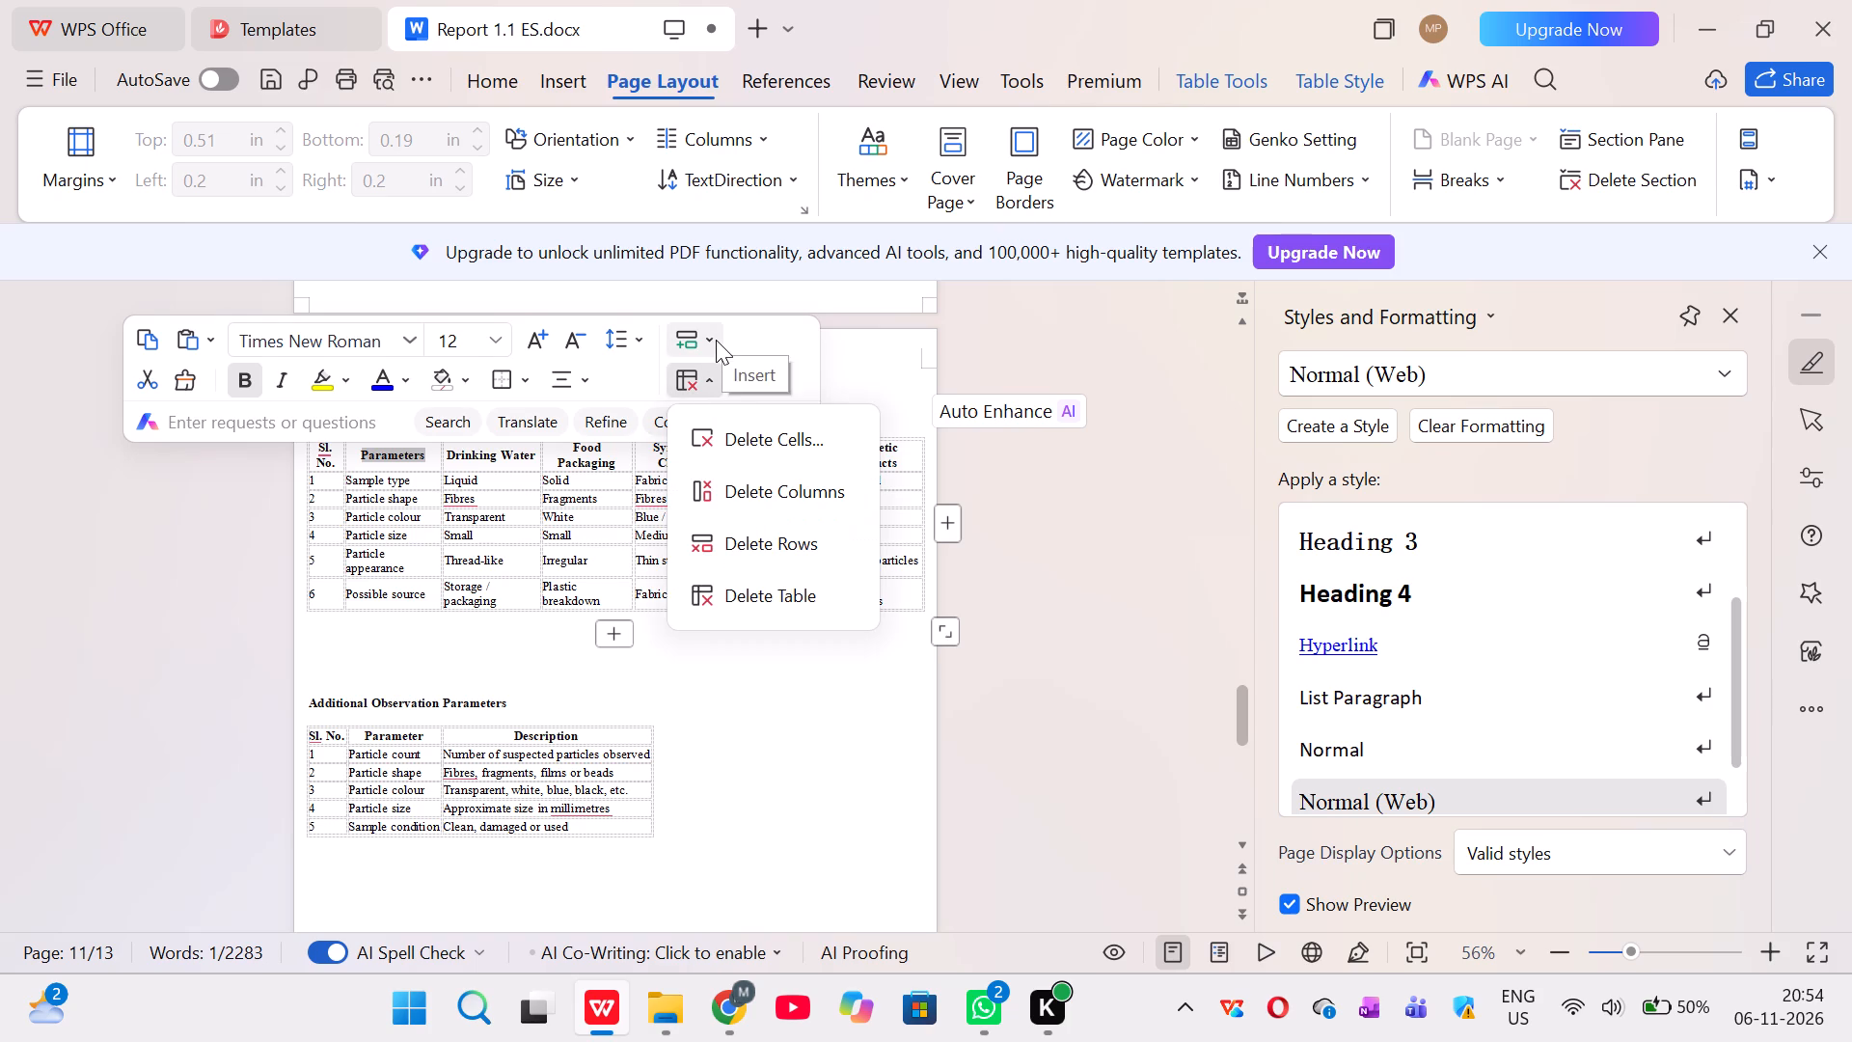
pyautogui.click(716, 340)
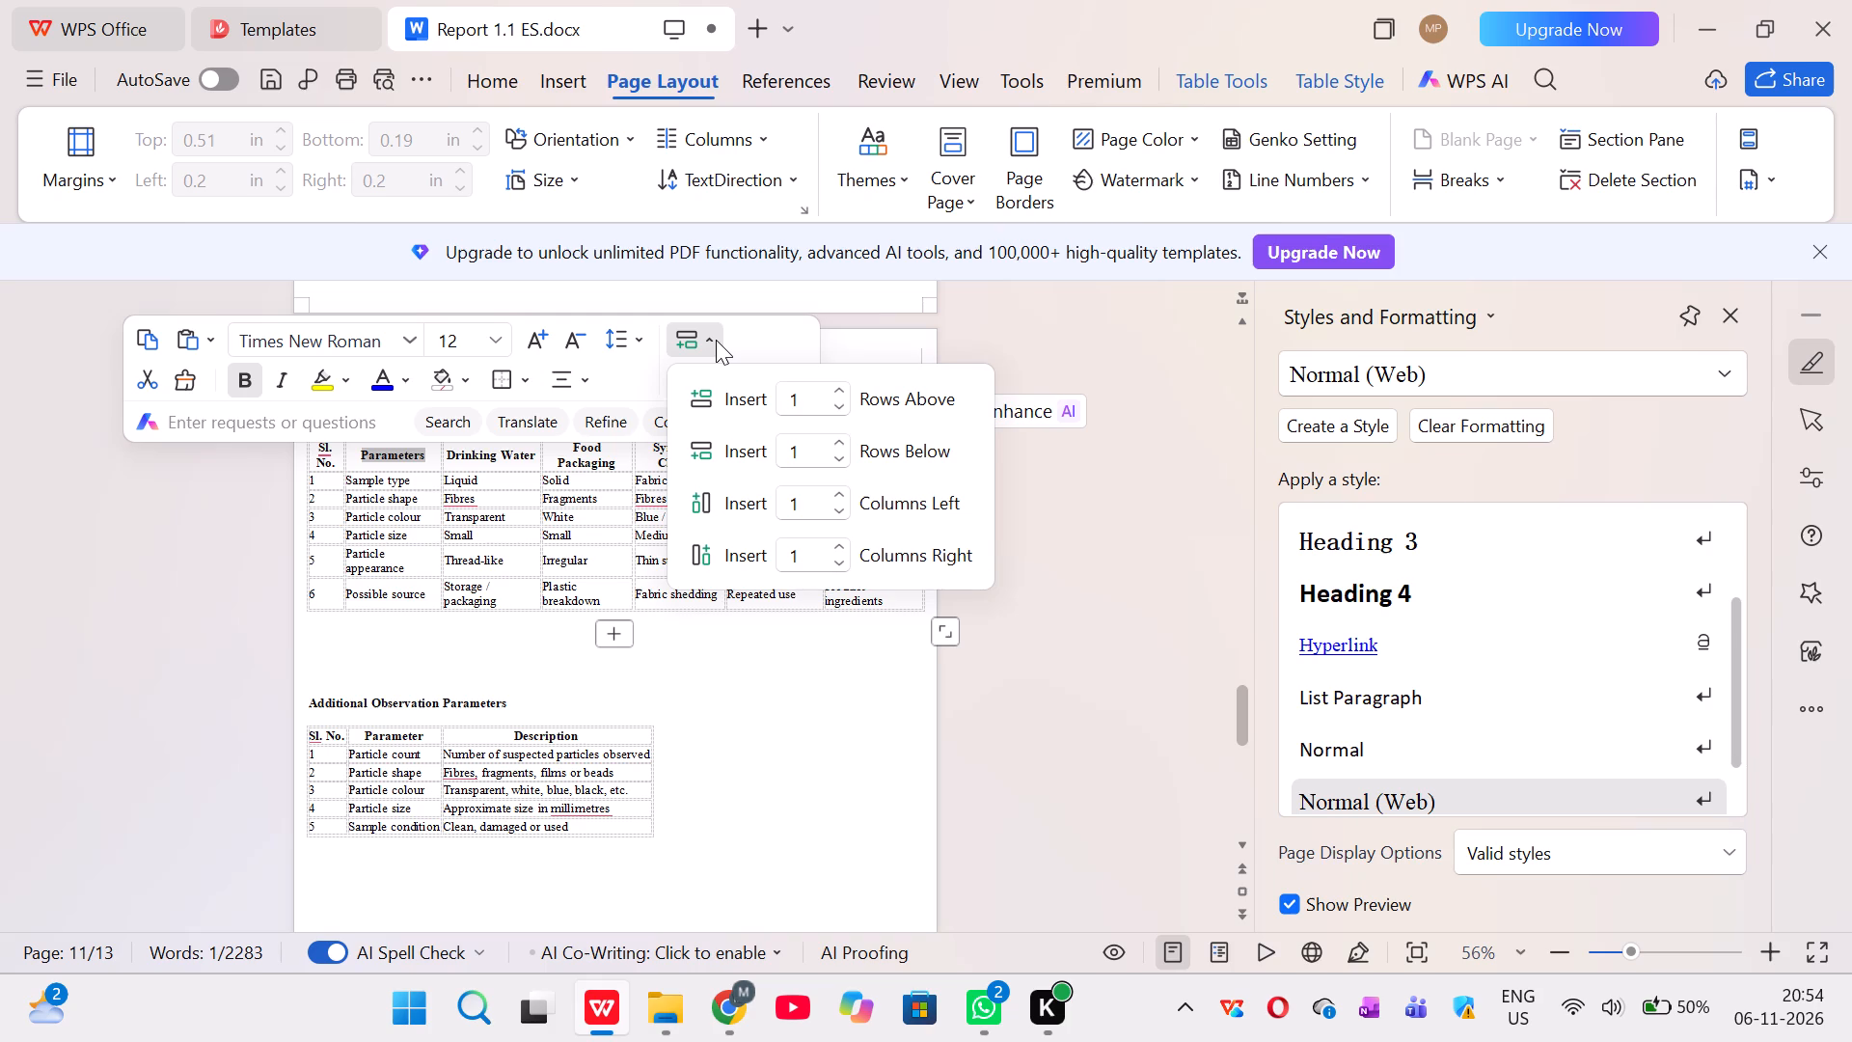
pyautogui.click(523, 378)
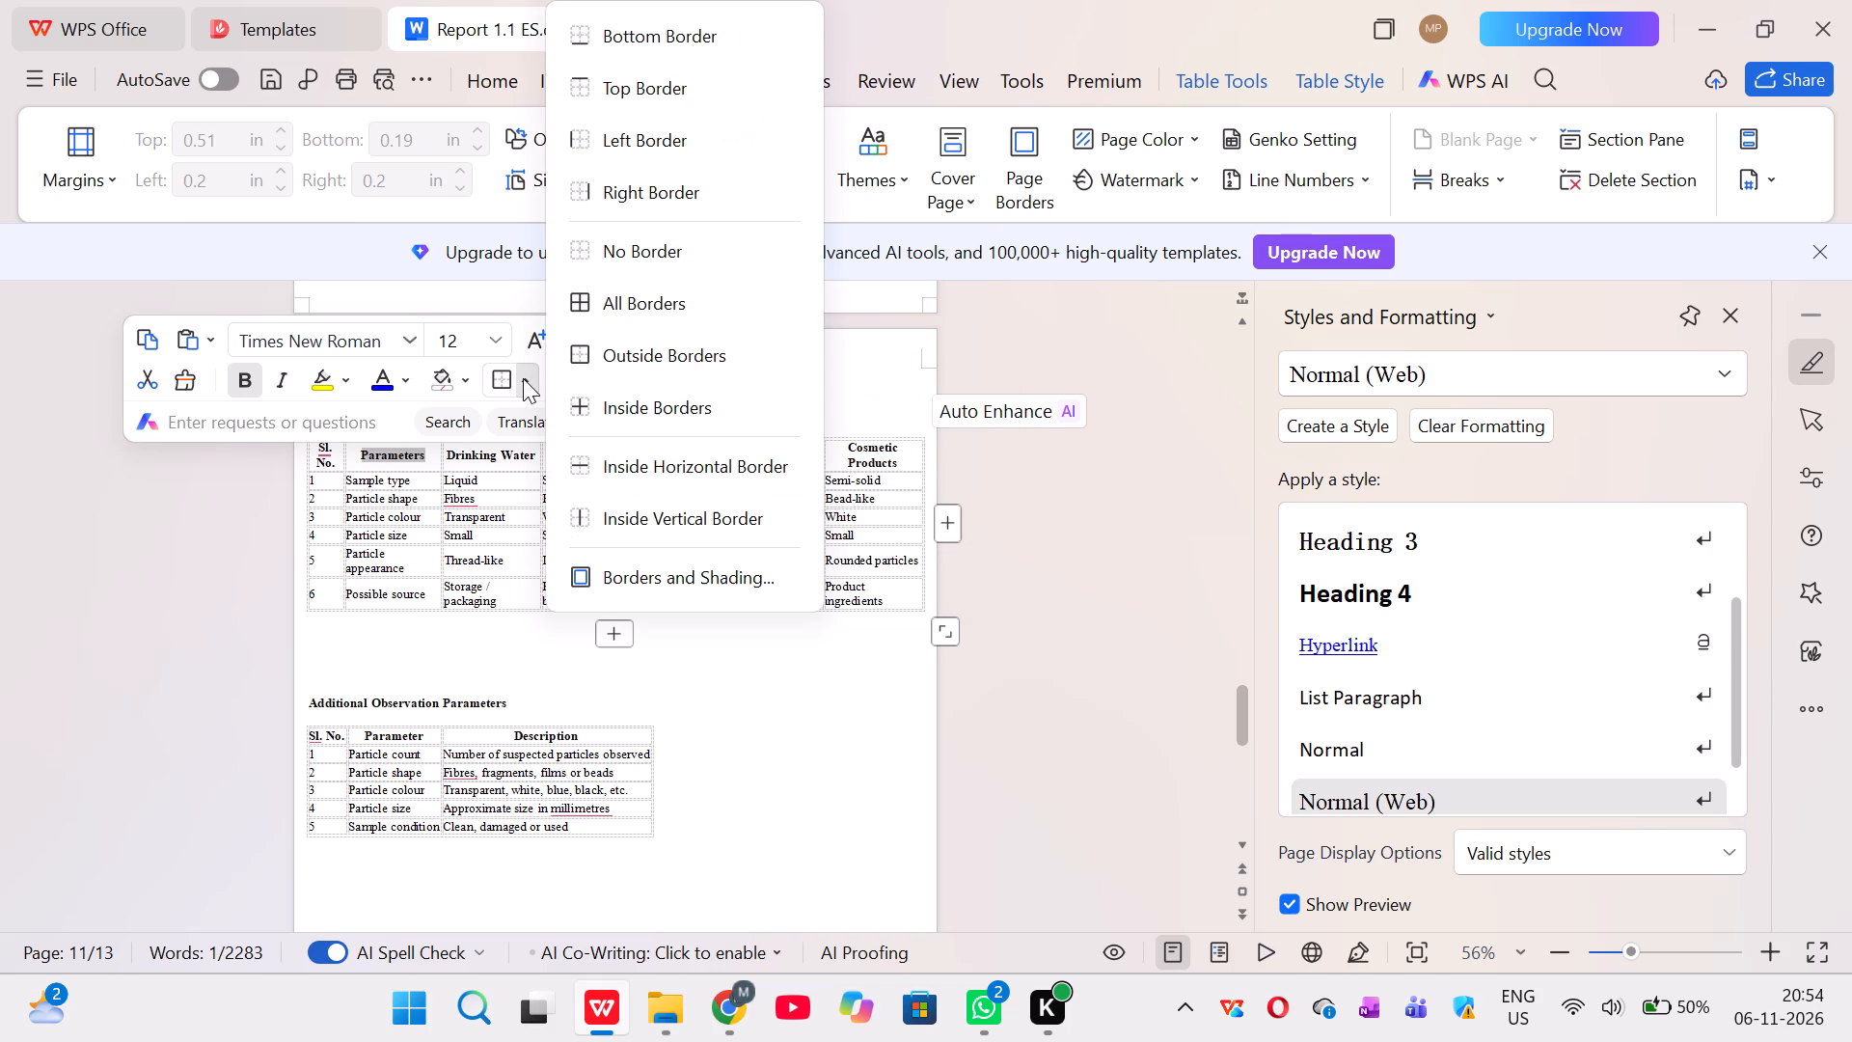
pyautogui.click(622, 300)
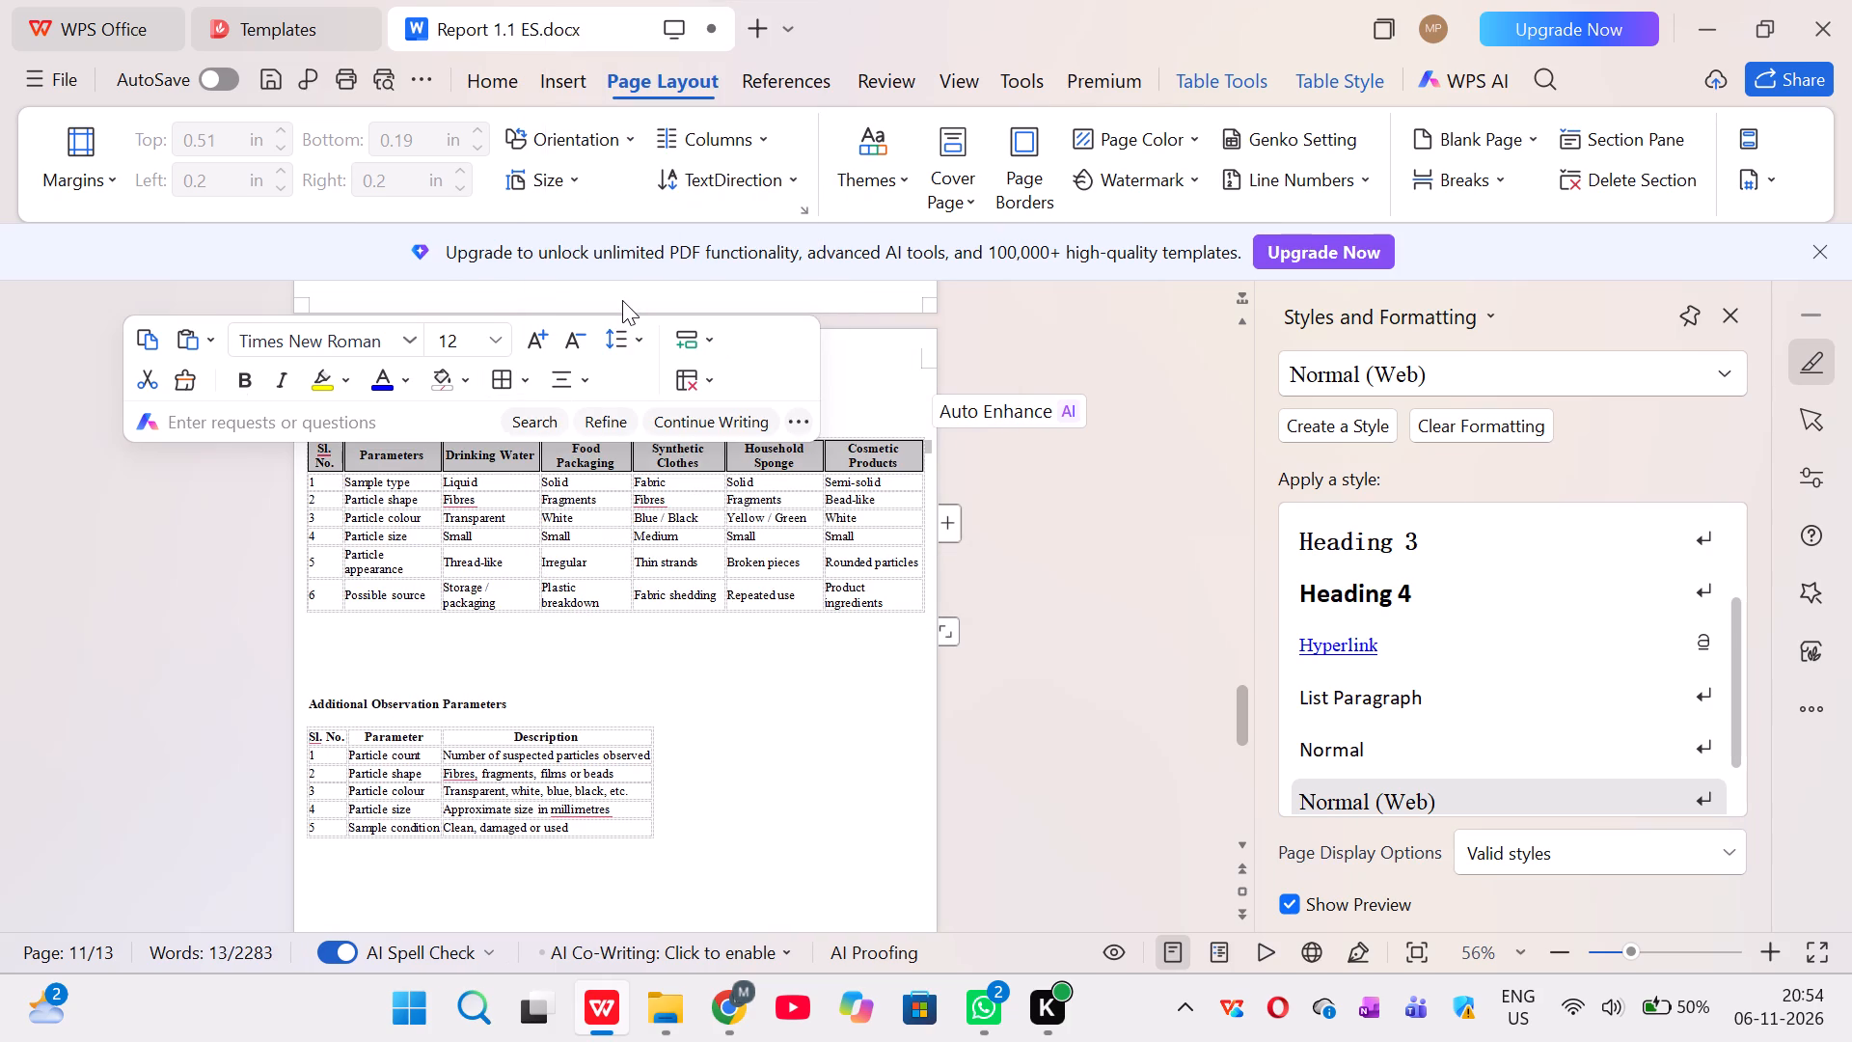
# Apply All Borders to the Sample type row of the table under the OBSERVATION TABLE heading.
pyautogui.click(356, 487)
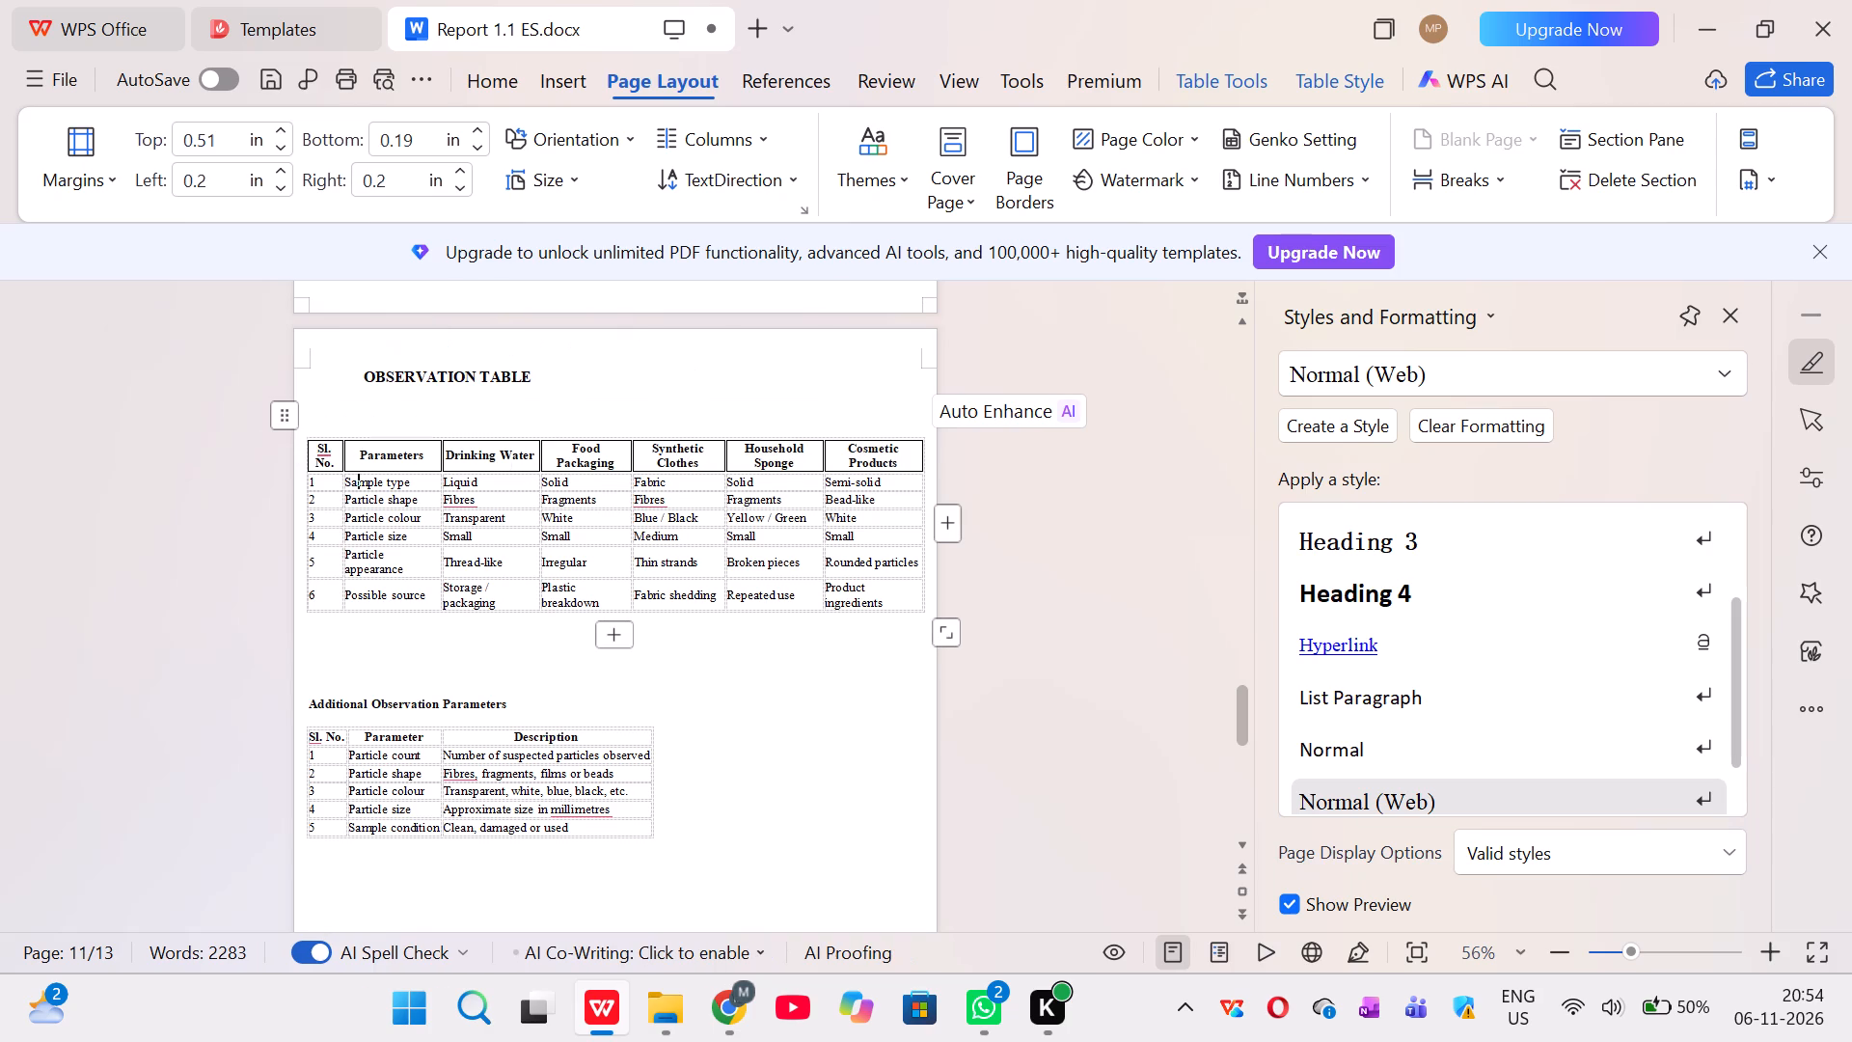
pyautogui.doubleClick(356, 487)
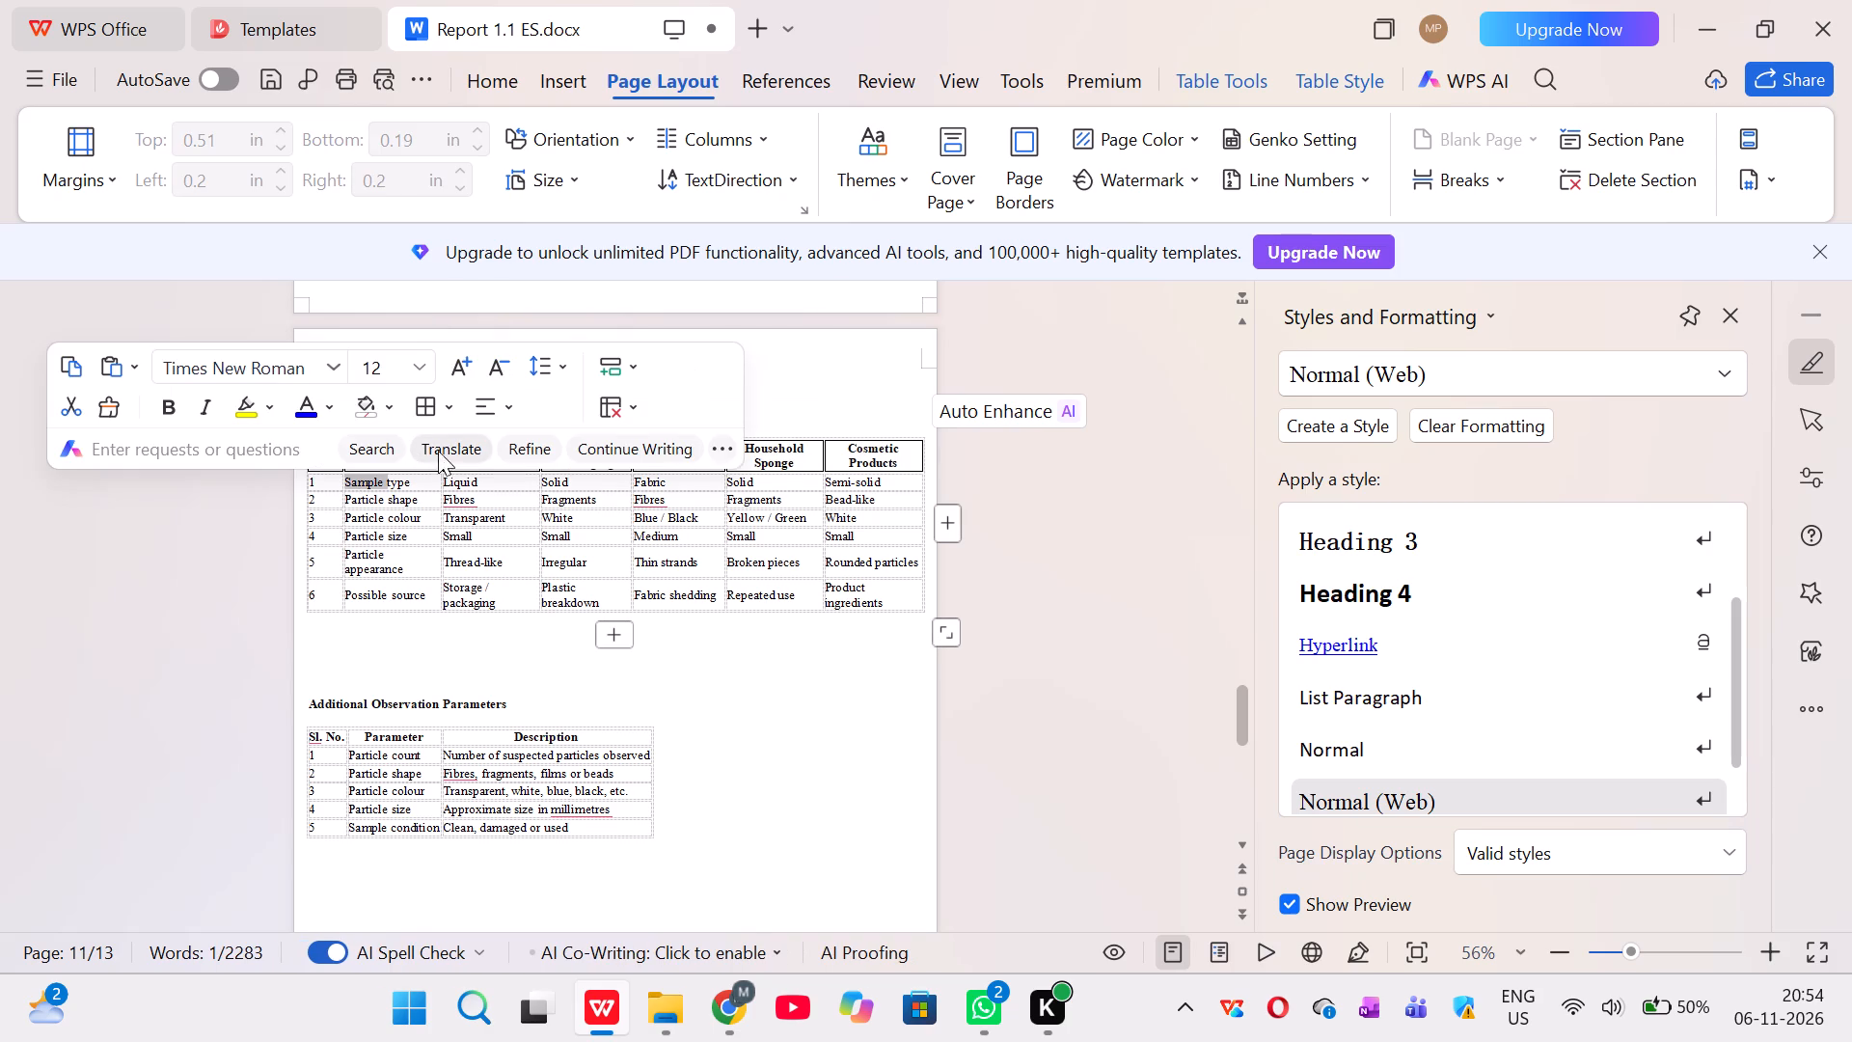
pyautogui.click(449, 418)
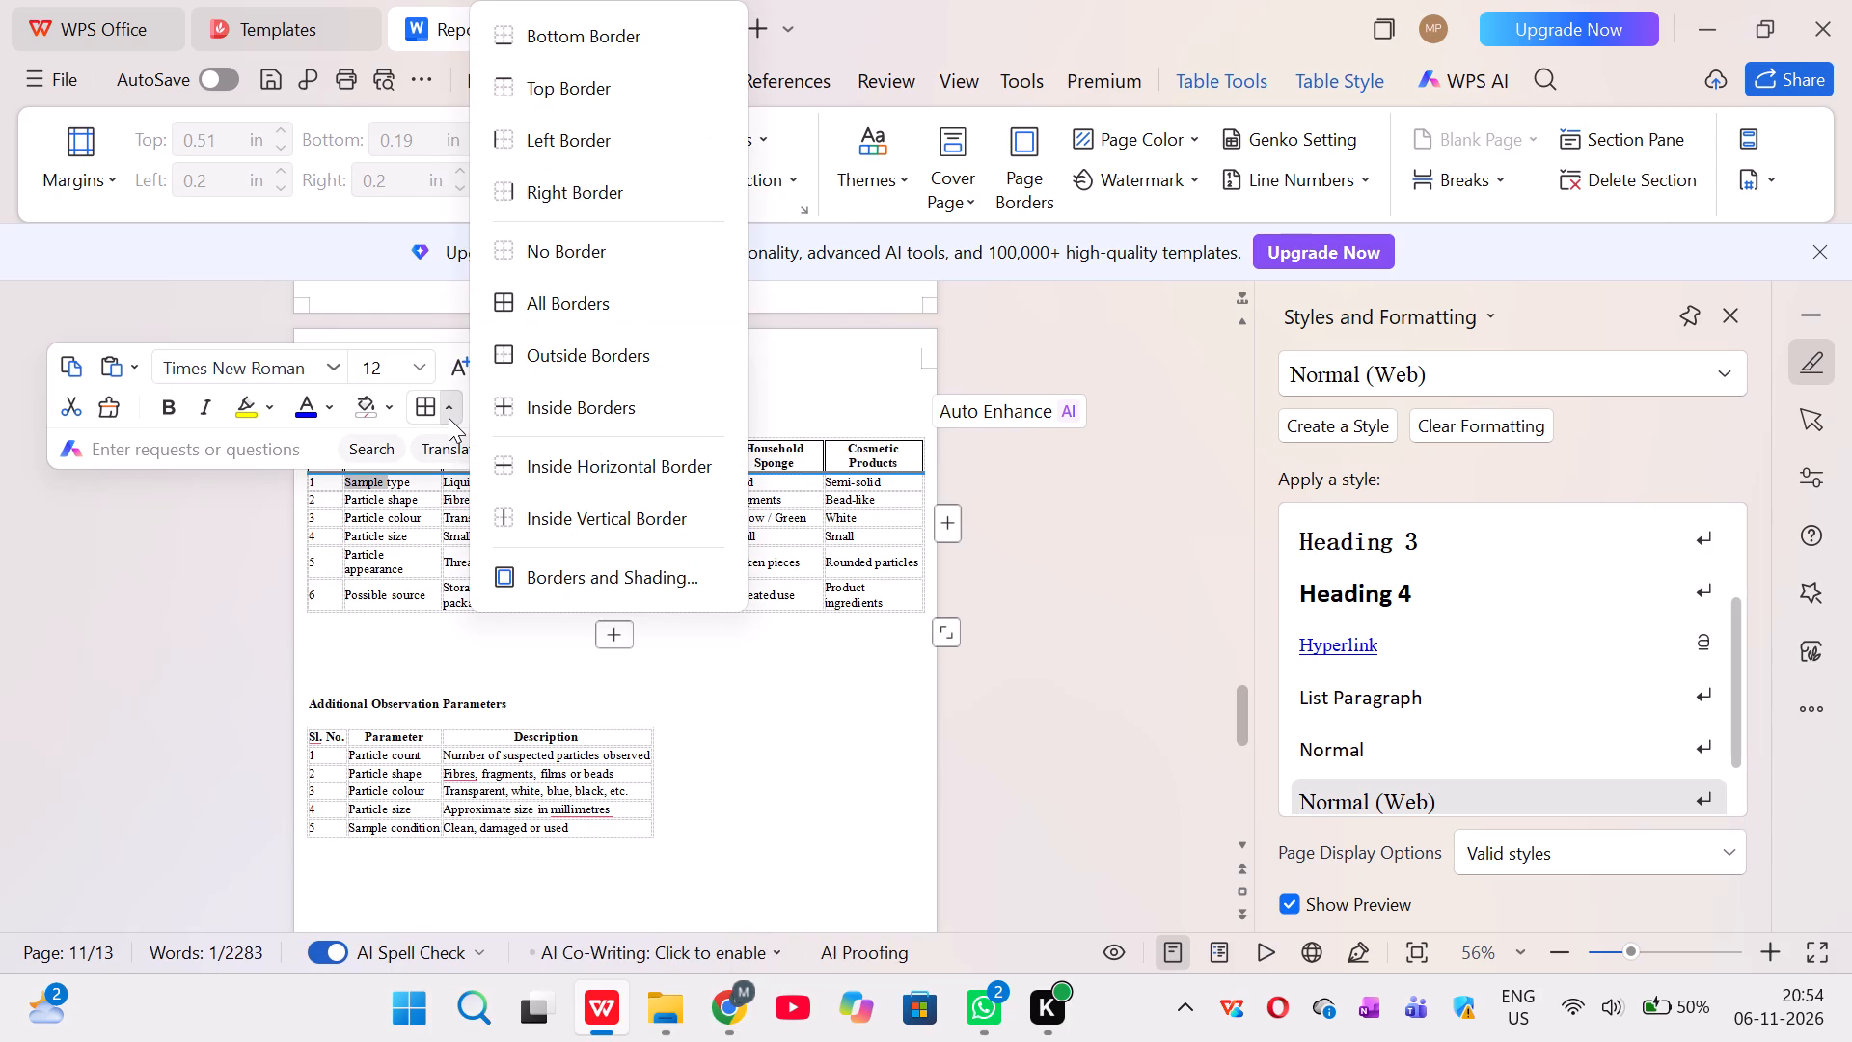
pyautogui.click(551, 302)
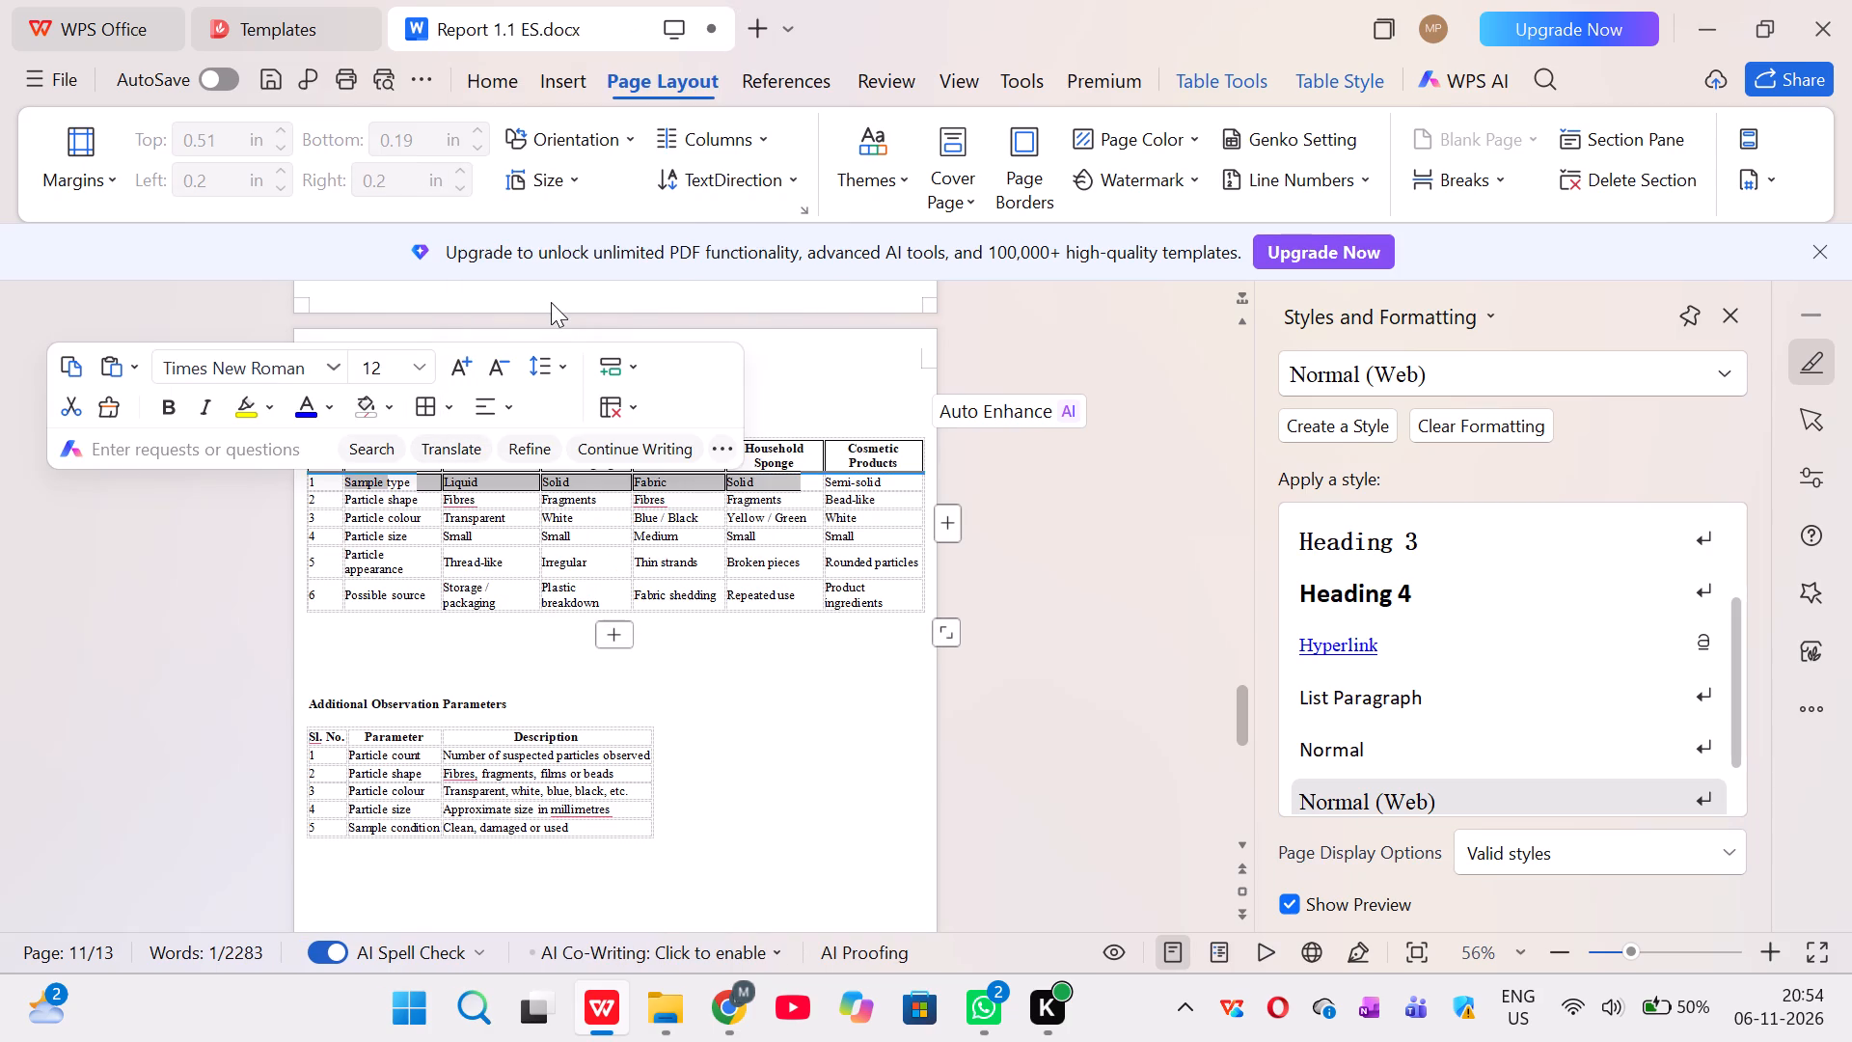
pyautogui.click(769, 679)
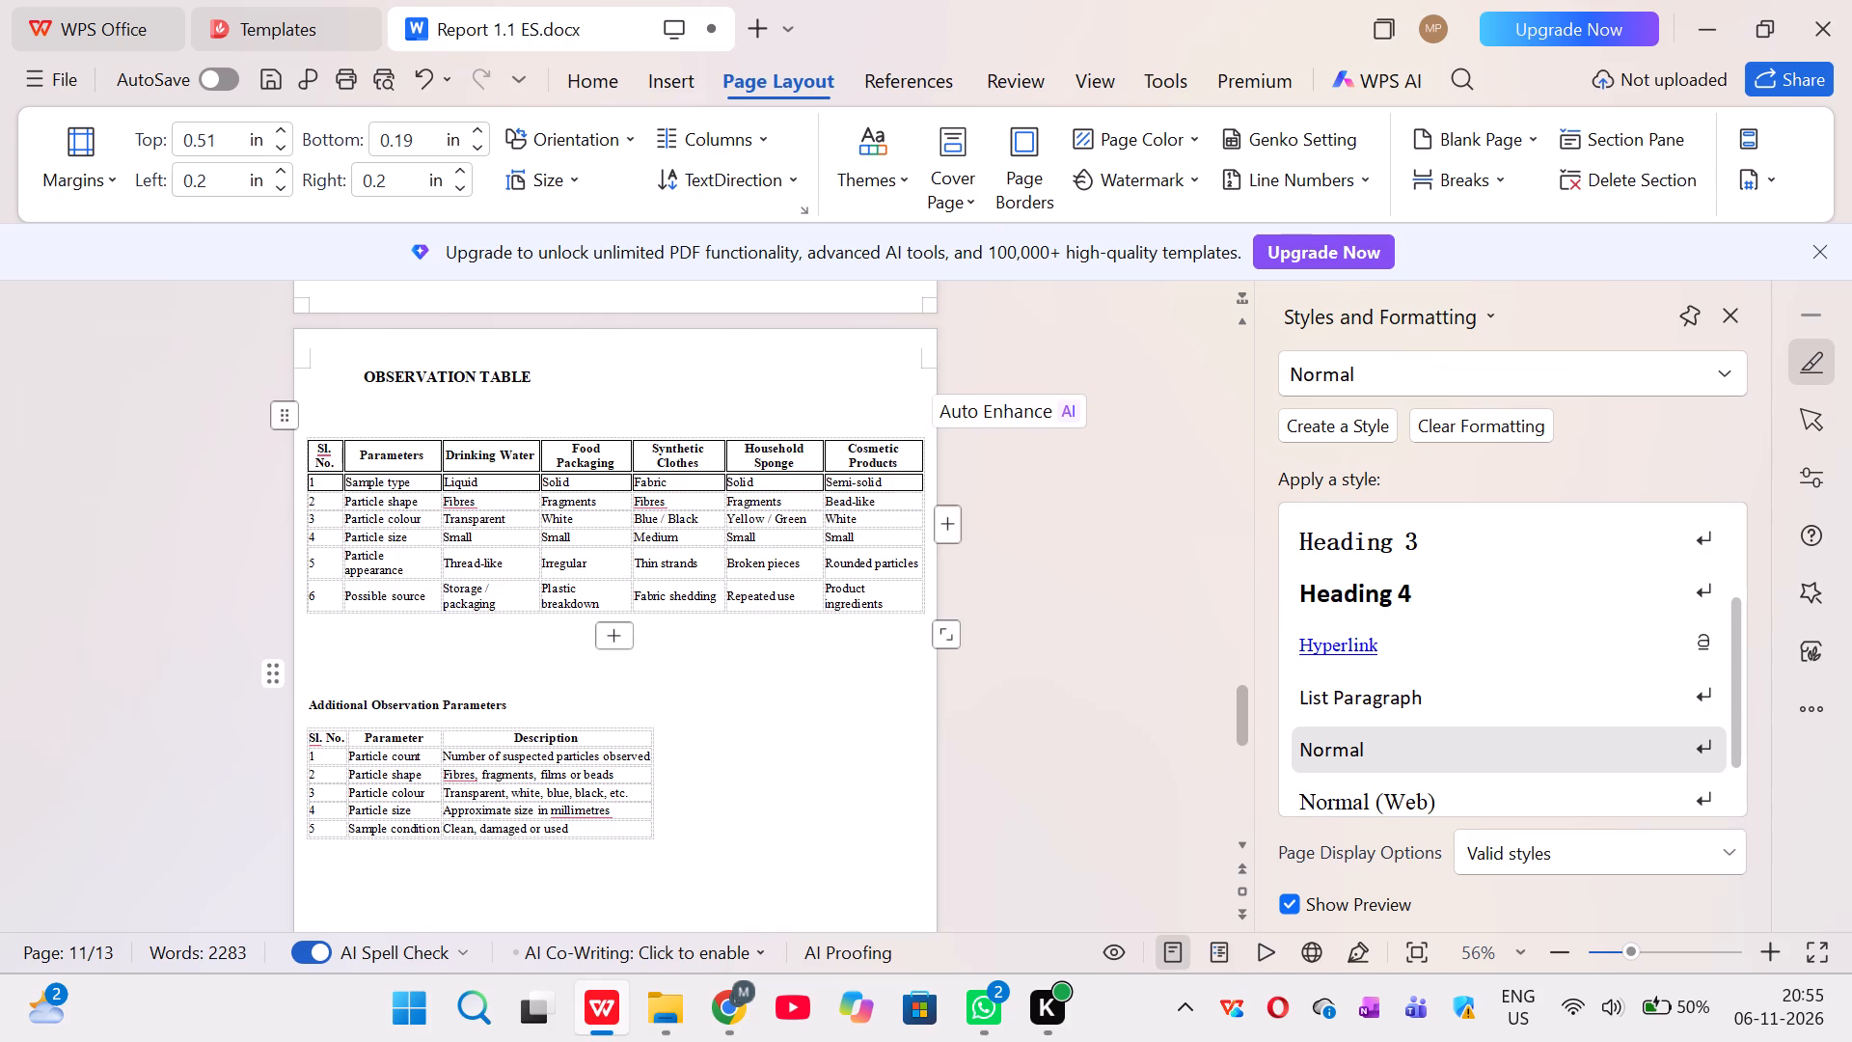
# Apply All Borders to the Sl. No. and Parameters cells in rows 2 to 6 of the main observation table.
pyautogui.moveTo(322, 502); pyautogui.dragTo(417, 597)
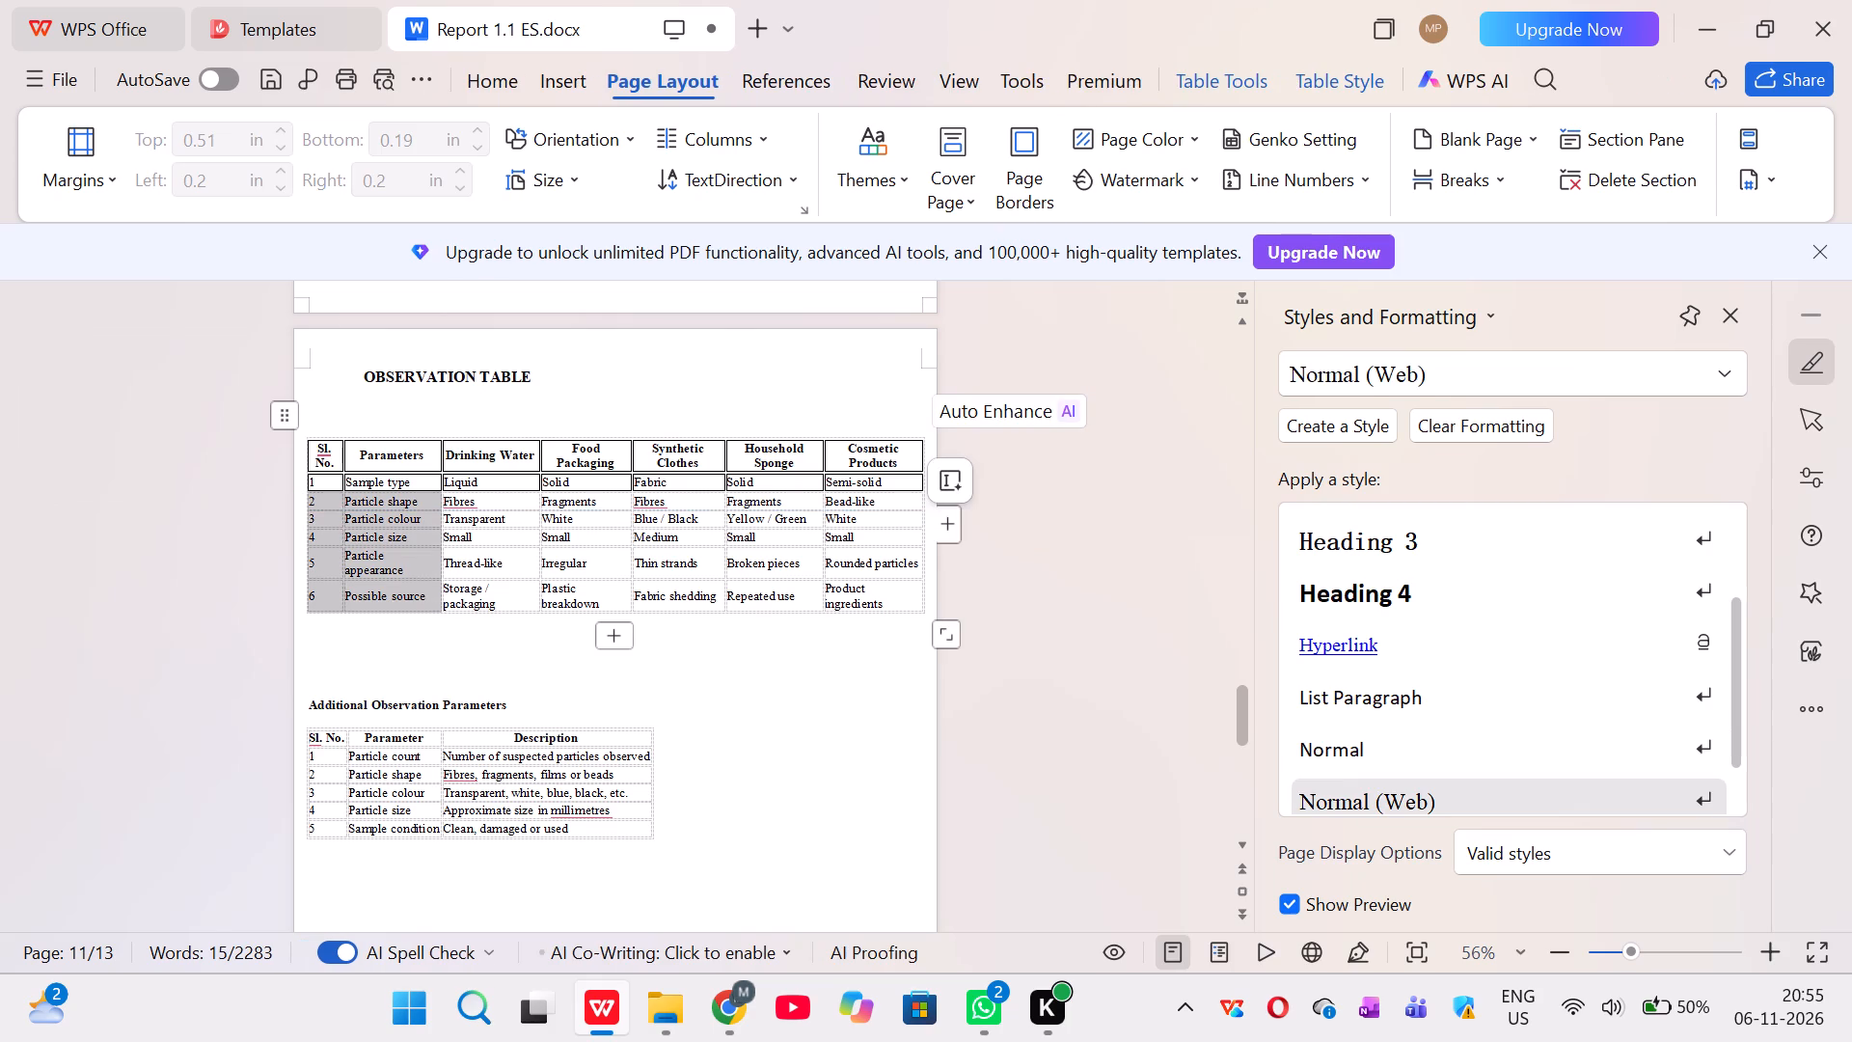
pyautogui.moveTo(417, 597); pyautogui.dragTo(420, 601)
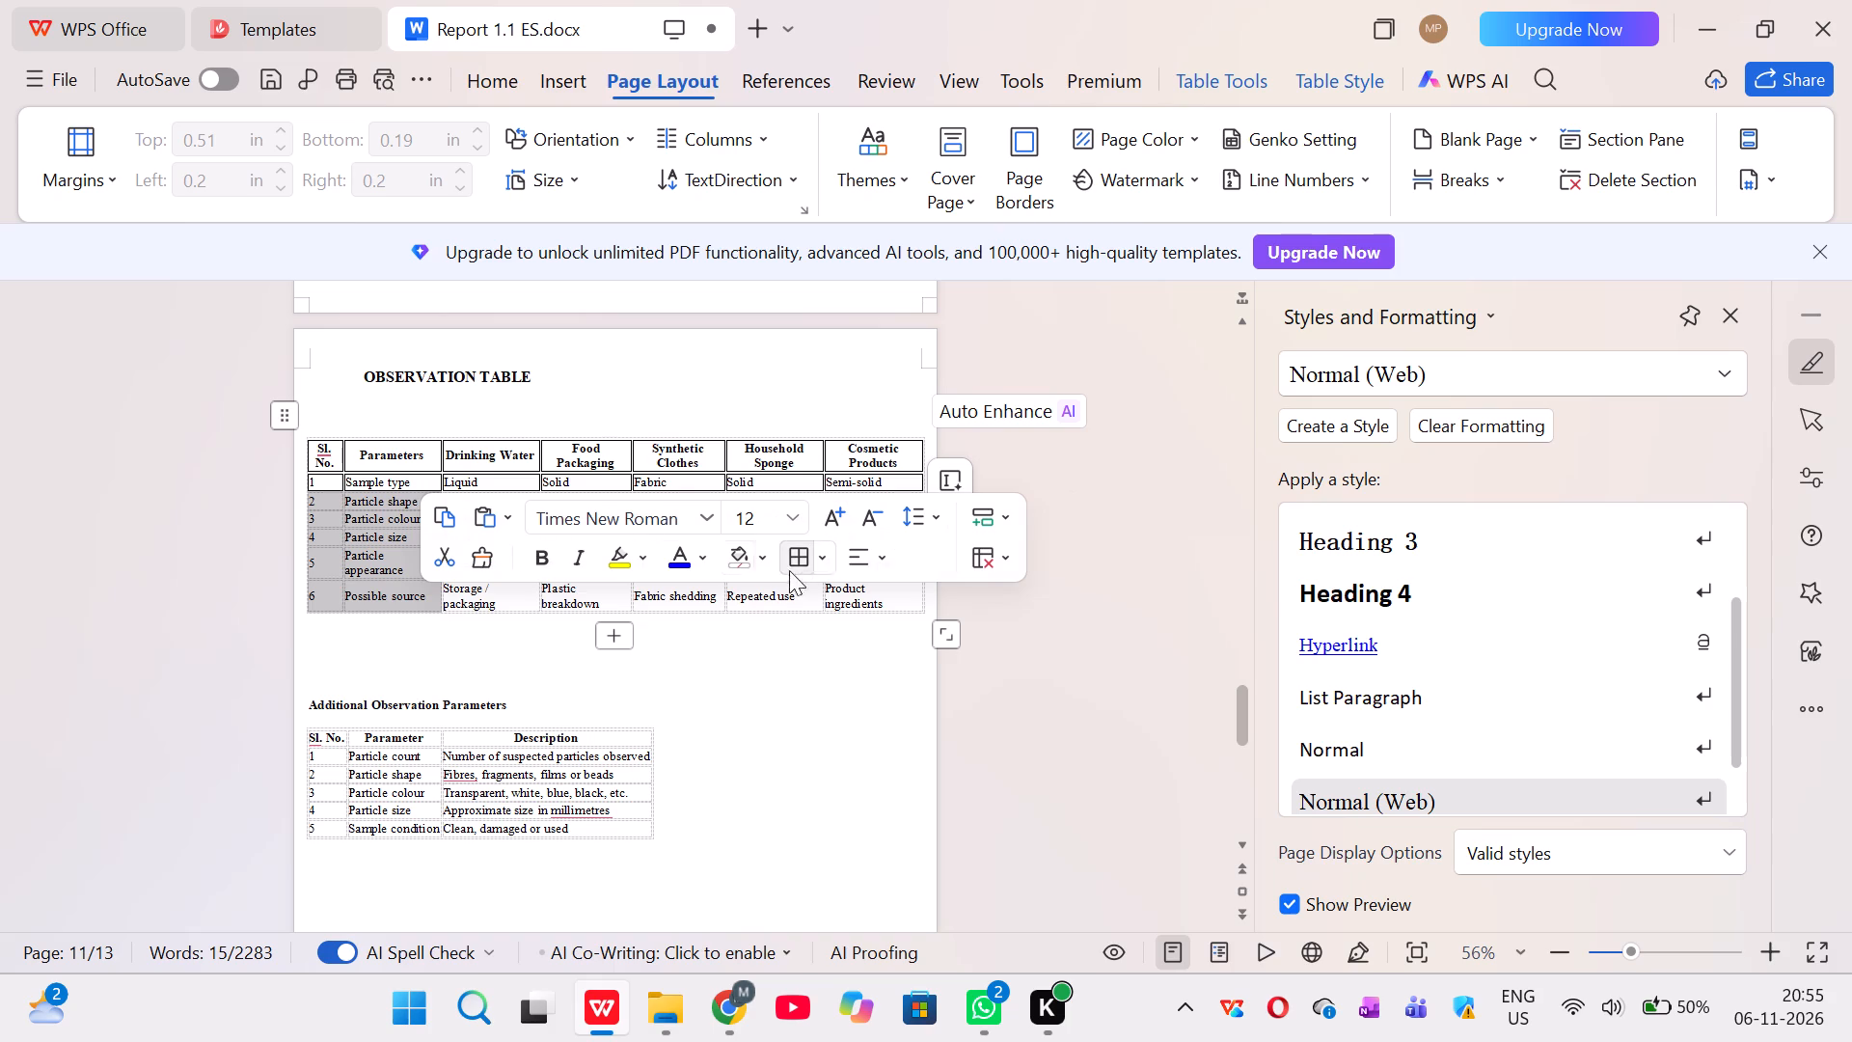
pyautogui.click(825, 555)
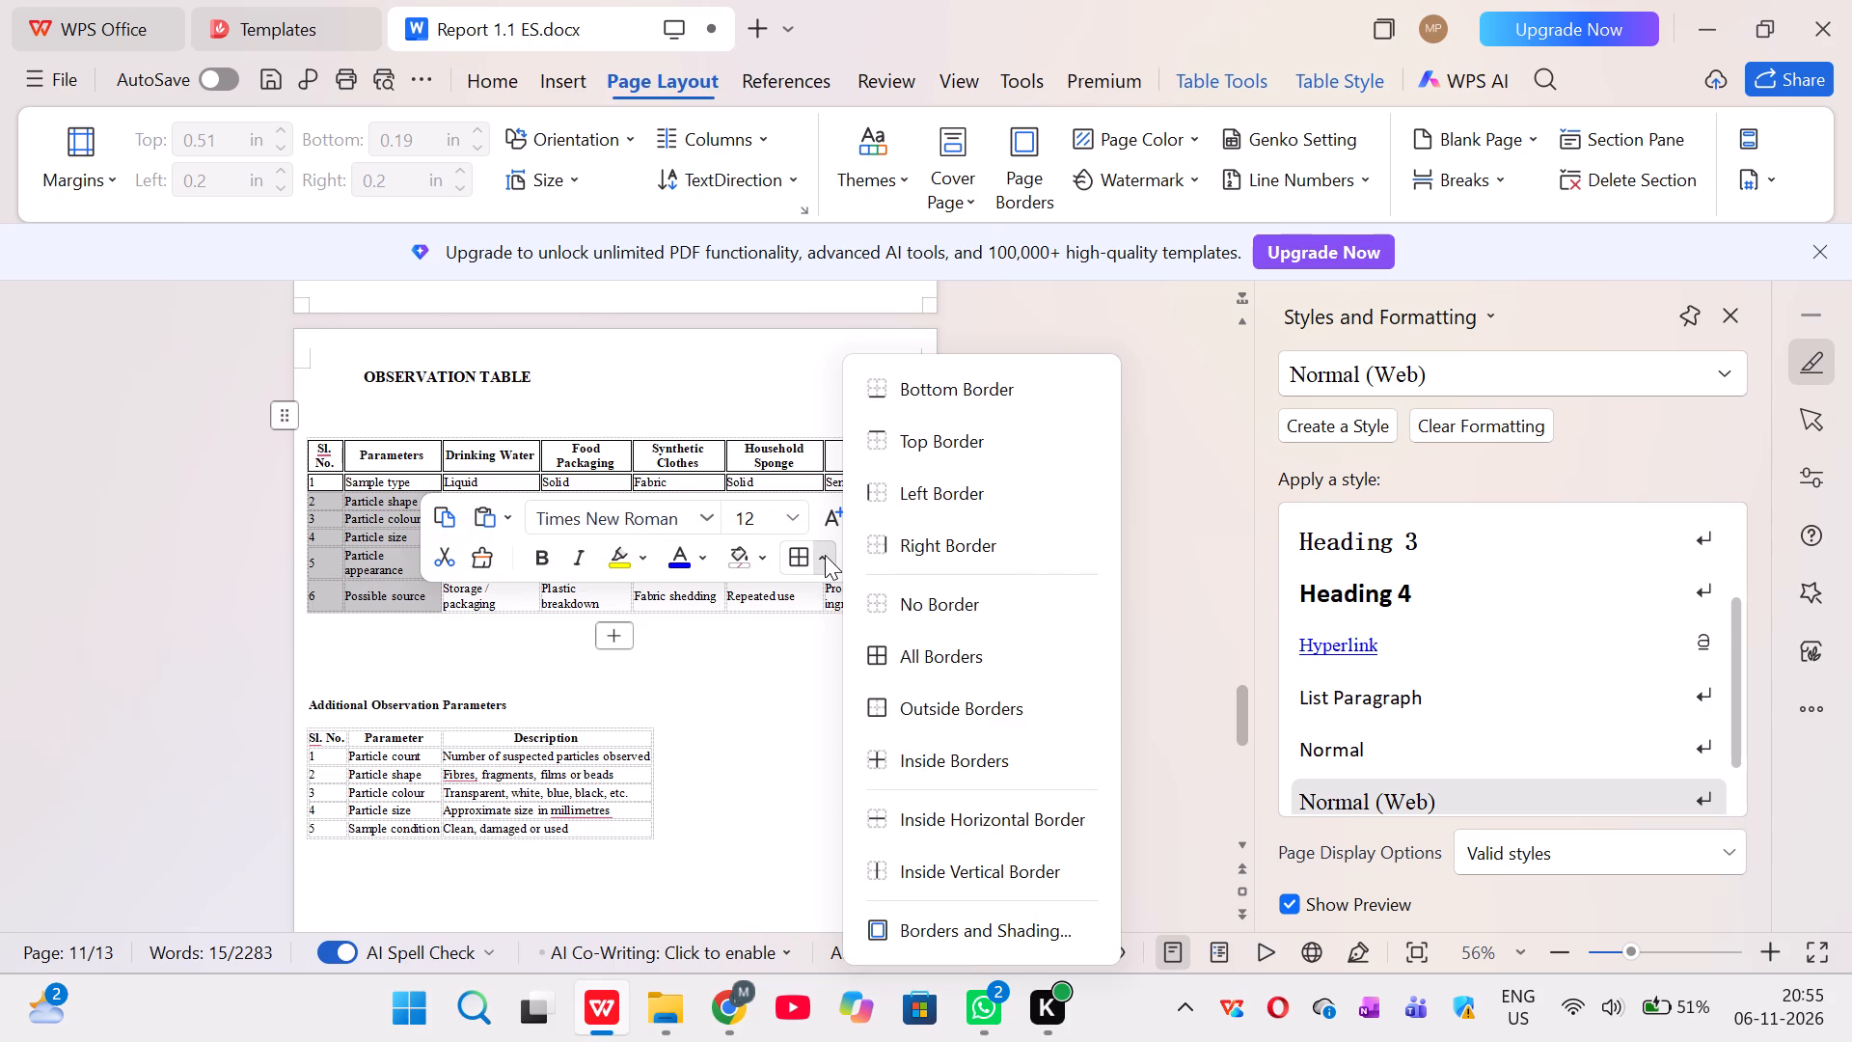
pyautogui.click(909, 660)
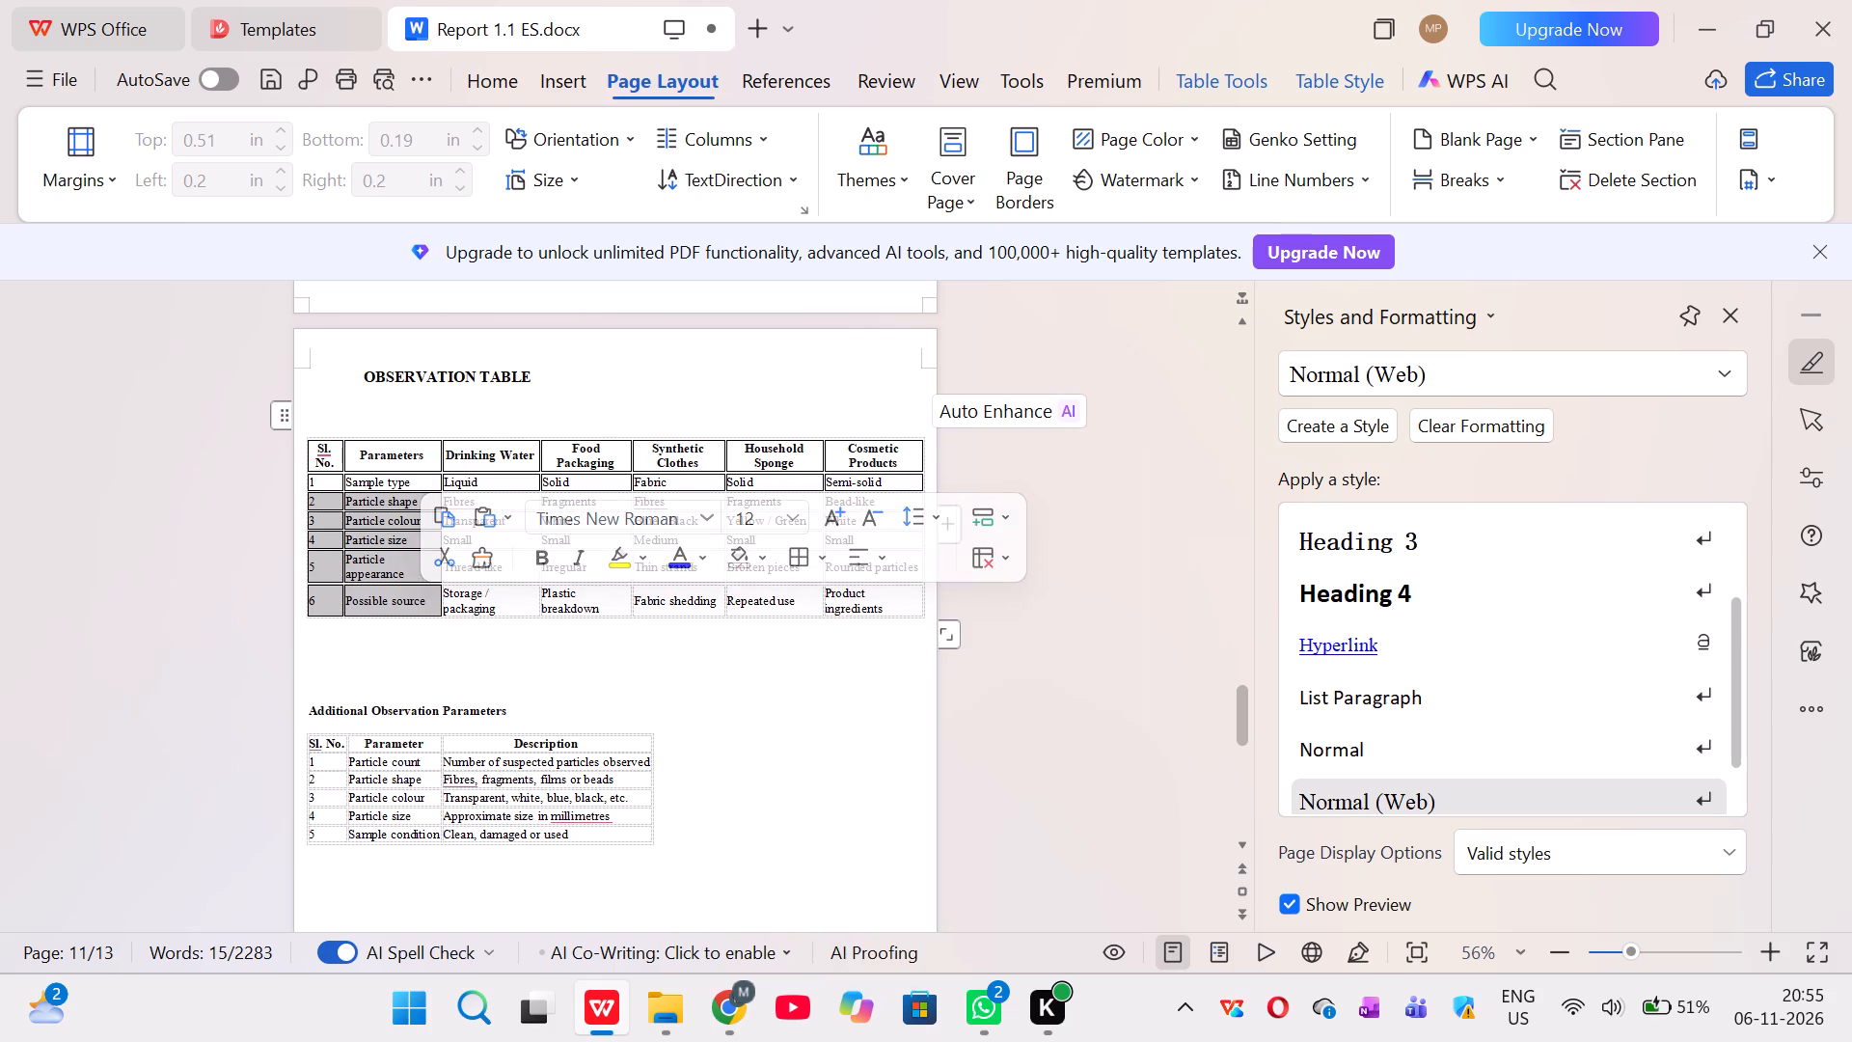
pyautogui.click(857, 696)
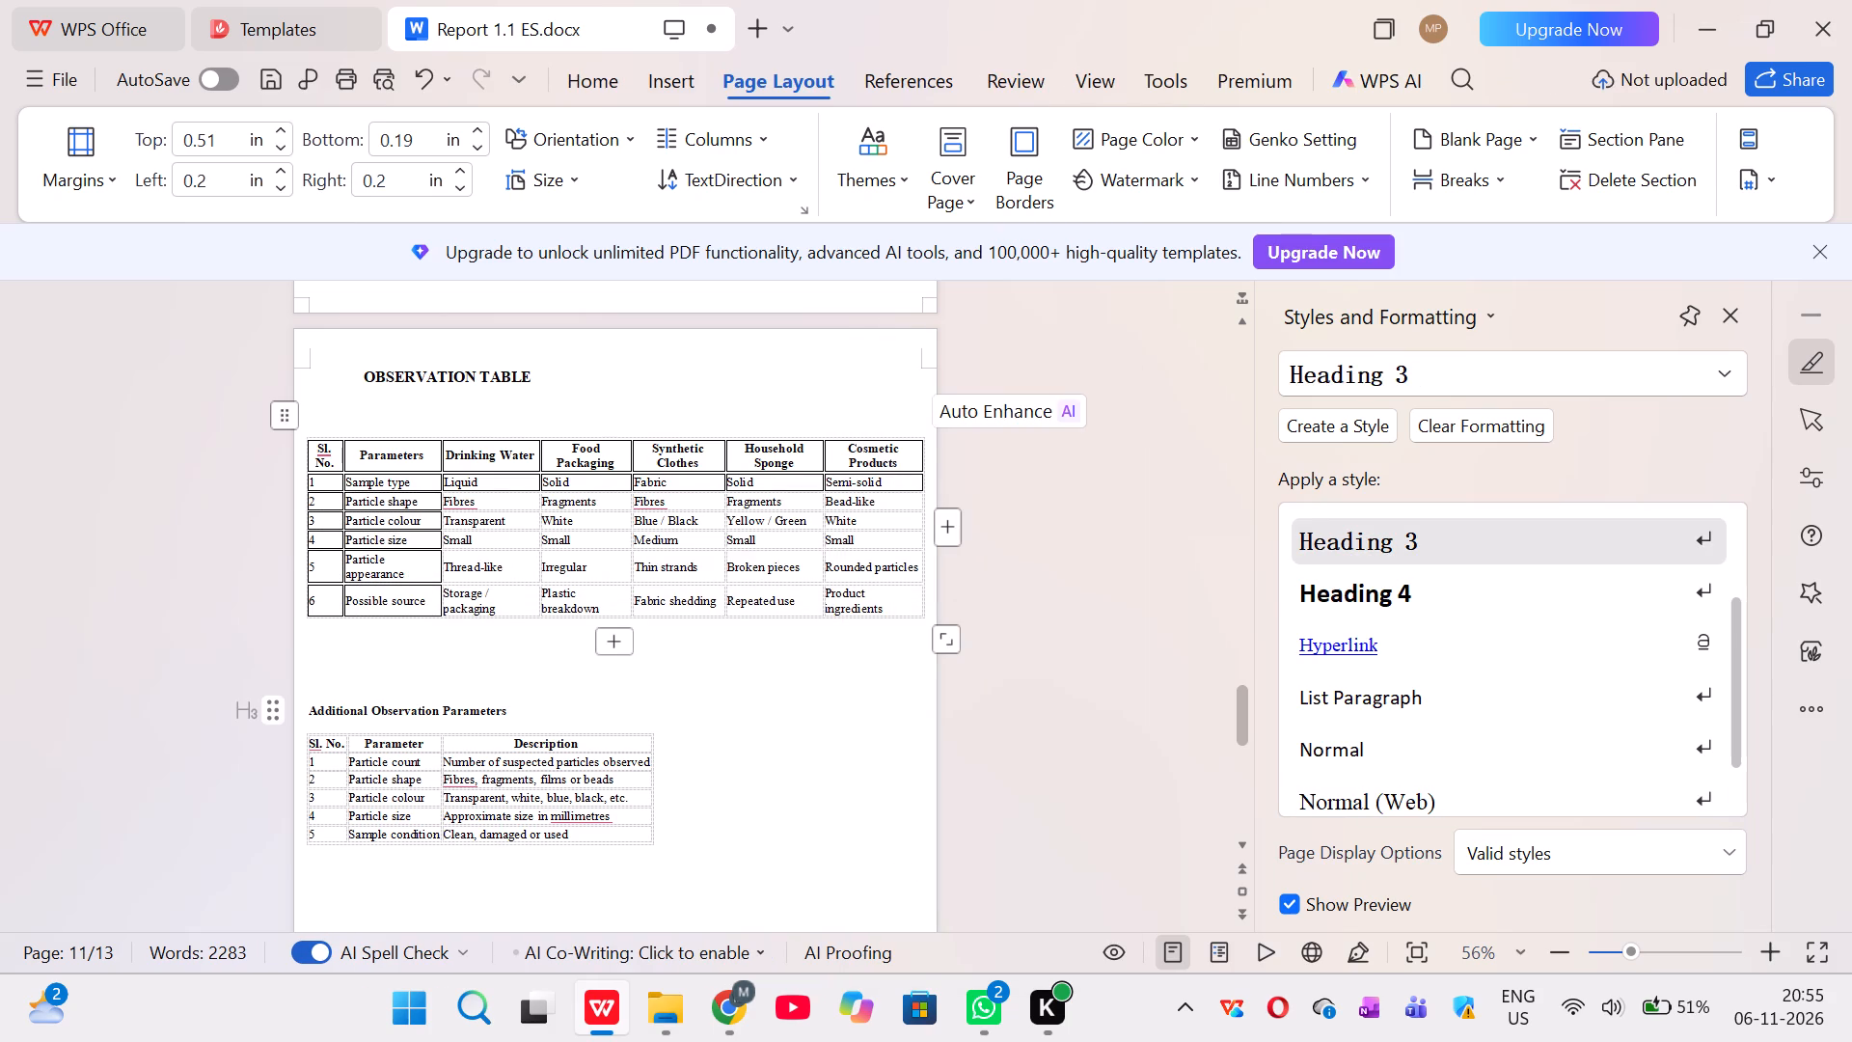
# Apply All Borders to the Drinking Water through Household Sponge cells in rows 2 to 6 of the main observation table.
pyautogui.click(438, 499)
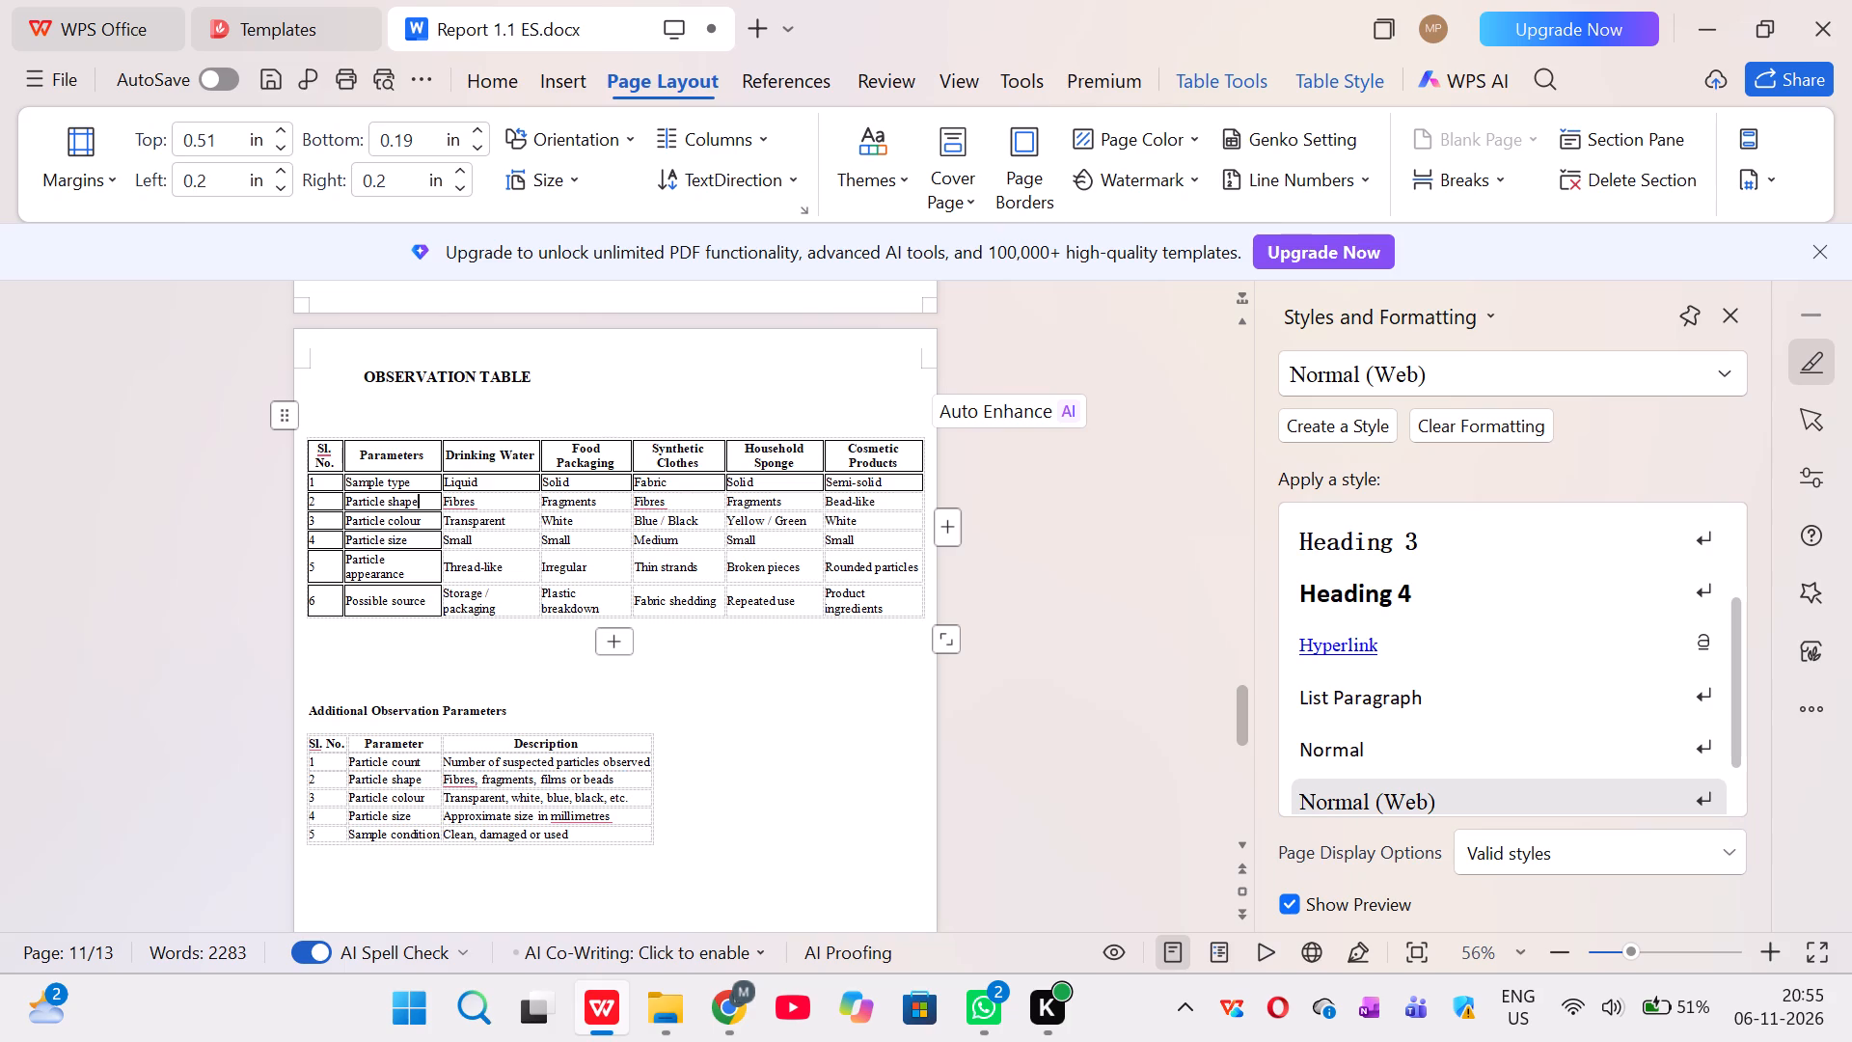
pyautogui.moveTo(454, 499); pyautogui.dragTo(803, 632)
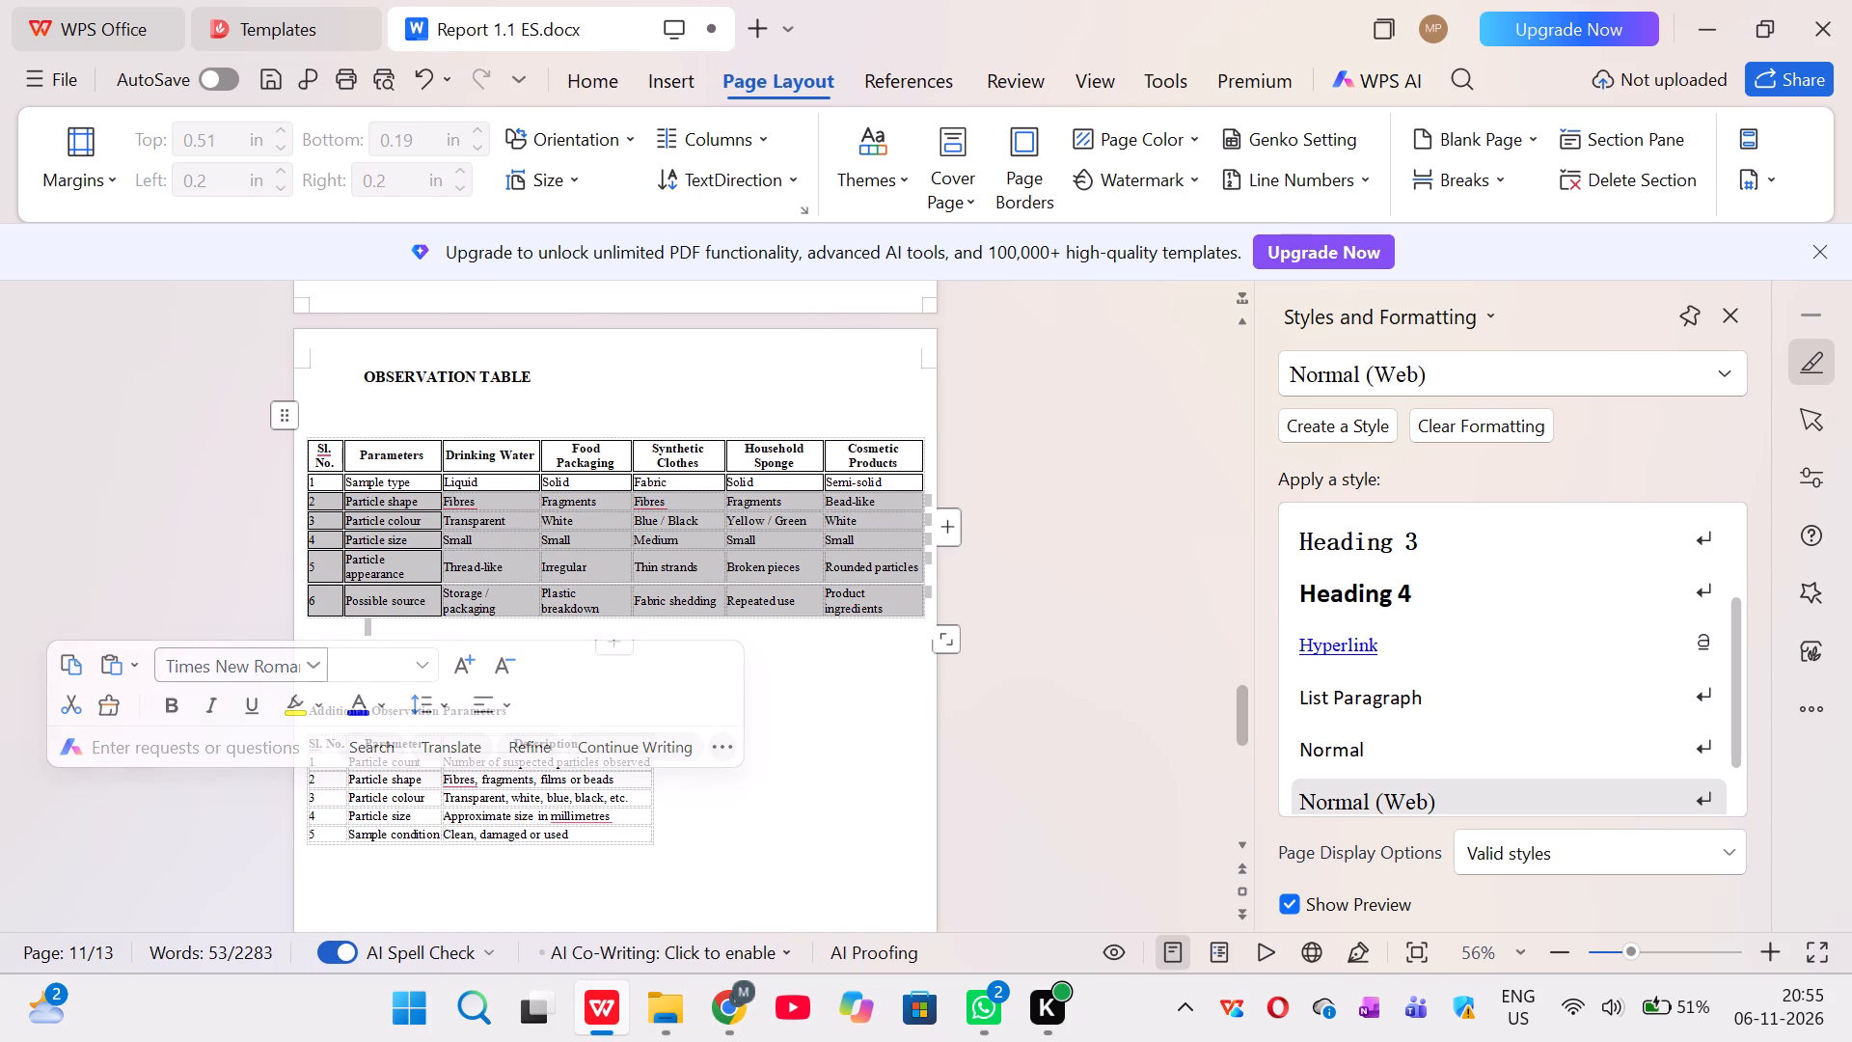
pyautogui.click(808, 683)
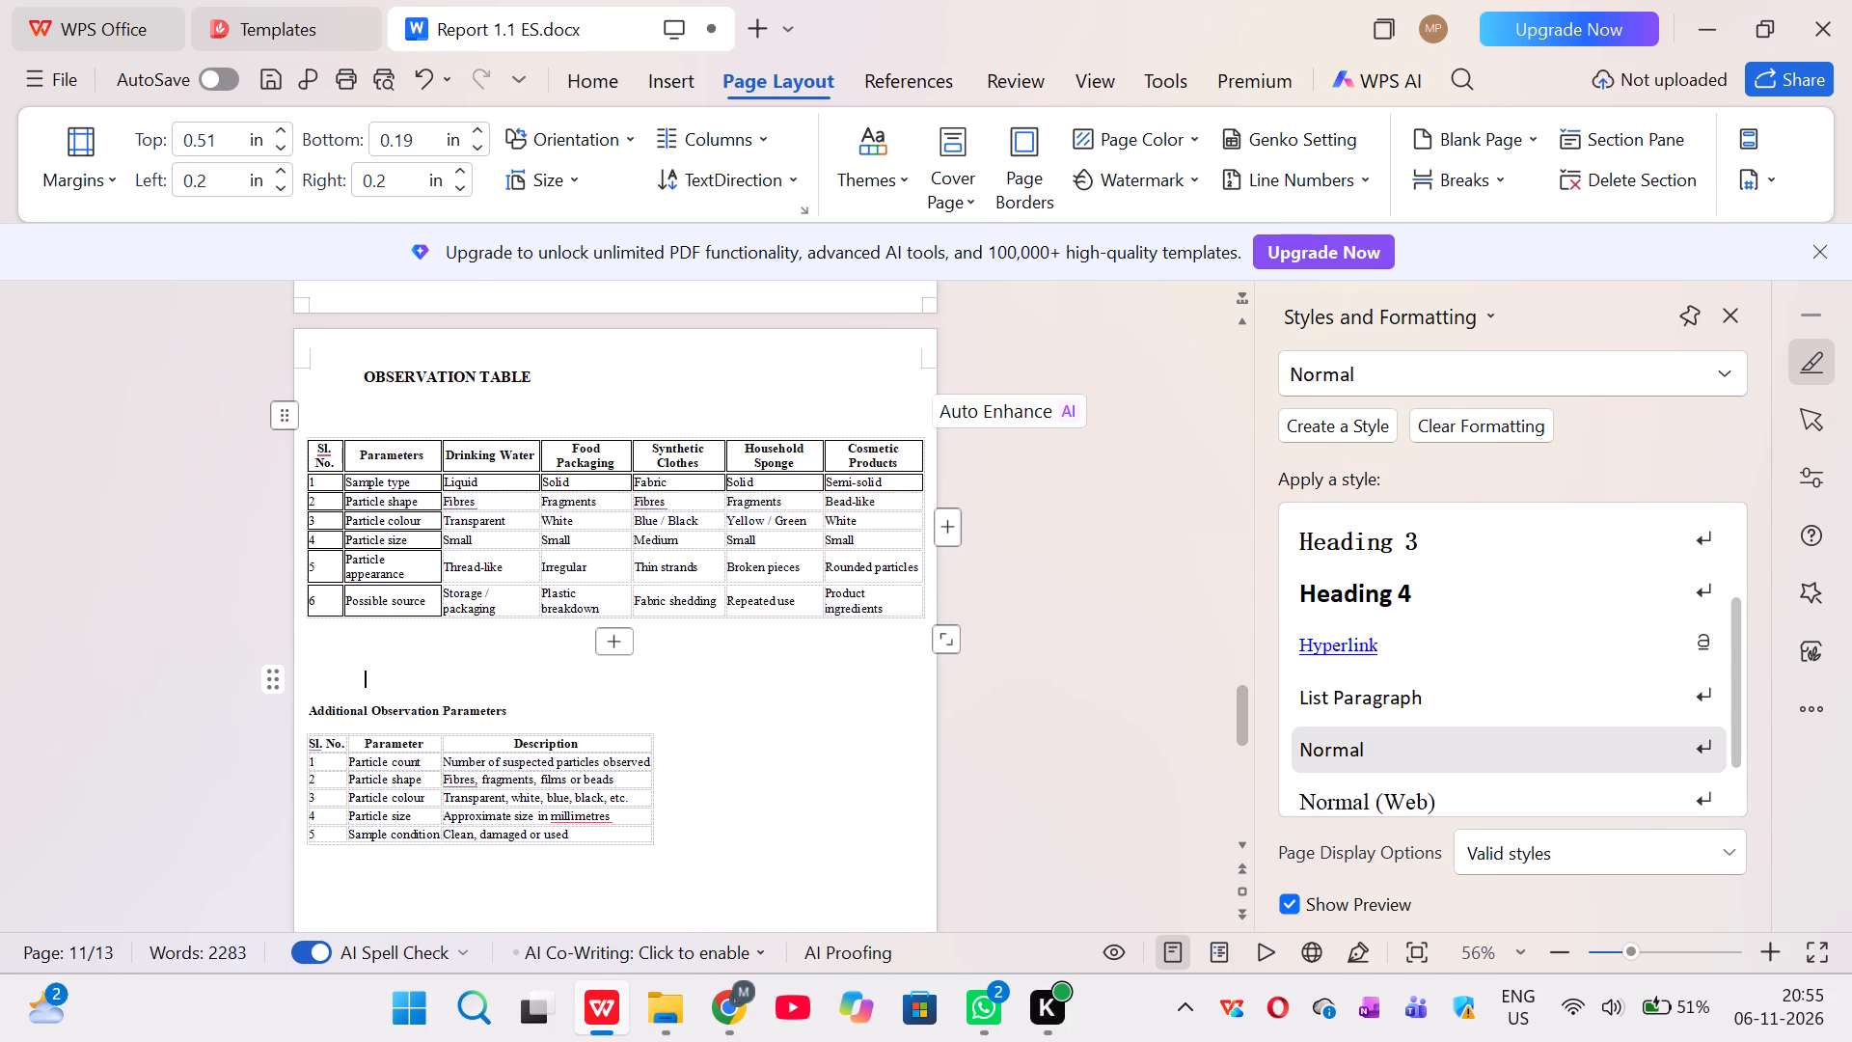
pyautogui.moveTo(447, 499); pyautogui.dragTo(682, 610)
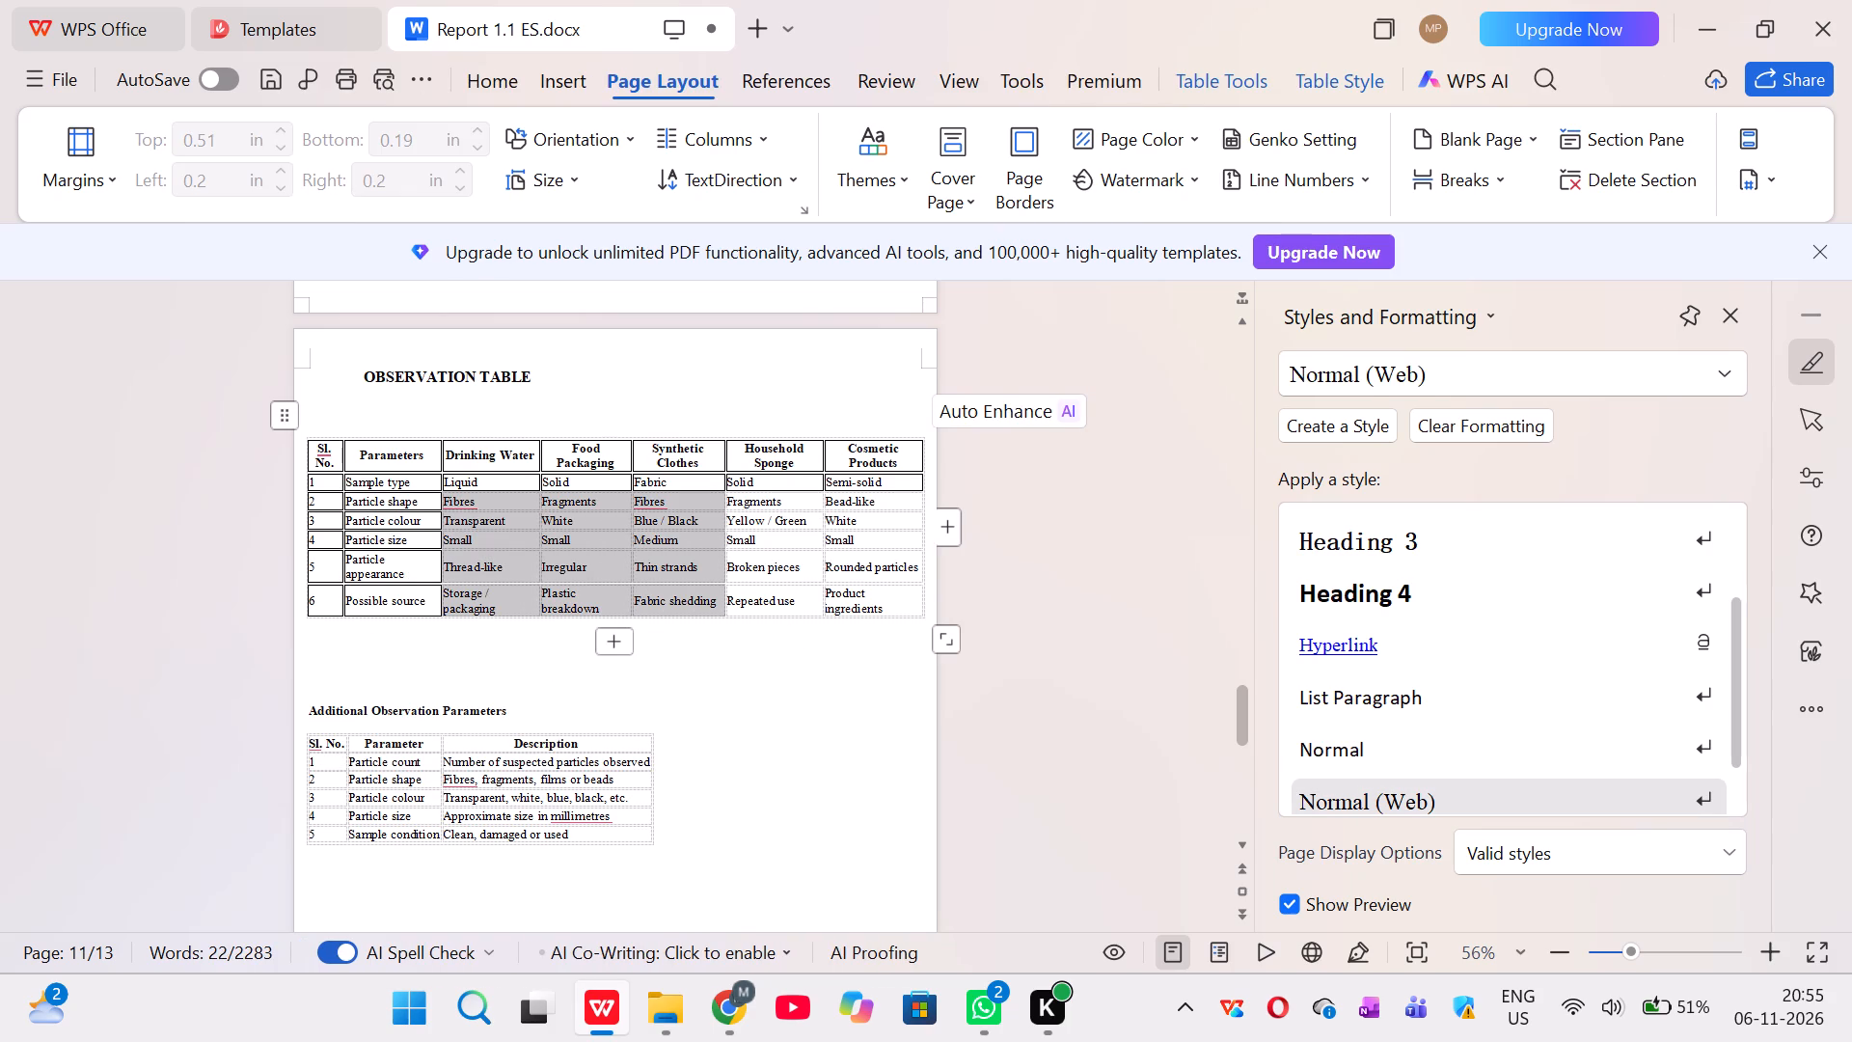
pyautogui.moveTo(682, 610); pyautogui.dragTo(757, 602)
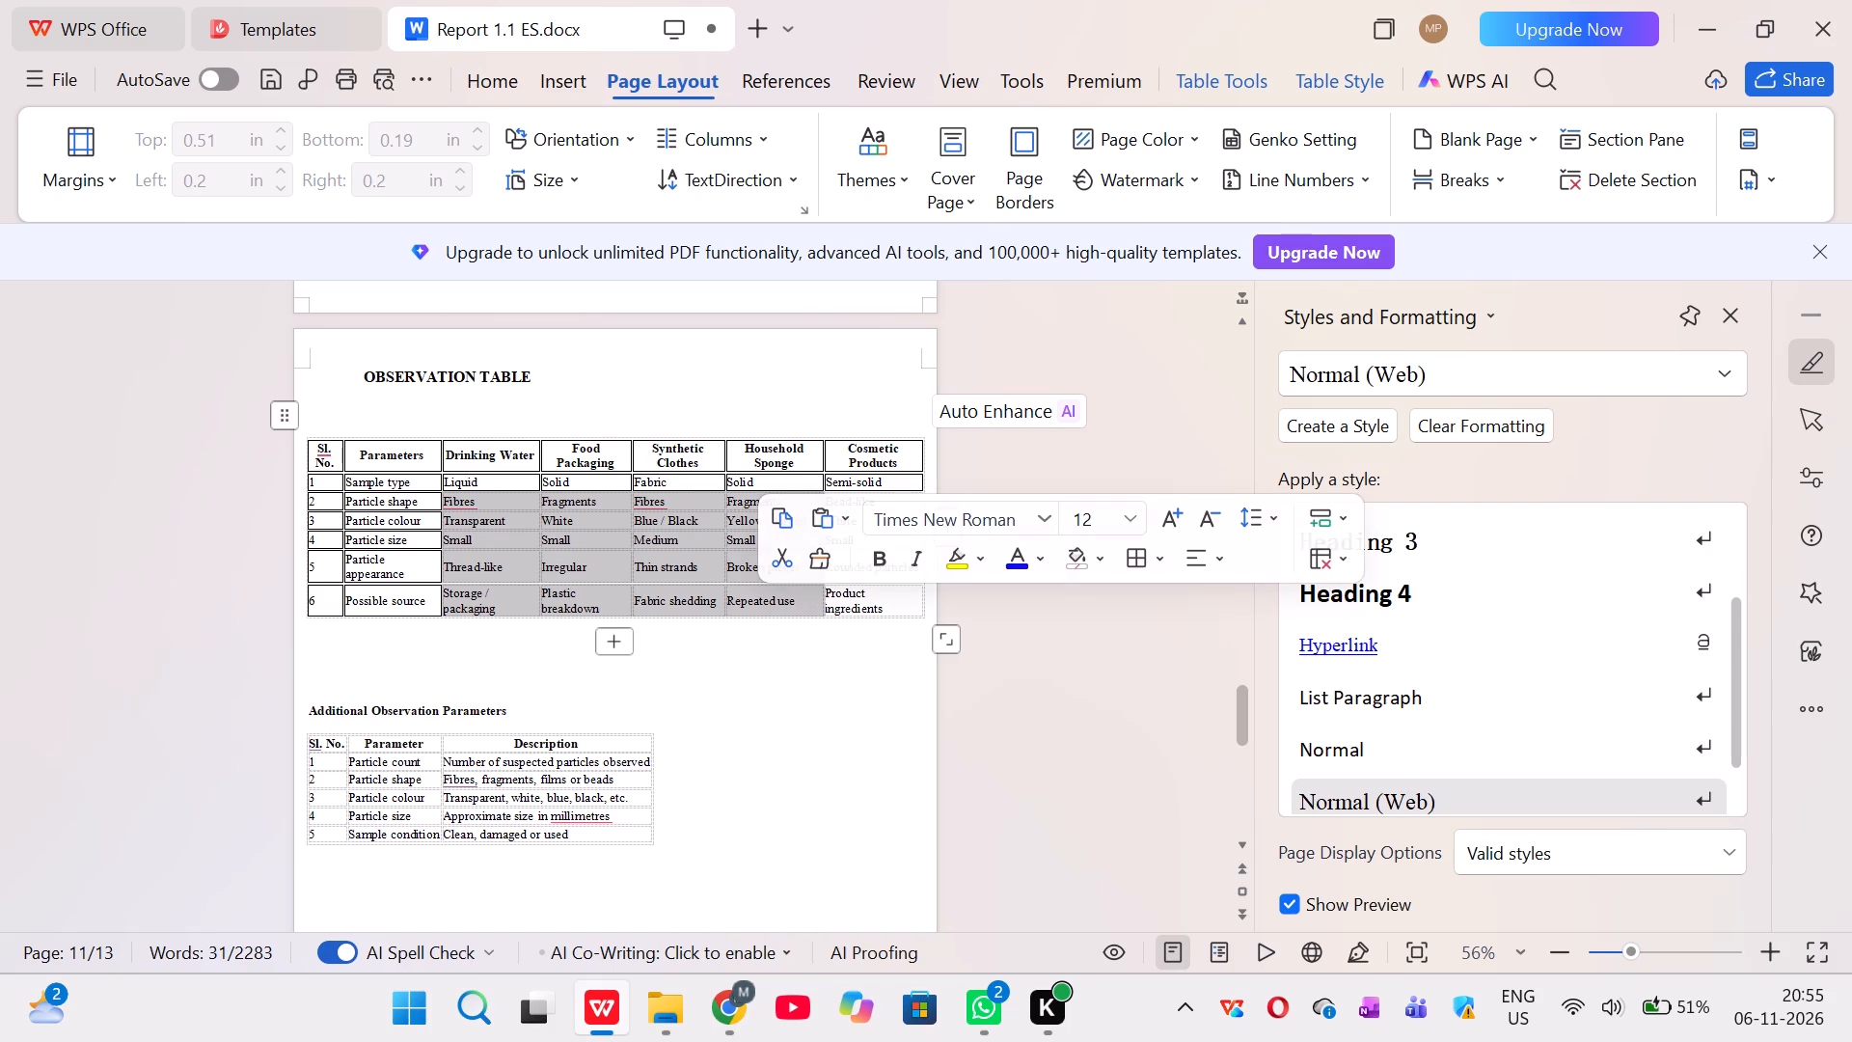
pyautogui.click(1164, 566)
pyautogui.click(1249, 663)
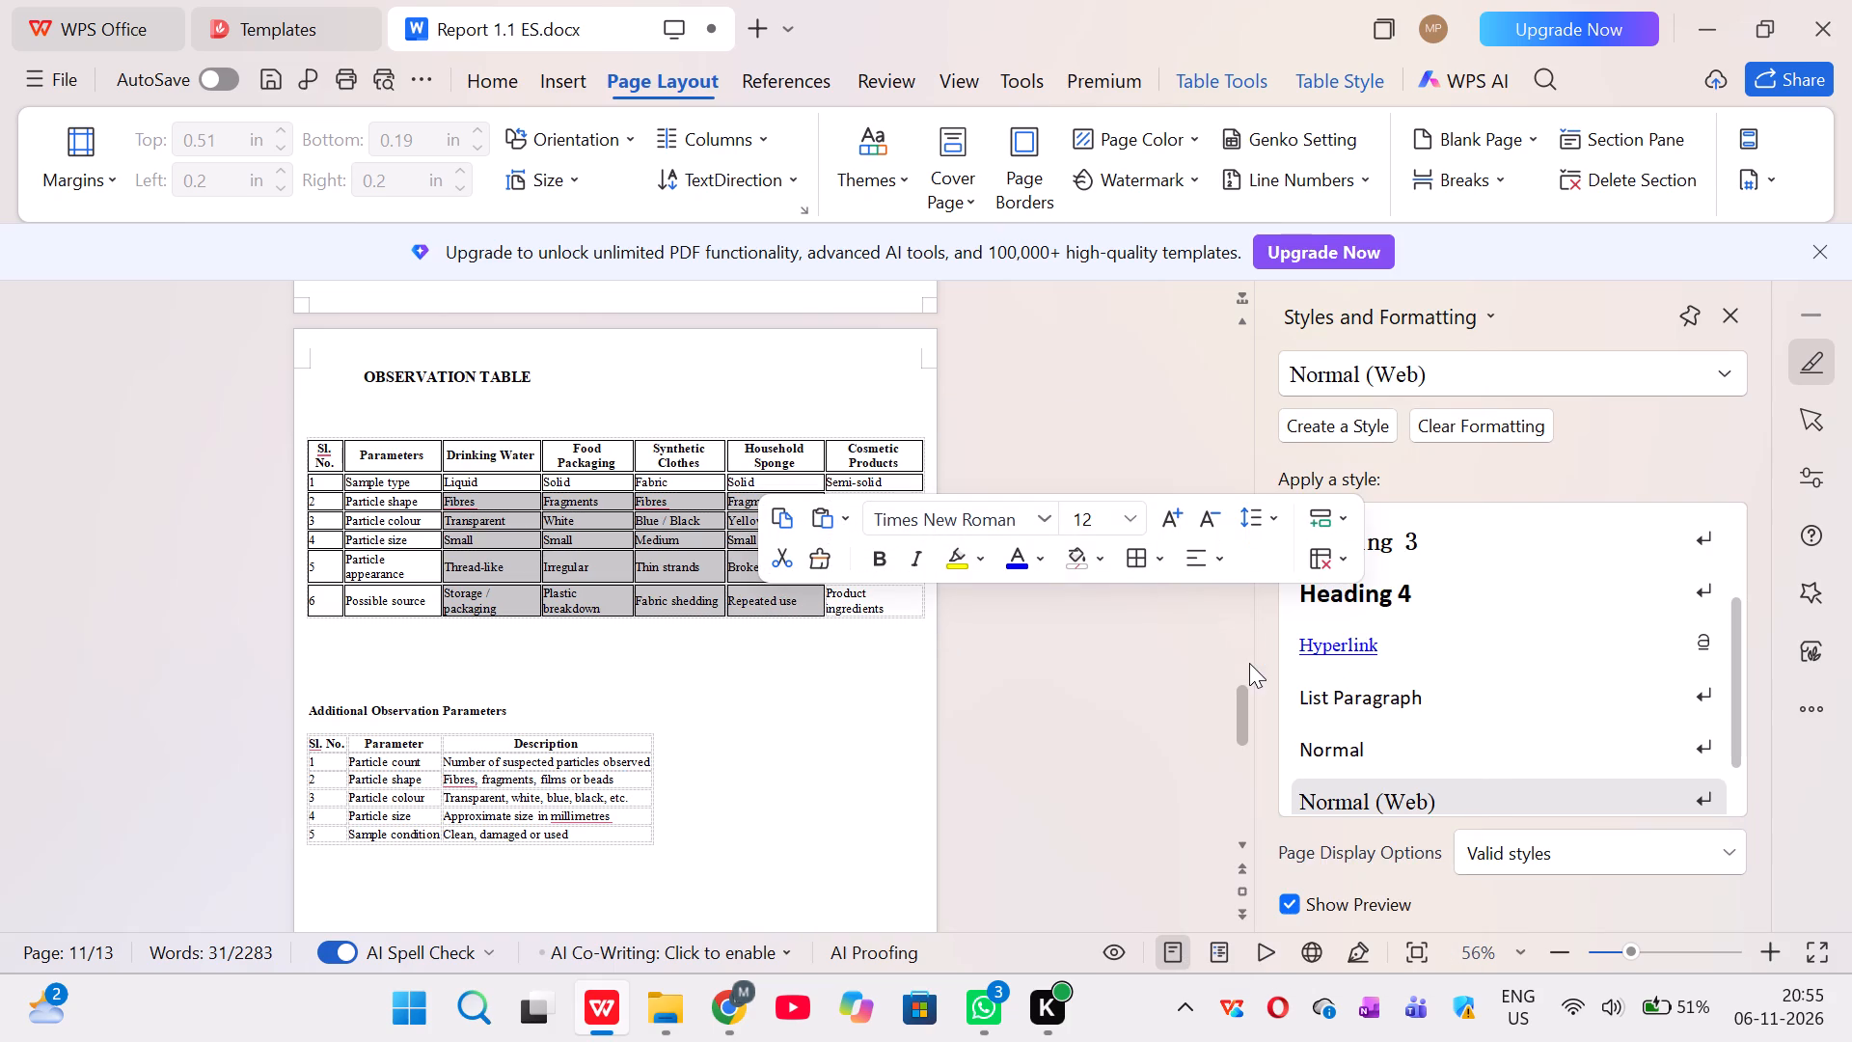
pyautogui.click(909, 716)
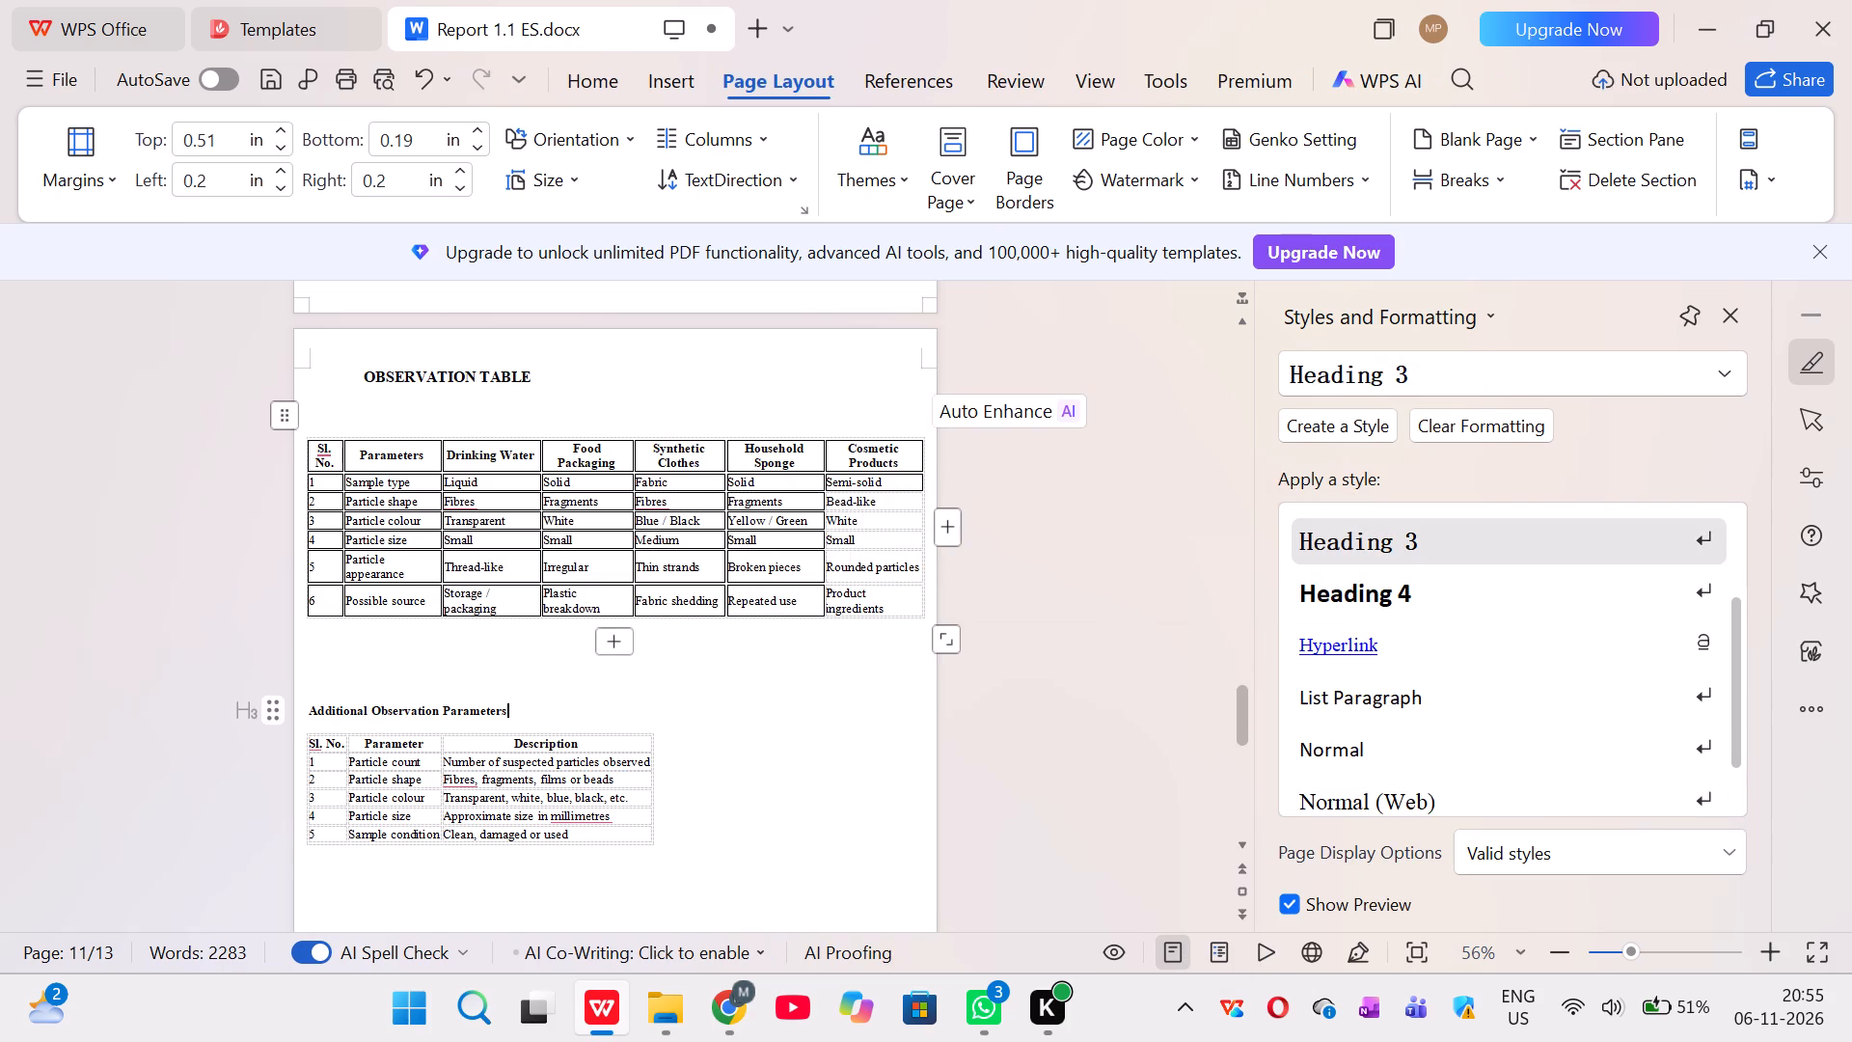
# Apply All Borders to the Cosmetic Products cells in rows 2 to 6 of the main observation table.
pyautogui.moveTo(834, 501); pyautogui.dragTo(899, 599)
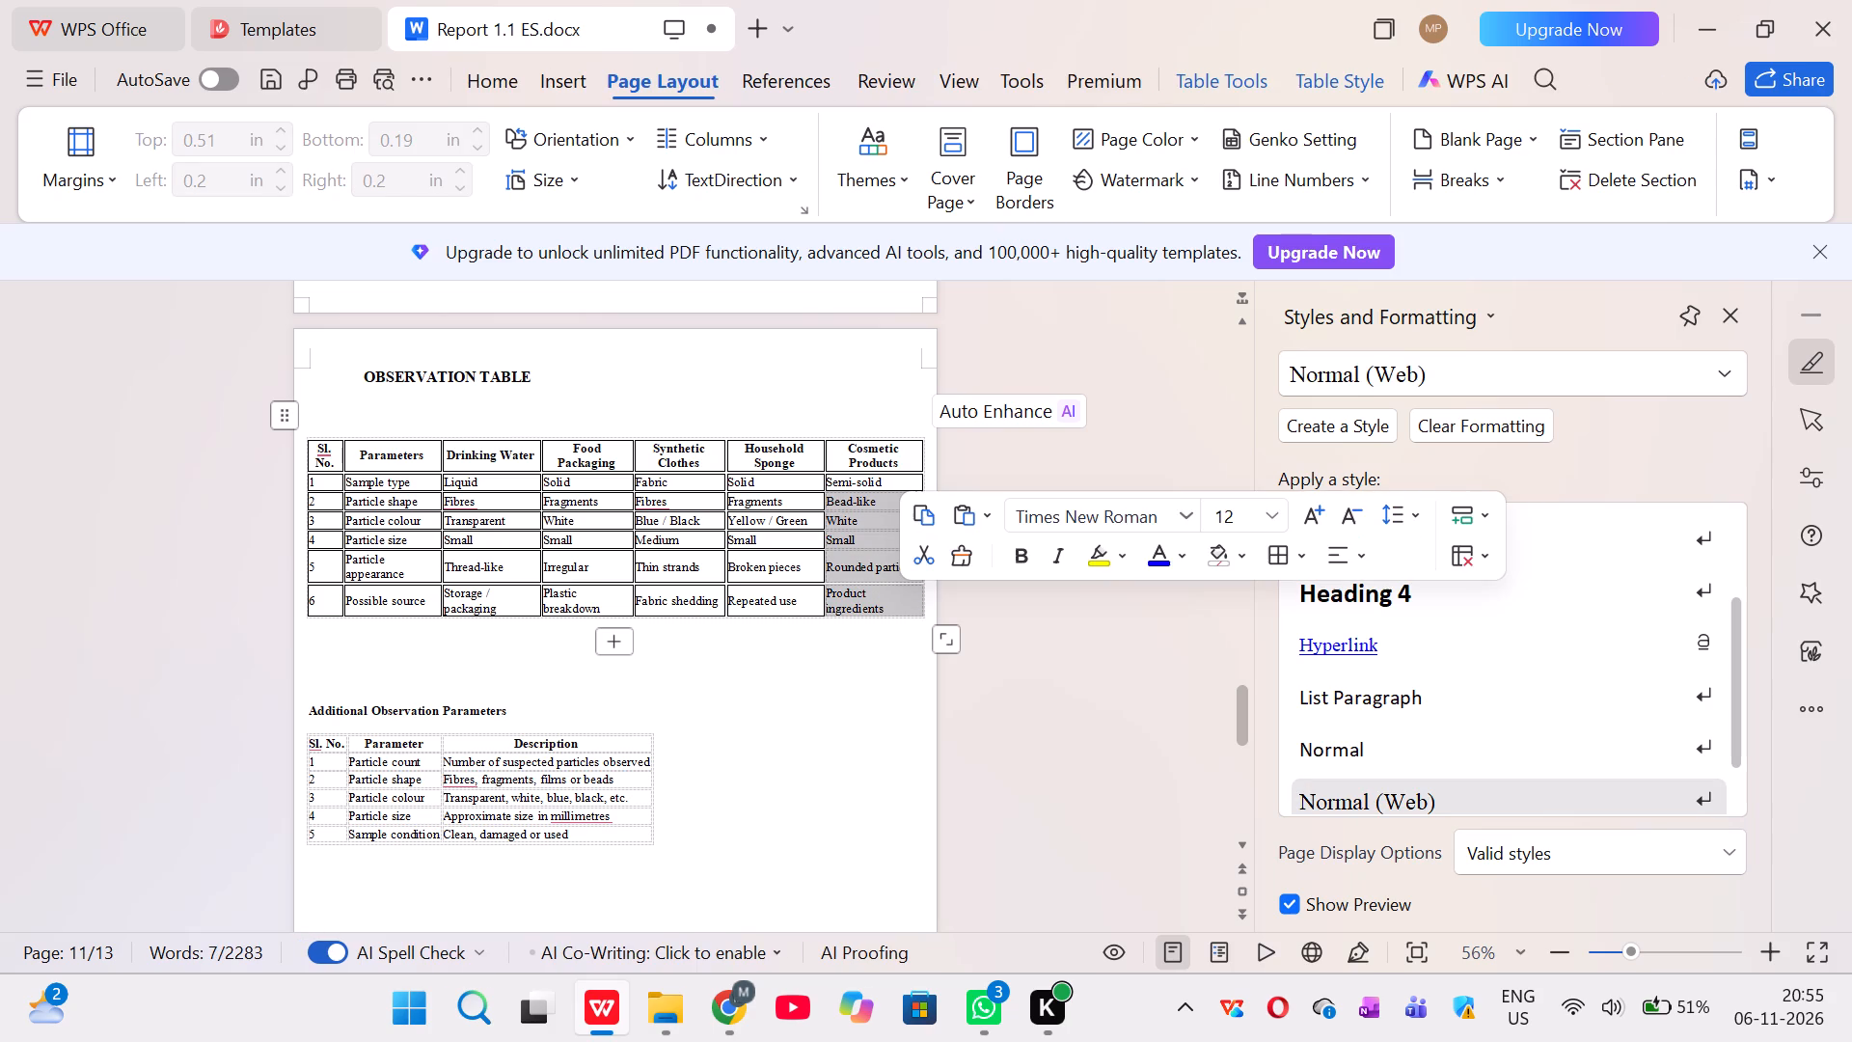
pyautogui.click(1307, 551)
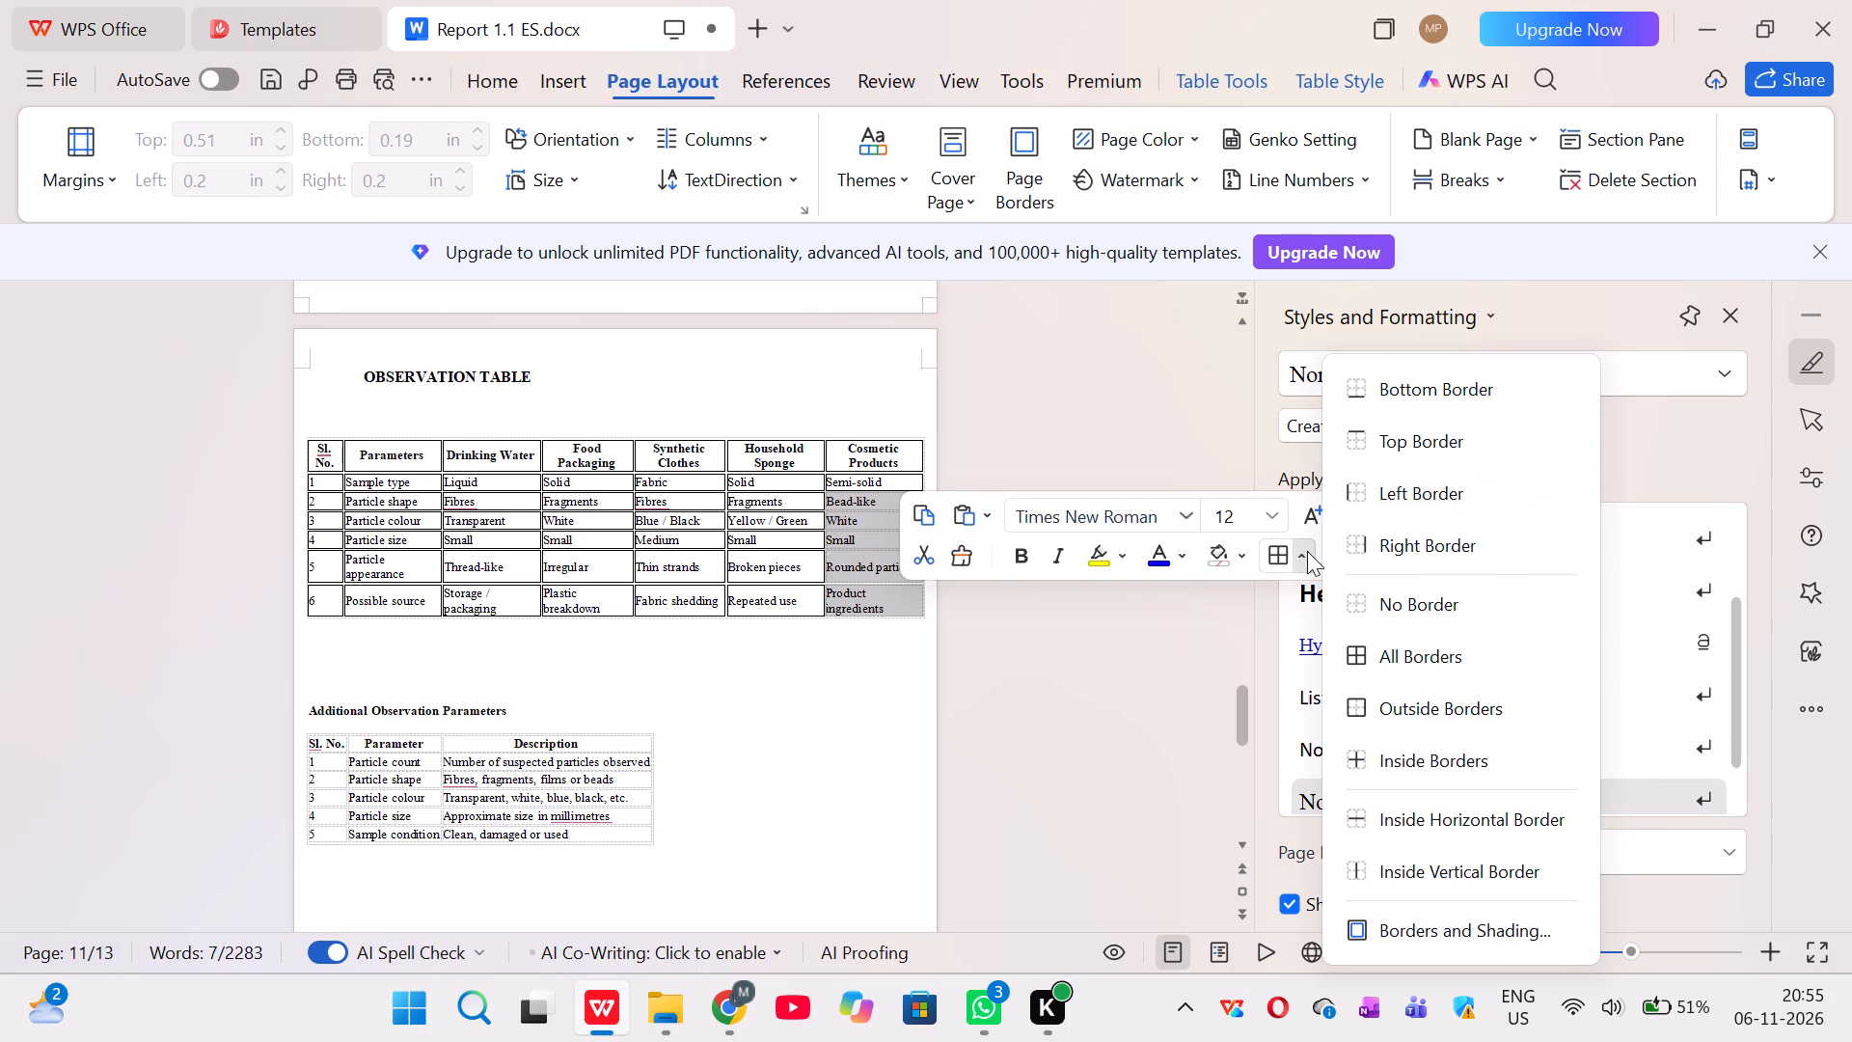
pyautogui.click(1392, 644)
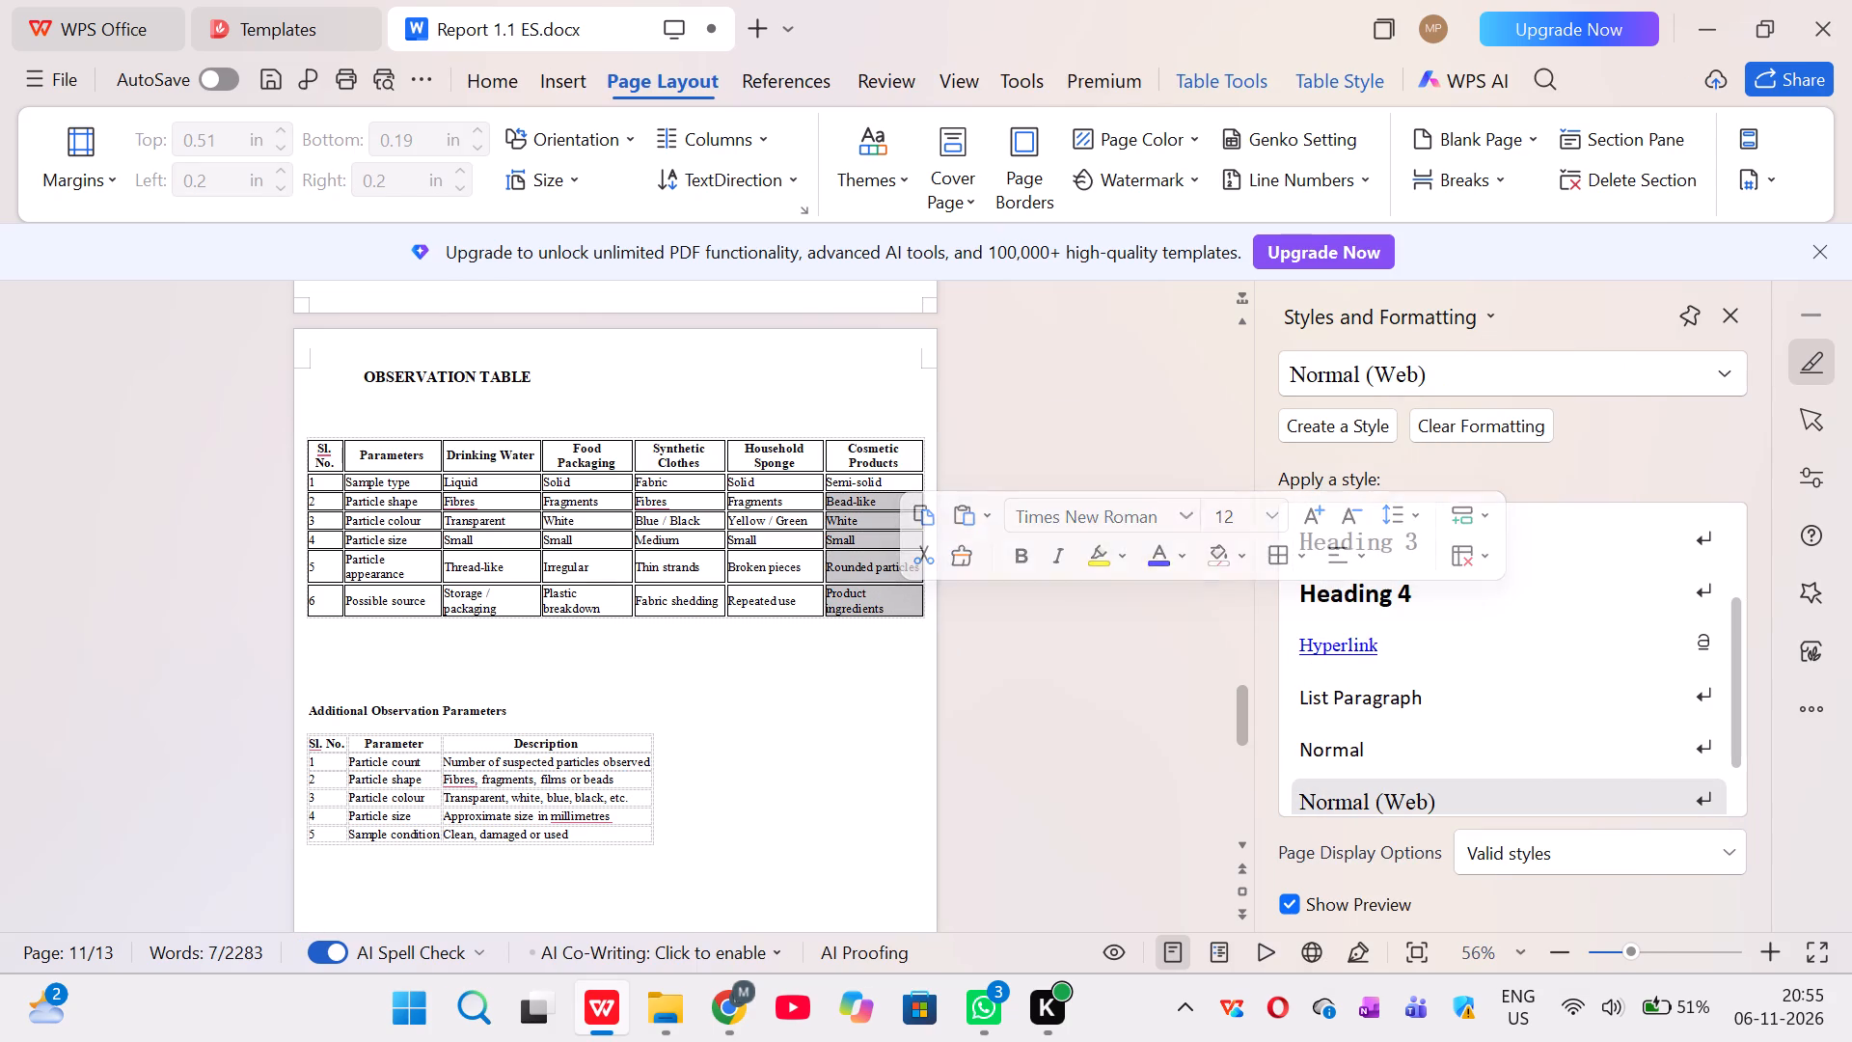
pyautogui.click(855, 745)
# Apply All Borders to the Sl. No. and Parameter columns of the Additional Observation Parameters table, including their header cells.
pyautogui.scroll(-1, 855, 745)
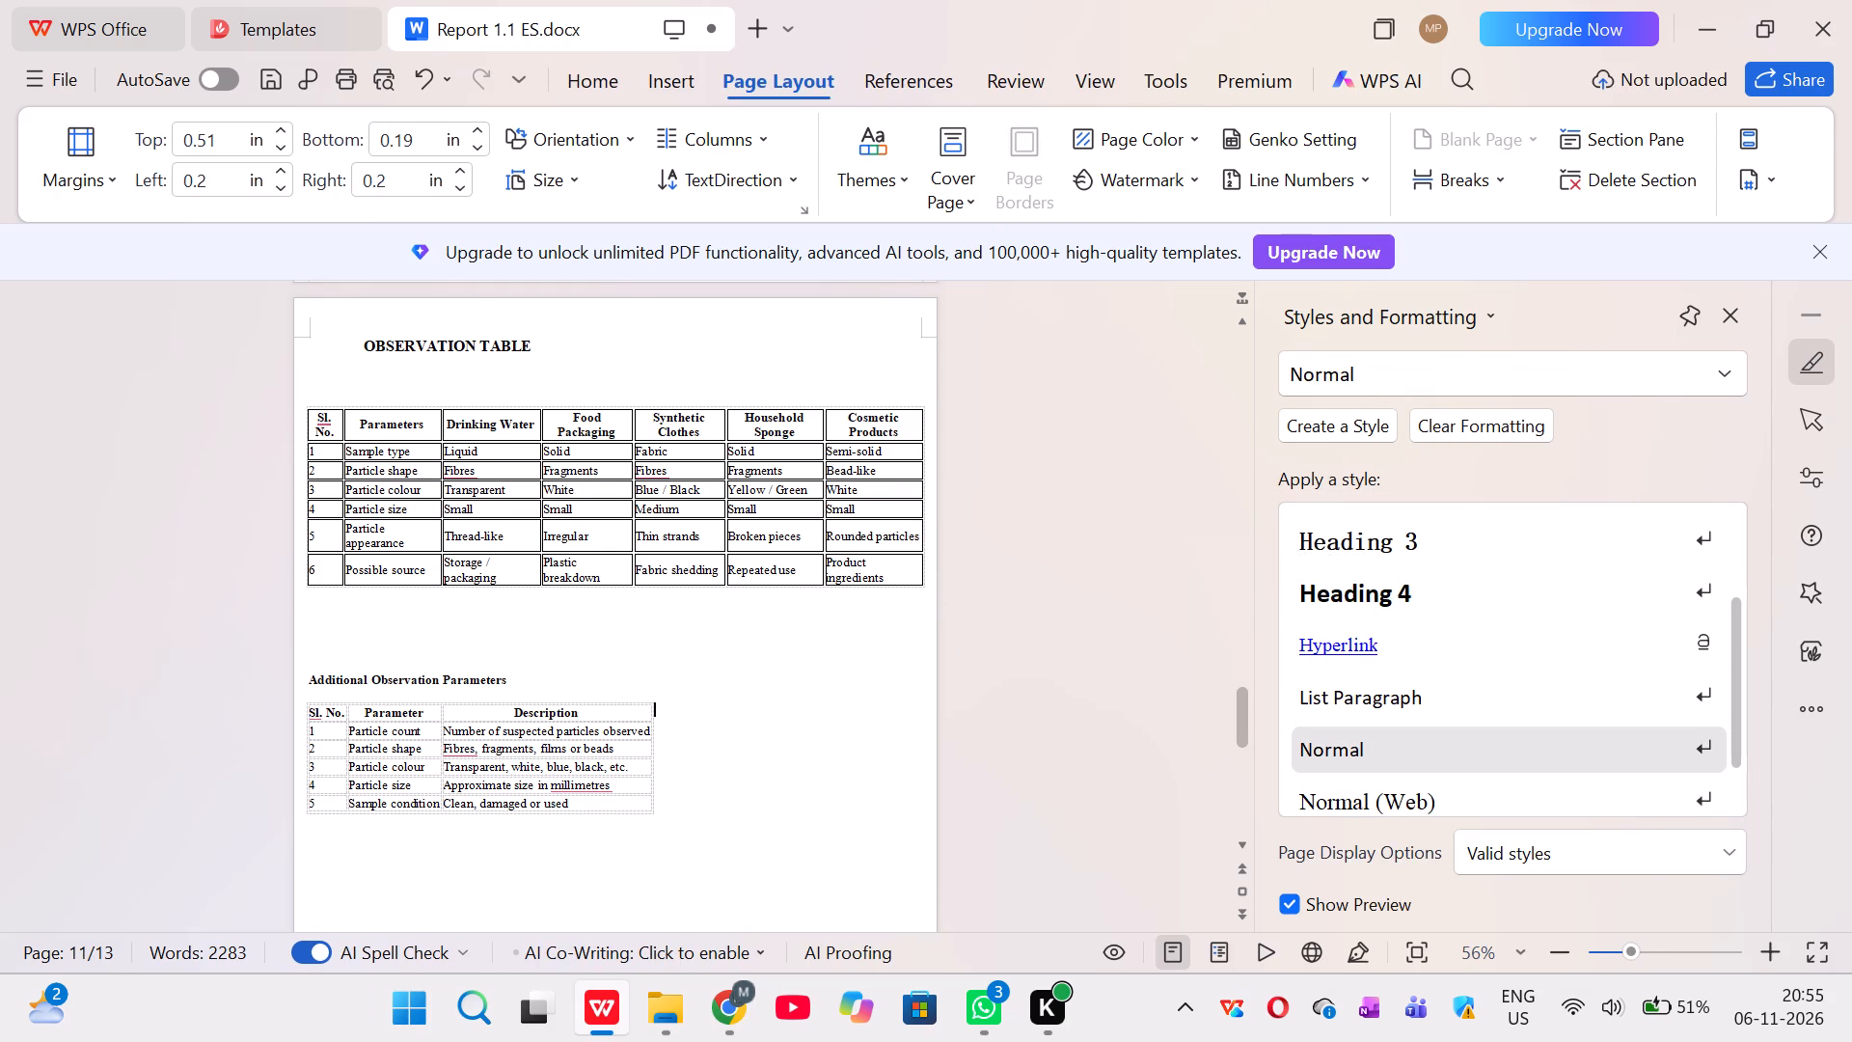
pyautogui.scroll(-1, 855, 745)
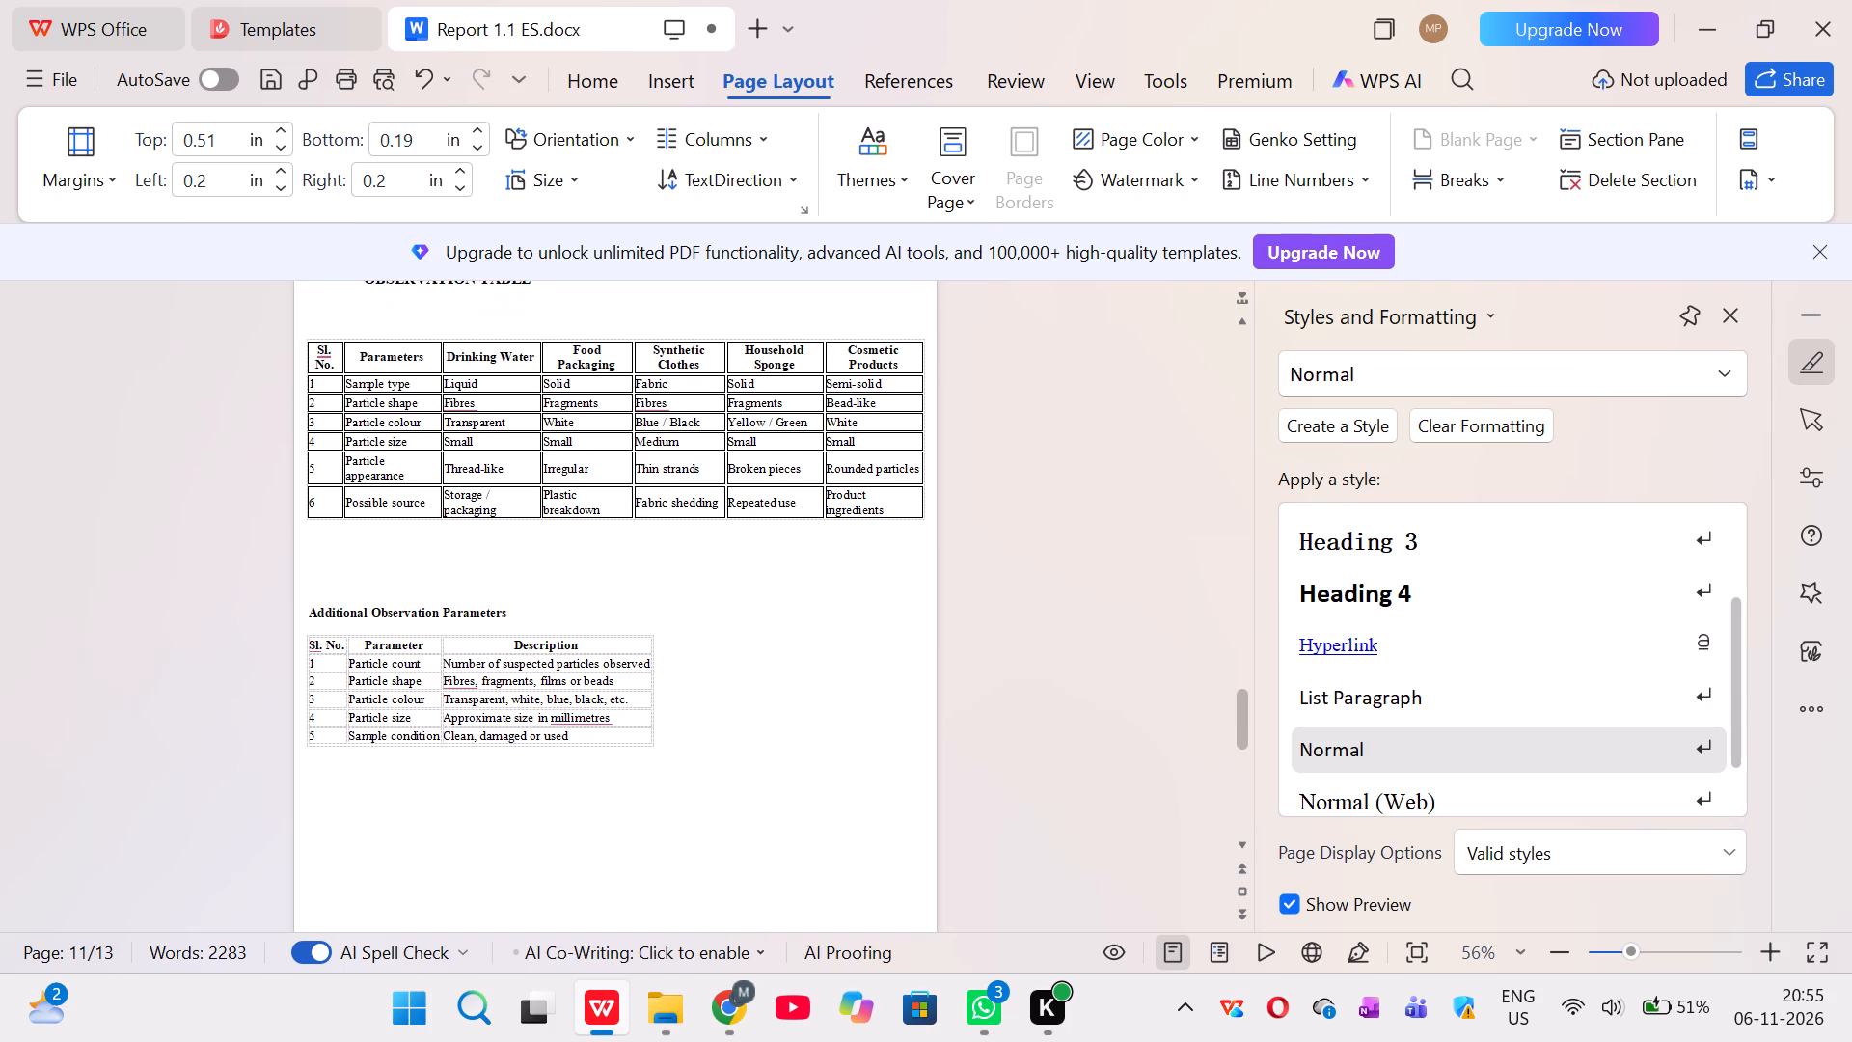
pyautogui.moveTo(313, 650); pyautogui.dragTo(380, 708)
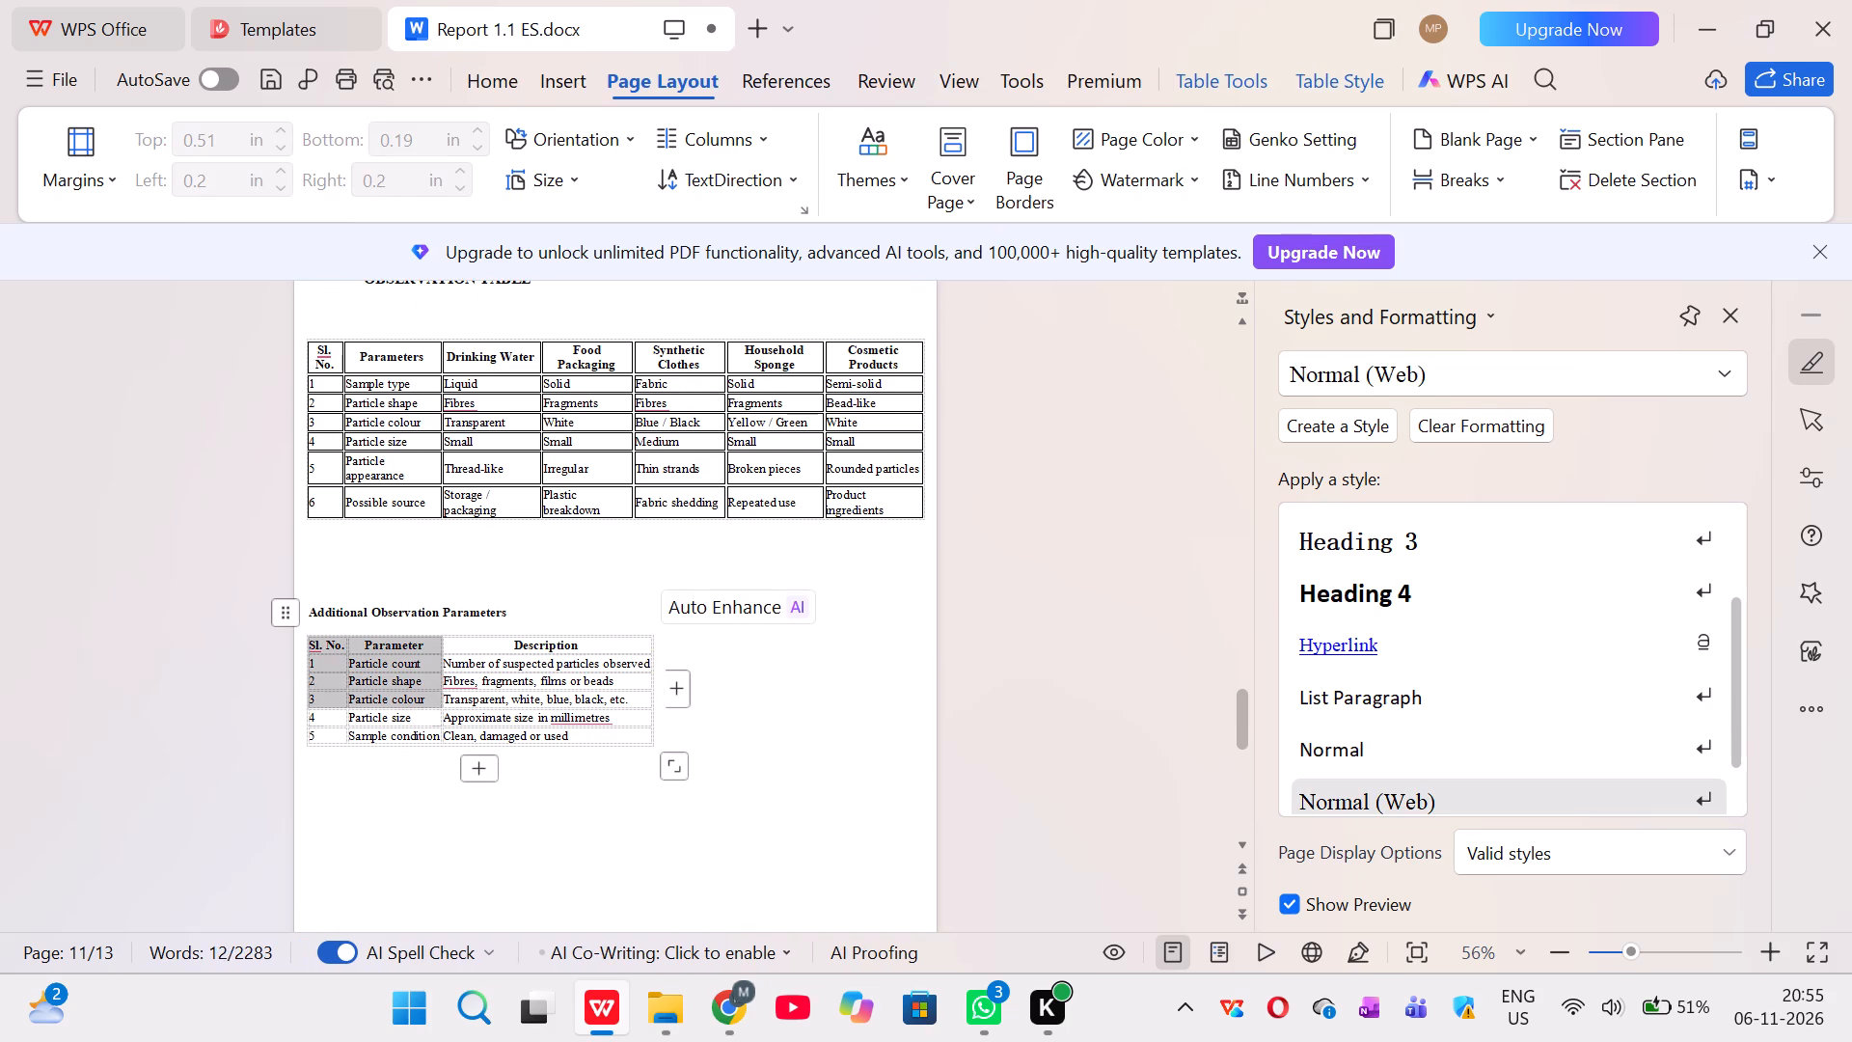
pyautogui.moveTo(380, 708); pyautogui.dragTo(415, 732)
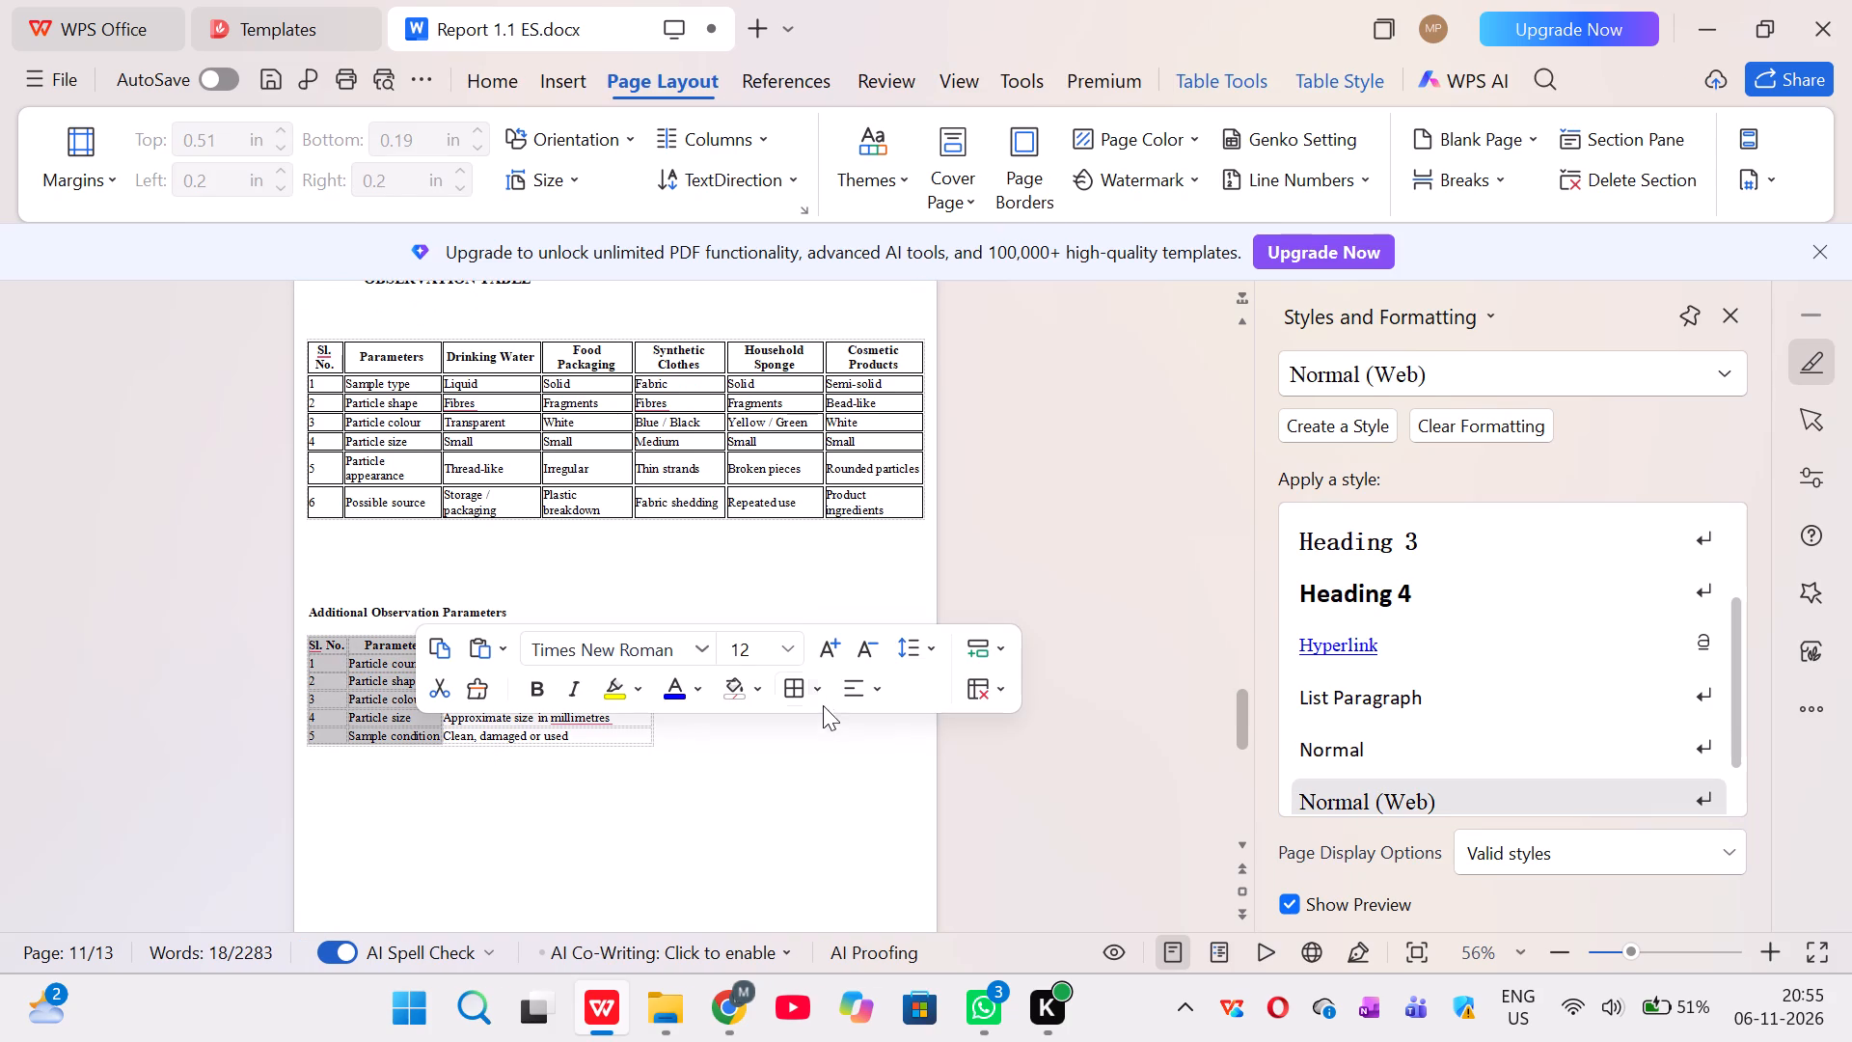
pyautogui.click(823, 695)
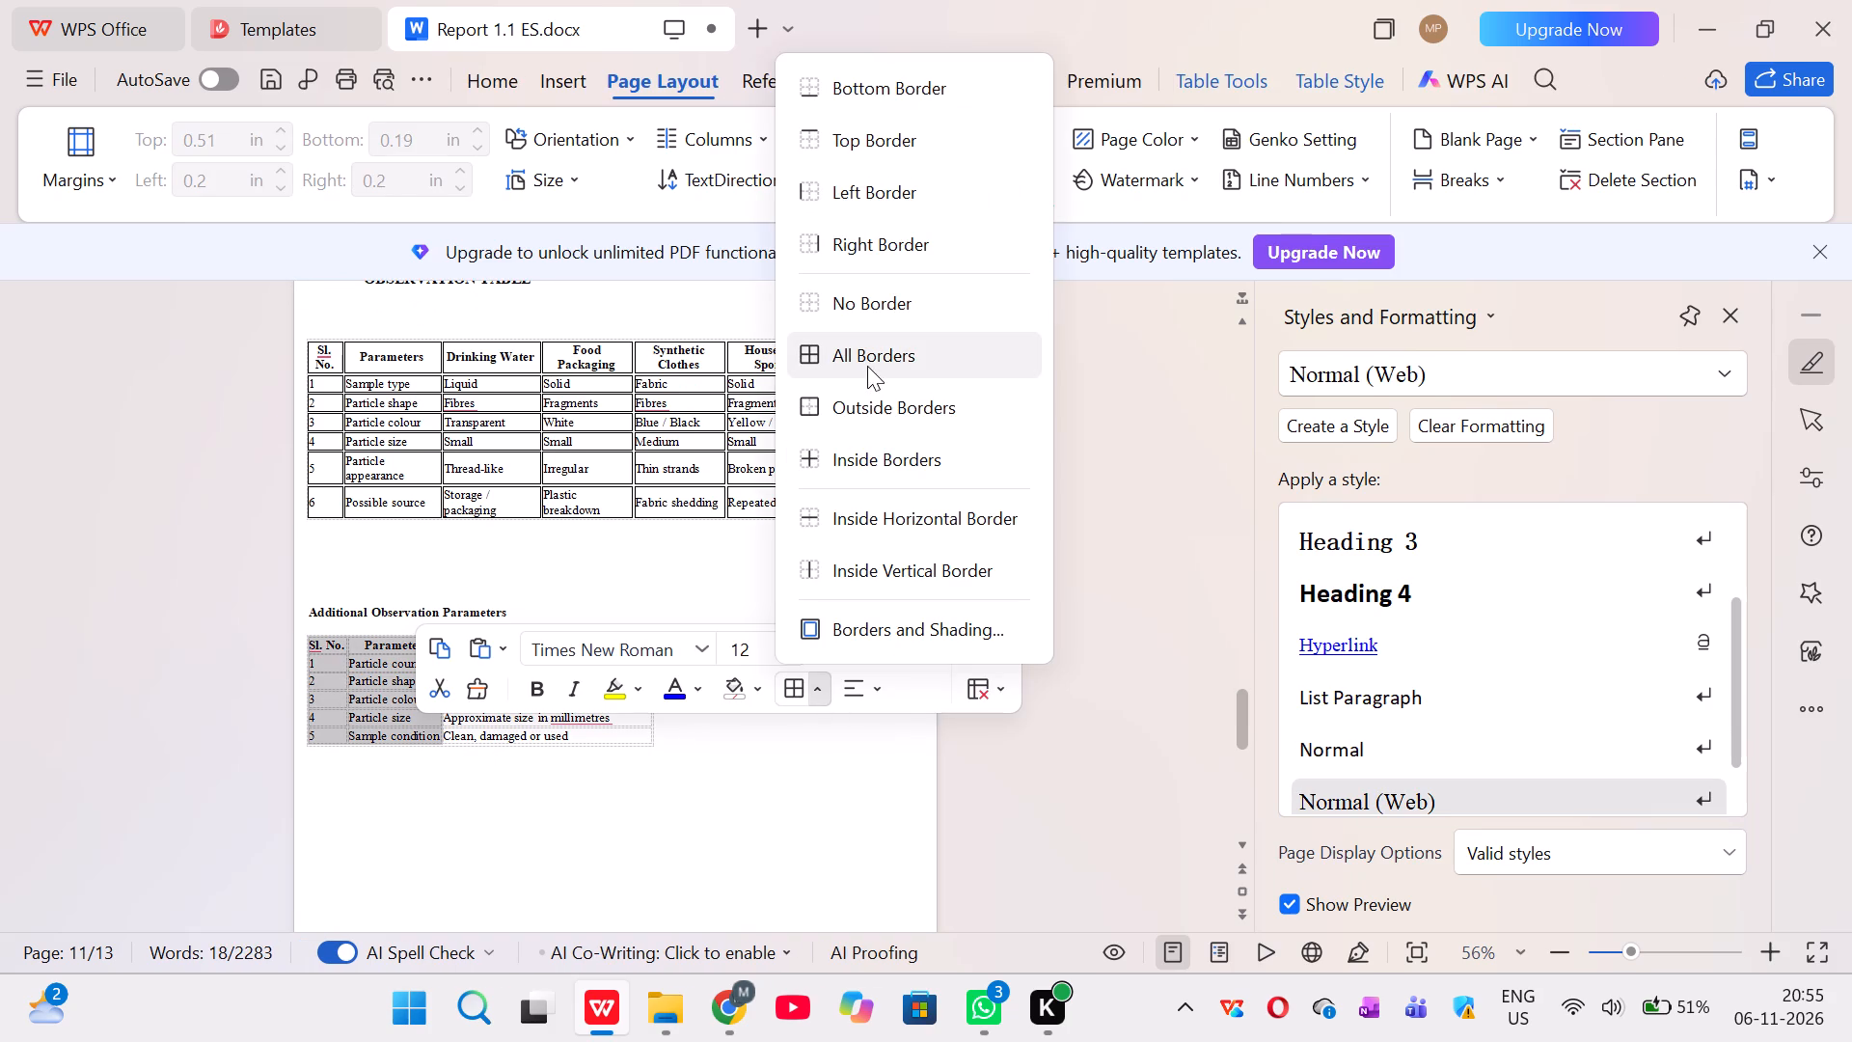
pyautogui.click(867, 366)
pyautogui.click(770, 832)
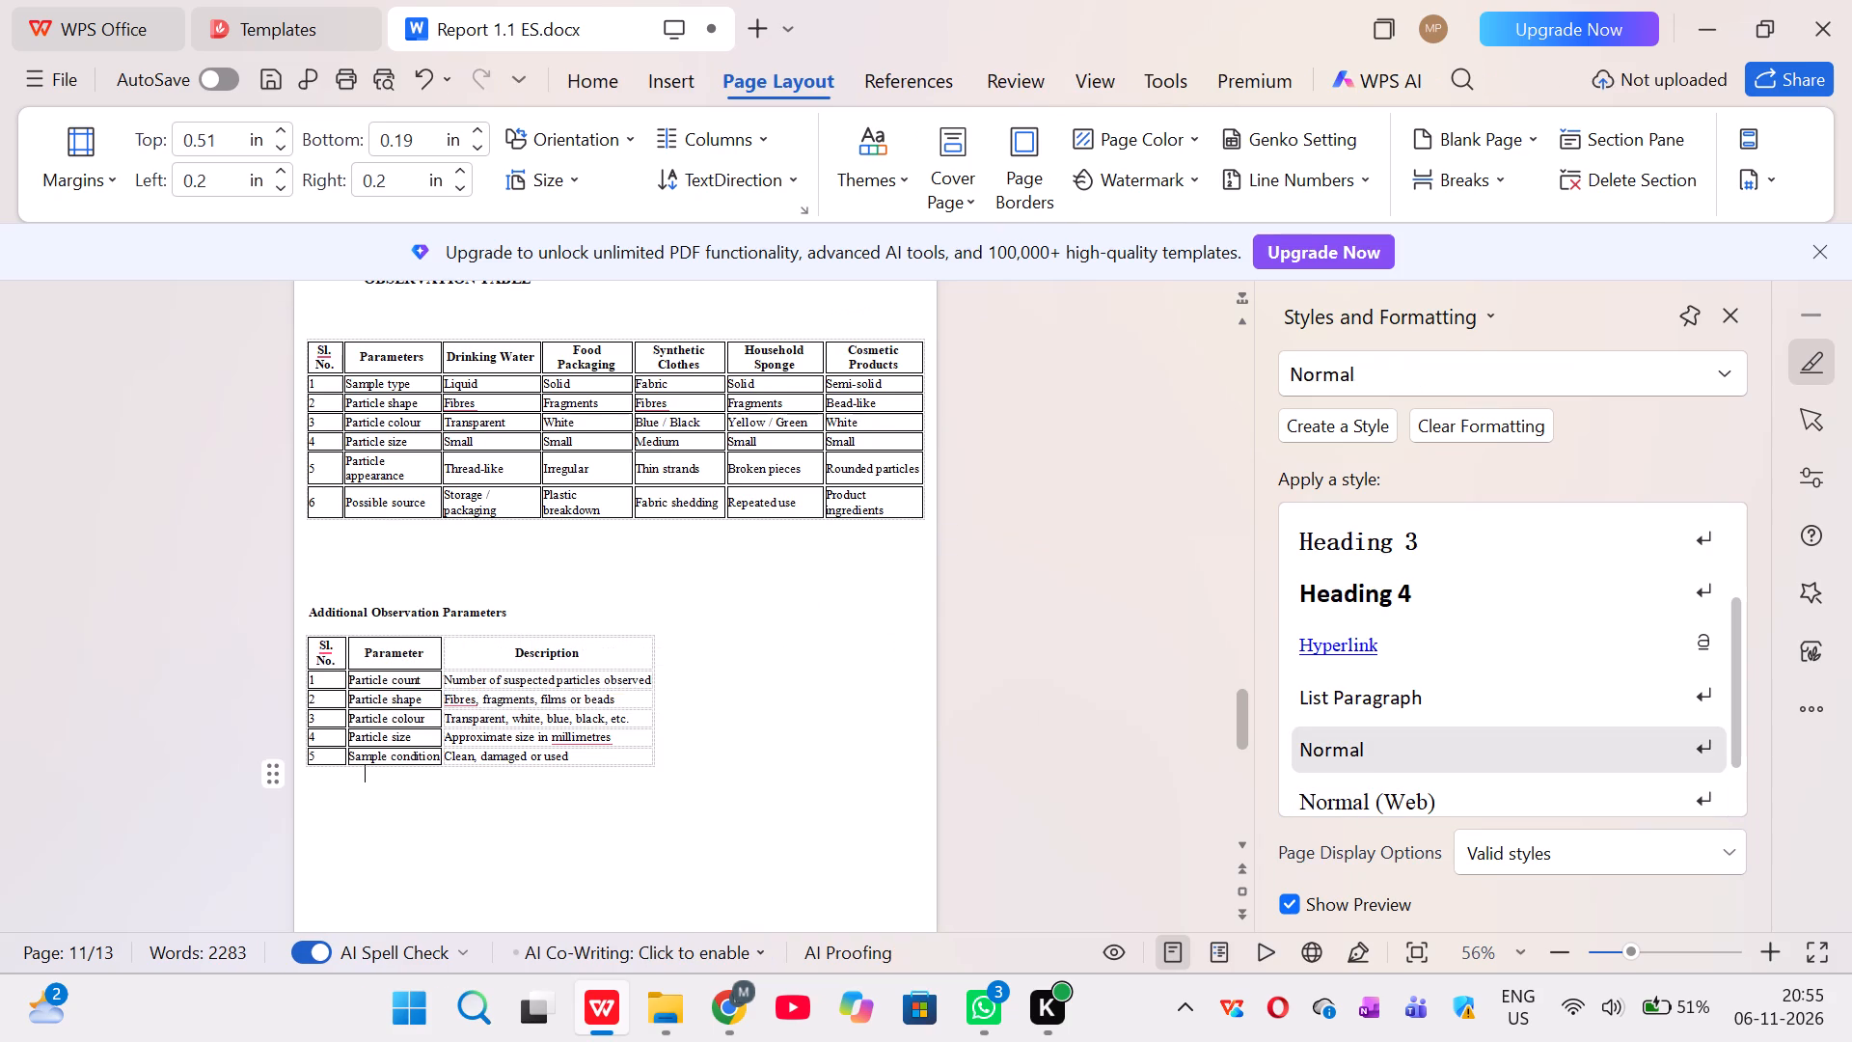
# Apply All Borders to the Description column of the Additional Observation Parameters table, including its header cell.
pyautogui.moveTo(482, 646); pyautogui.dragTo(622, 769)
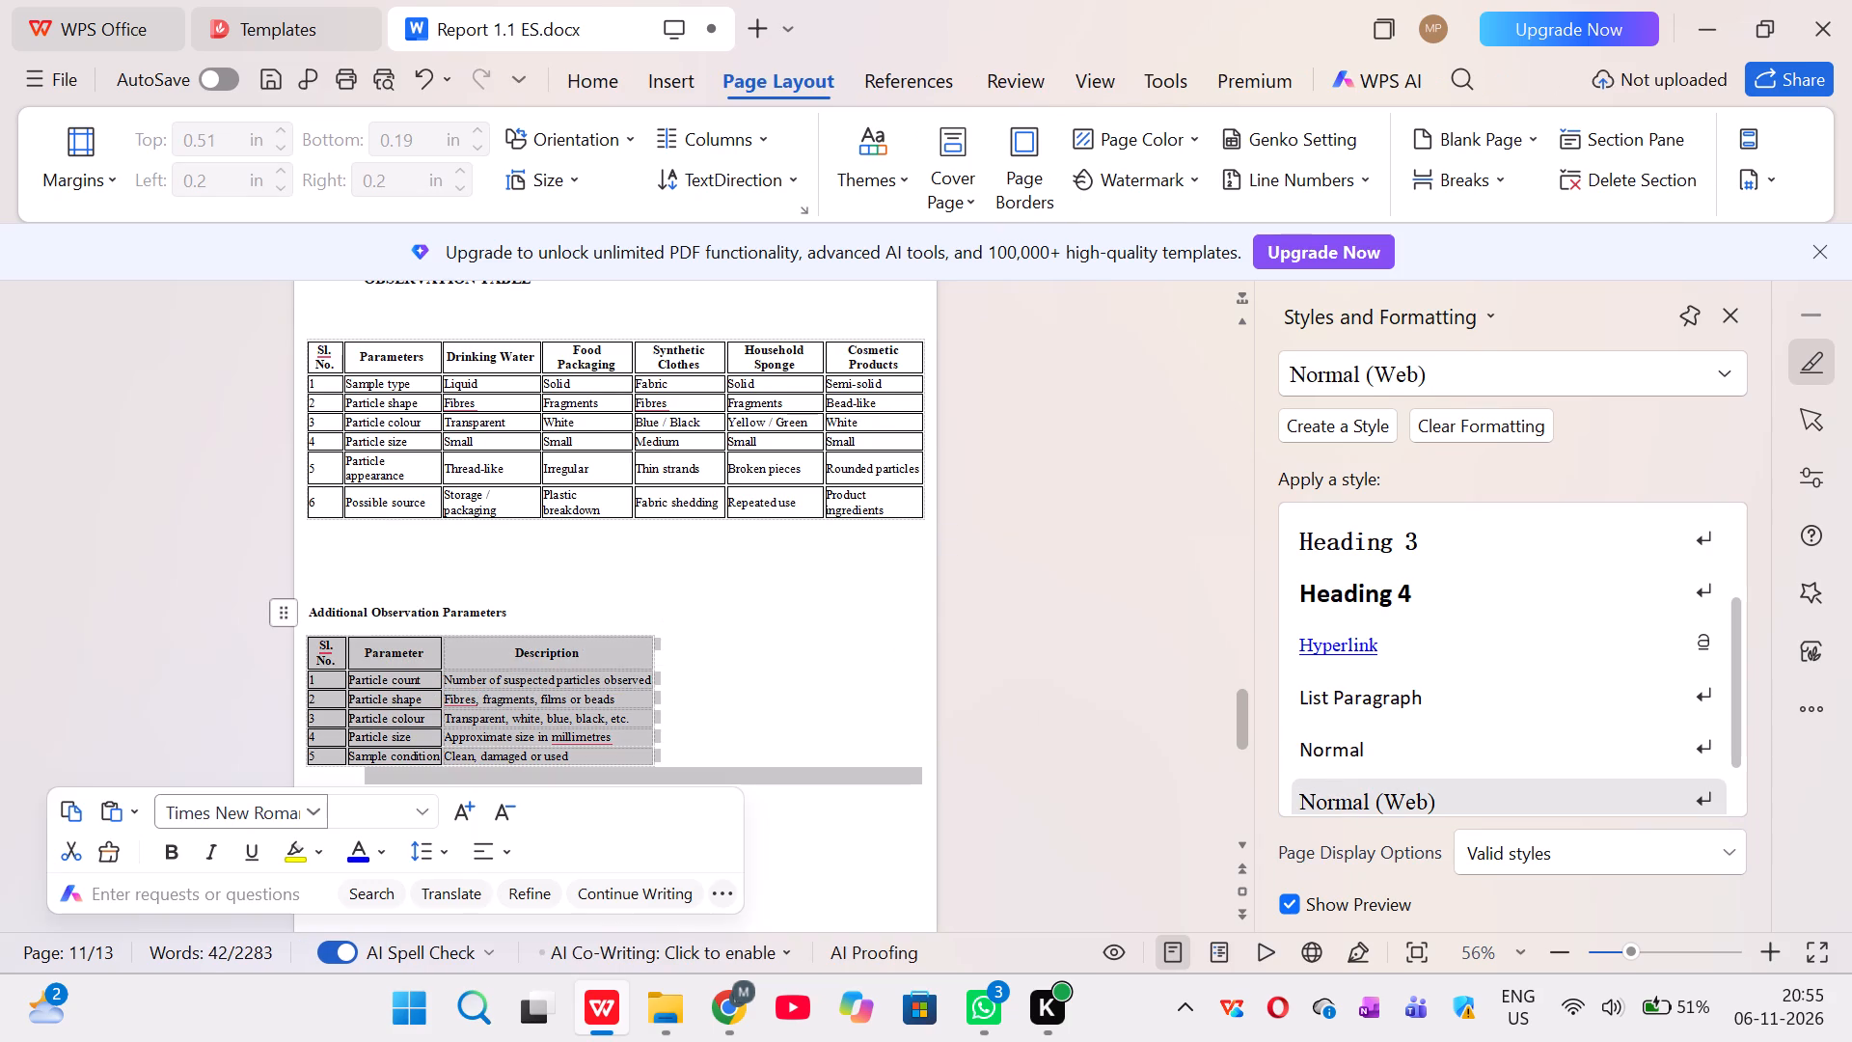
pyautogui.click(754, 670)
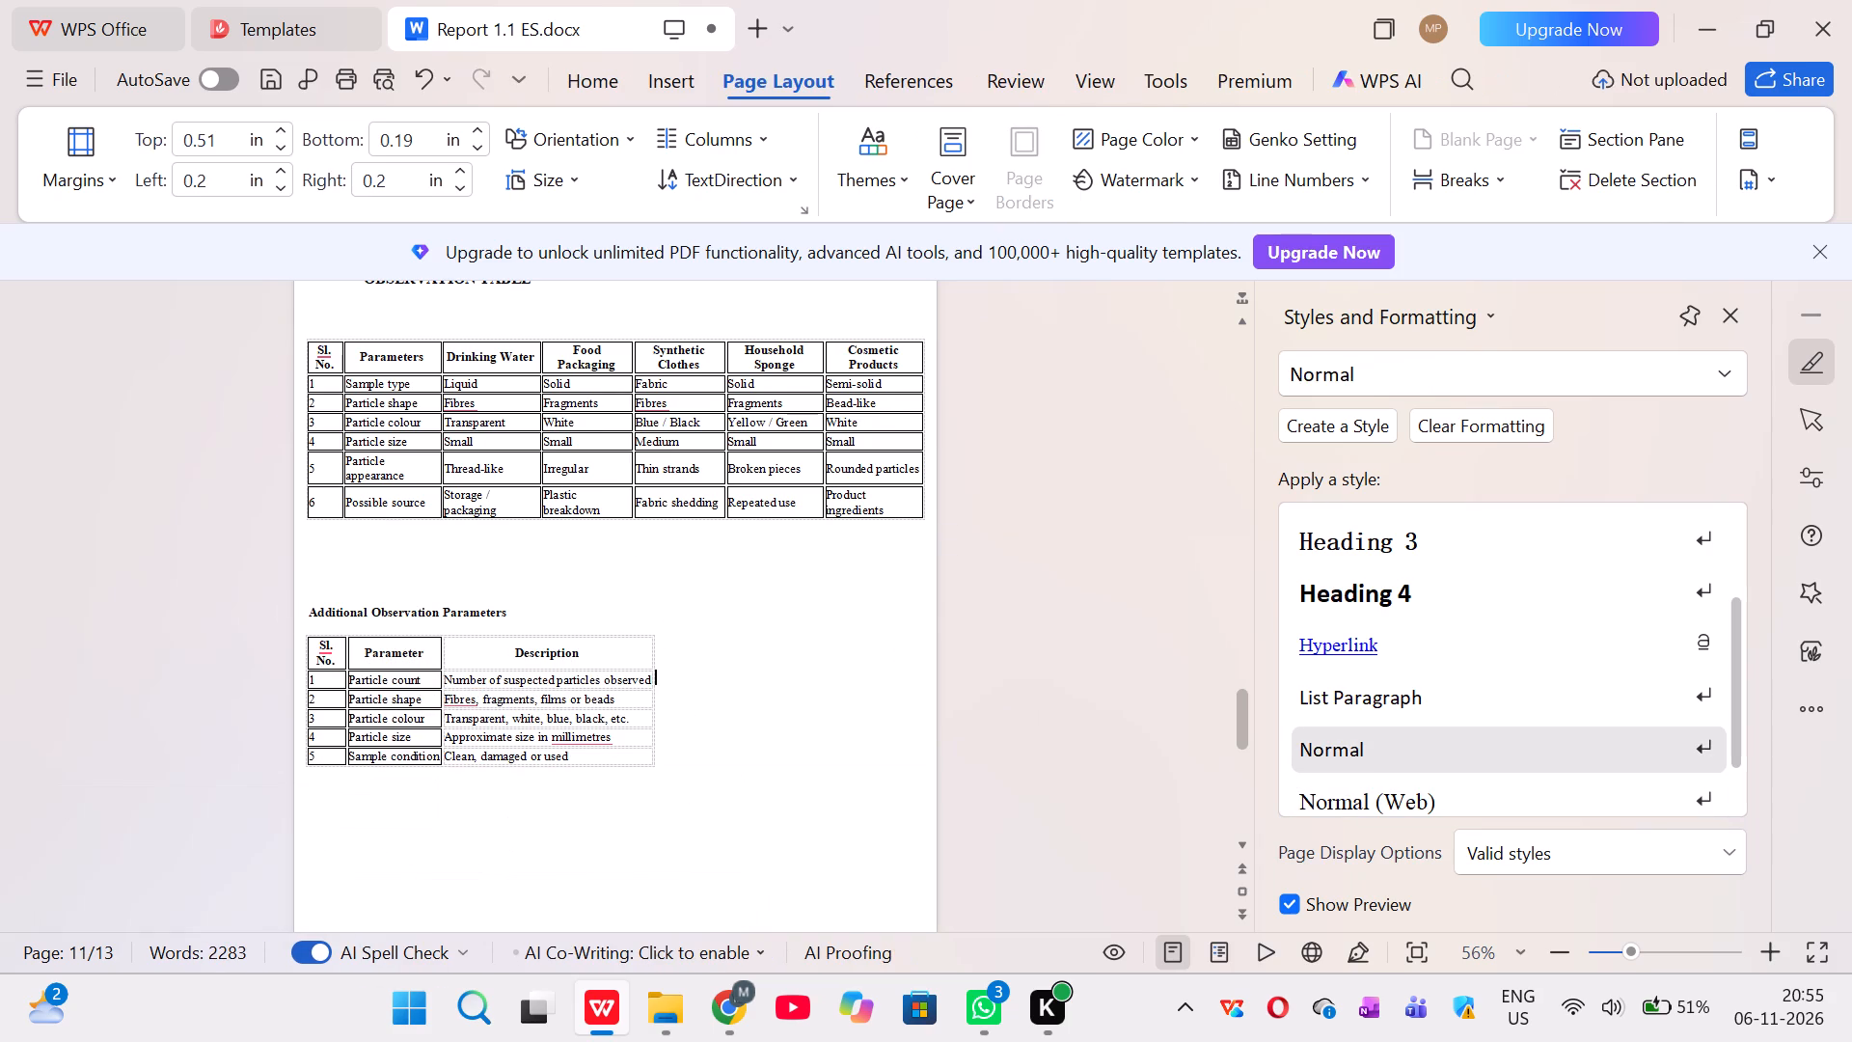
pyautogui.moveTo(500, 655); pyautogui.dragTo(583, 752)
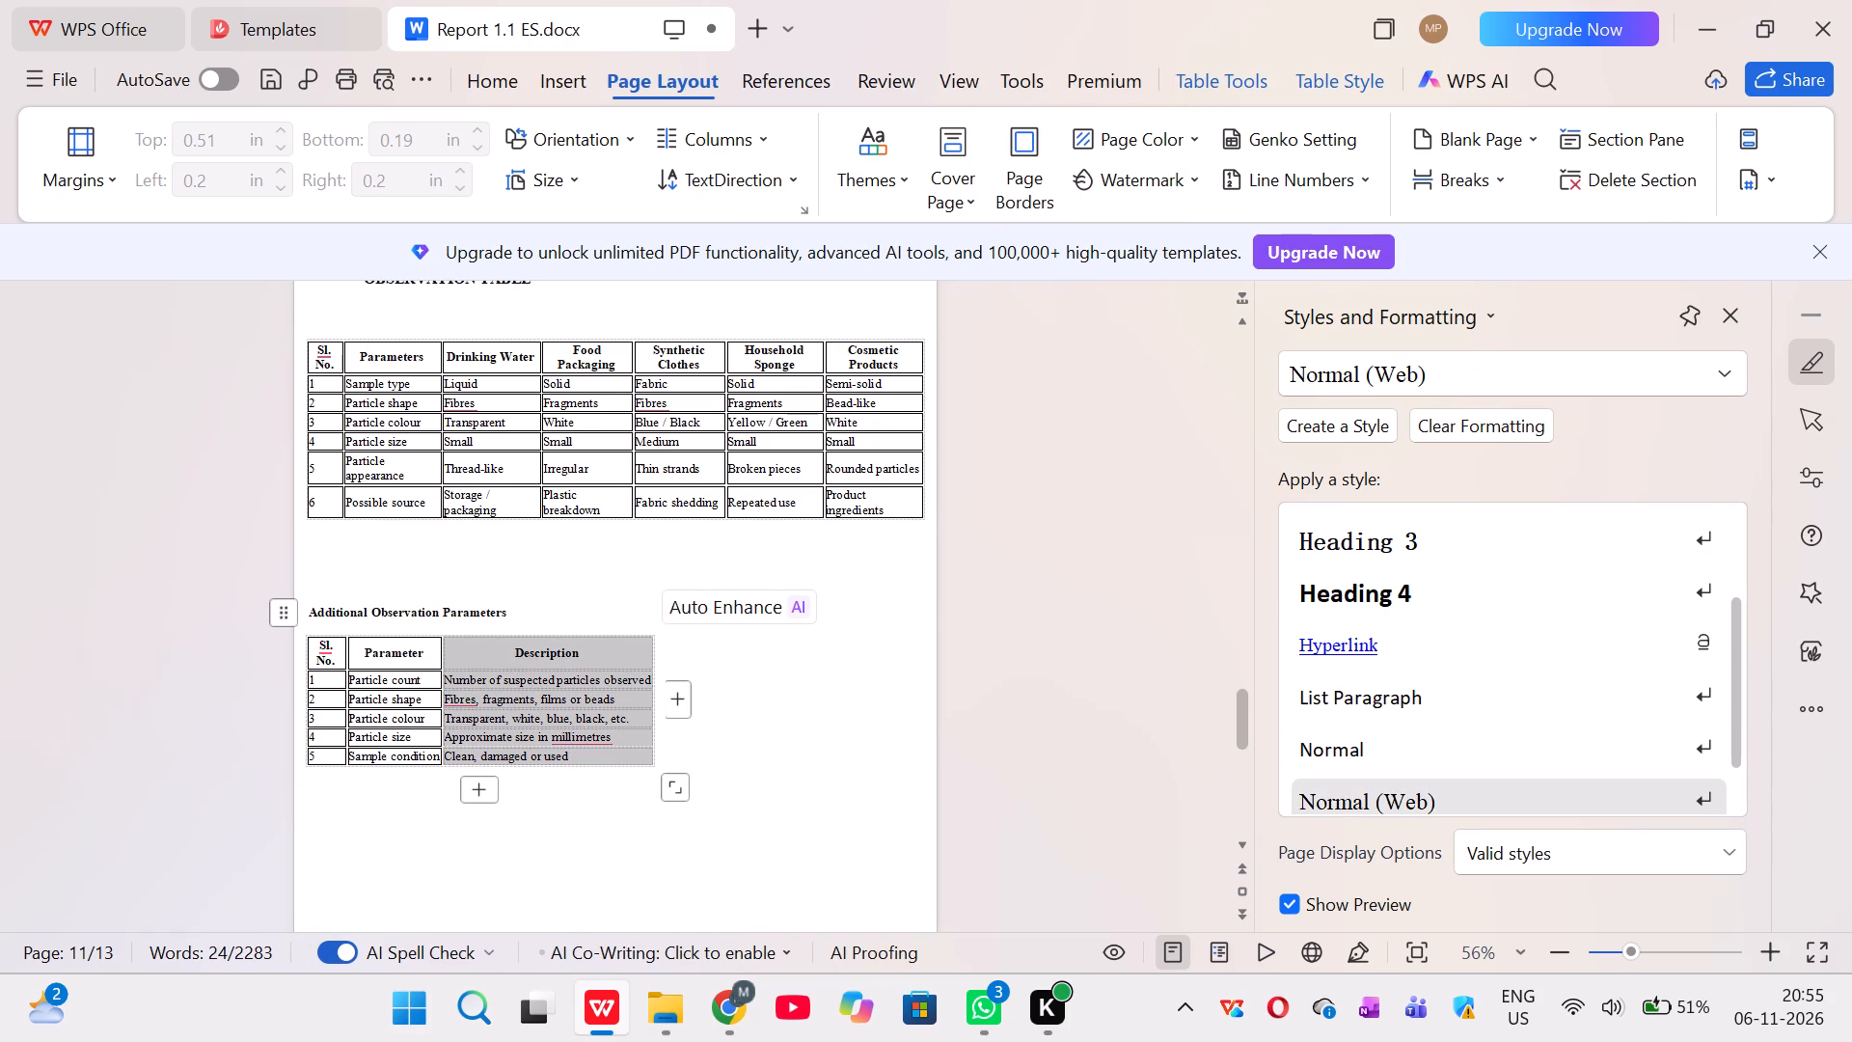
pyautogui.moveTo(583, 752); pyautogui.dragTo(583, 753)
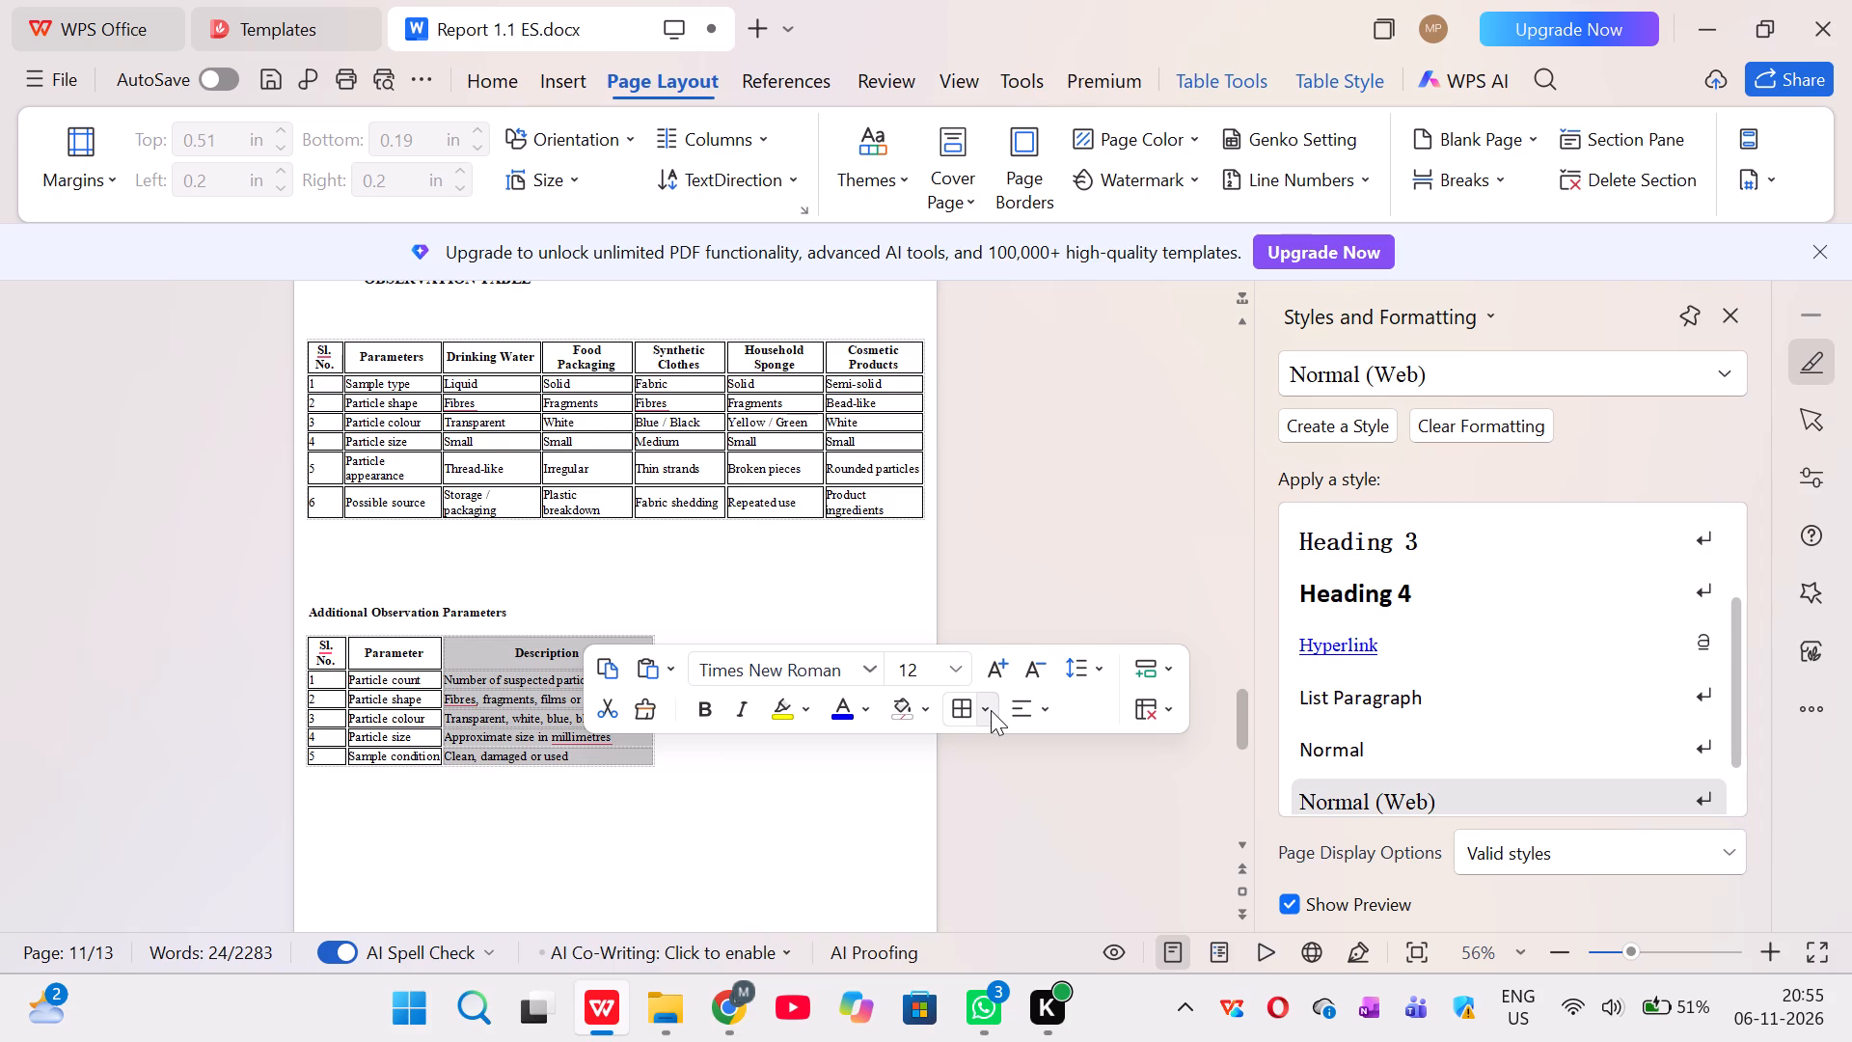
pyautogui.click(991, 710)
pyautogui.click(1031, 375)
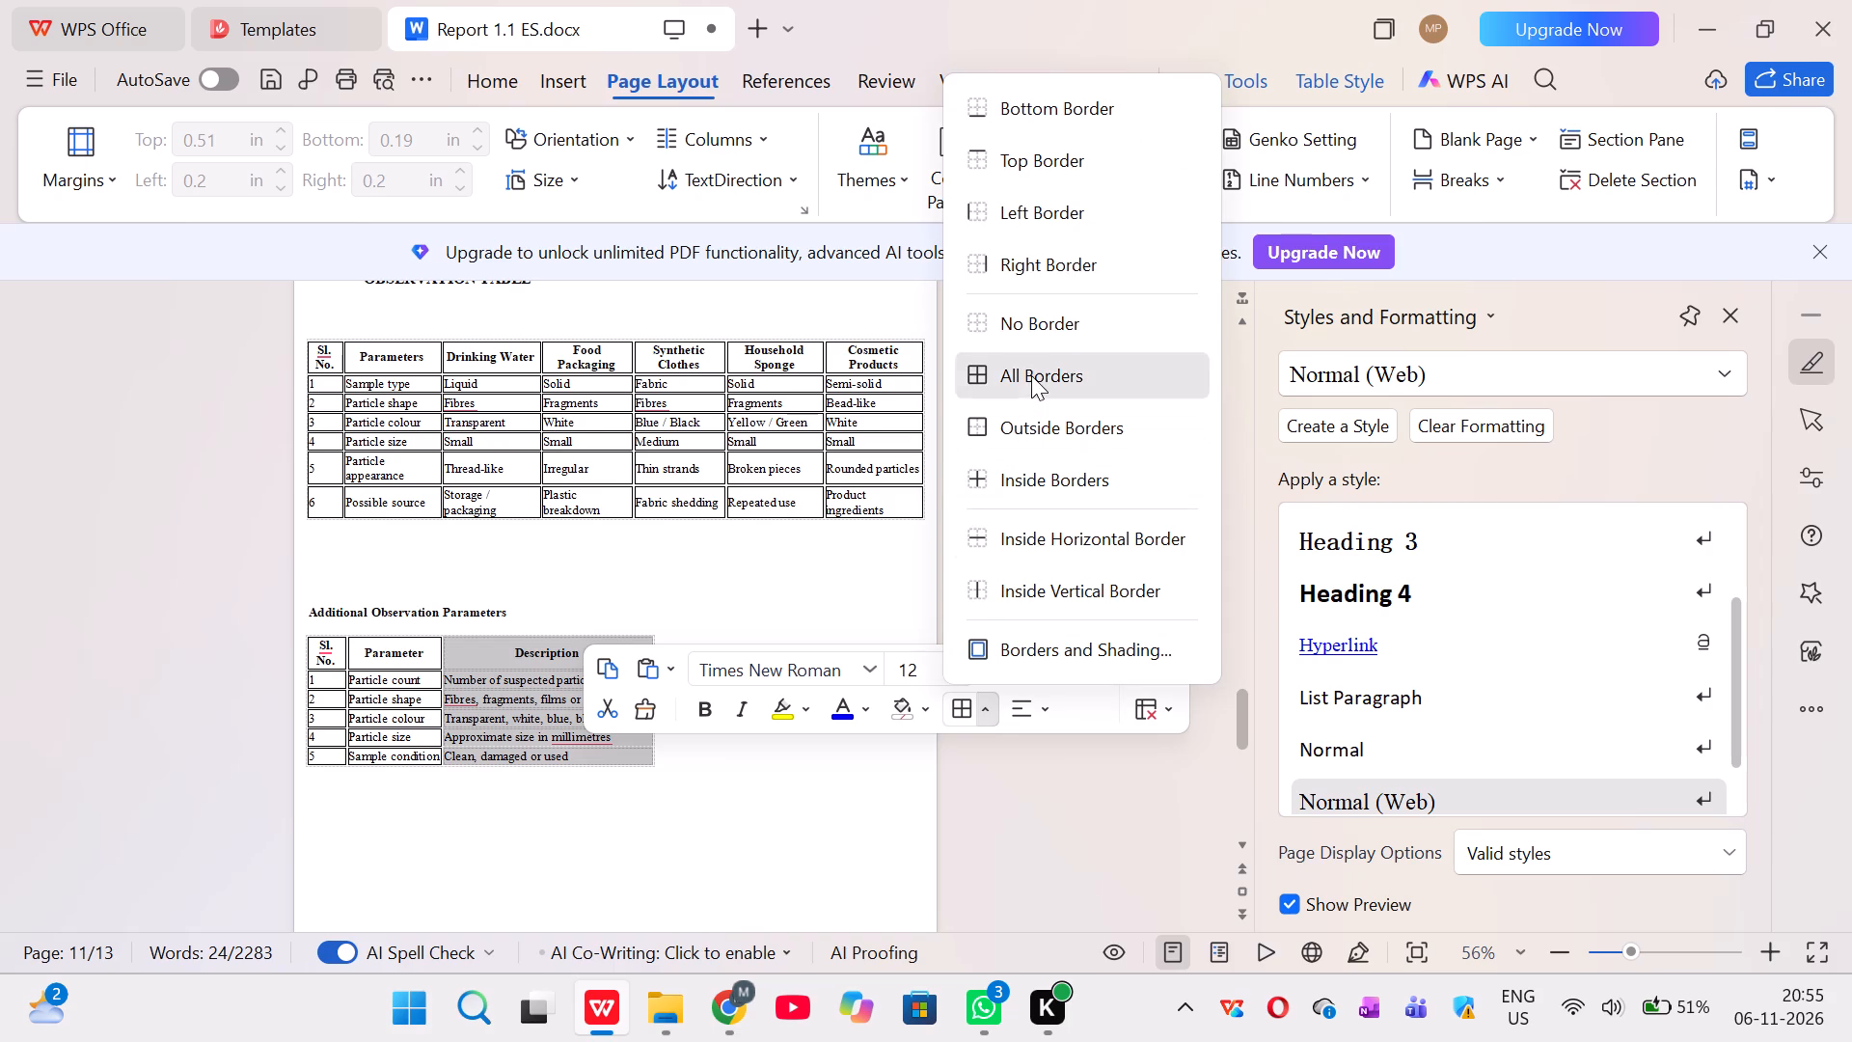
pyautogui.click(858, 555)
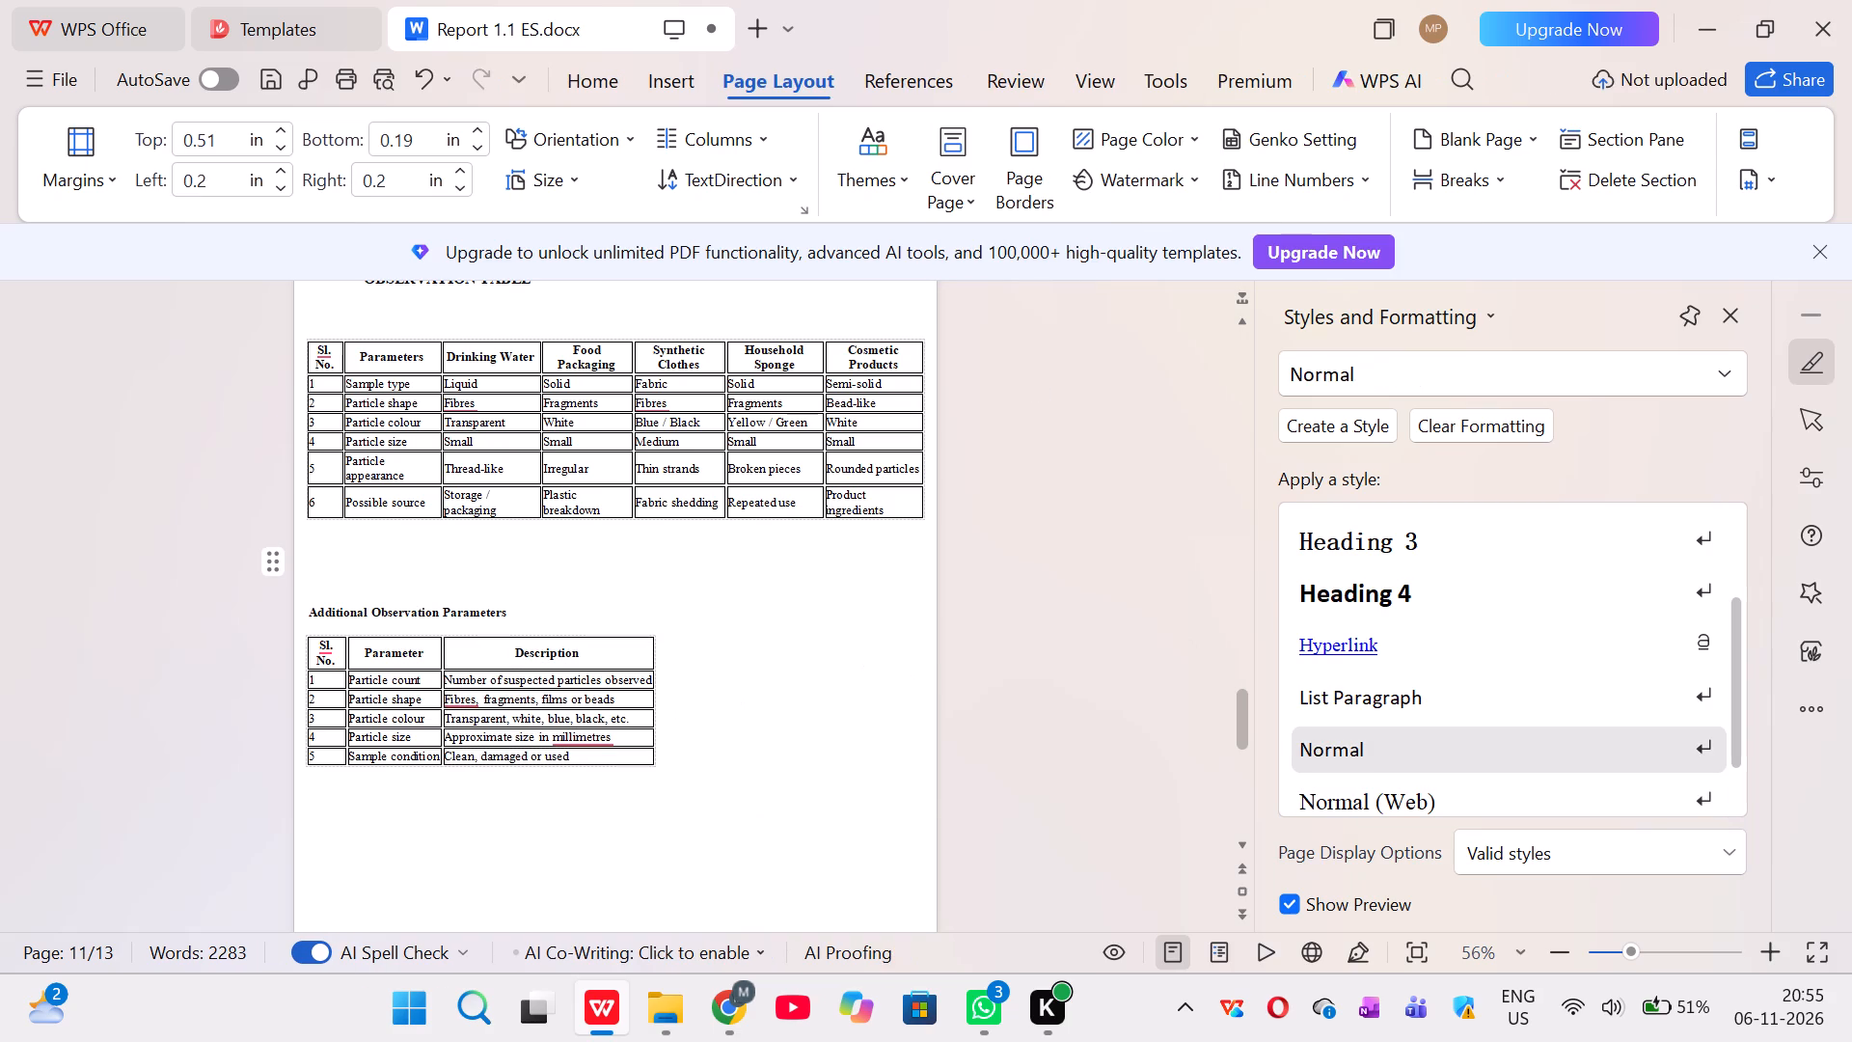
# Review the two observation tables and the earlier Contents table, examining the formatting of its Chapter No. column.
pyautogui.scroll(-1, 839, 638)
pyautogui.scroll(1, 839, 638)
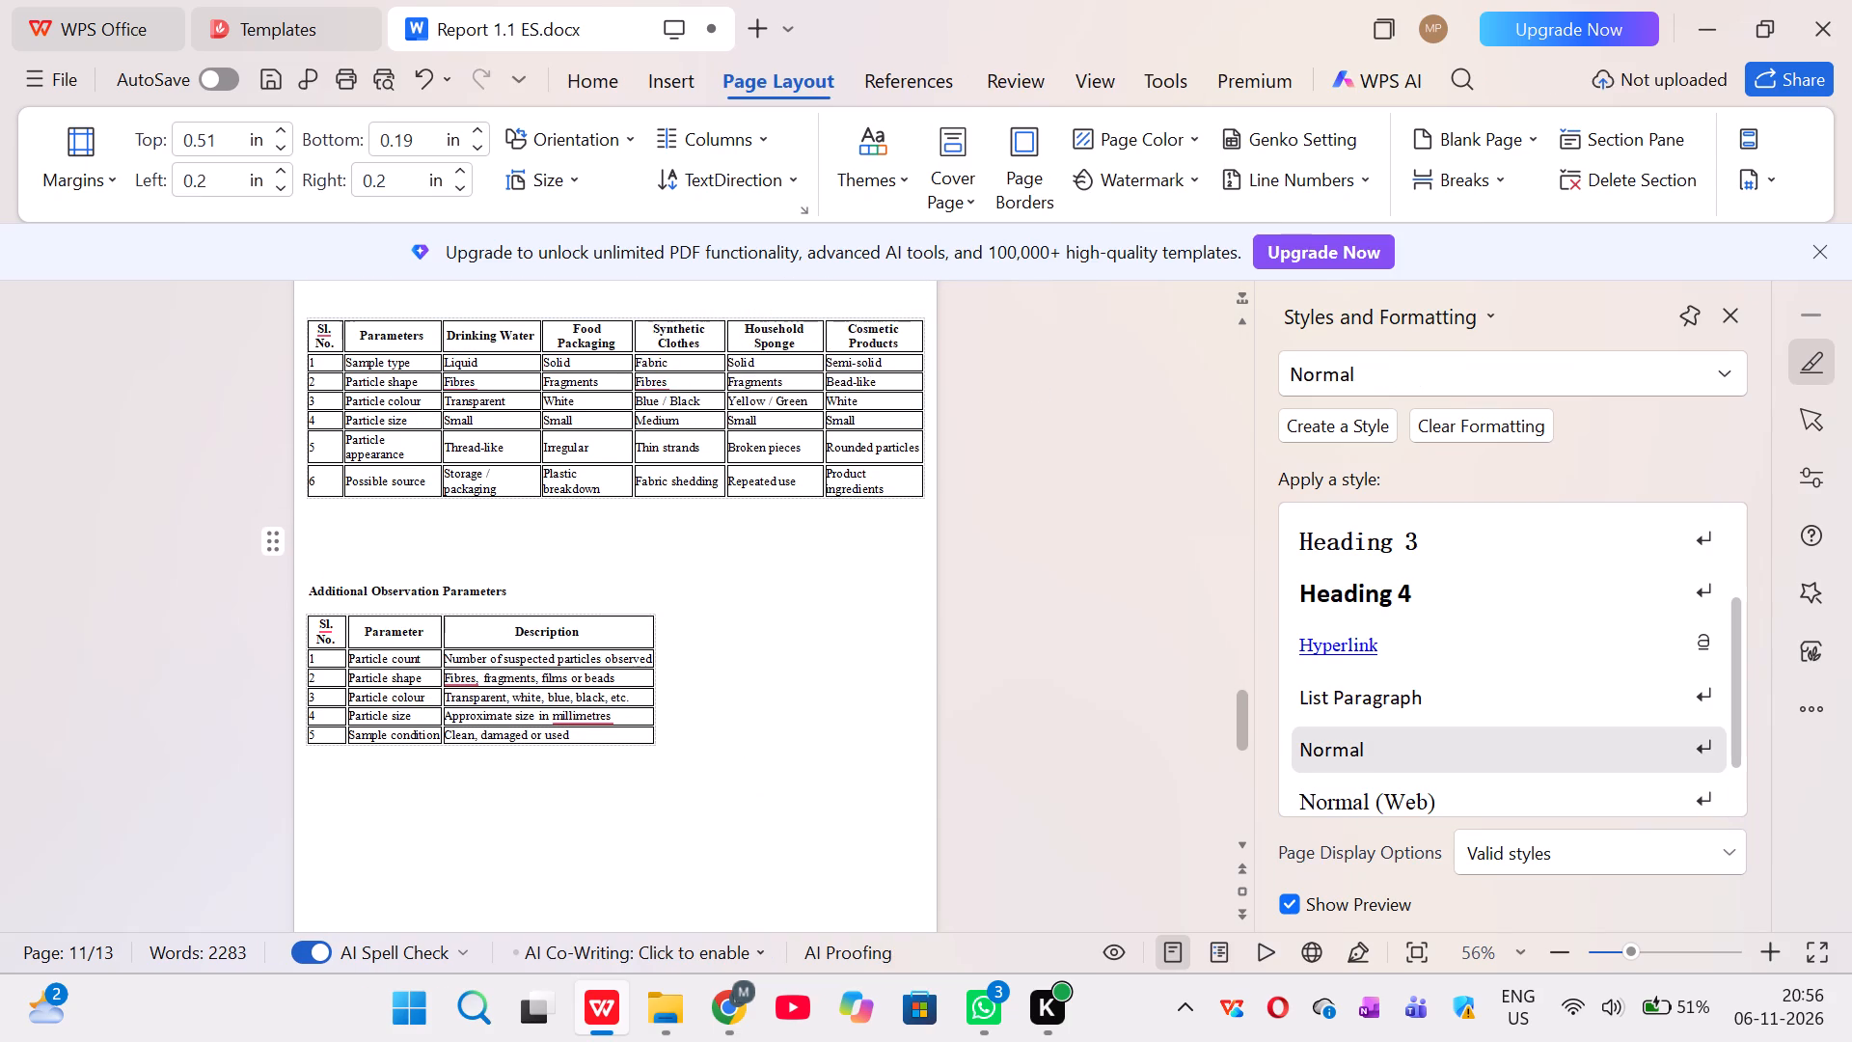
pyautogui.scroll(1, 839, 638)
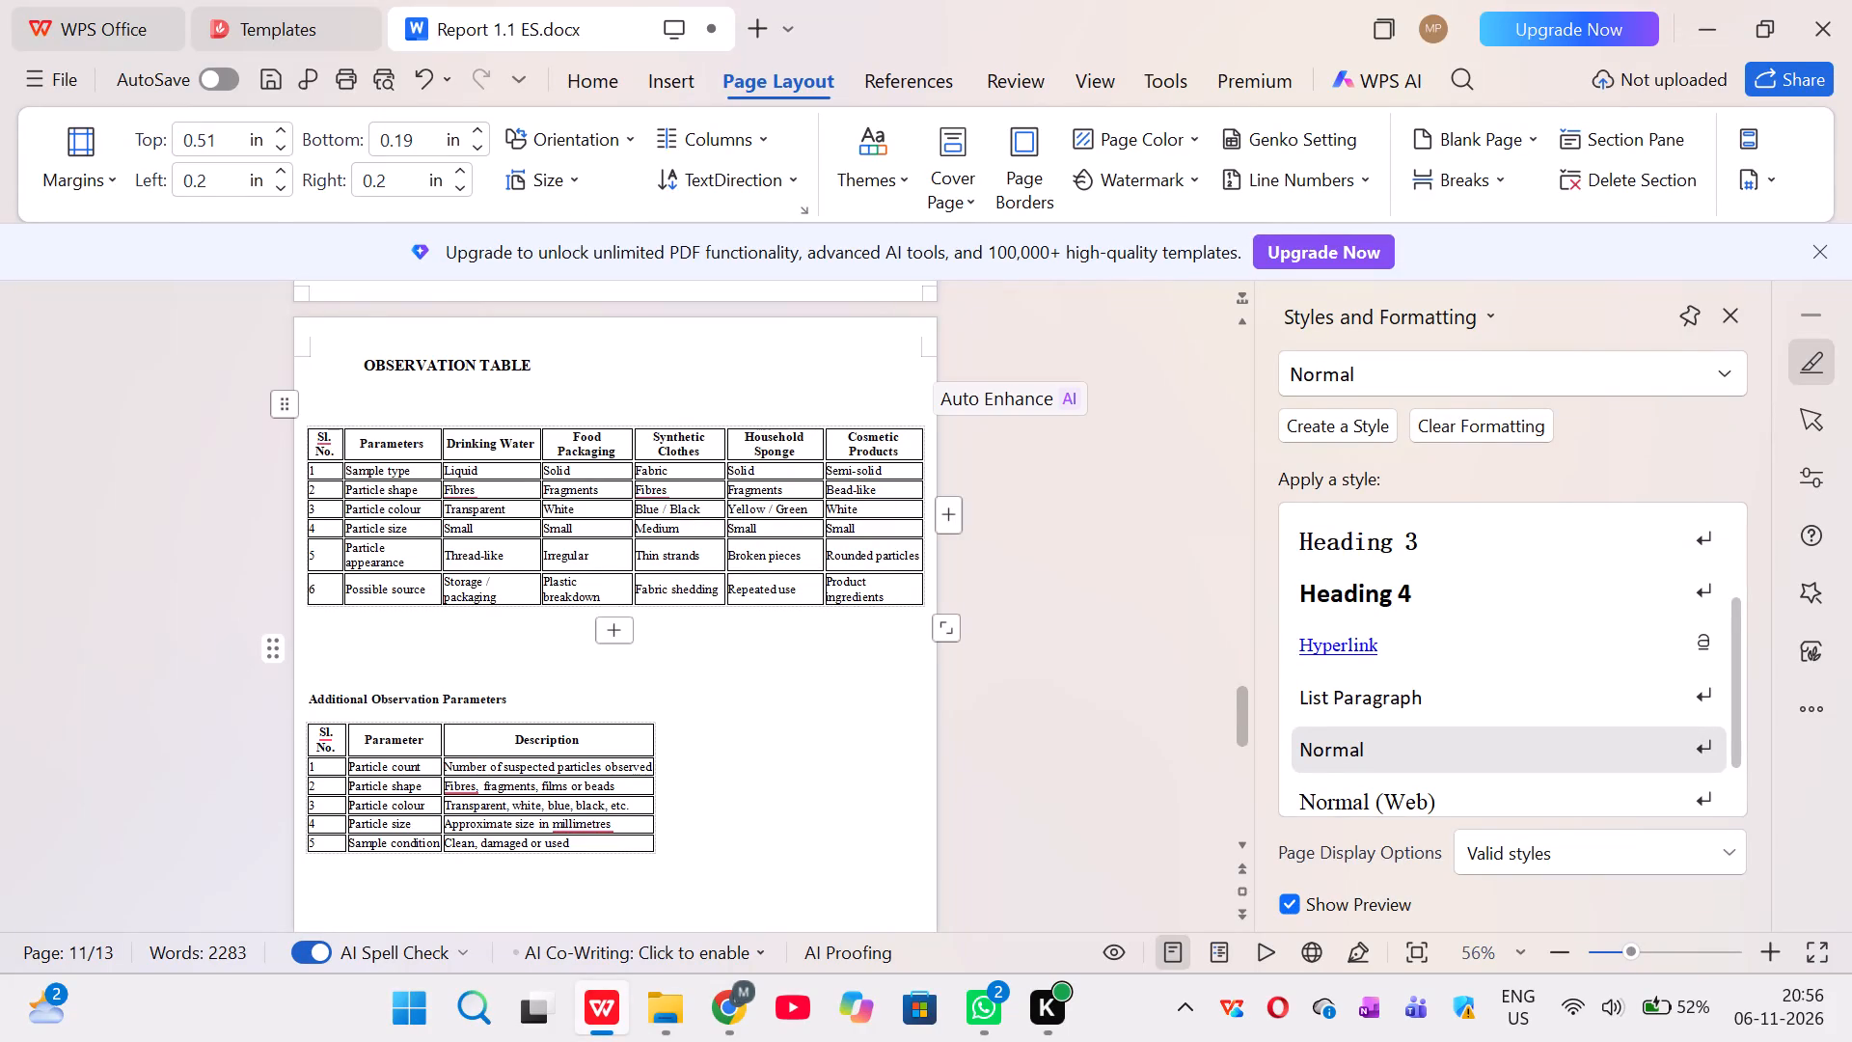
pyautogui.scroll(15, 723, 381)
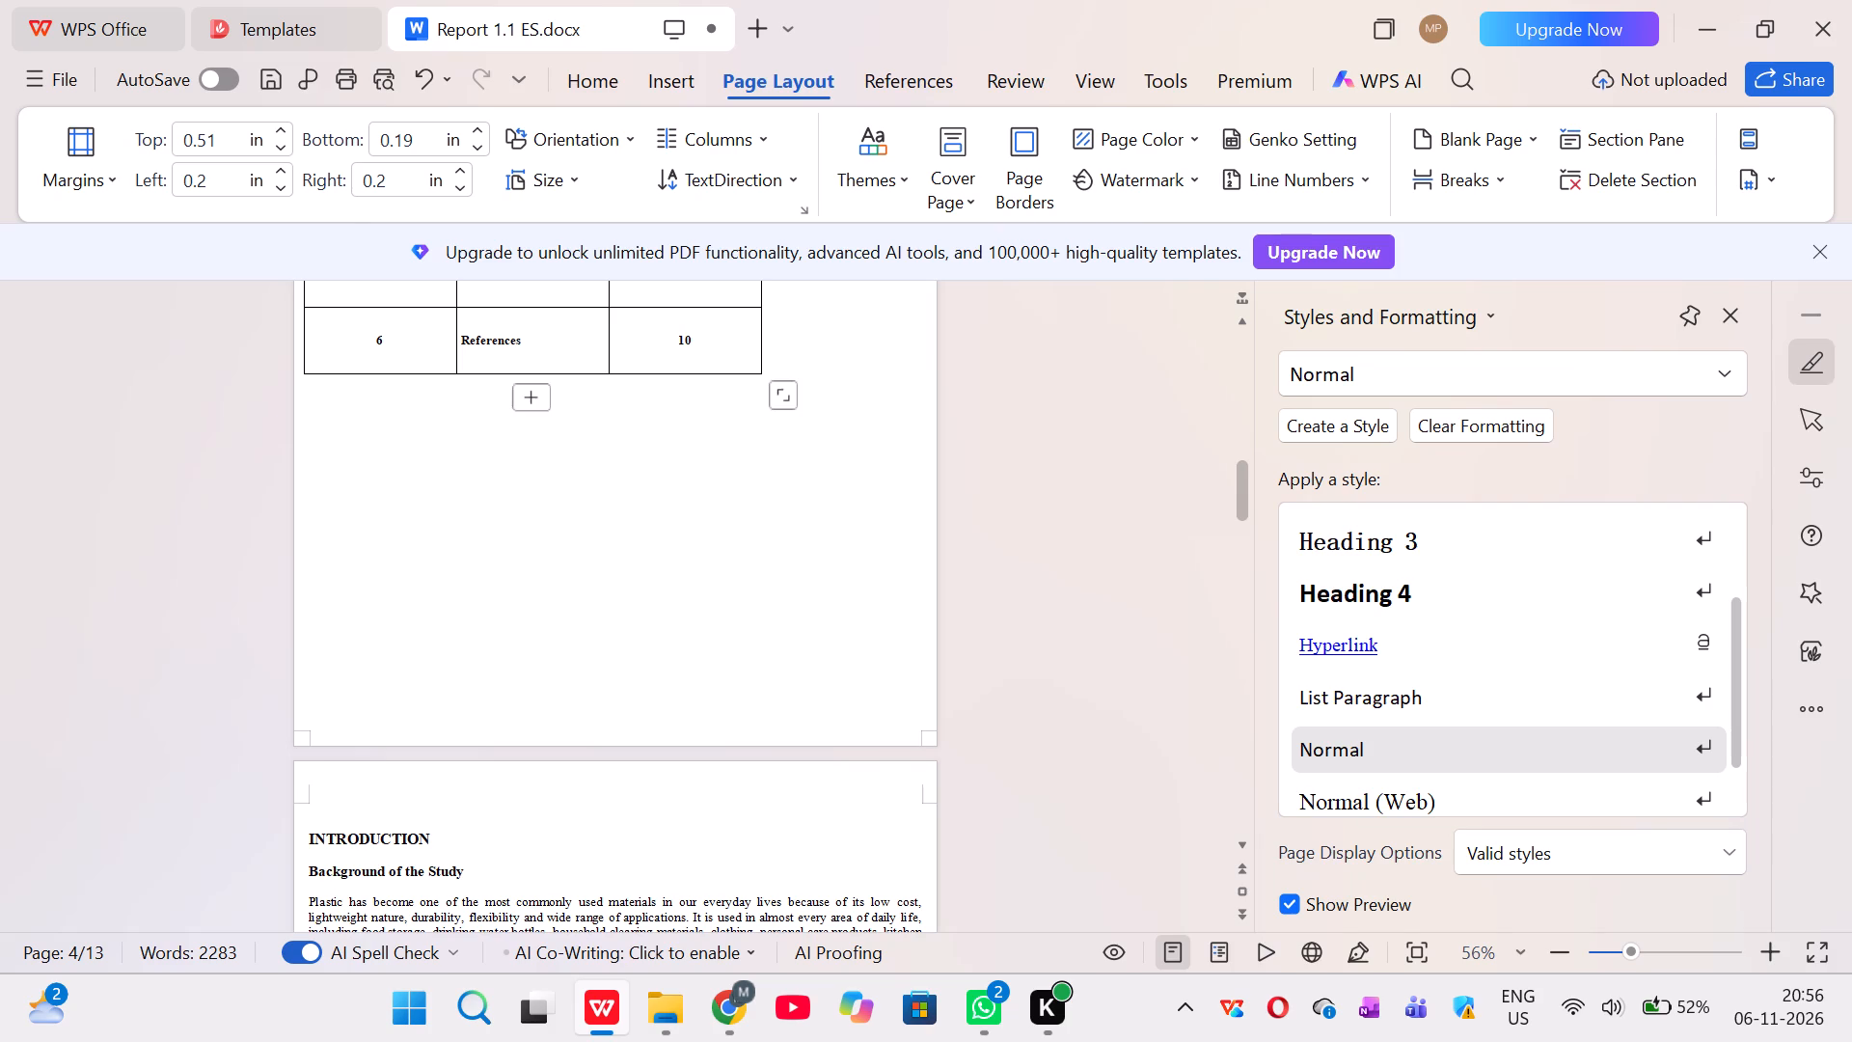
pyautogui.scroll(5, 743, 452)
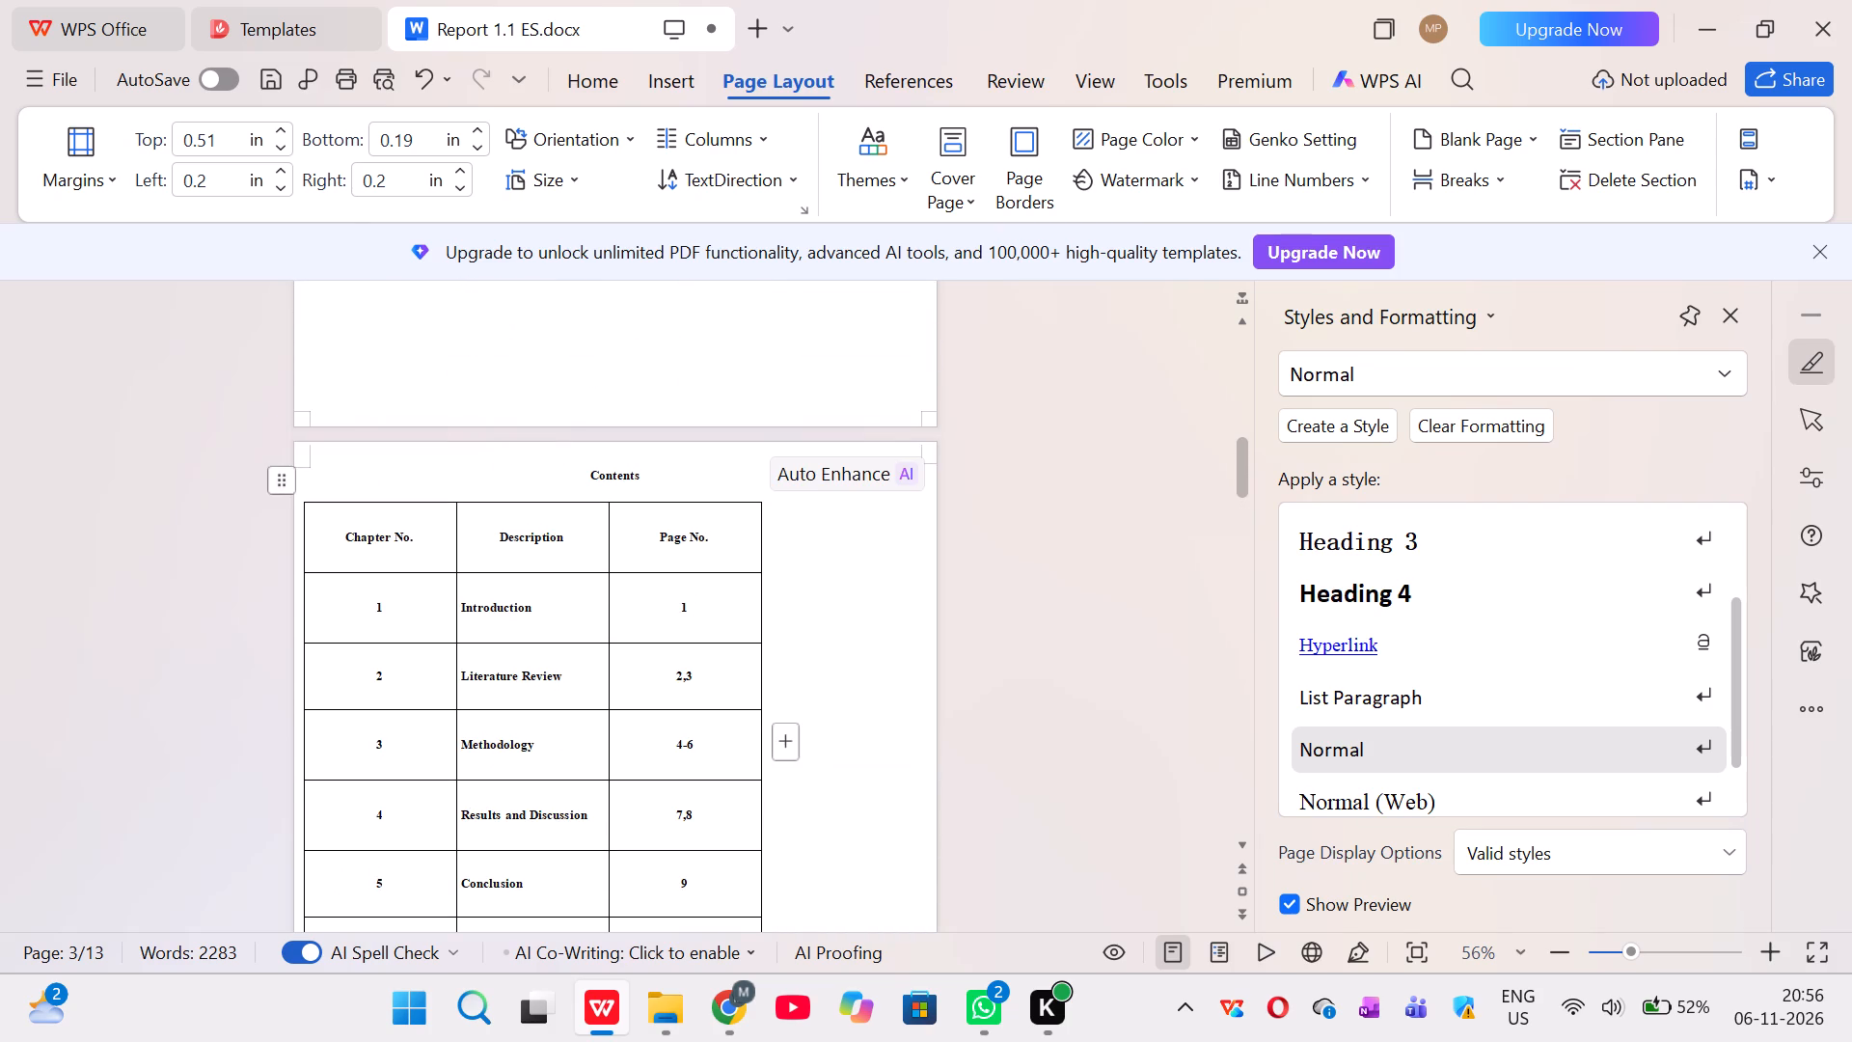
pyautogui.click(362, 533)
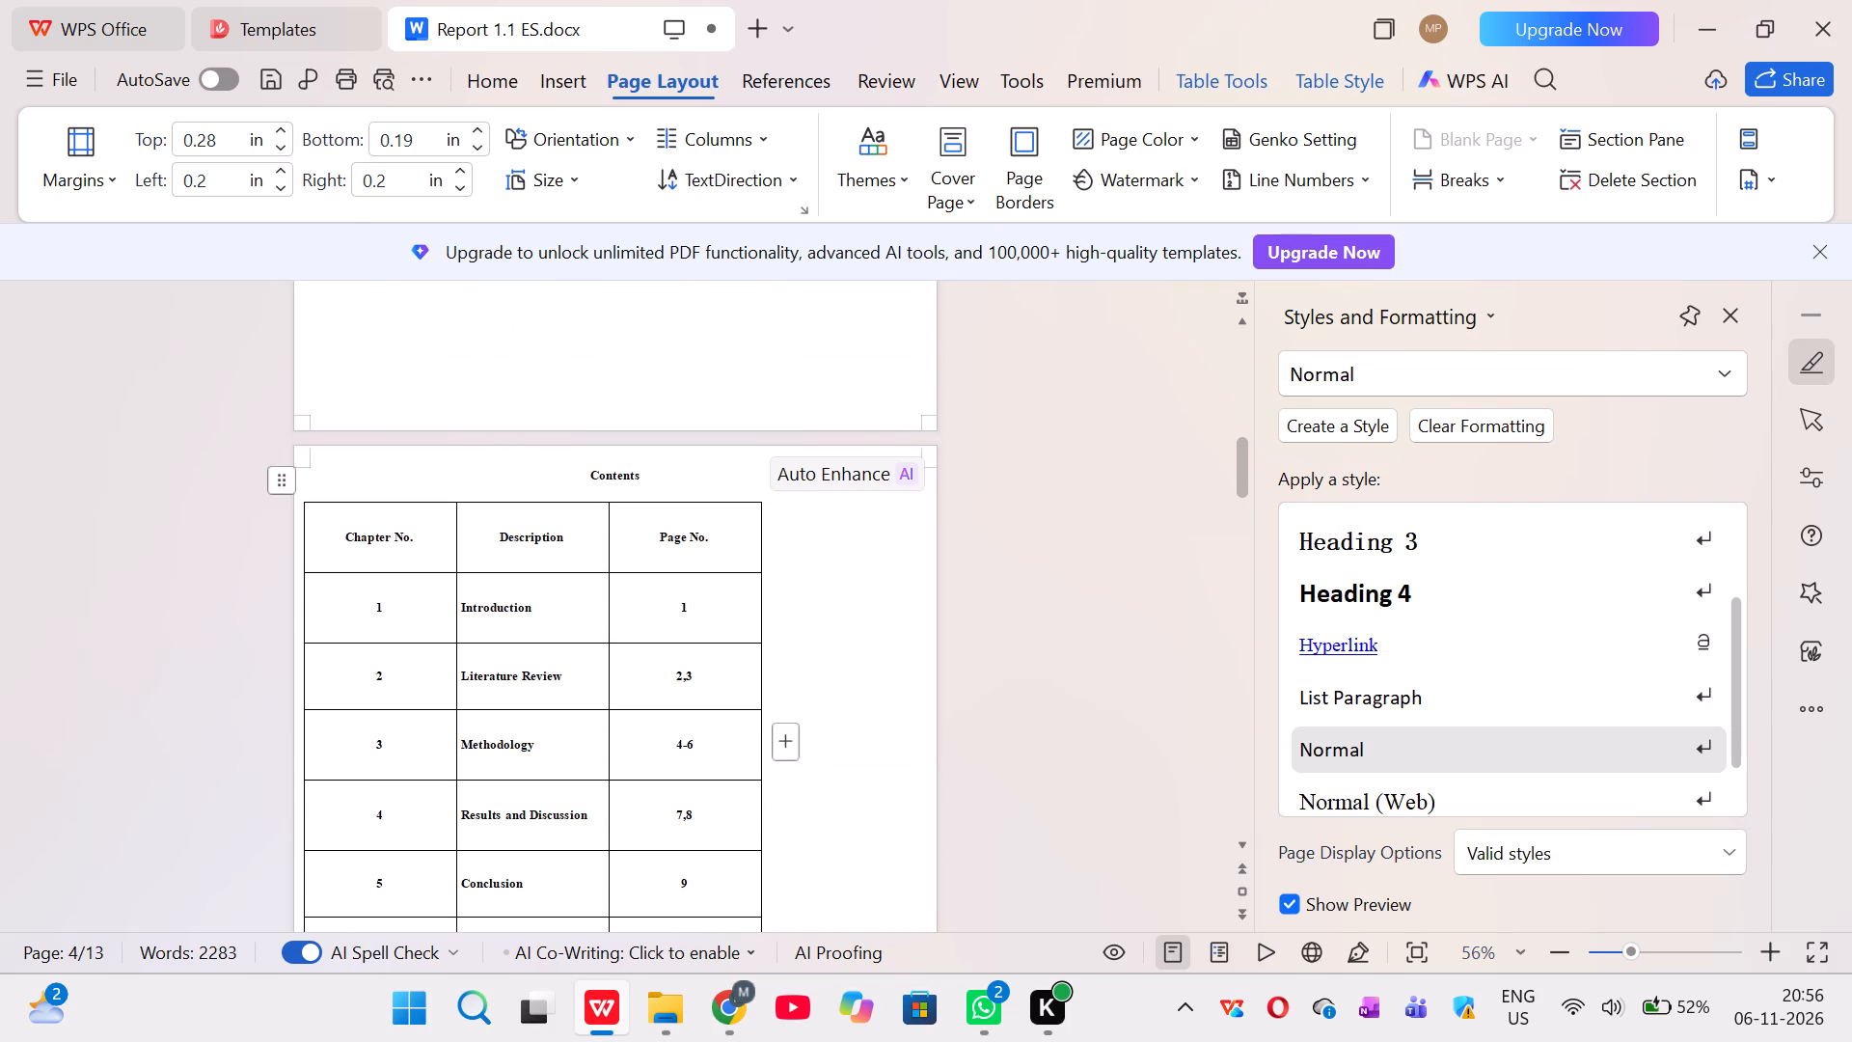
pyautogui.moveTo(322, 535); pyautogui.dragTo(387, 590)
pyautogui.scroll(-3, 387, 590)
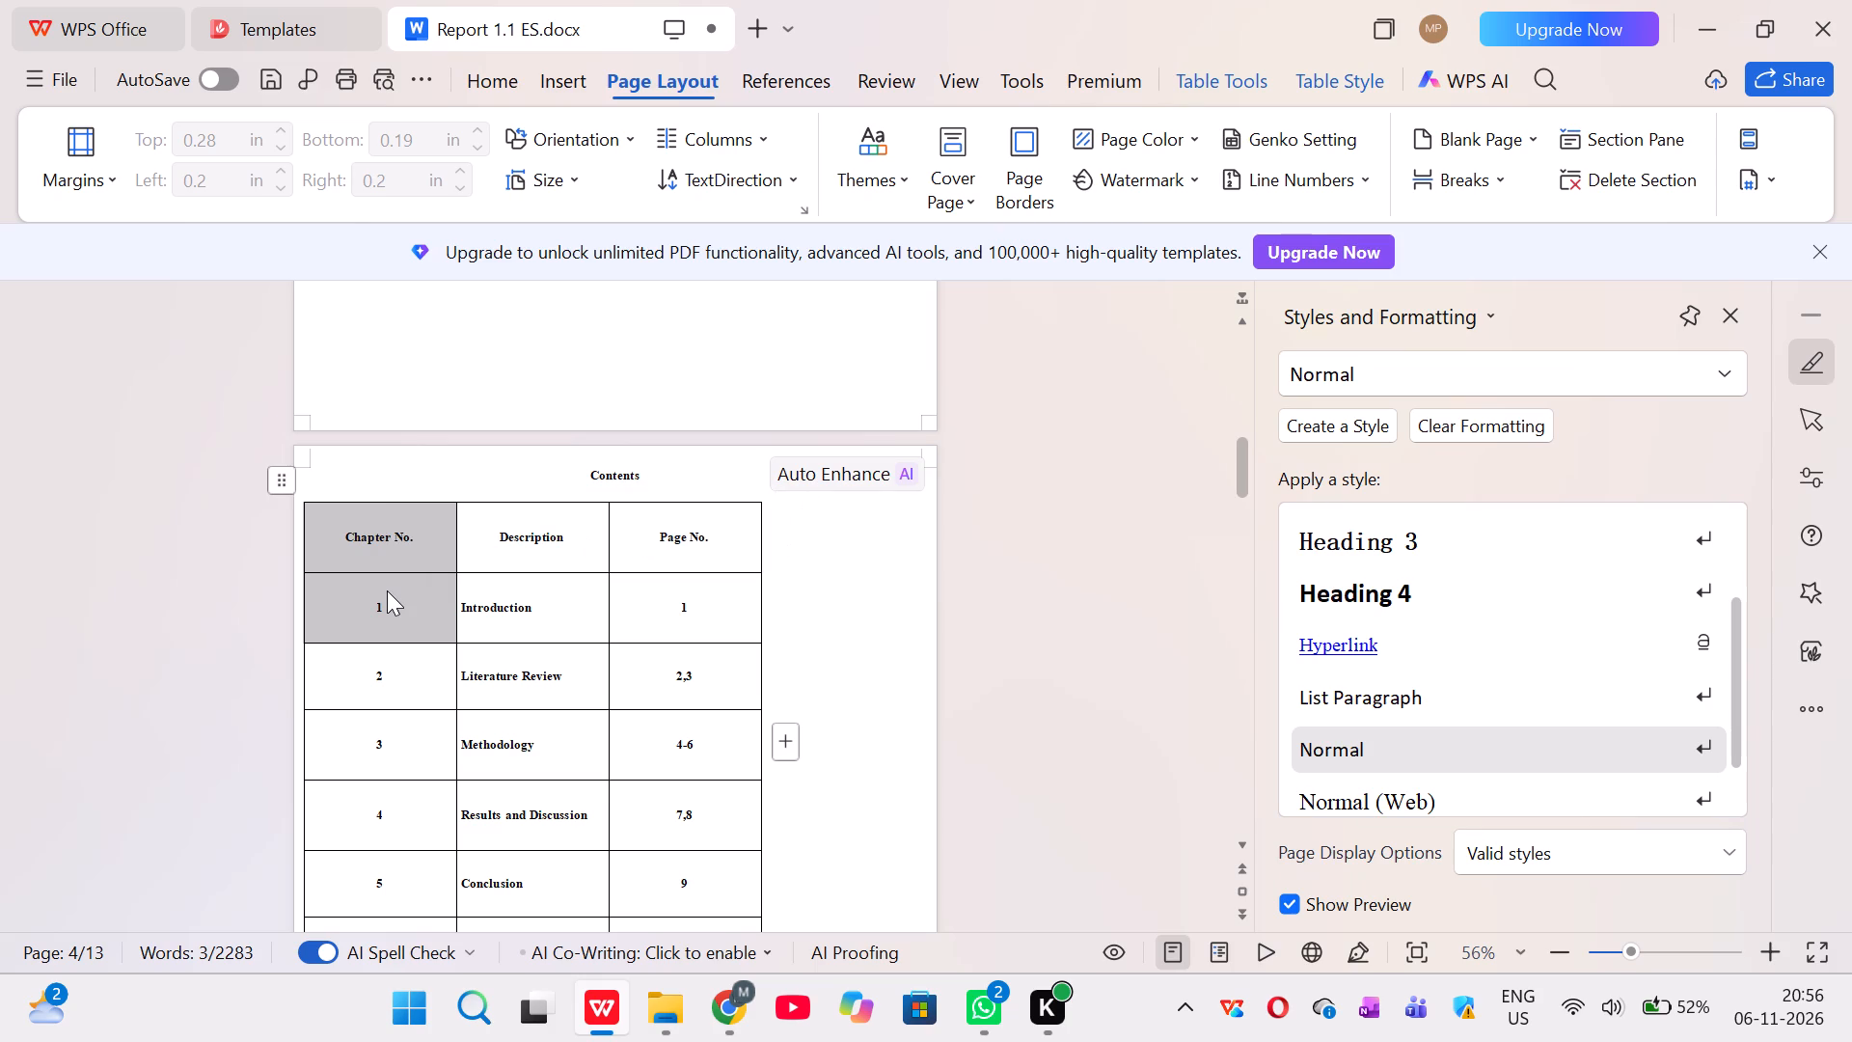
pyautogui.scroll(-1, 387, 590)
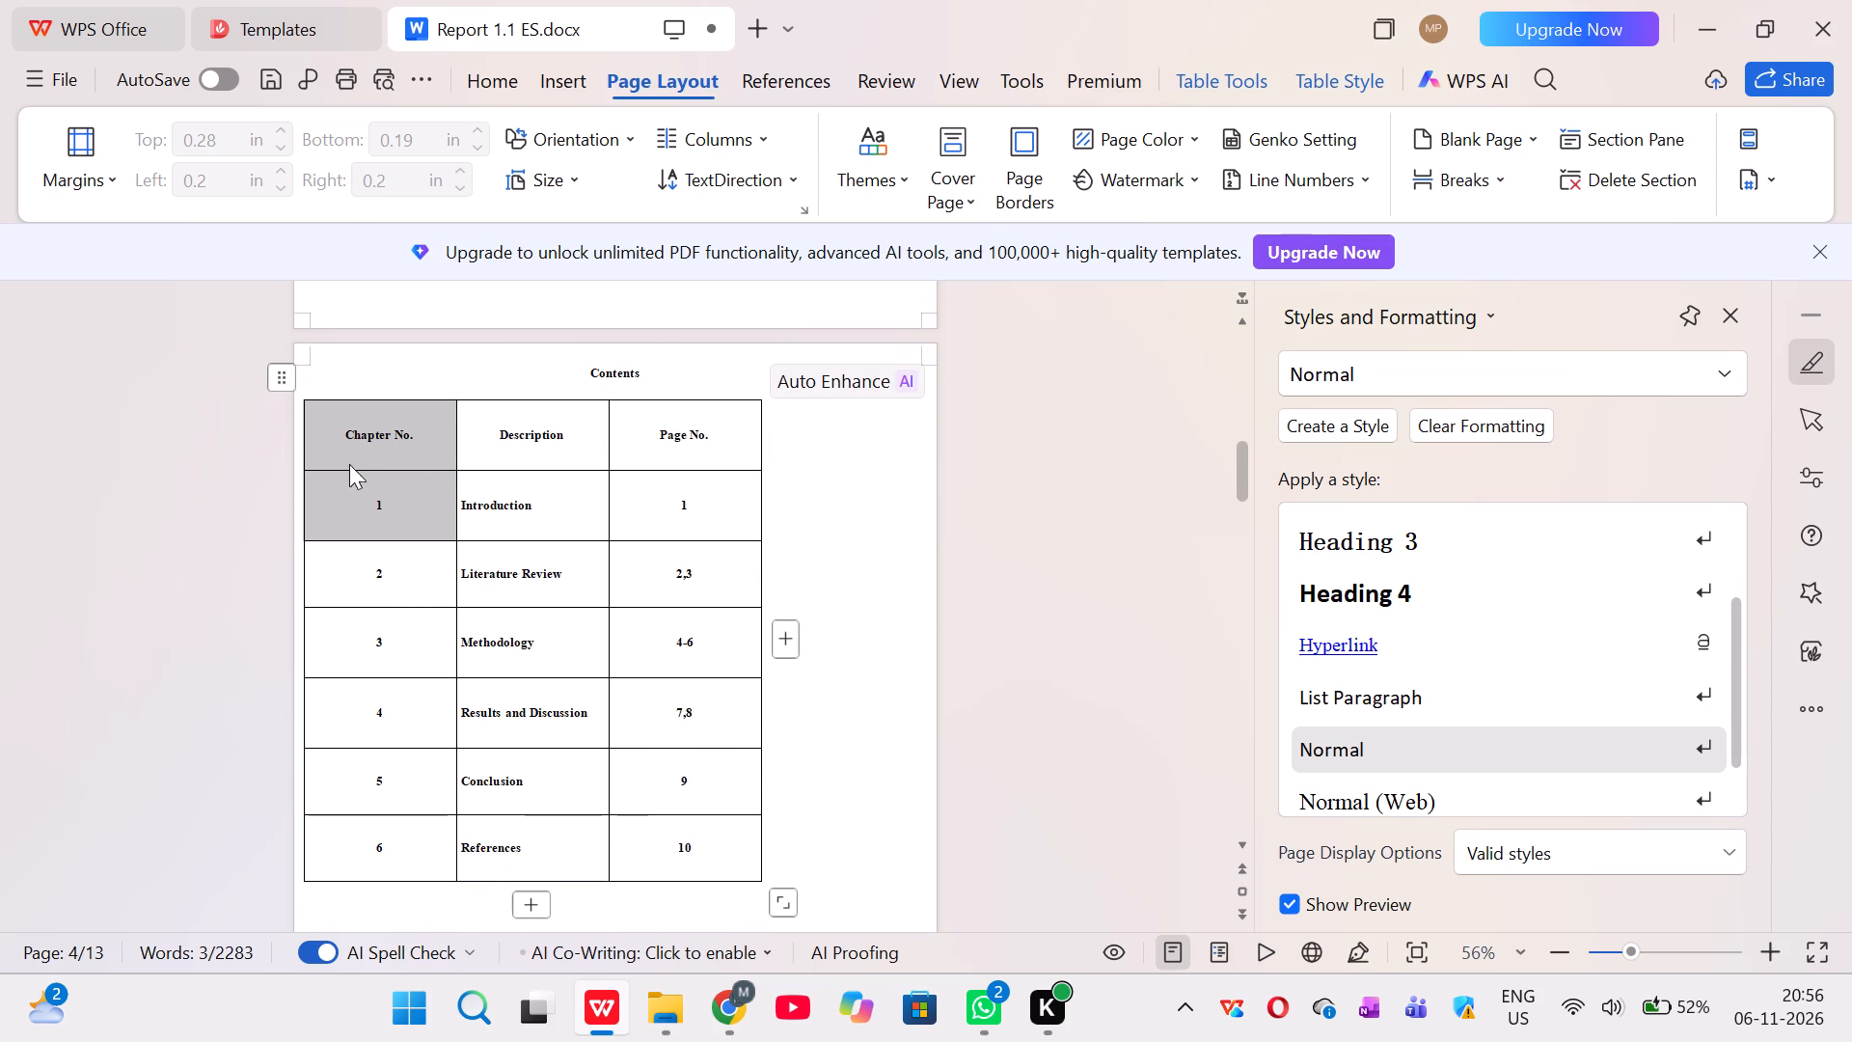
pyautogui.click(334, 440)
pyautogui.moveTo(334, 440); pyautogui.dragTo(383, 637)
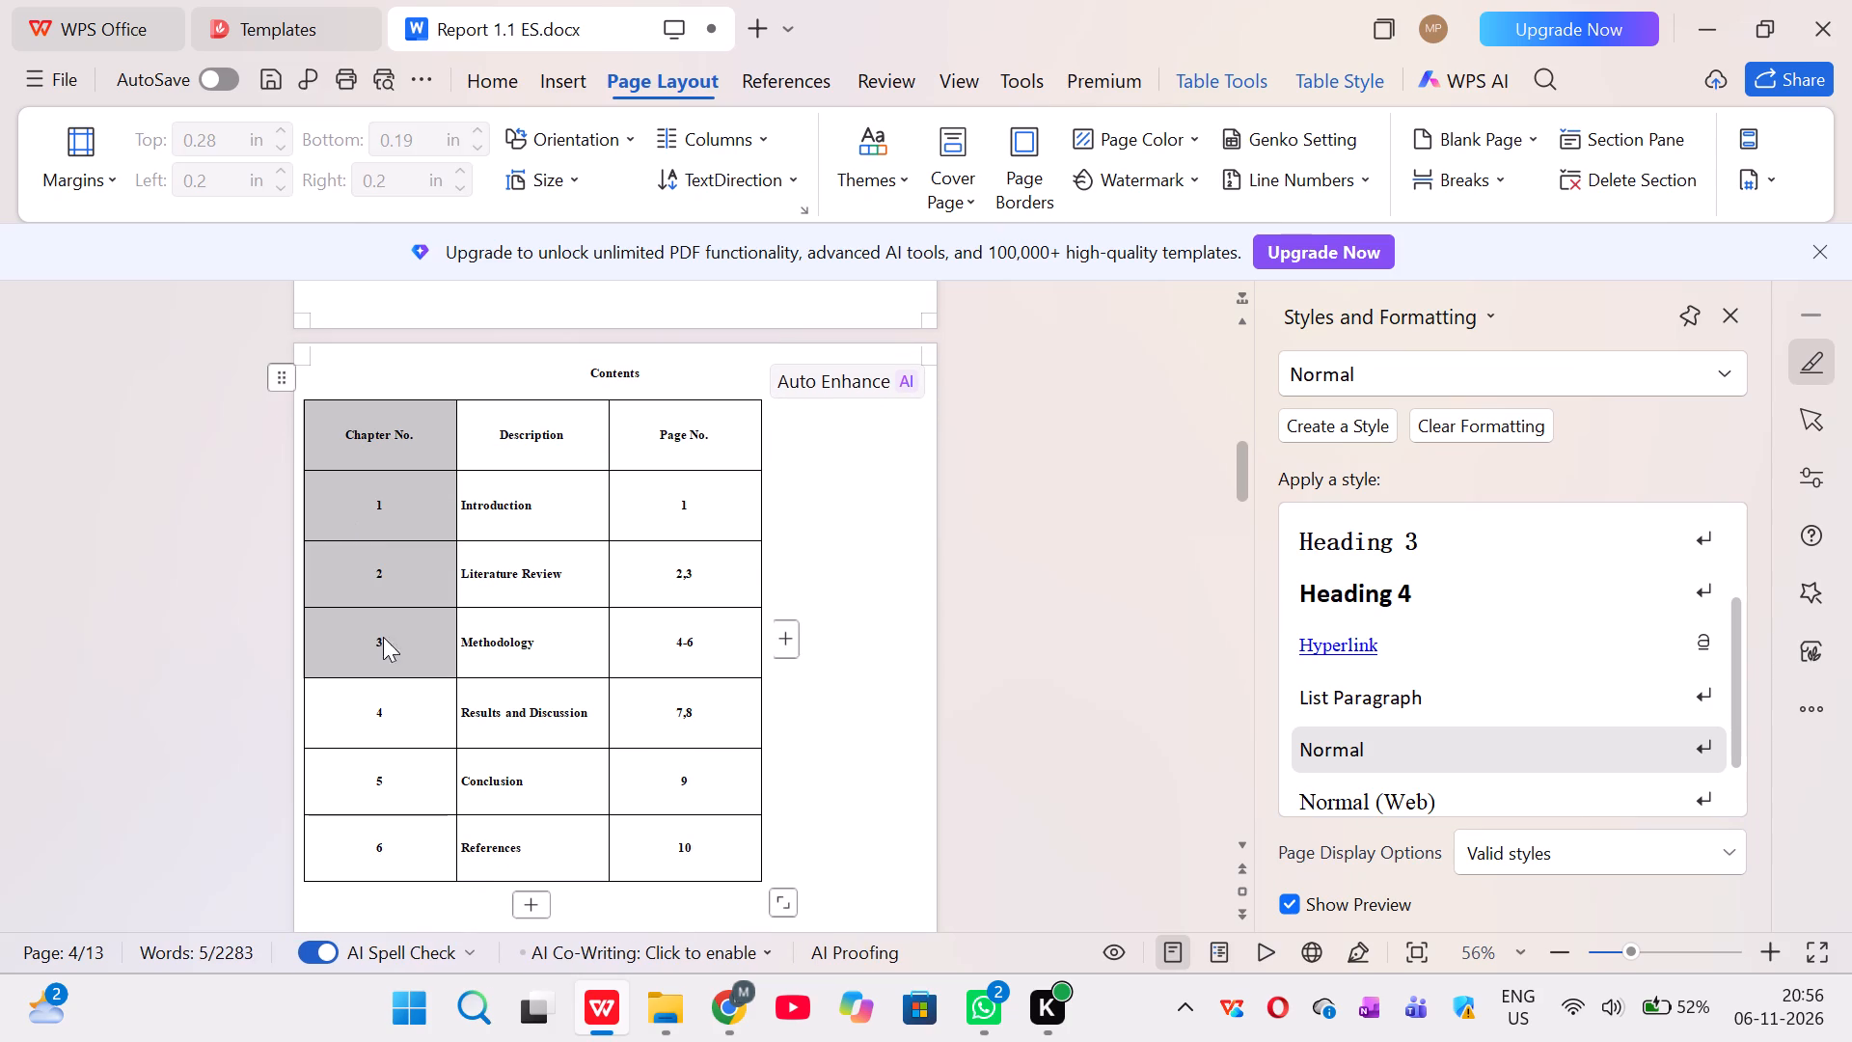
pyautogui.moveTo(383, 637); pyautogui.dragTo(384, 655)
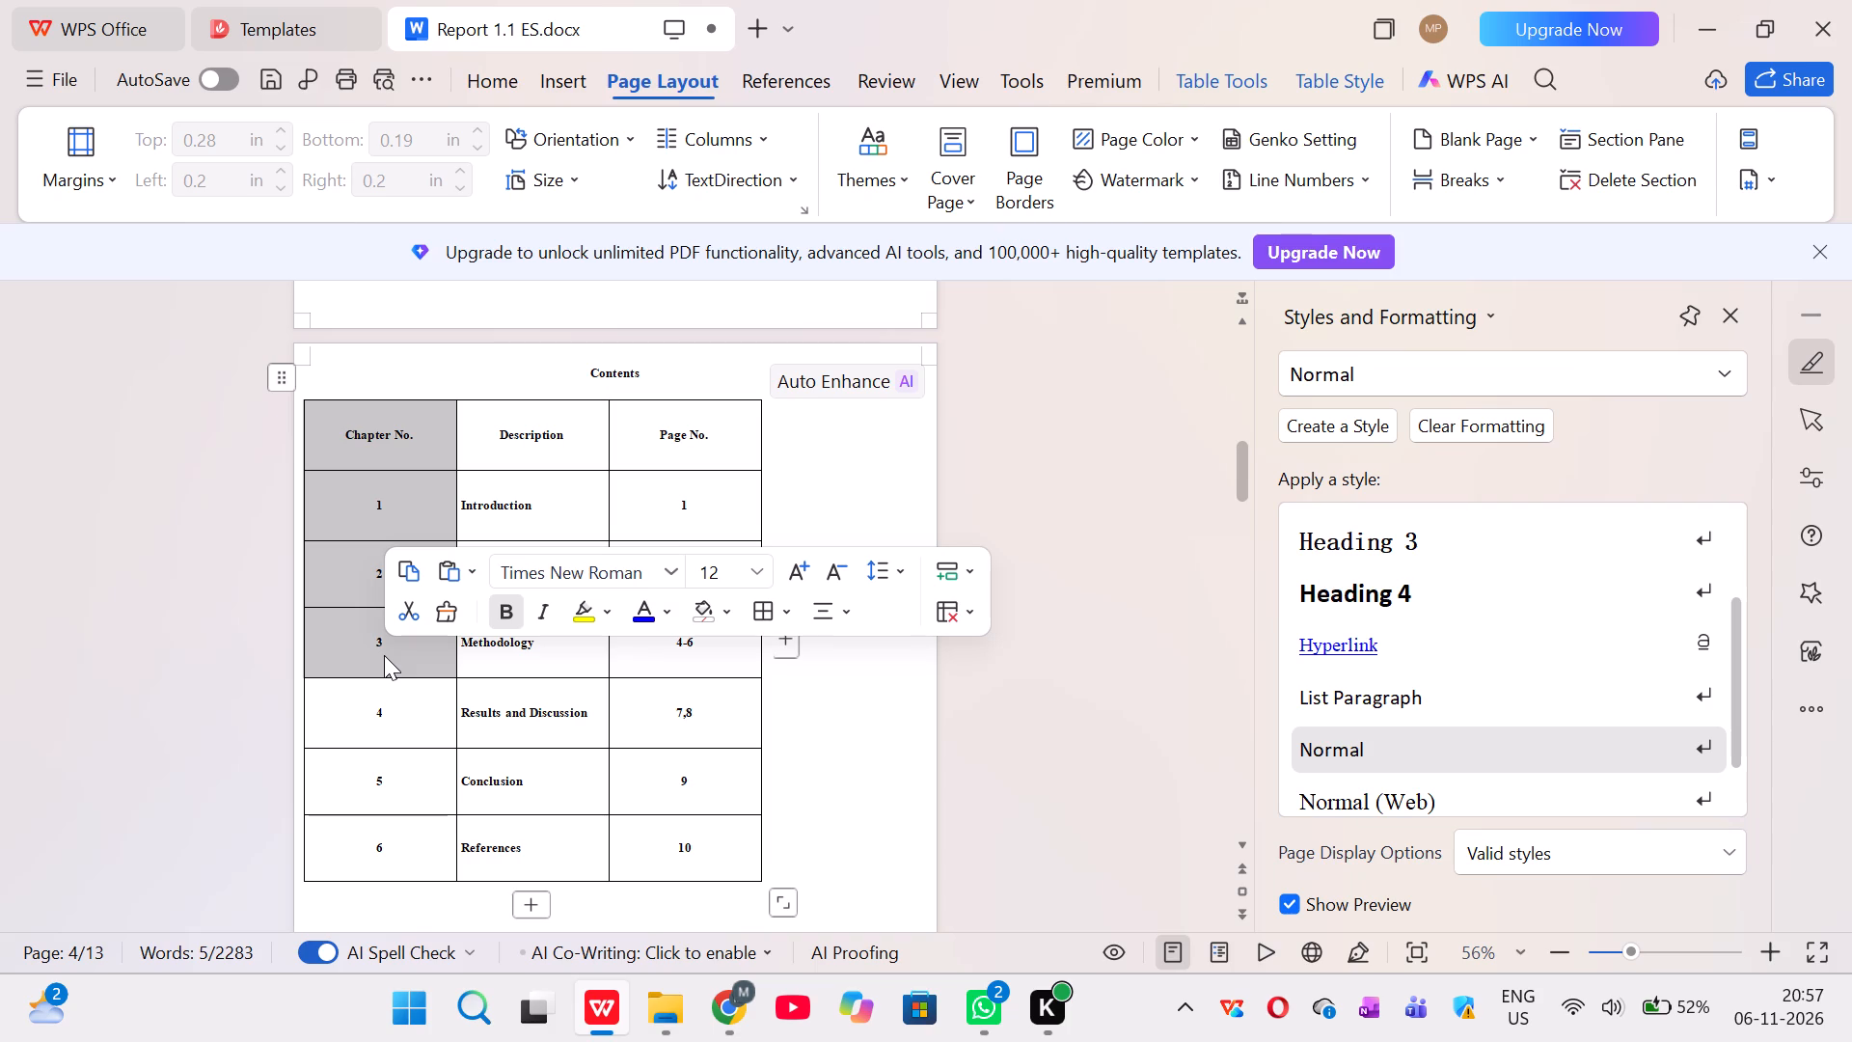
pyautogui.click(849, 713)
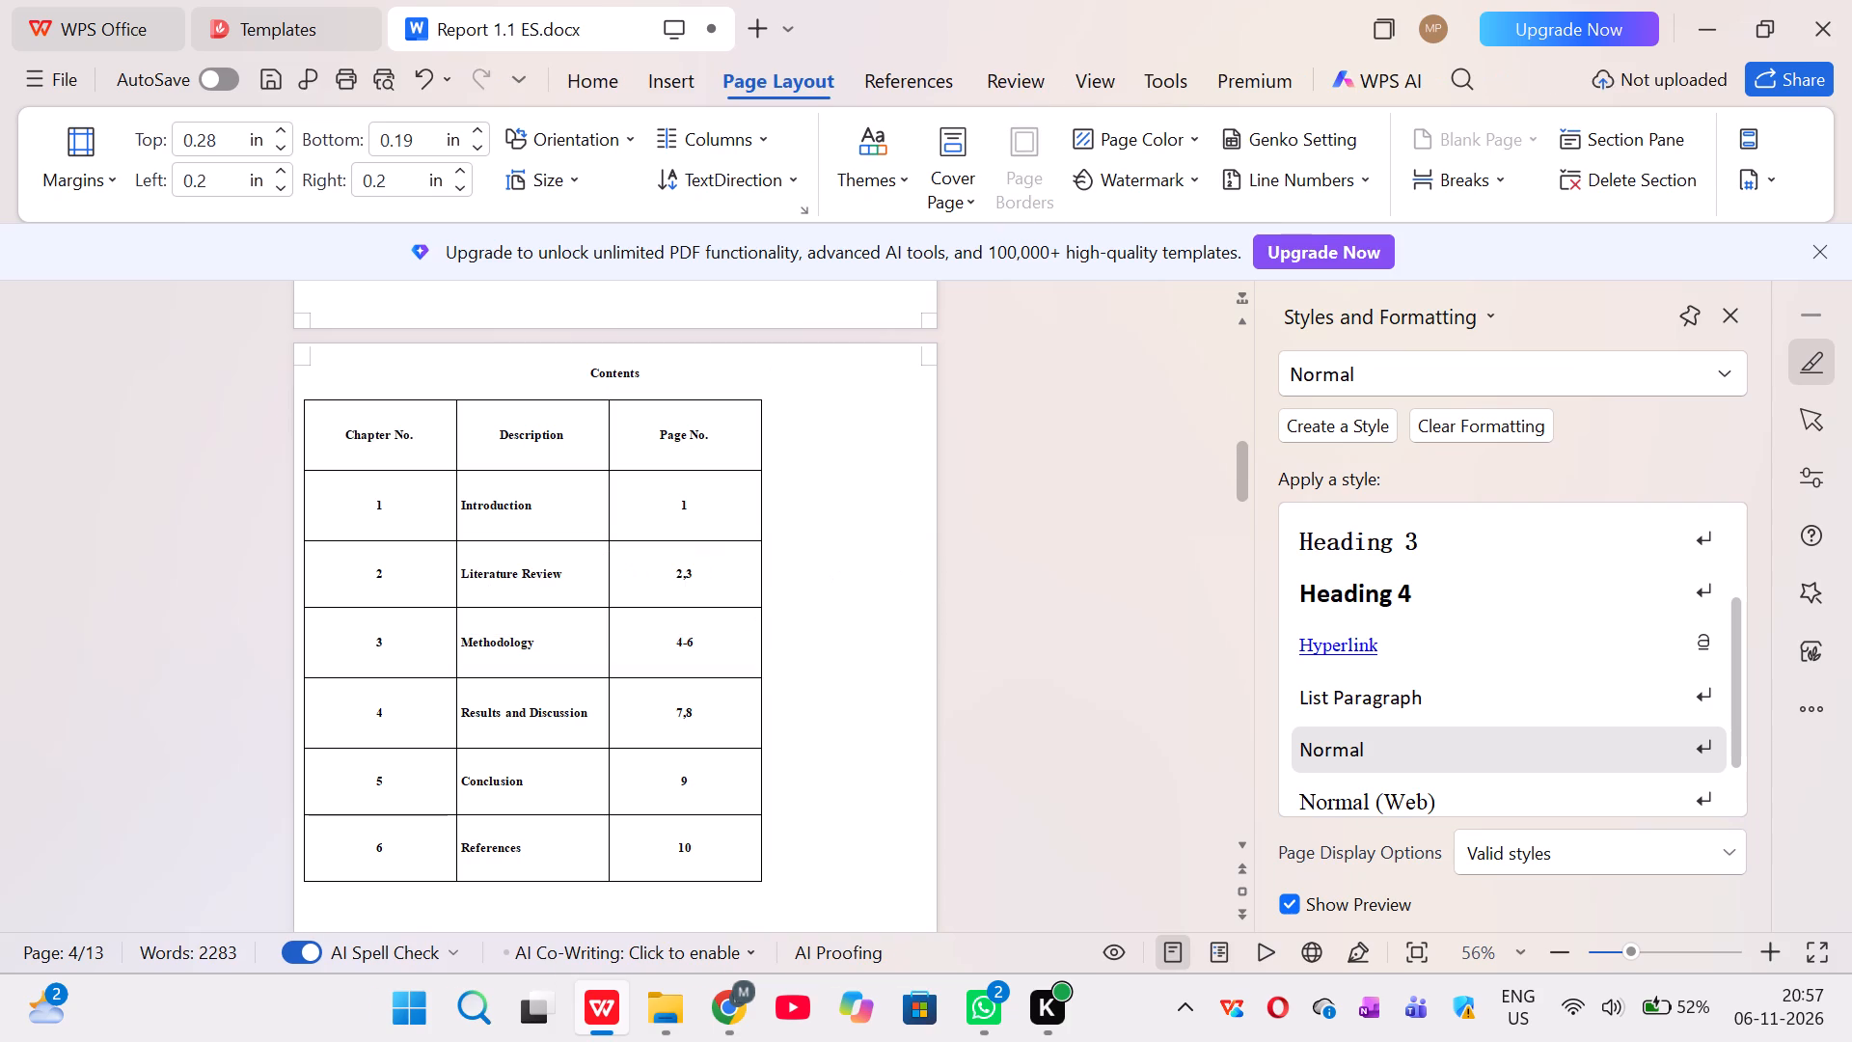
pyautogui.scroll(-1, 849, 713)
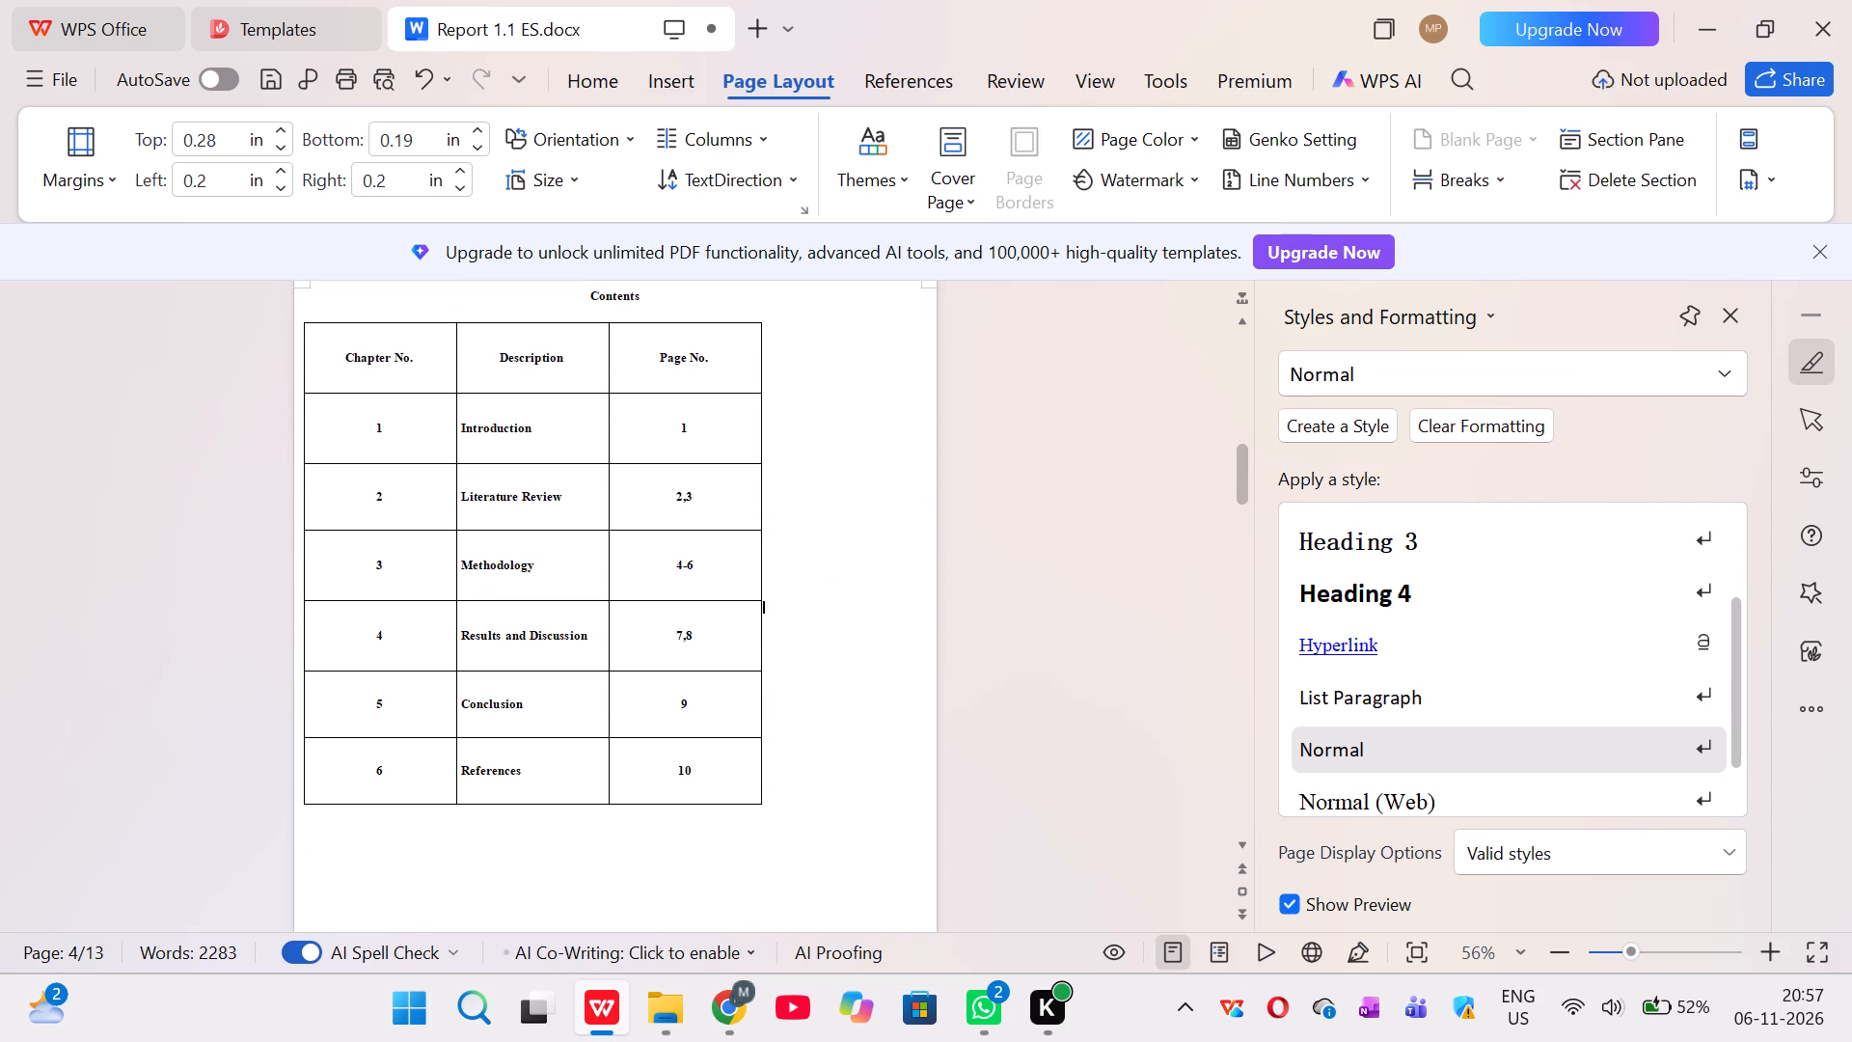
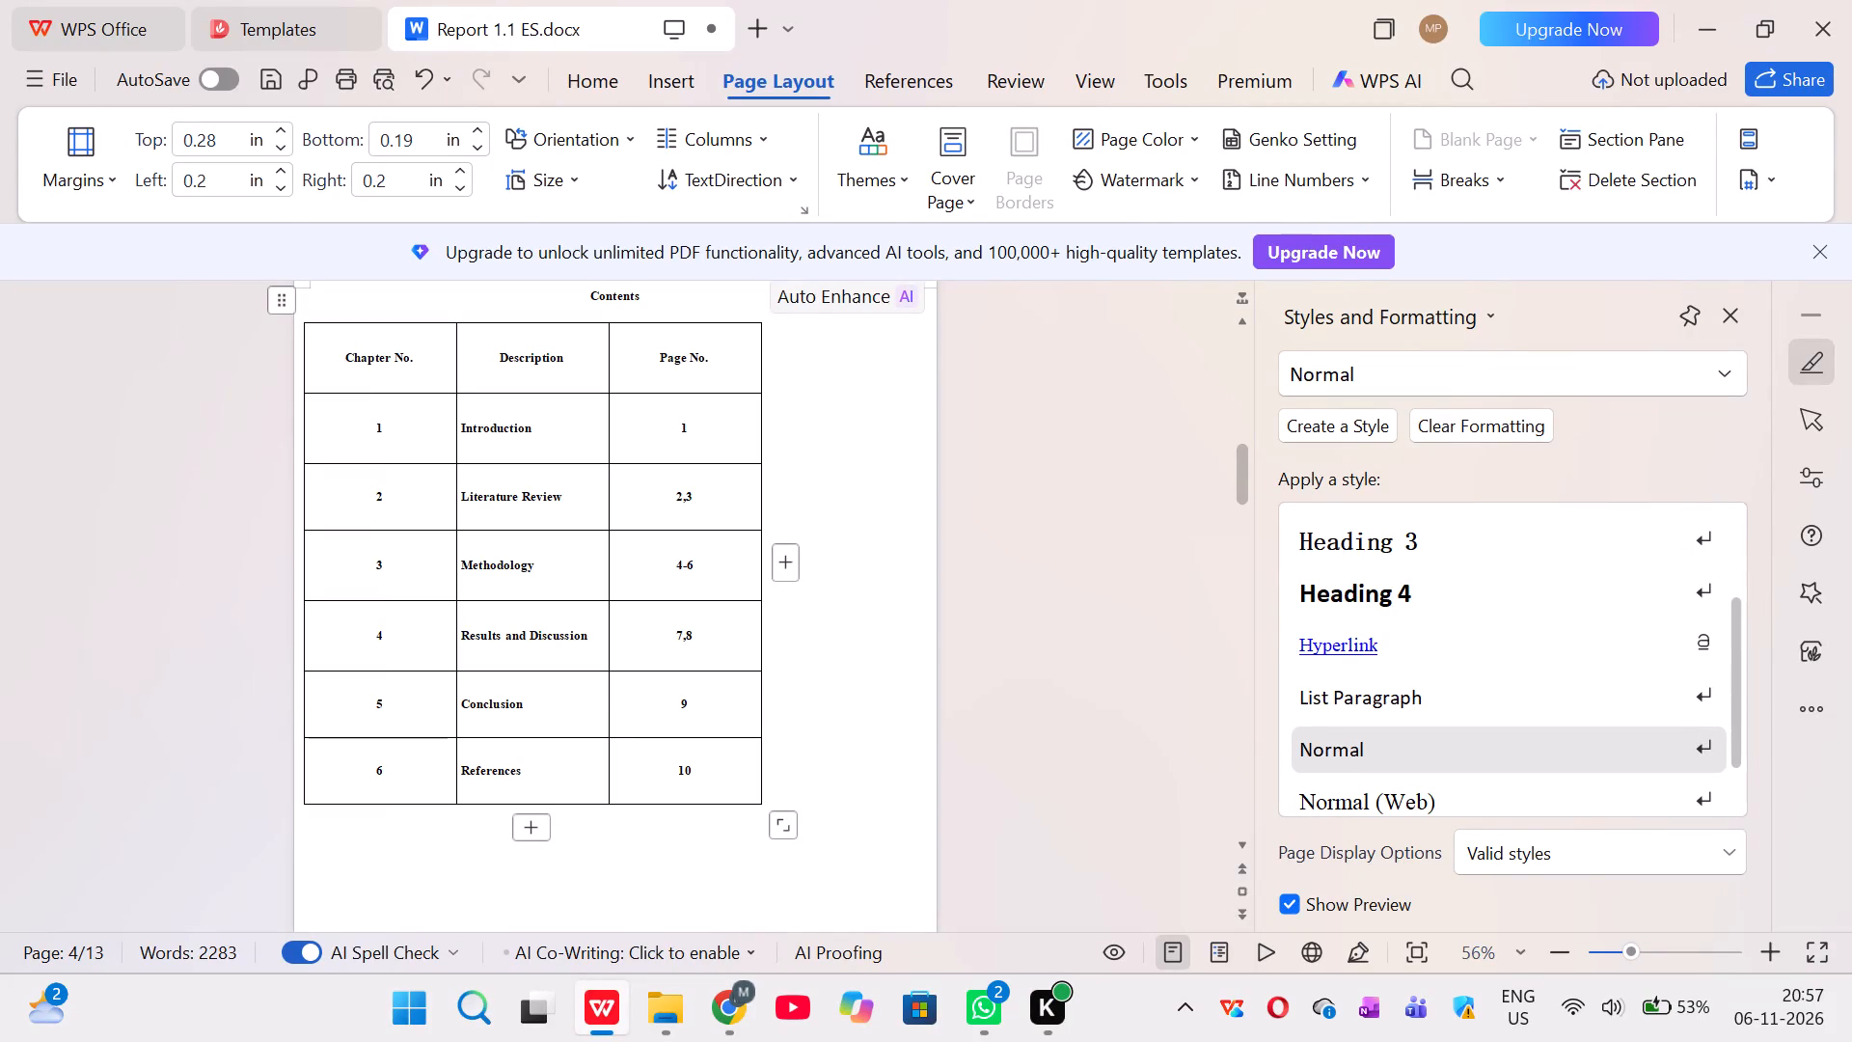
# Review the report's chapter pages from Introduction to Results and Discussion, checking chapter locations against the Contents table's page numbers.
pyautogui.scroll(-6, 766, 770)
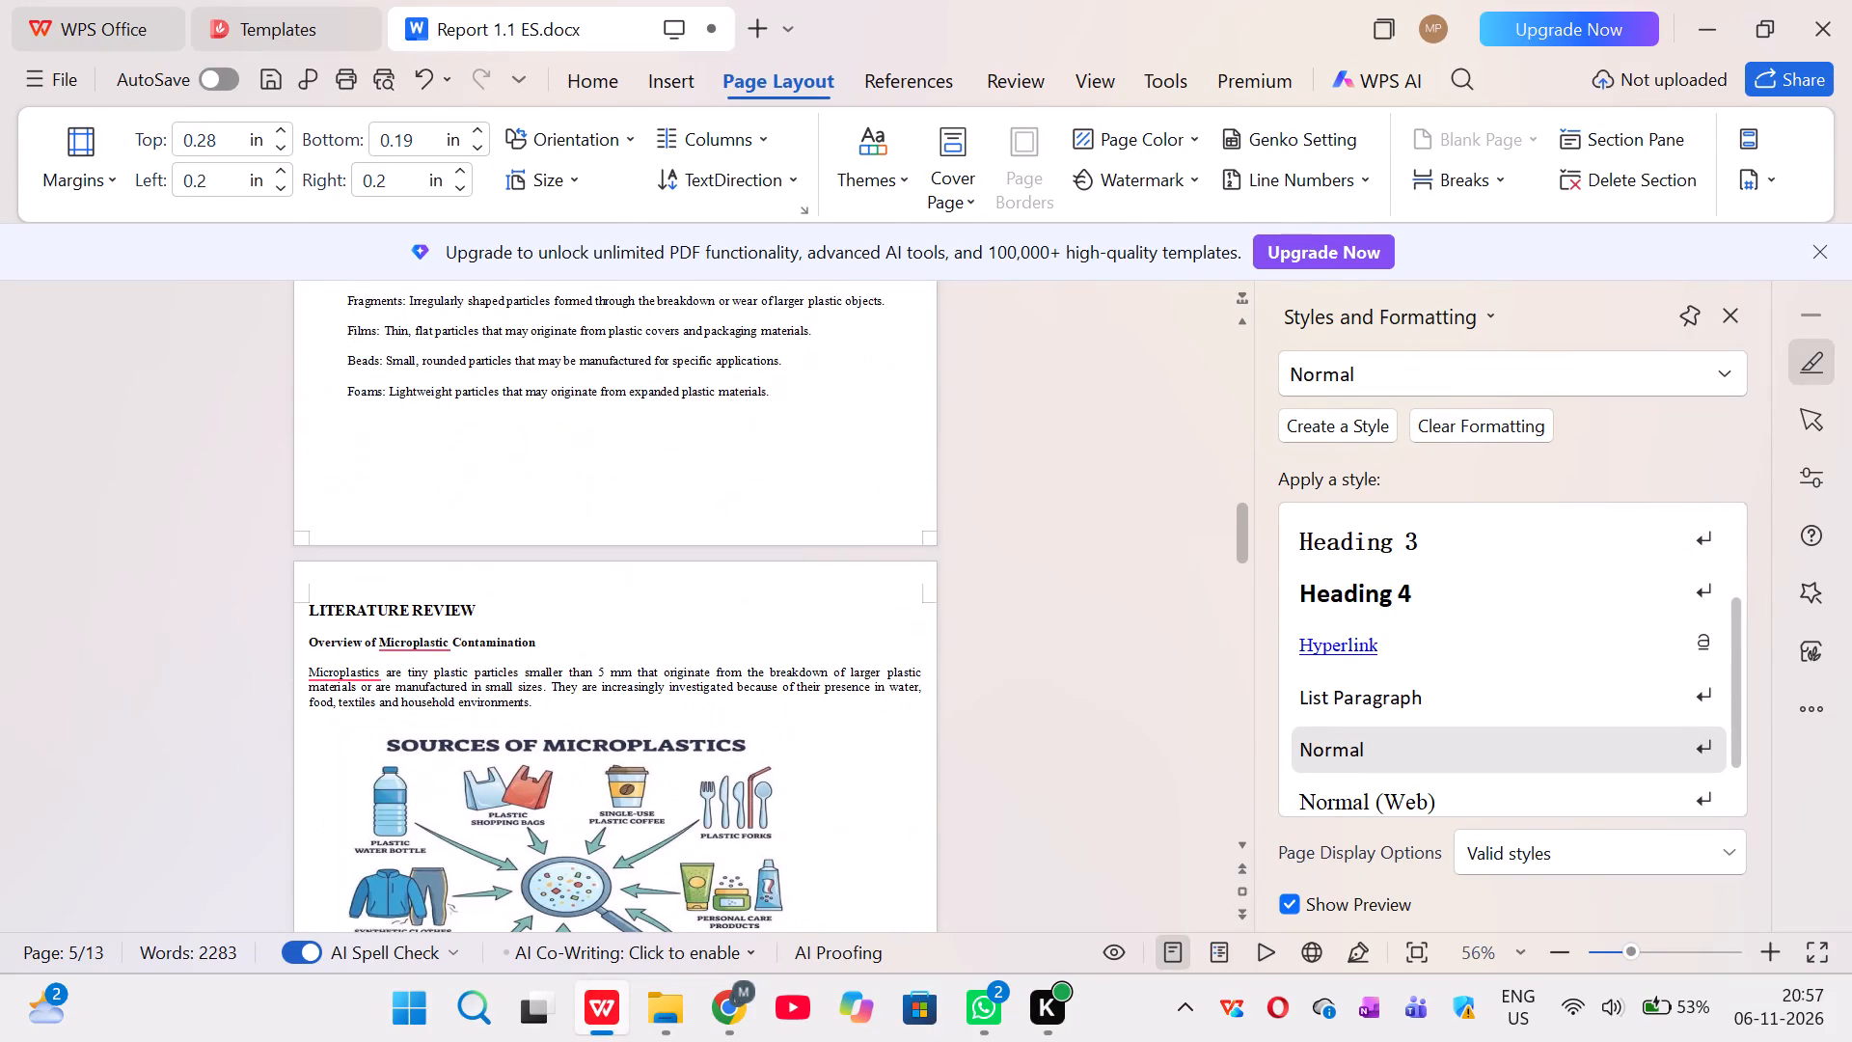
pyautogui.scroll(-5, 766, 770)
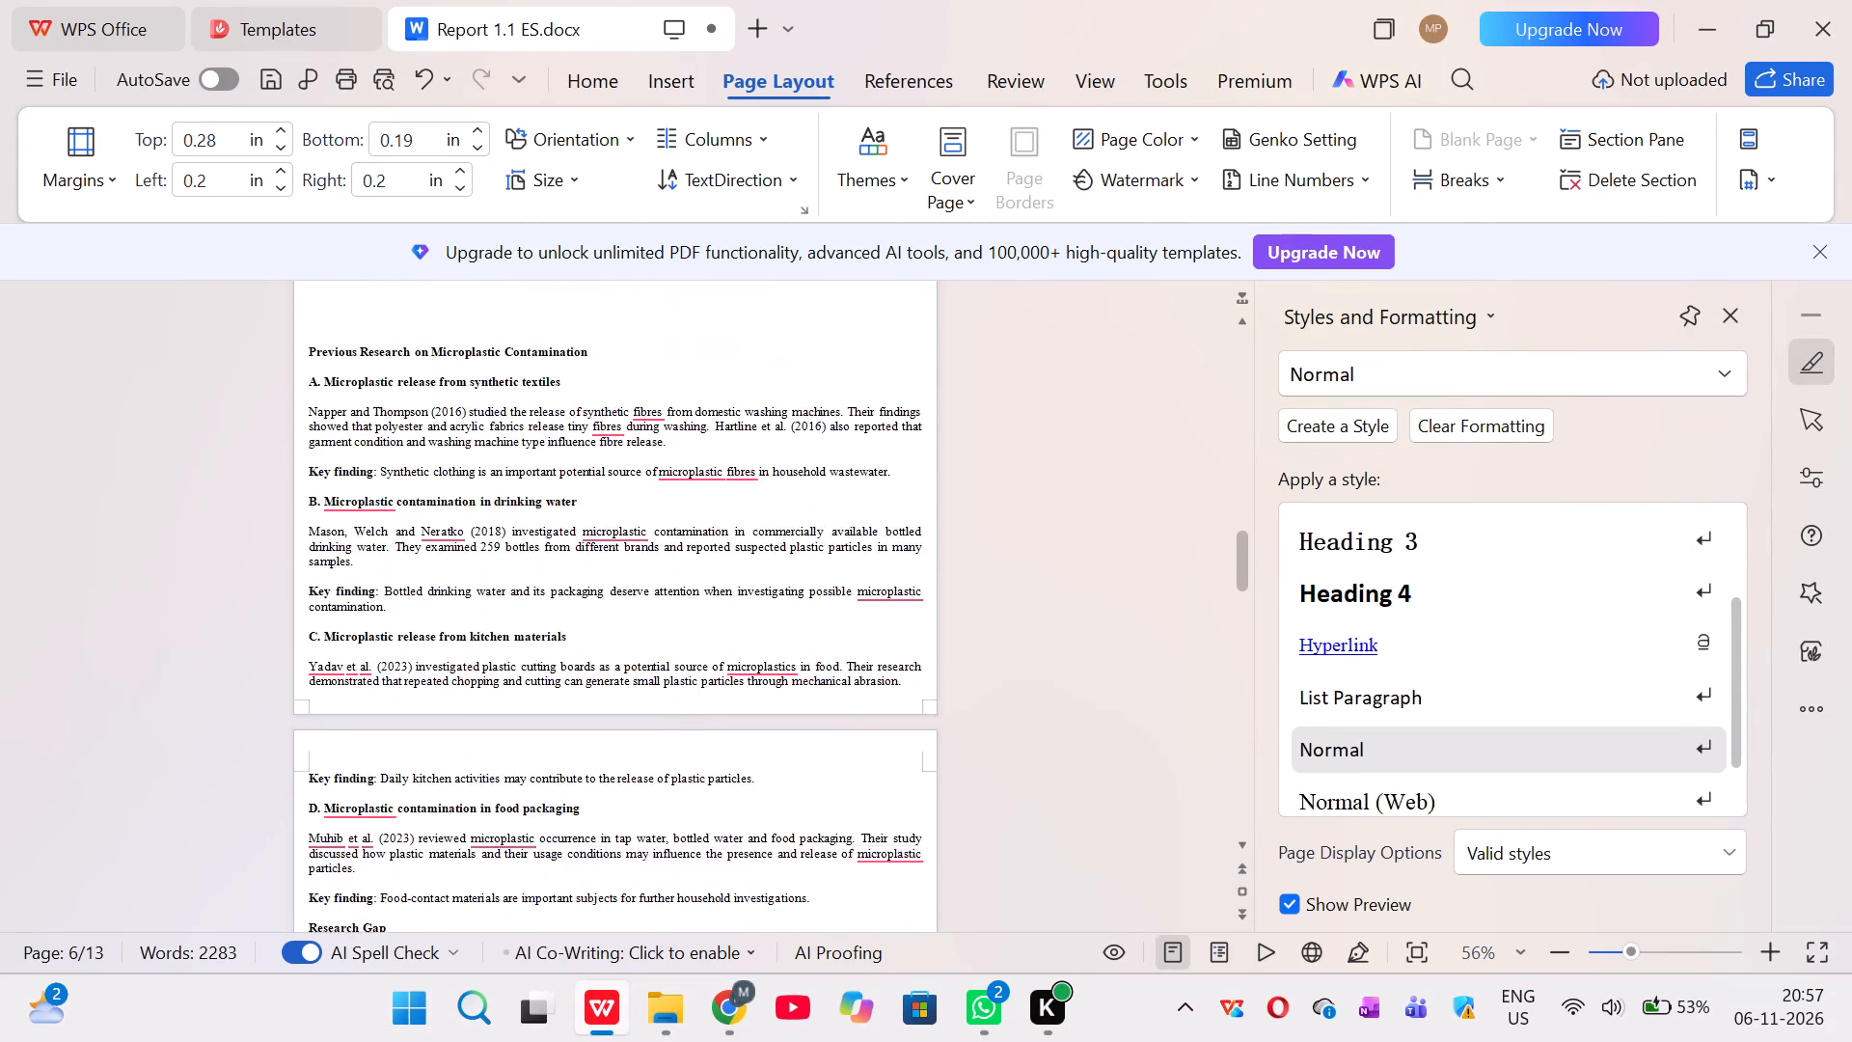
pyautogui.scroll(-4, 766, 770)
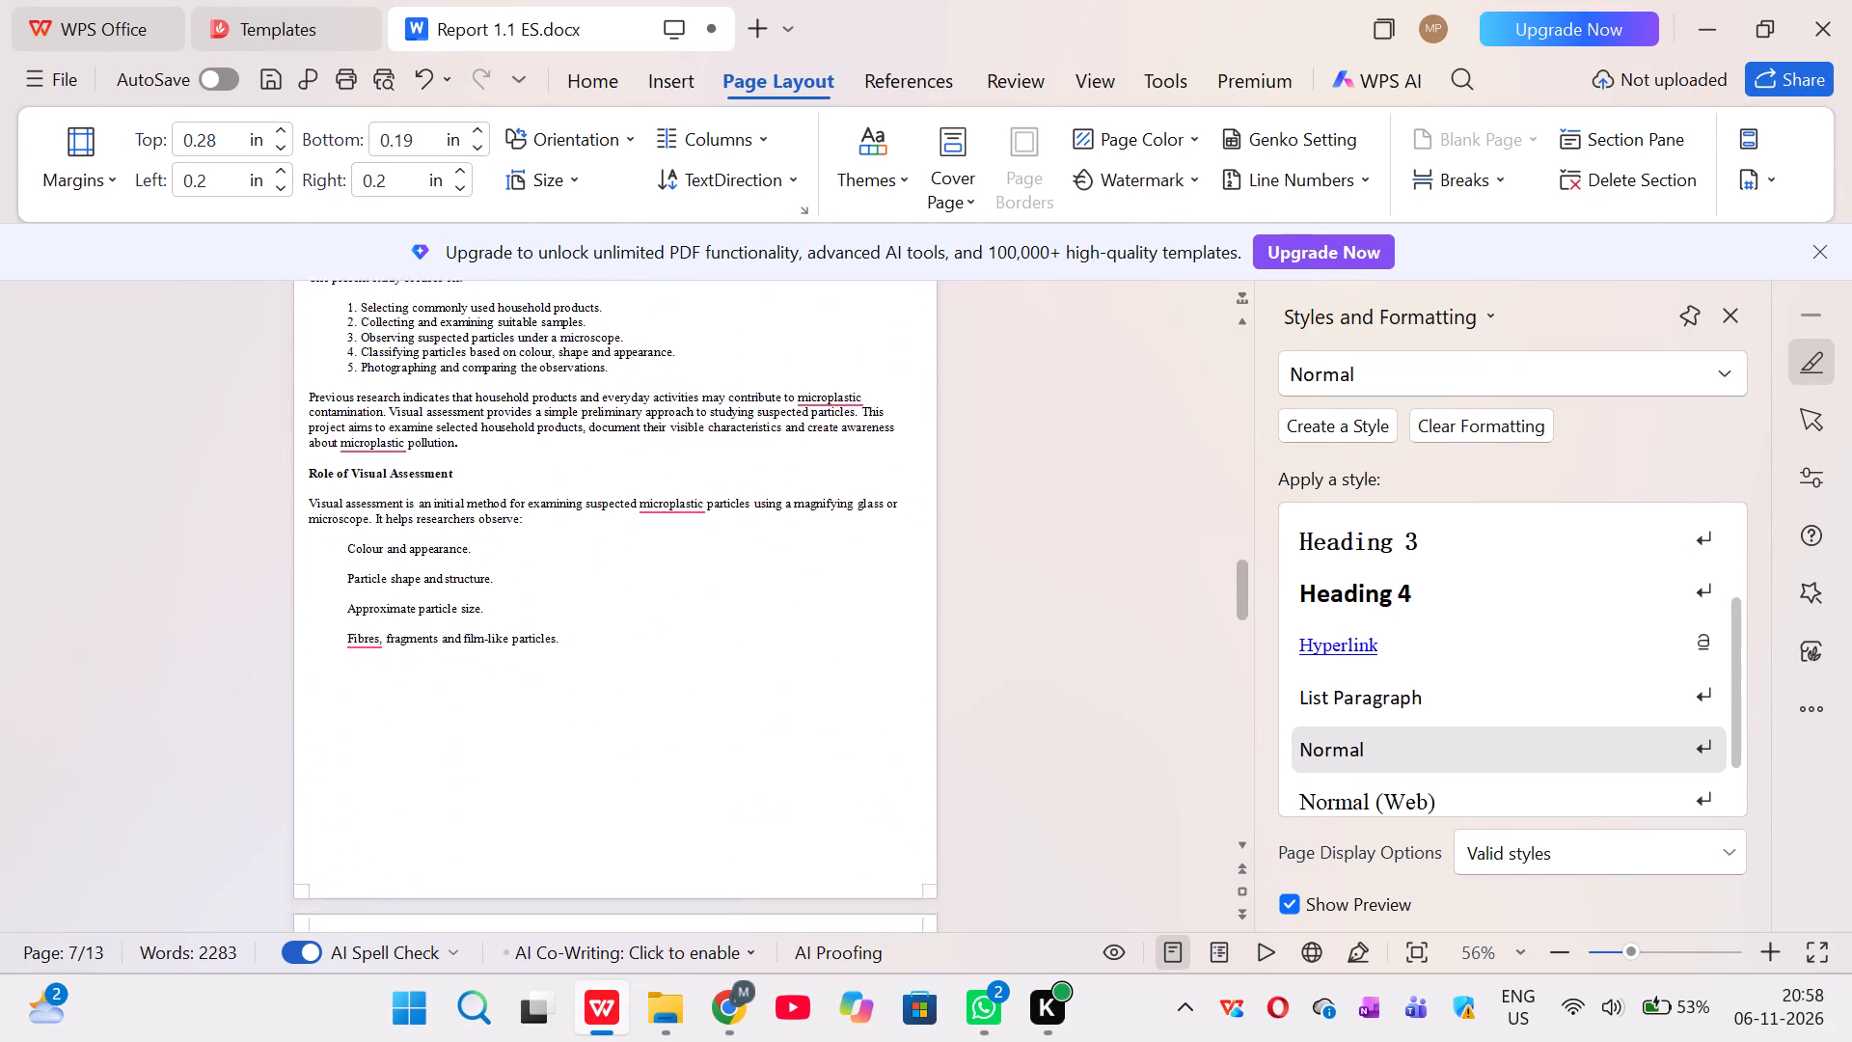
pyautogui.scroll(-2, 766, 770)
pyautogui.scroll(7, 766, 770)
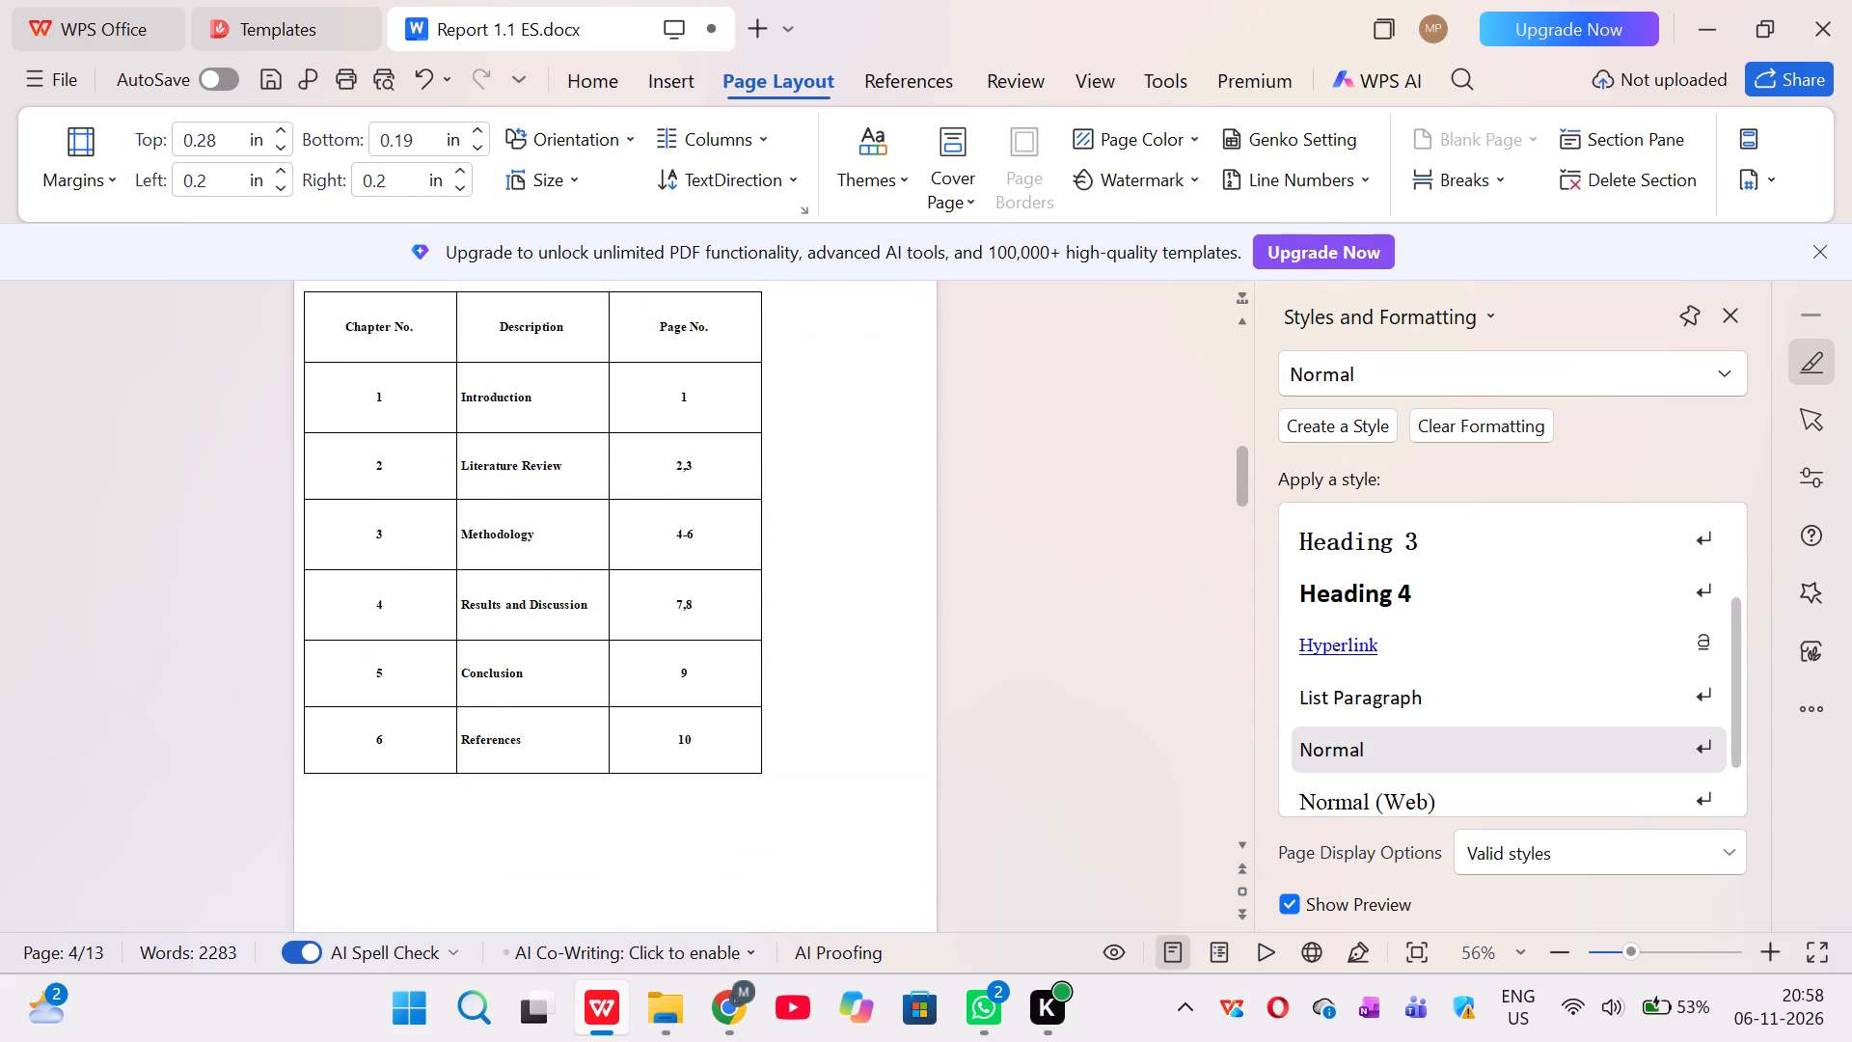
pyautogui.scroll(-6, 766, 770)
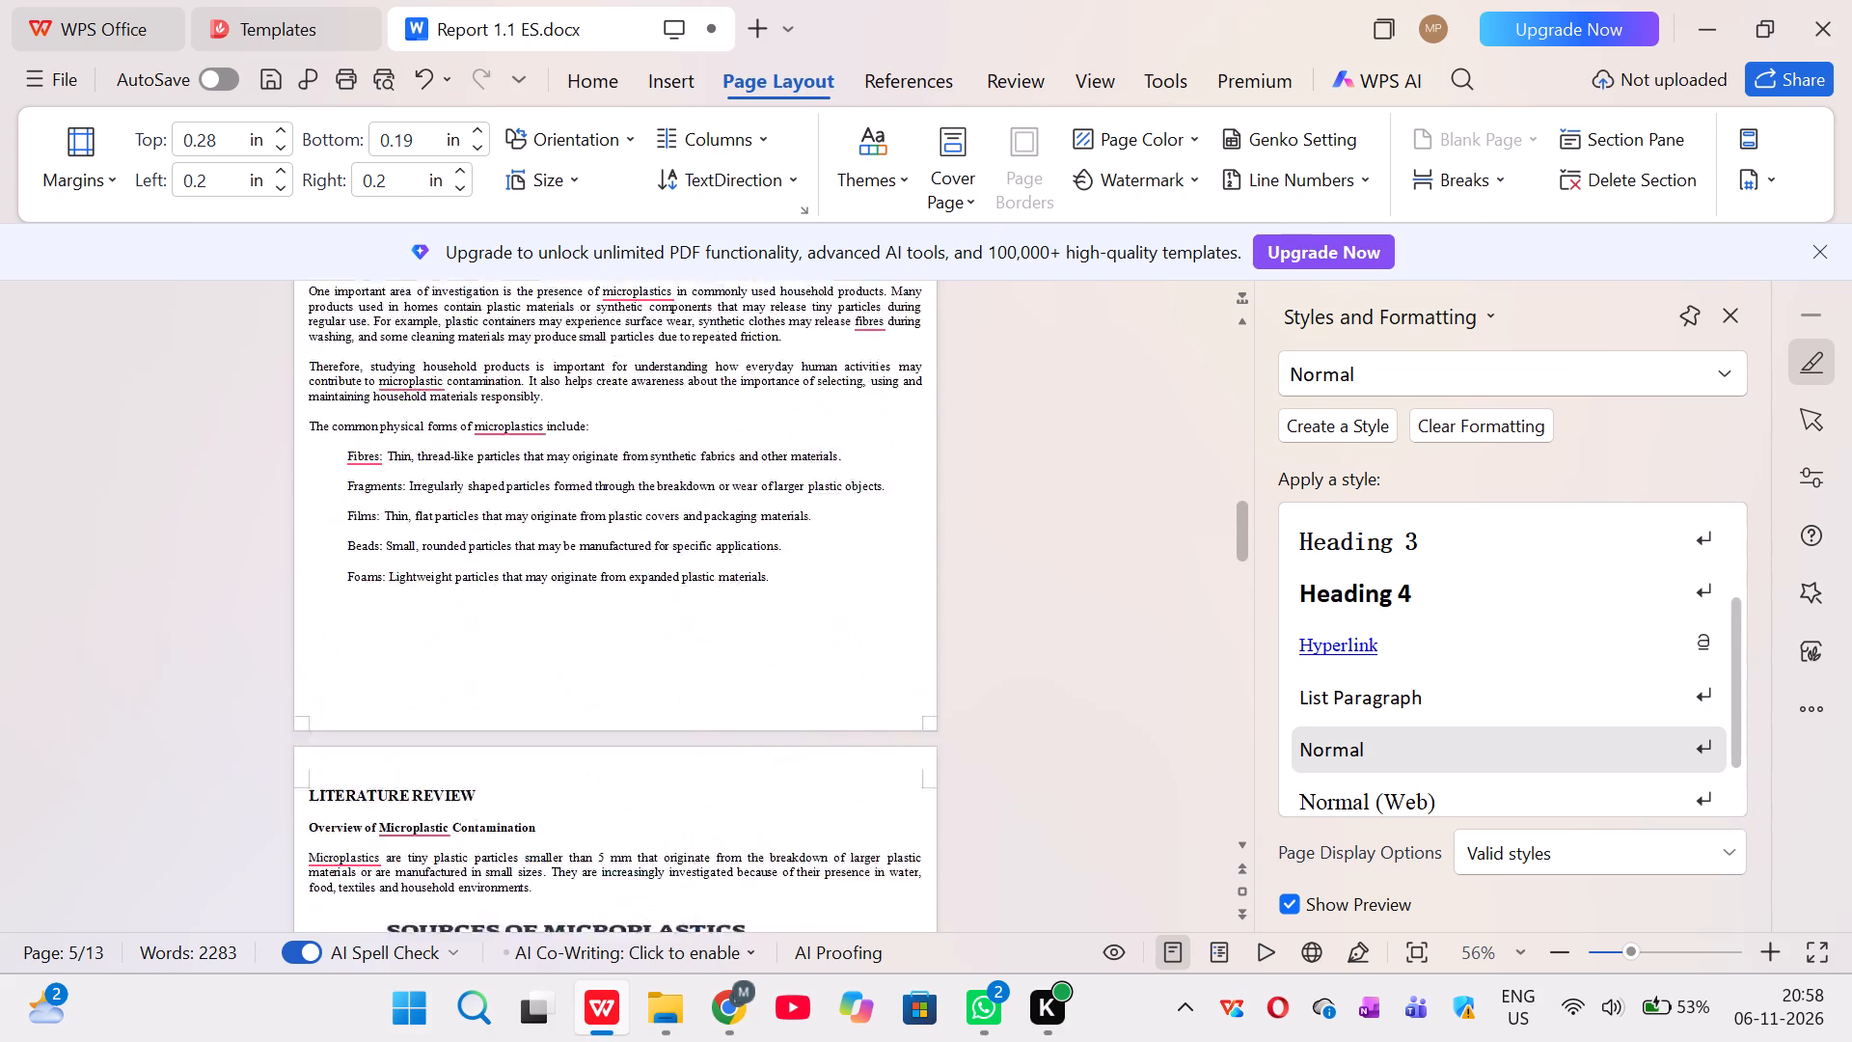
pyautogui.scroll(-8, 766, 770)
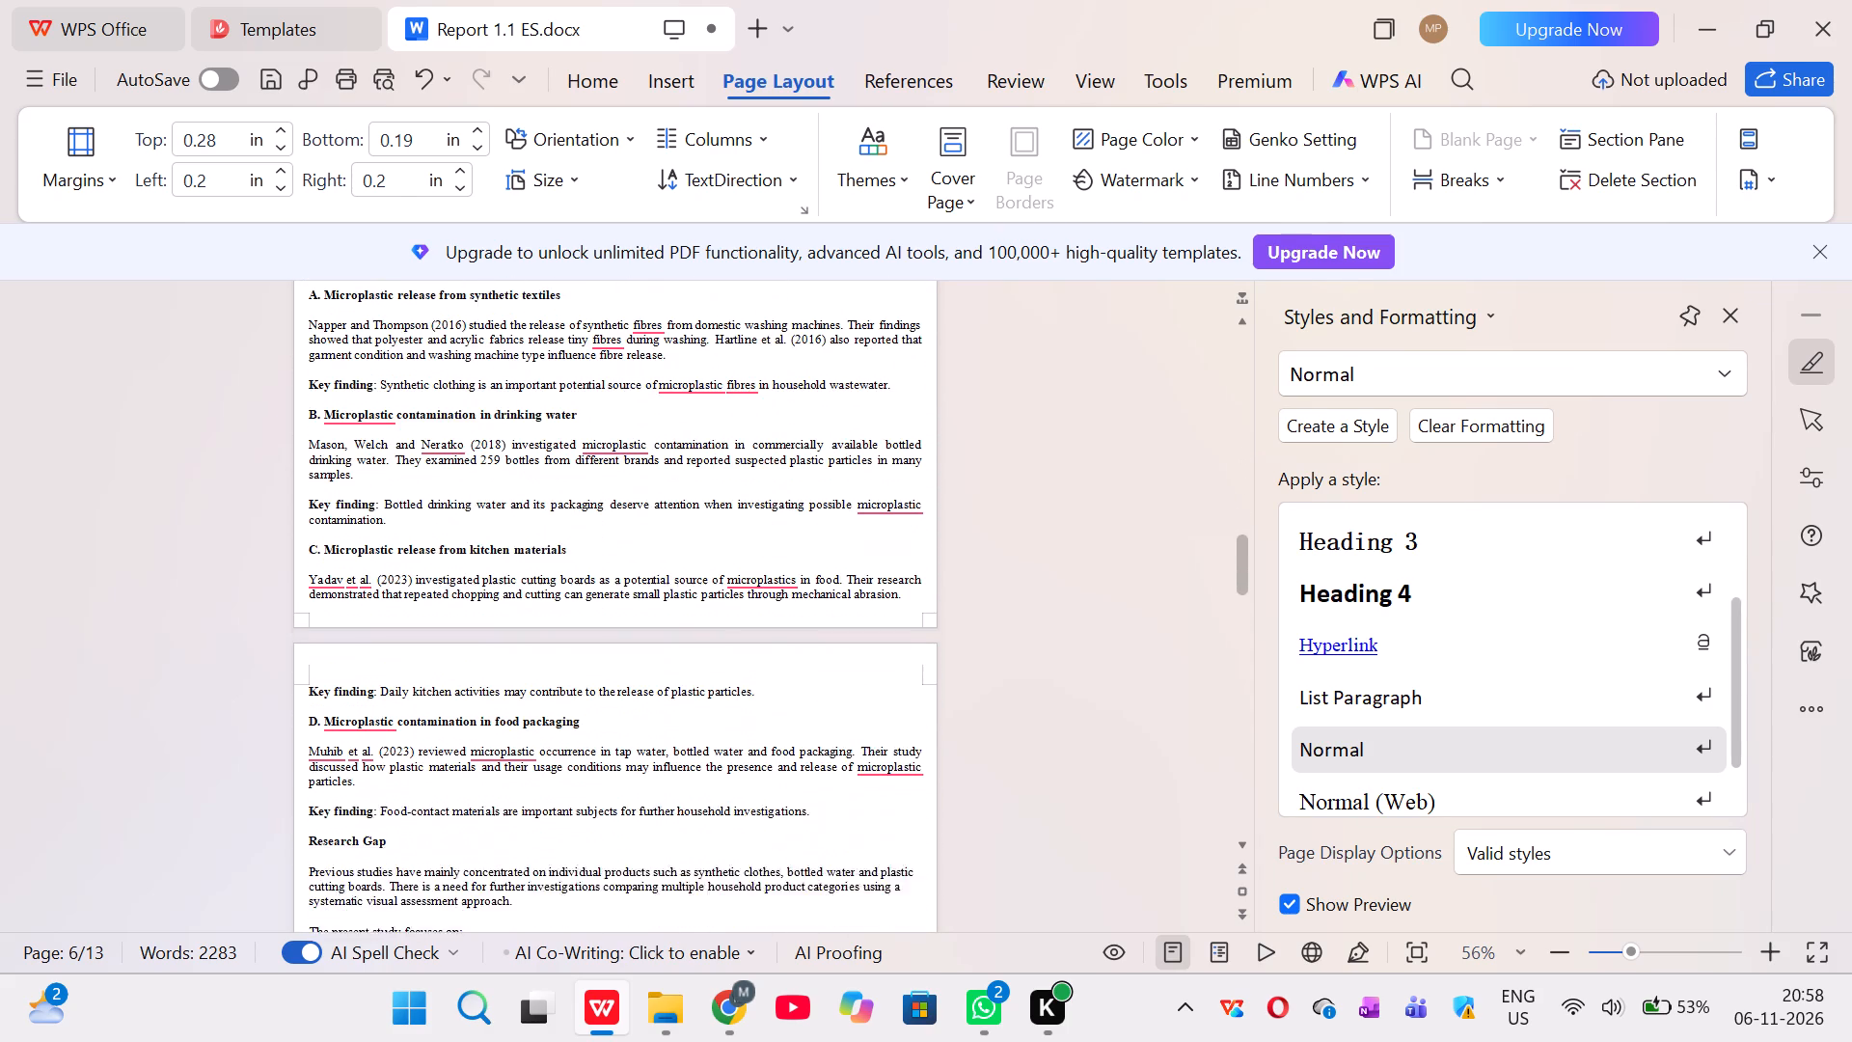
pyautogui.scroll(-9, 766, 770)
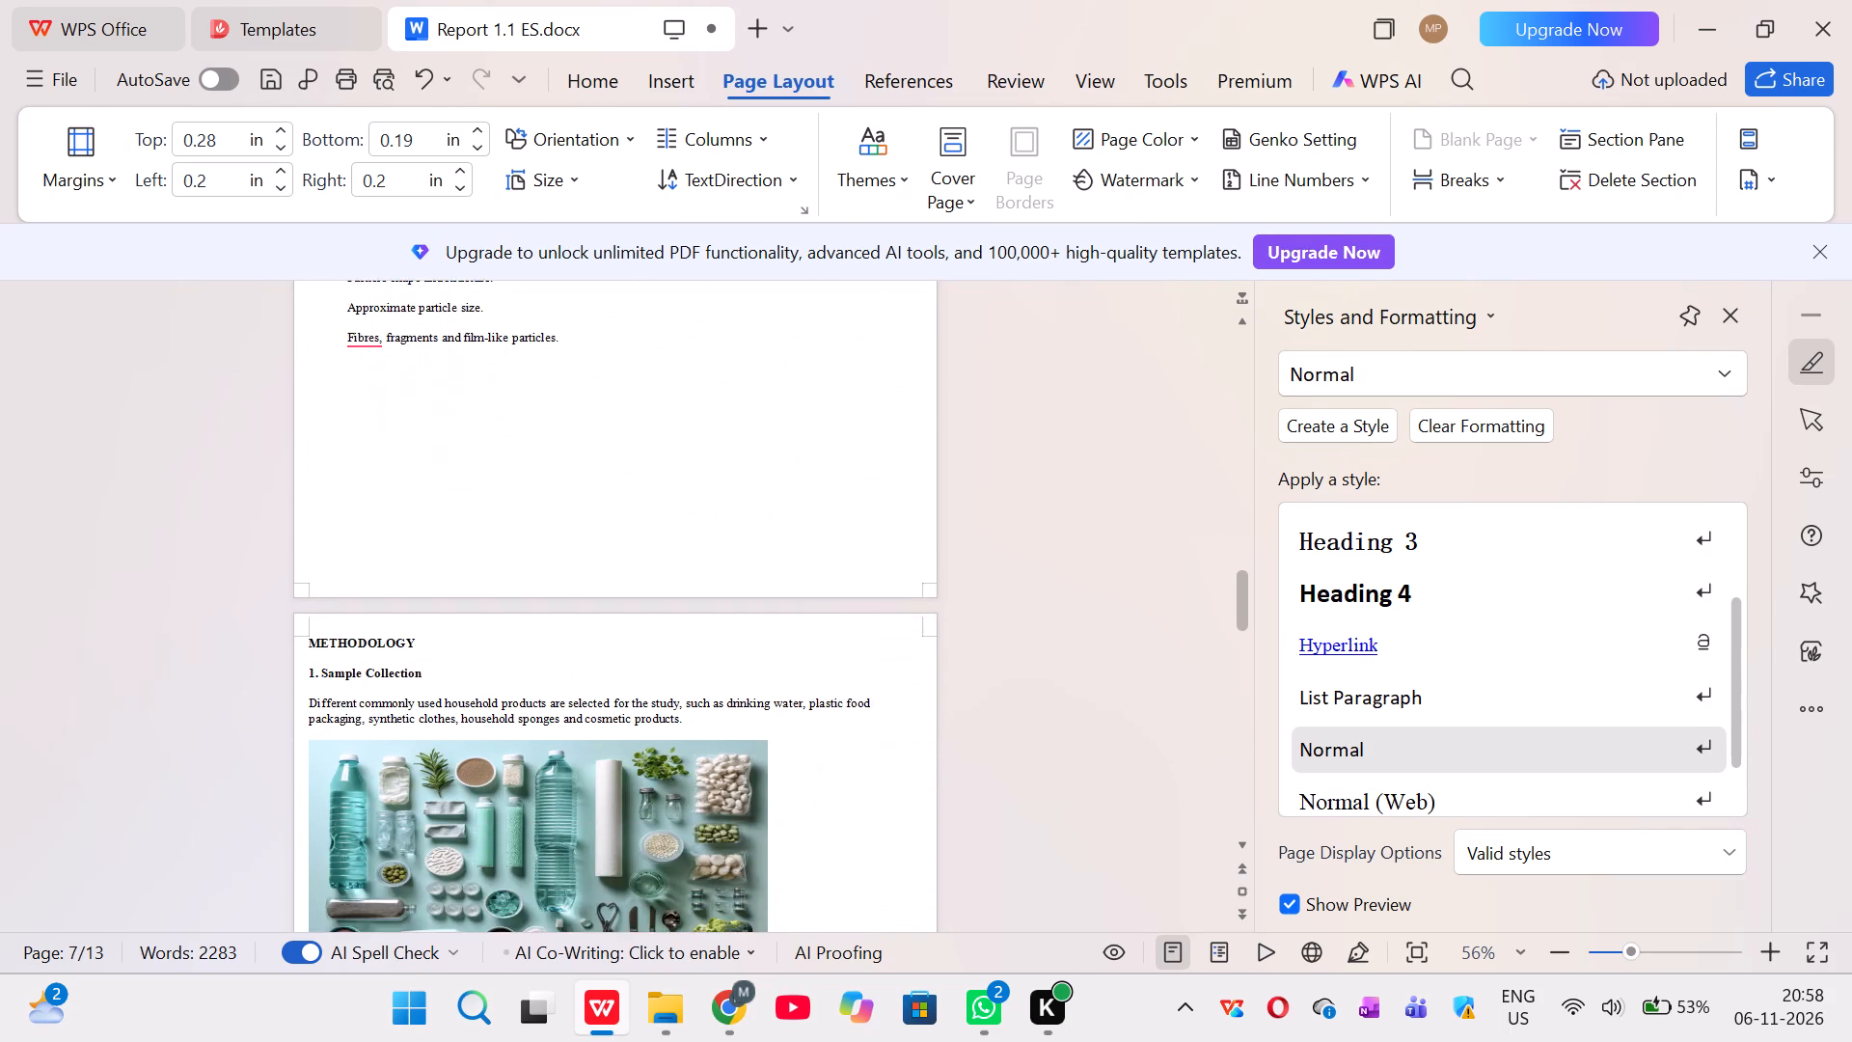
pyautogui.scroll(-6, 766, 770)
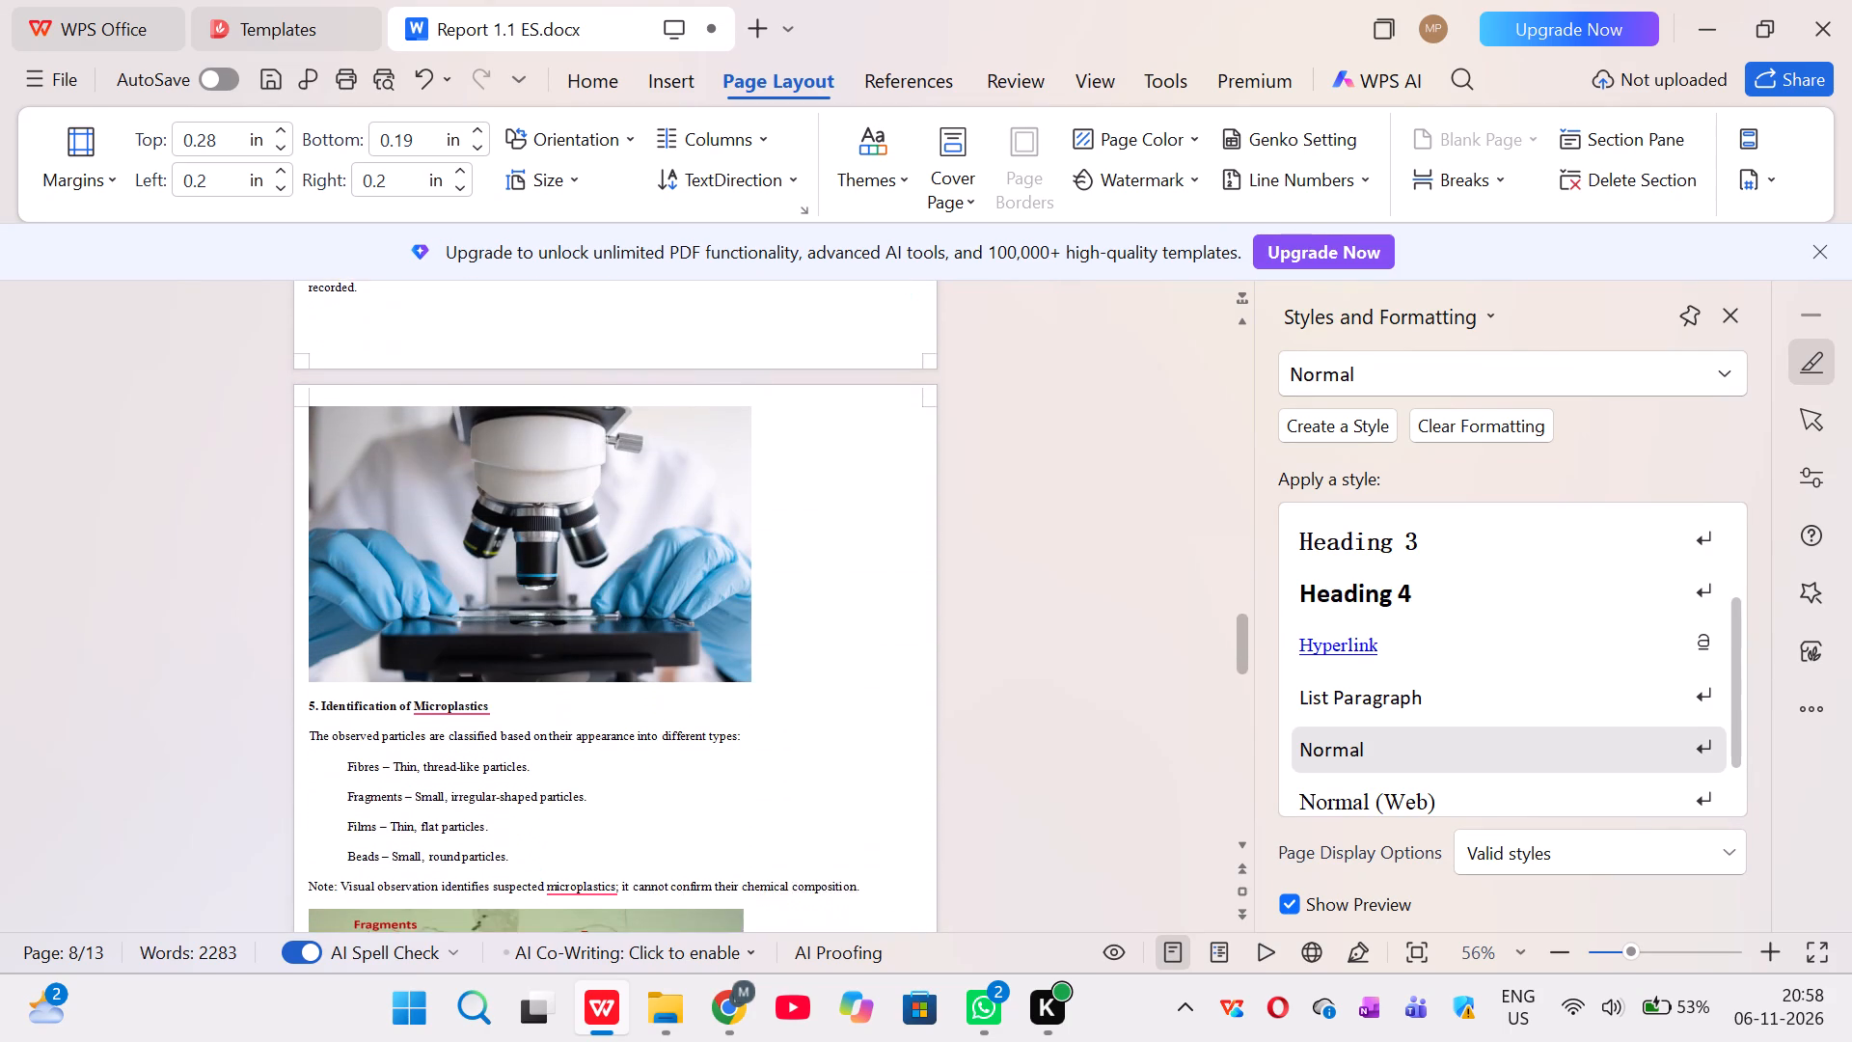
pyautogui.scroll(-2, 766, 770)
pyautogui.scroll(1, 766, 770)
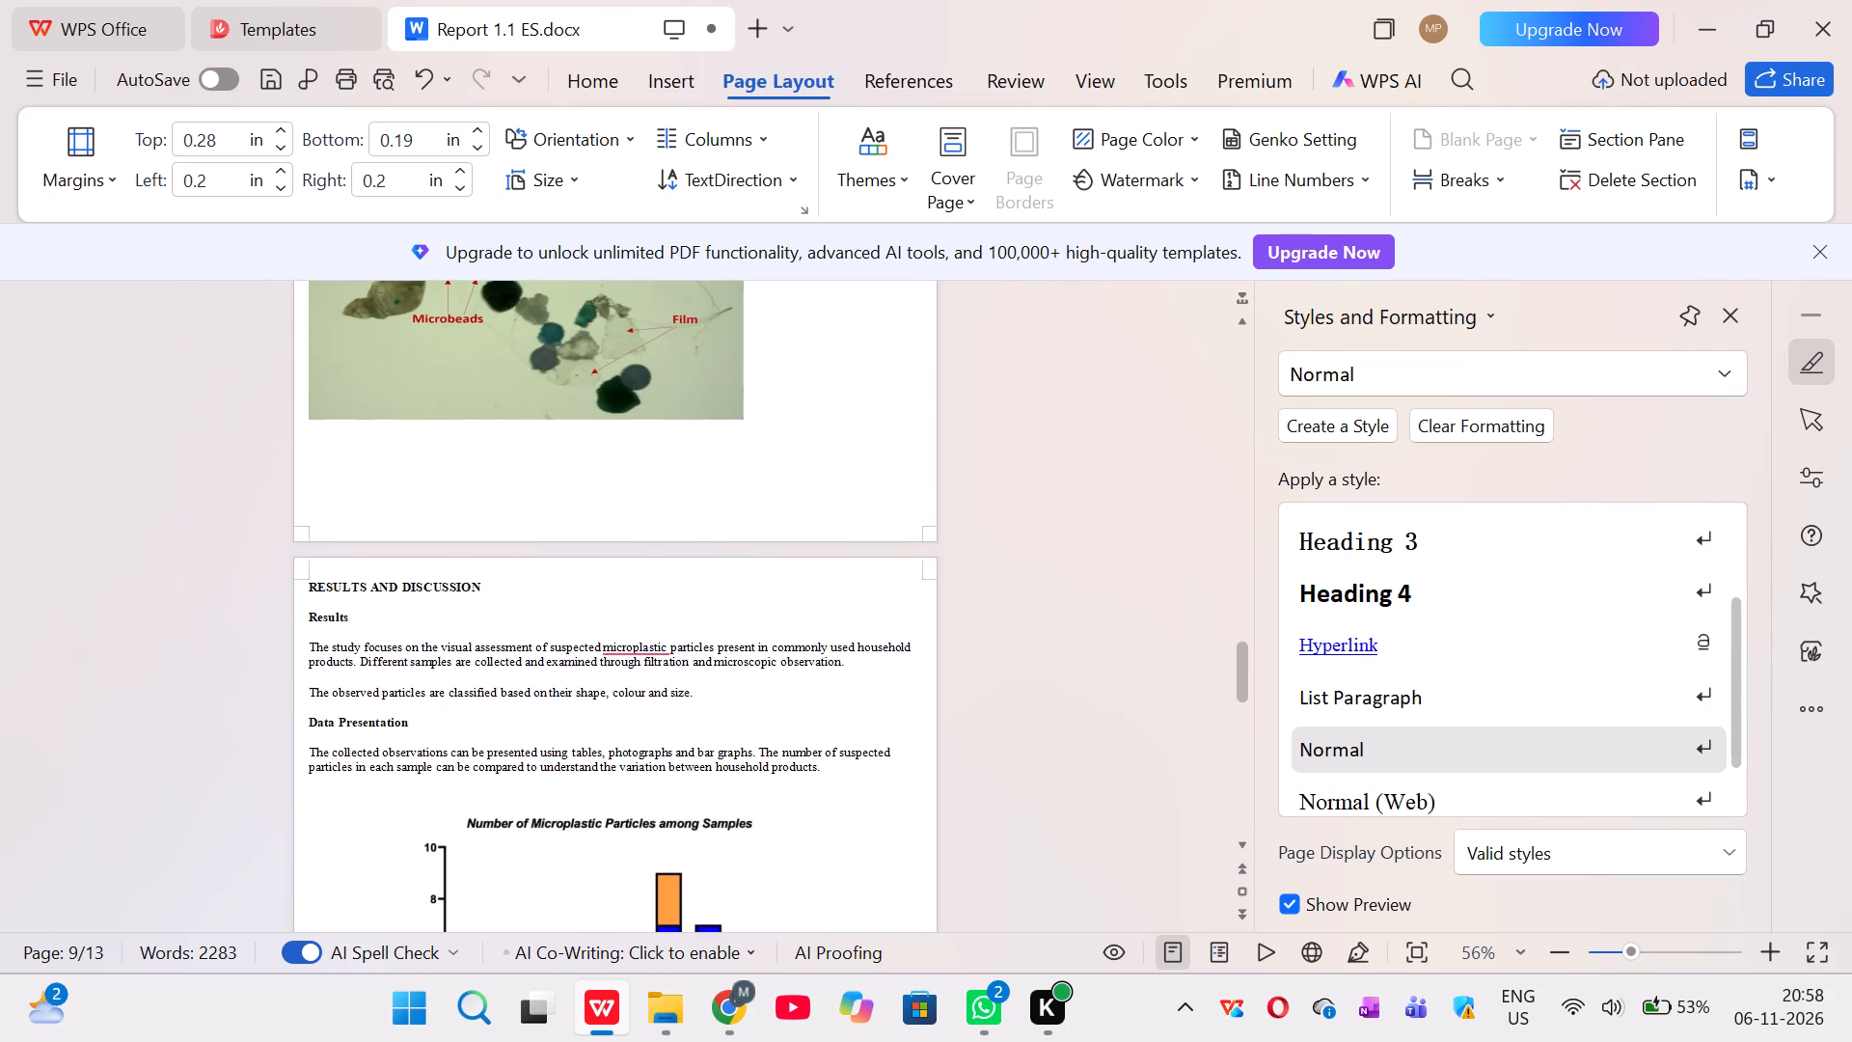
pyautogui.scroll(5, 766, 770)
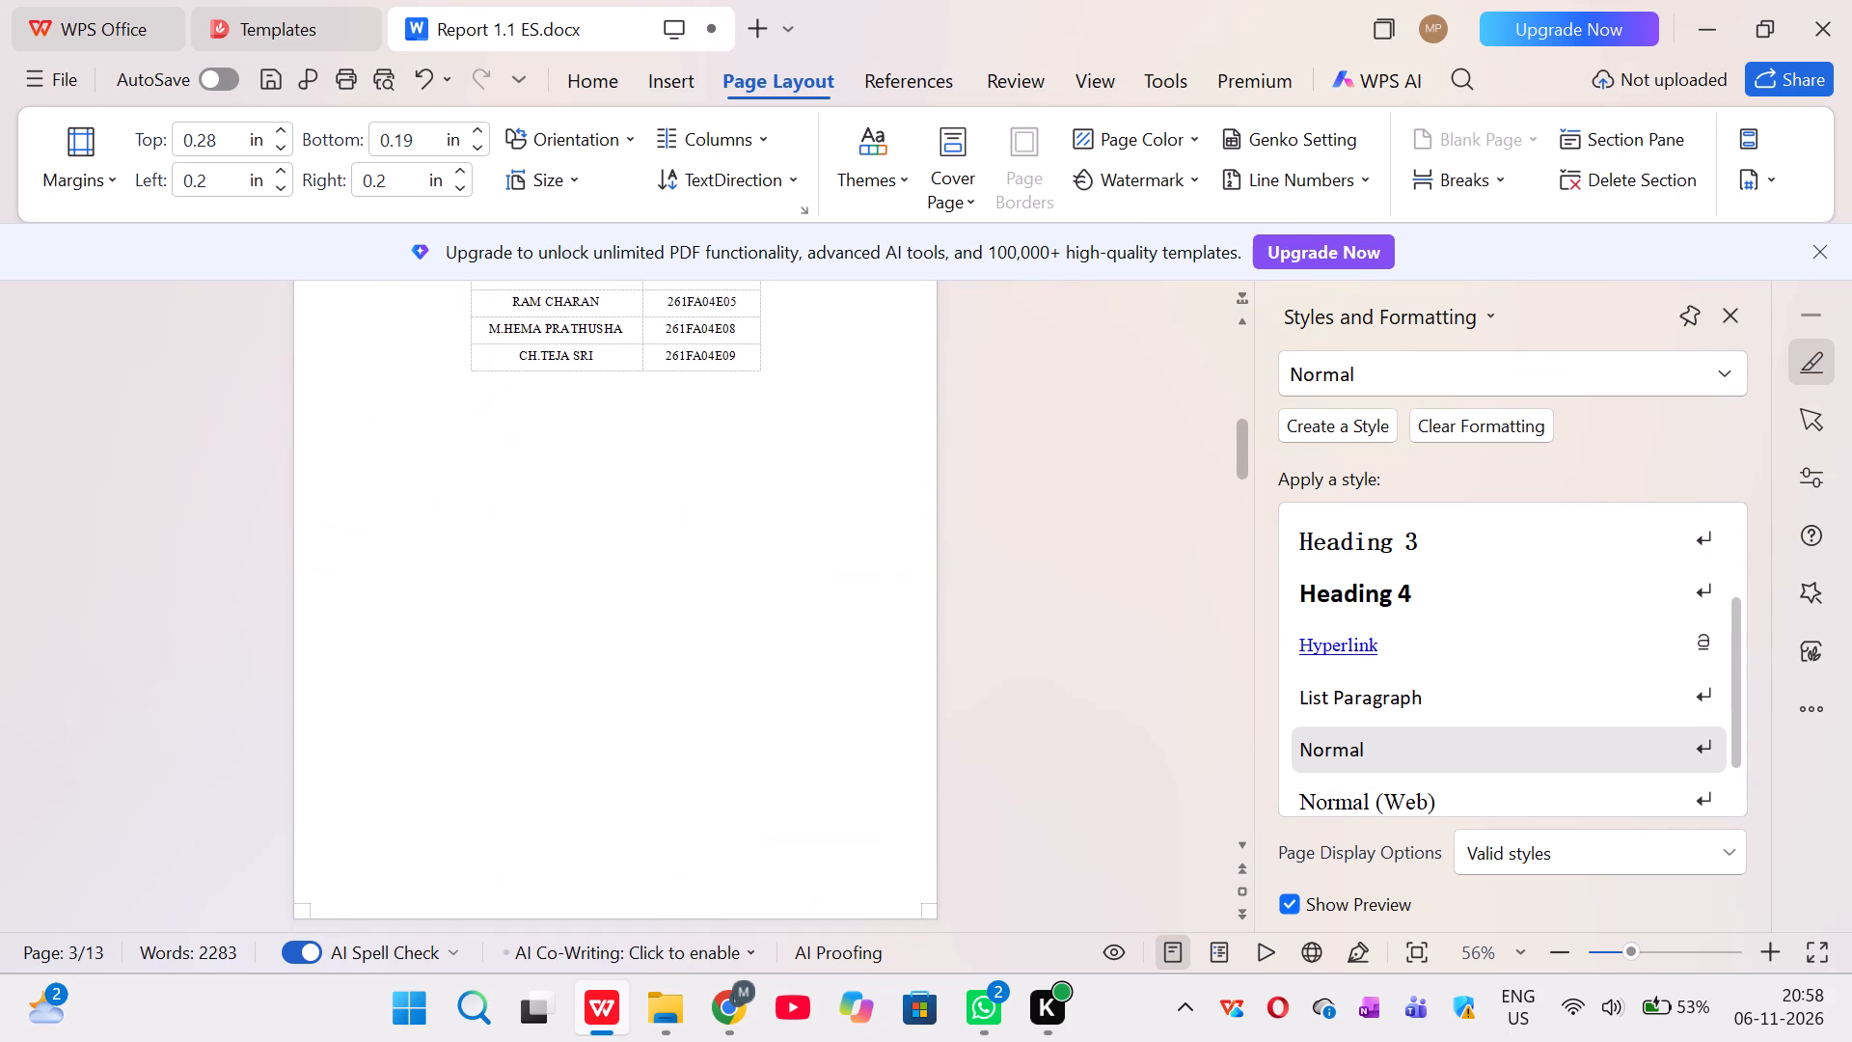
# Set the Methodology page numbers in the Contents table to 4,5.
pyautogui.scroll(-2, 766, 770)
pyautogui.click(707, 756)
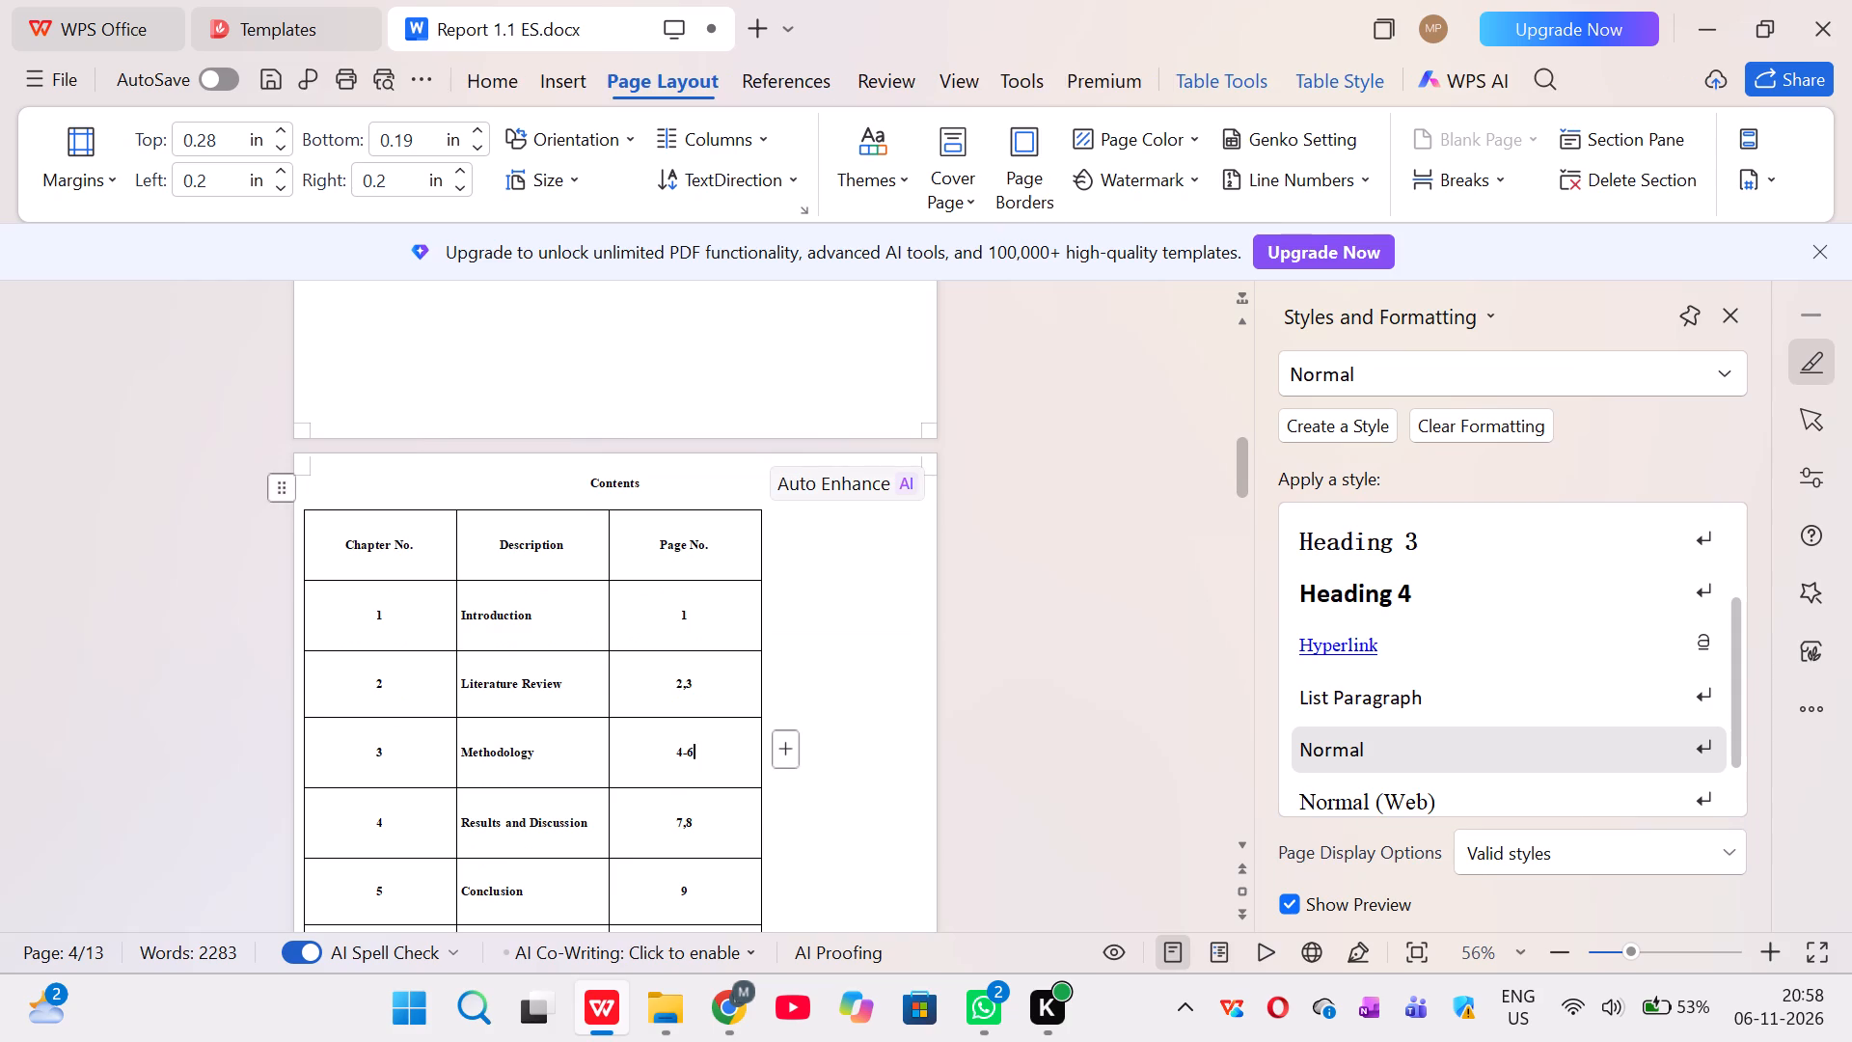
pyautogui.press('BackSpace')
pyautogui.press('BackSpace')
pyautogui.press('BackSpace')
pyautogui.press('4')
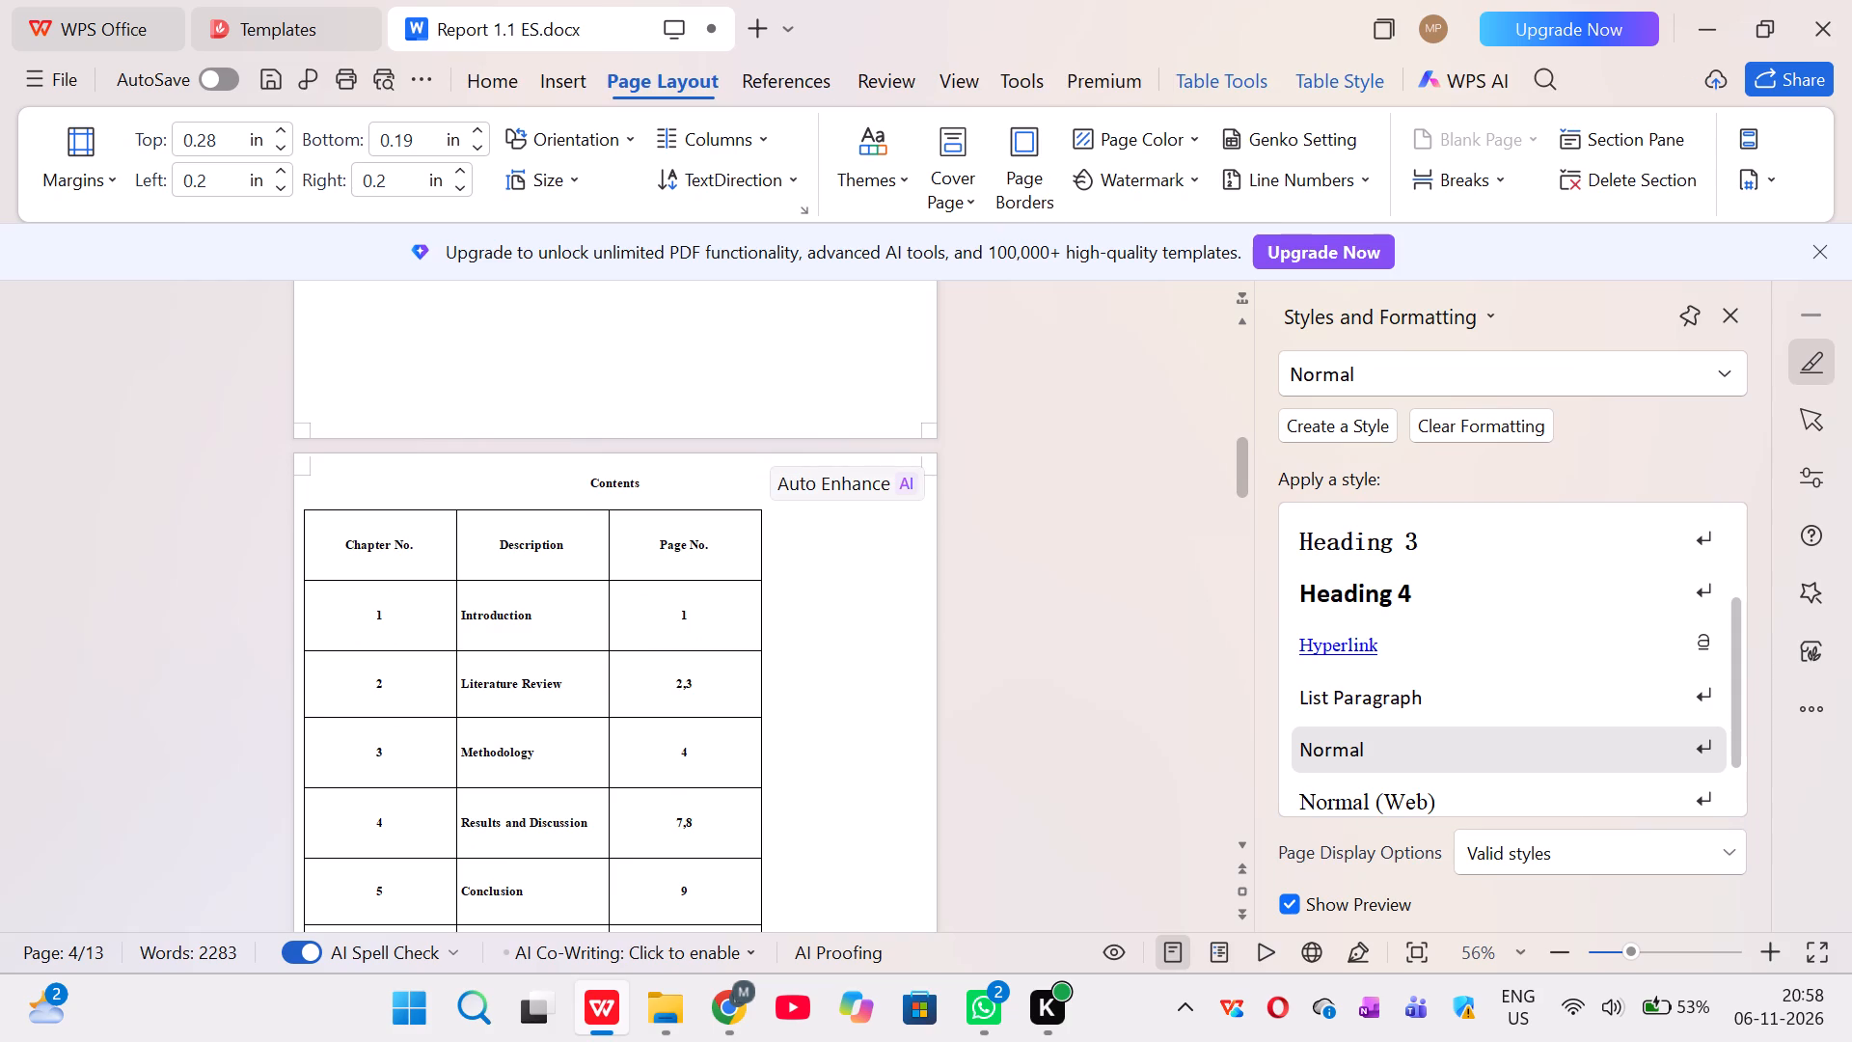
pyautogui.write(',5')
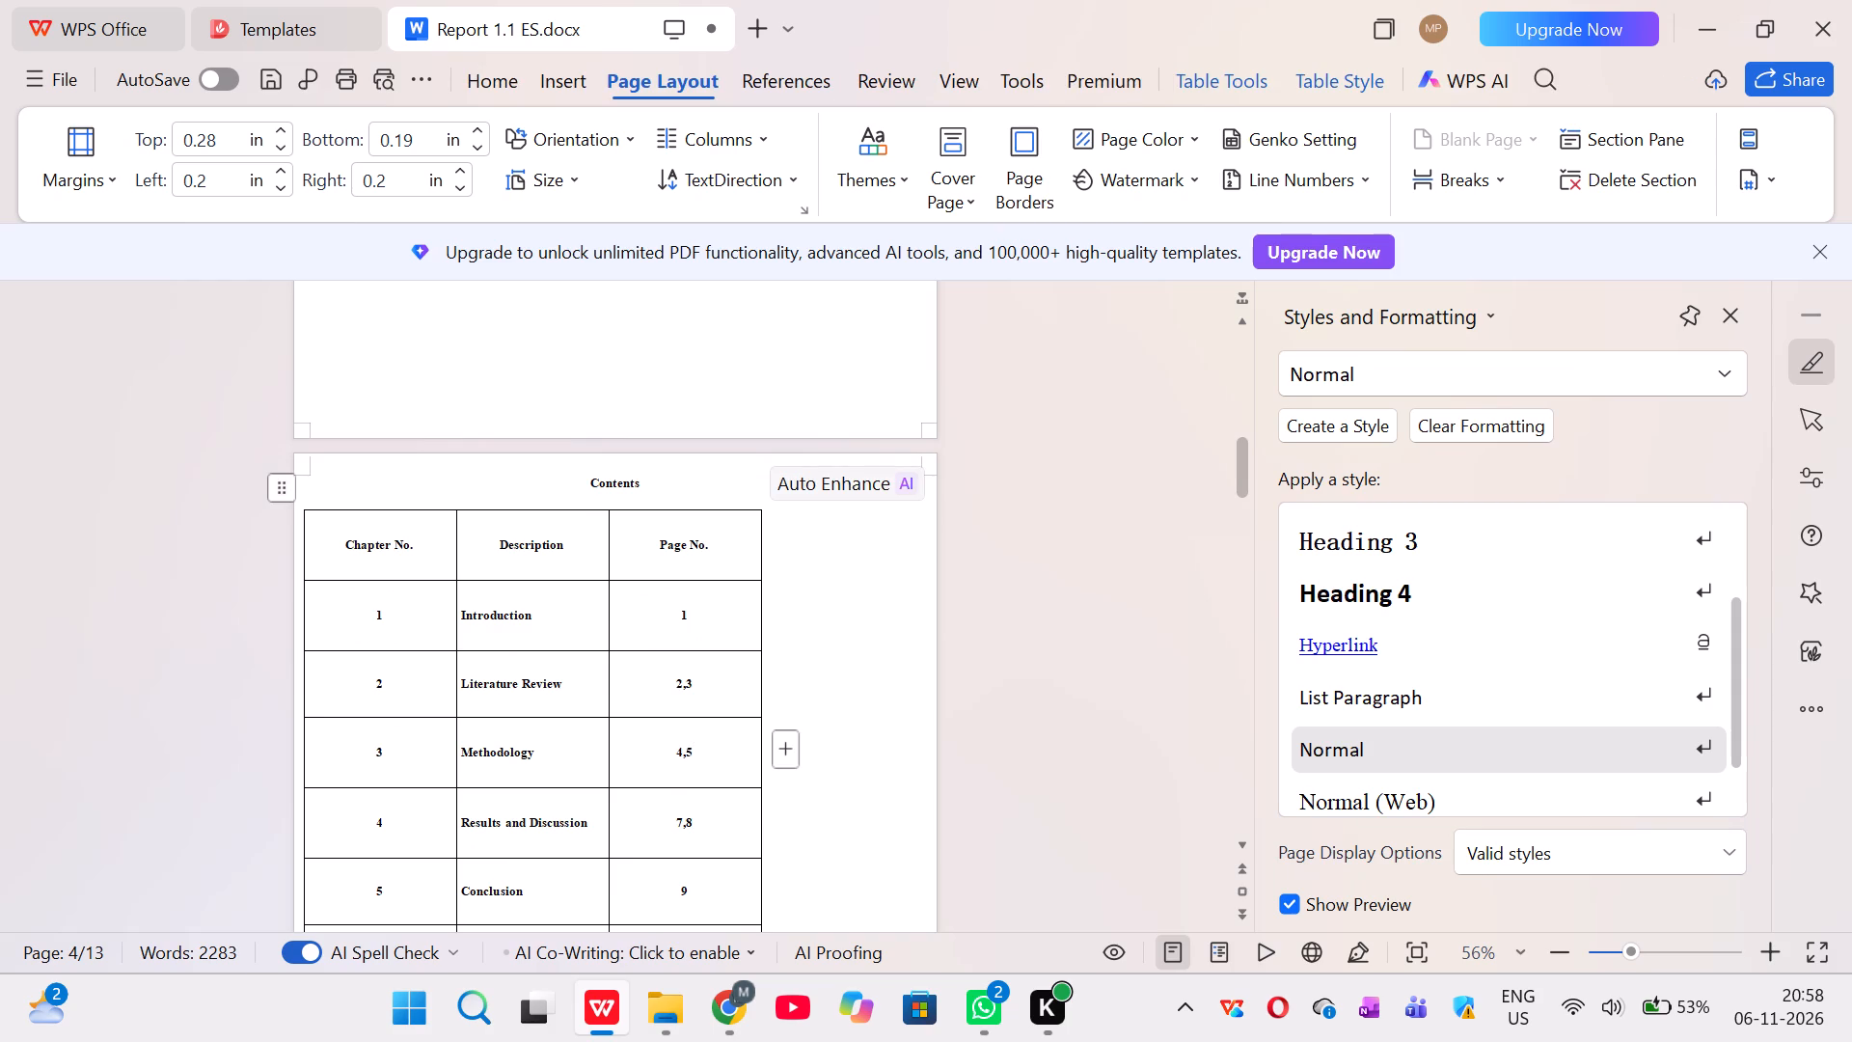
# Set the Results and Discussion page number in the Contents table to 6.
pyautogui.click(708, 817)
pyautogui.press('BackSpace')
pyautogui.press('BackSpace')
pyautogui.press('BackSpace')
pyautogui.press('6')
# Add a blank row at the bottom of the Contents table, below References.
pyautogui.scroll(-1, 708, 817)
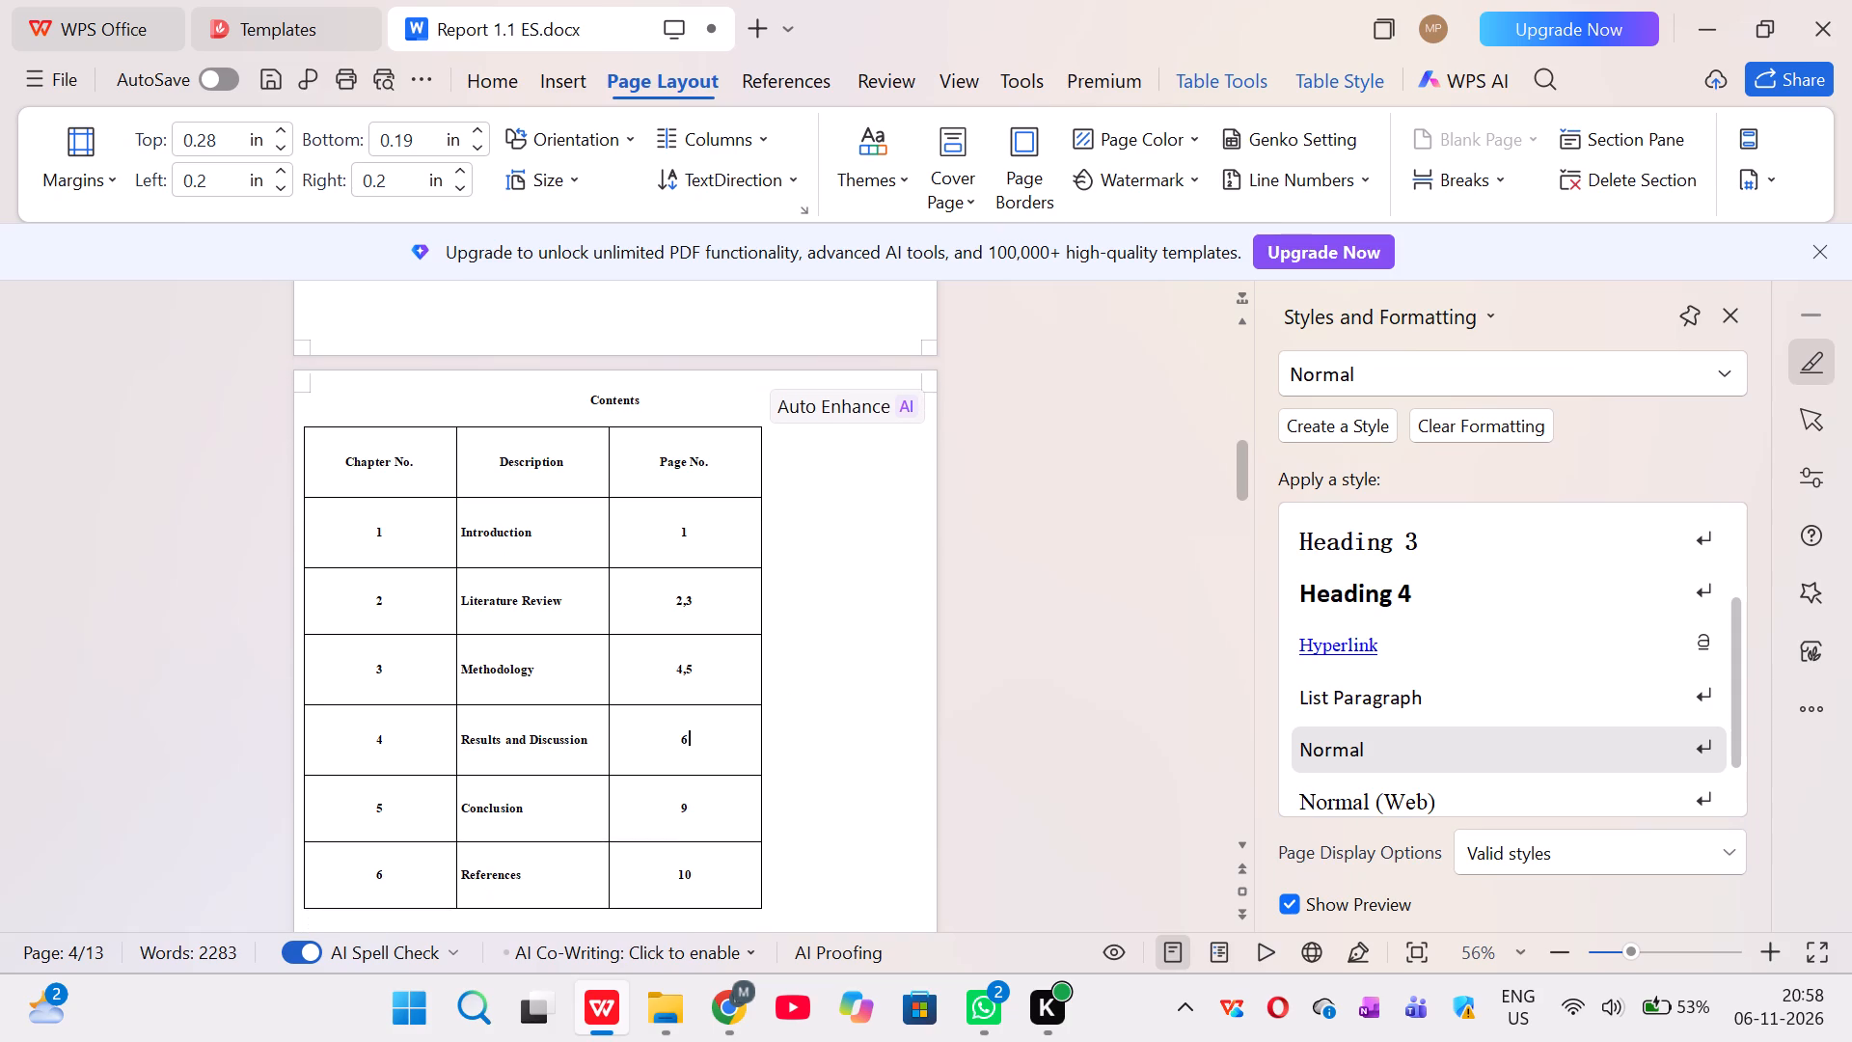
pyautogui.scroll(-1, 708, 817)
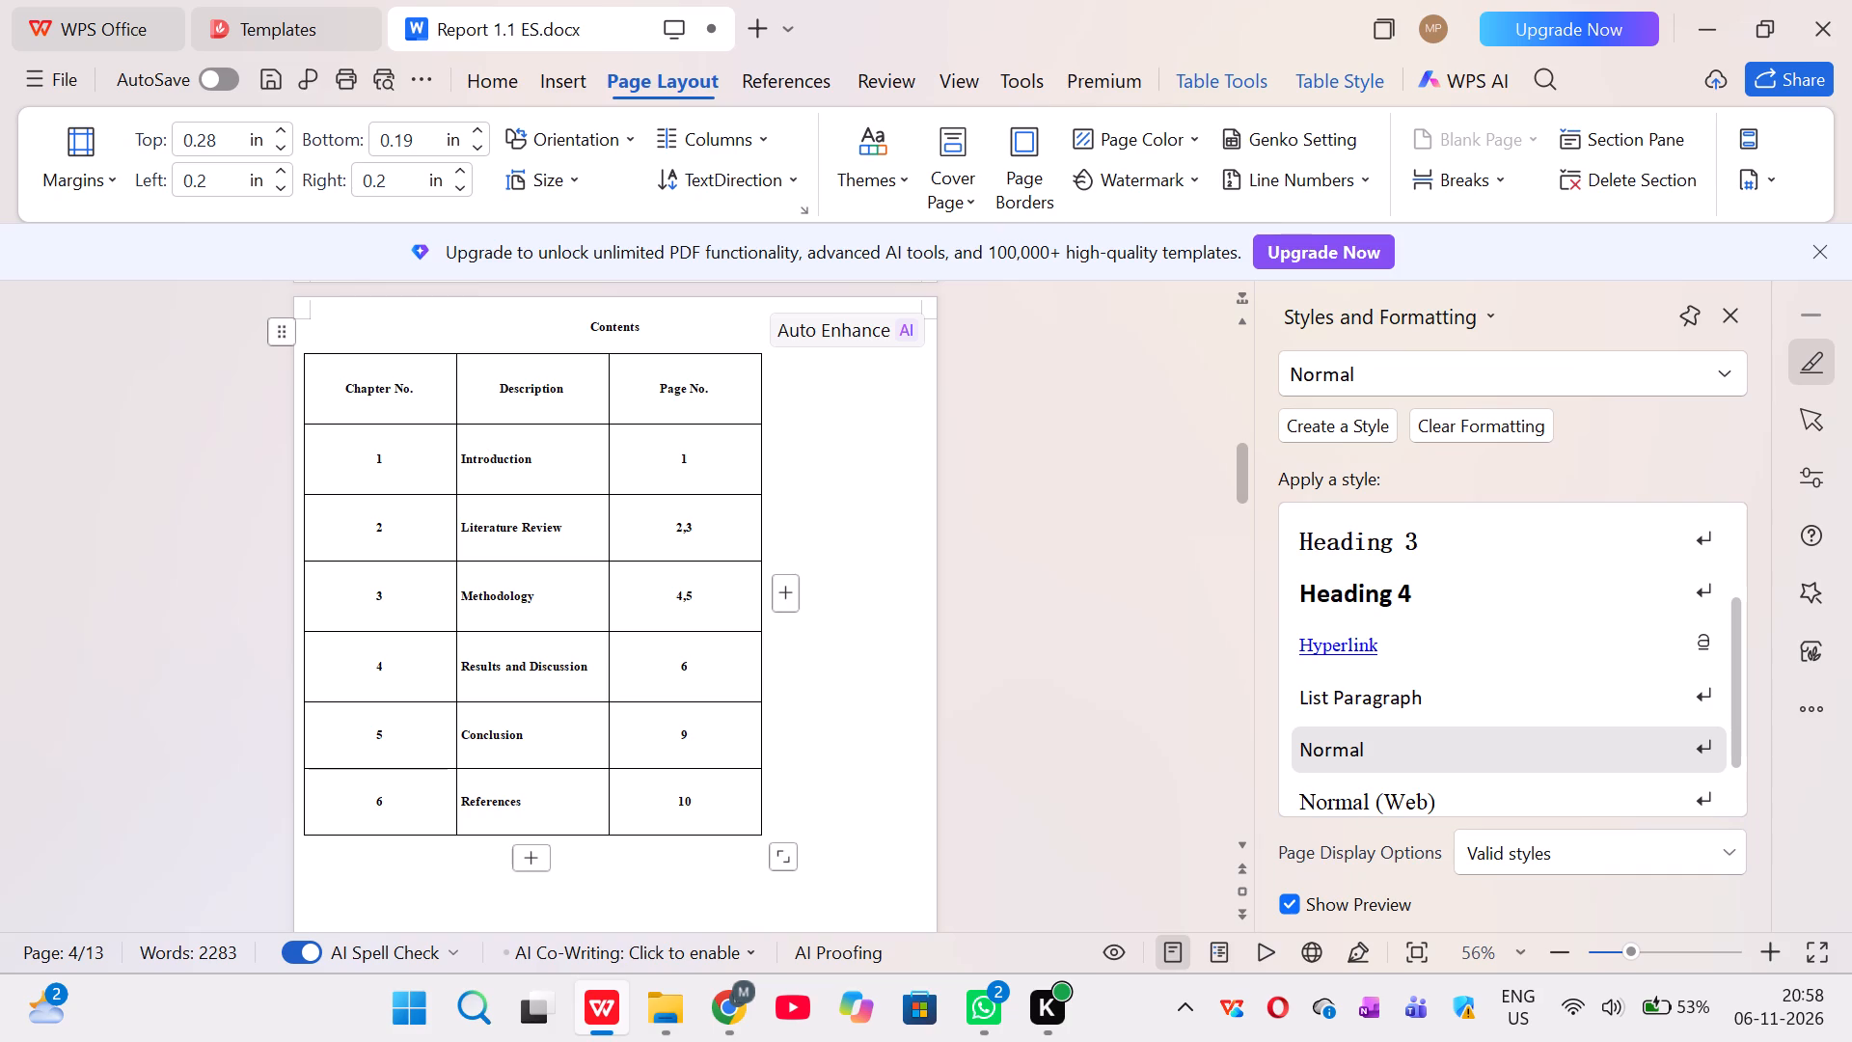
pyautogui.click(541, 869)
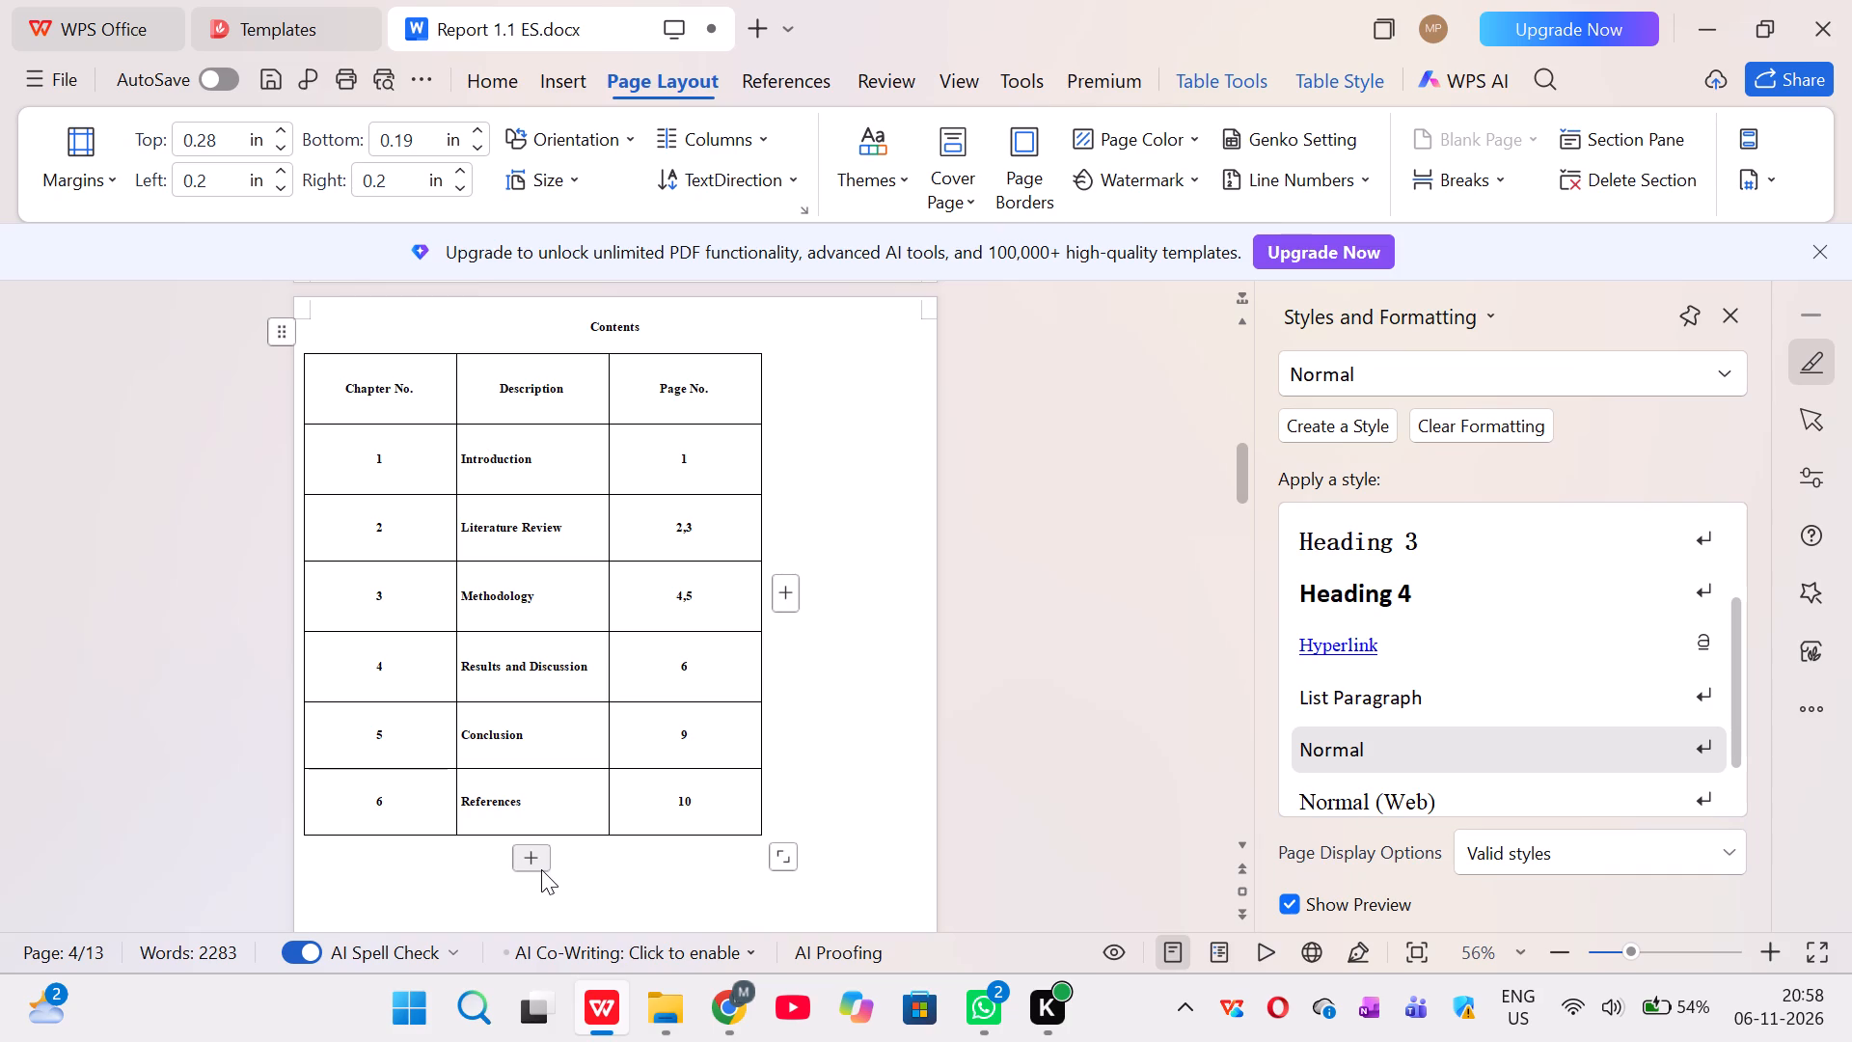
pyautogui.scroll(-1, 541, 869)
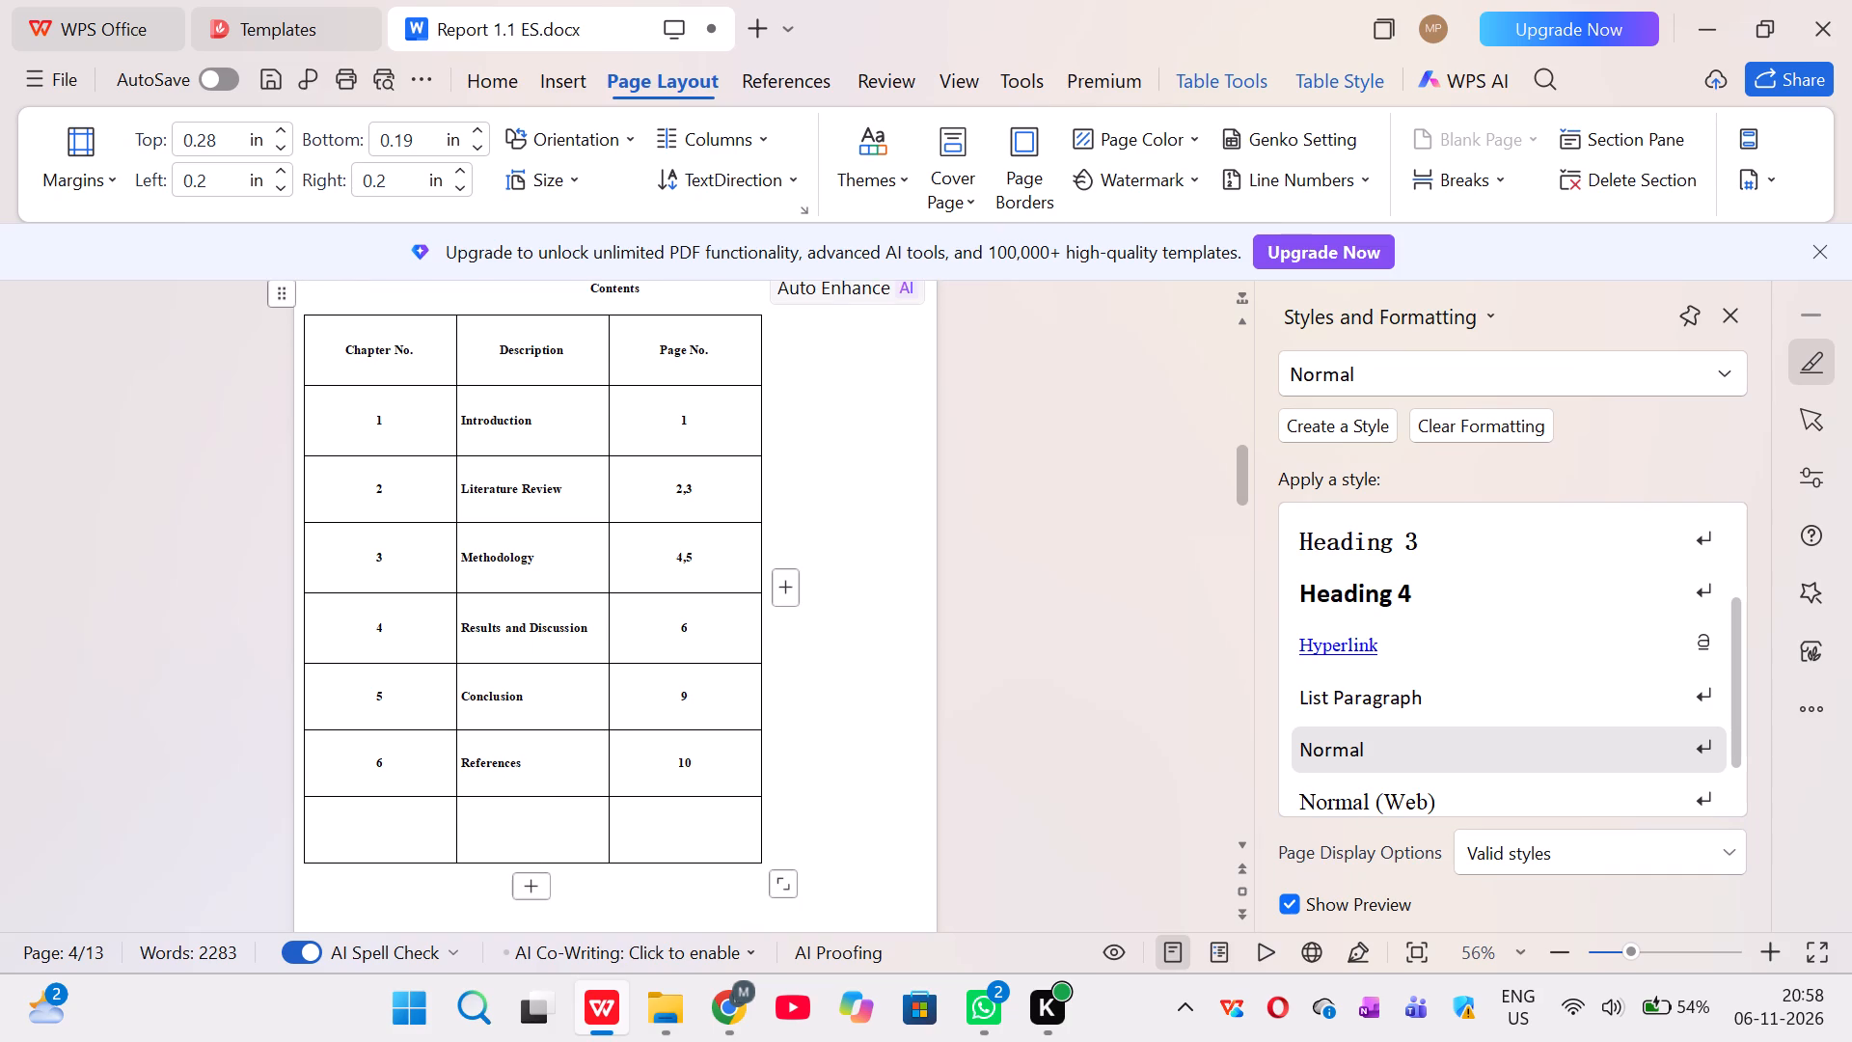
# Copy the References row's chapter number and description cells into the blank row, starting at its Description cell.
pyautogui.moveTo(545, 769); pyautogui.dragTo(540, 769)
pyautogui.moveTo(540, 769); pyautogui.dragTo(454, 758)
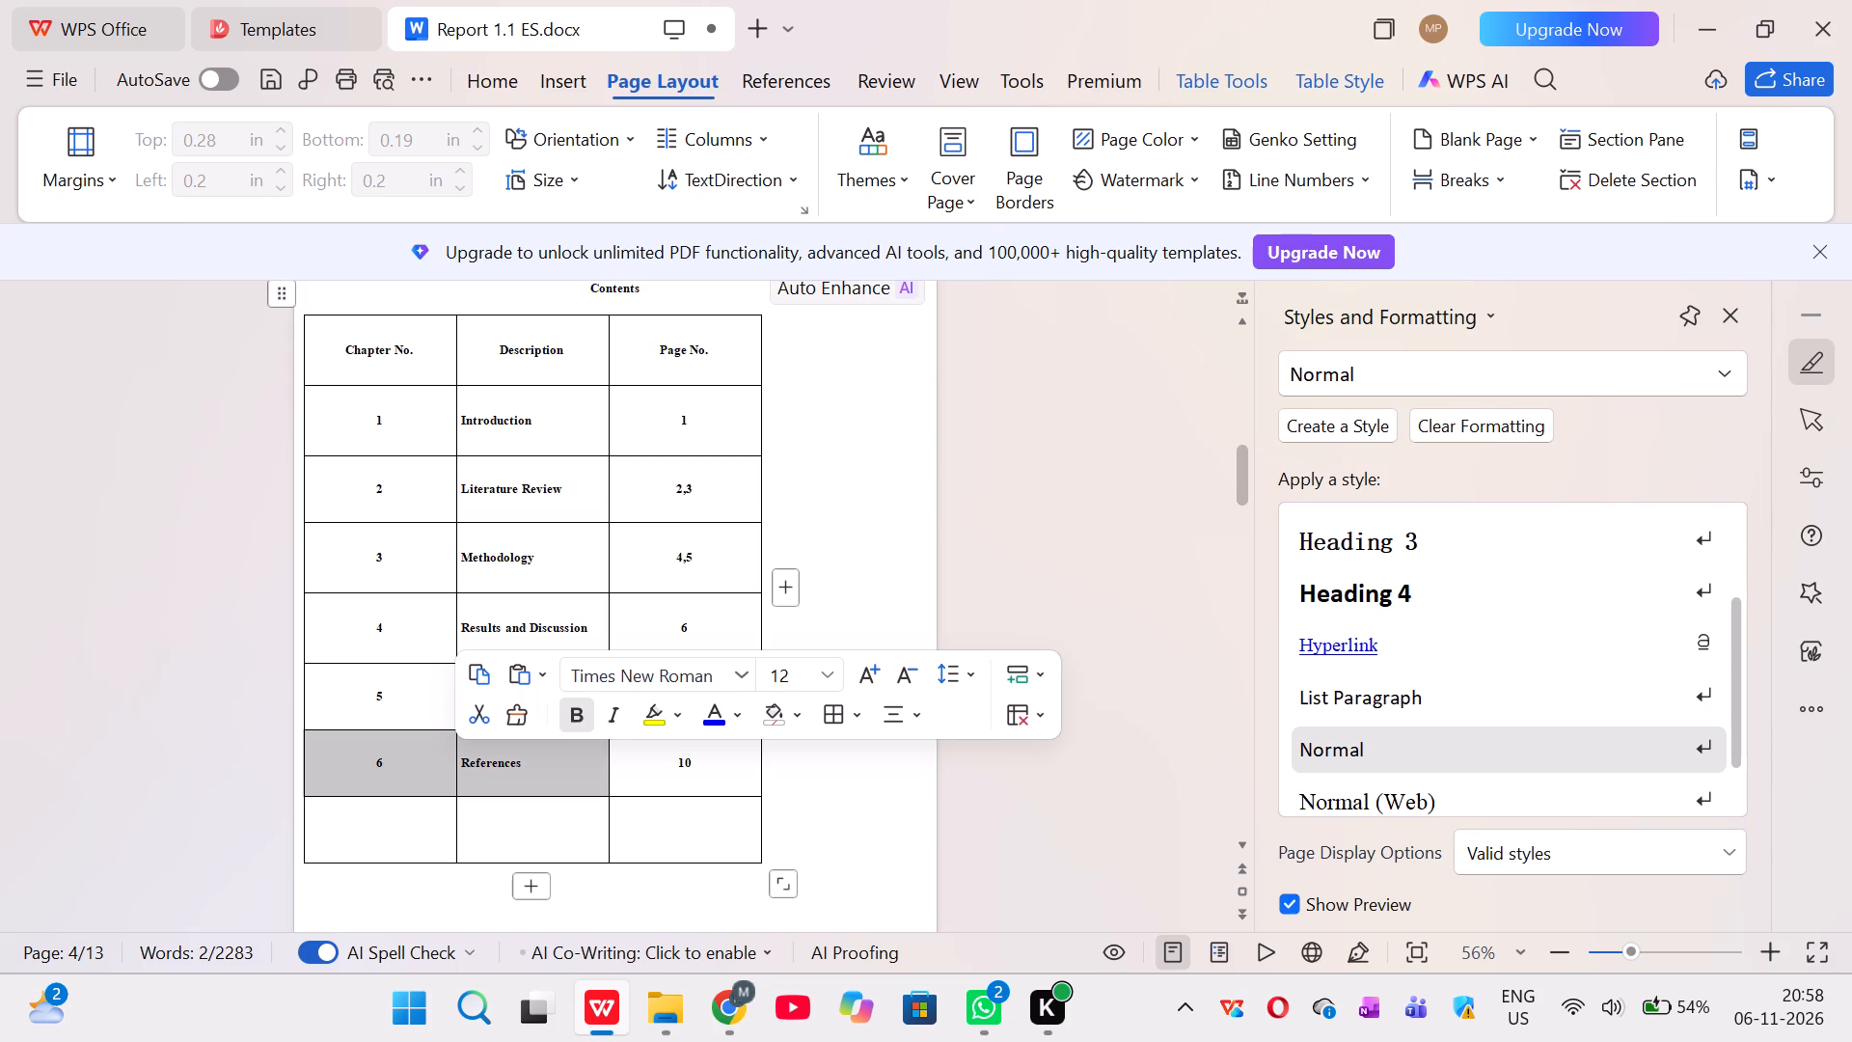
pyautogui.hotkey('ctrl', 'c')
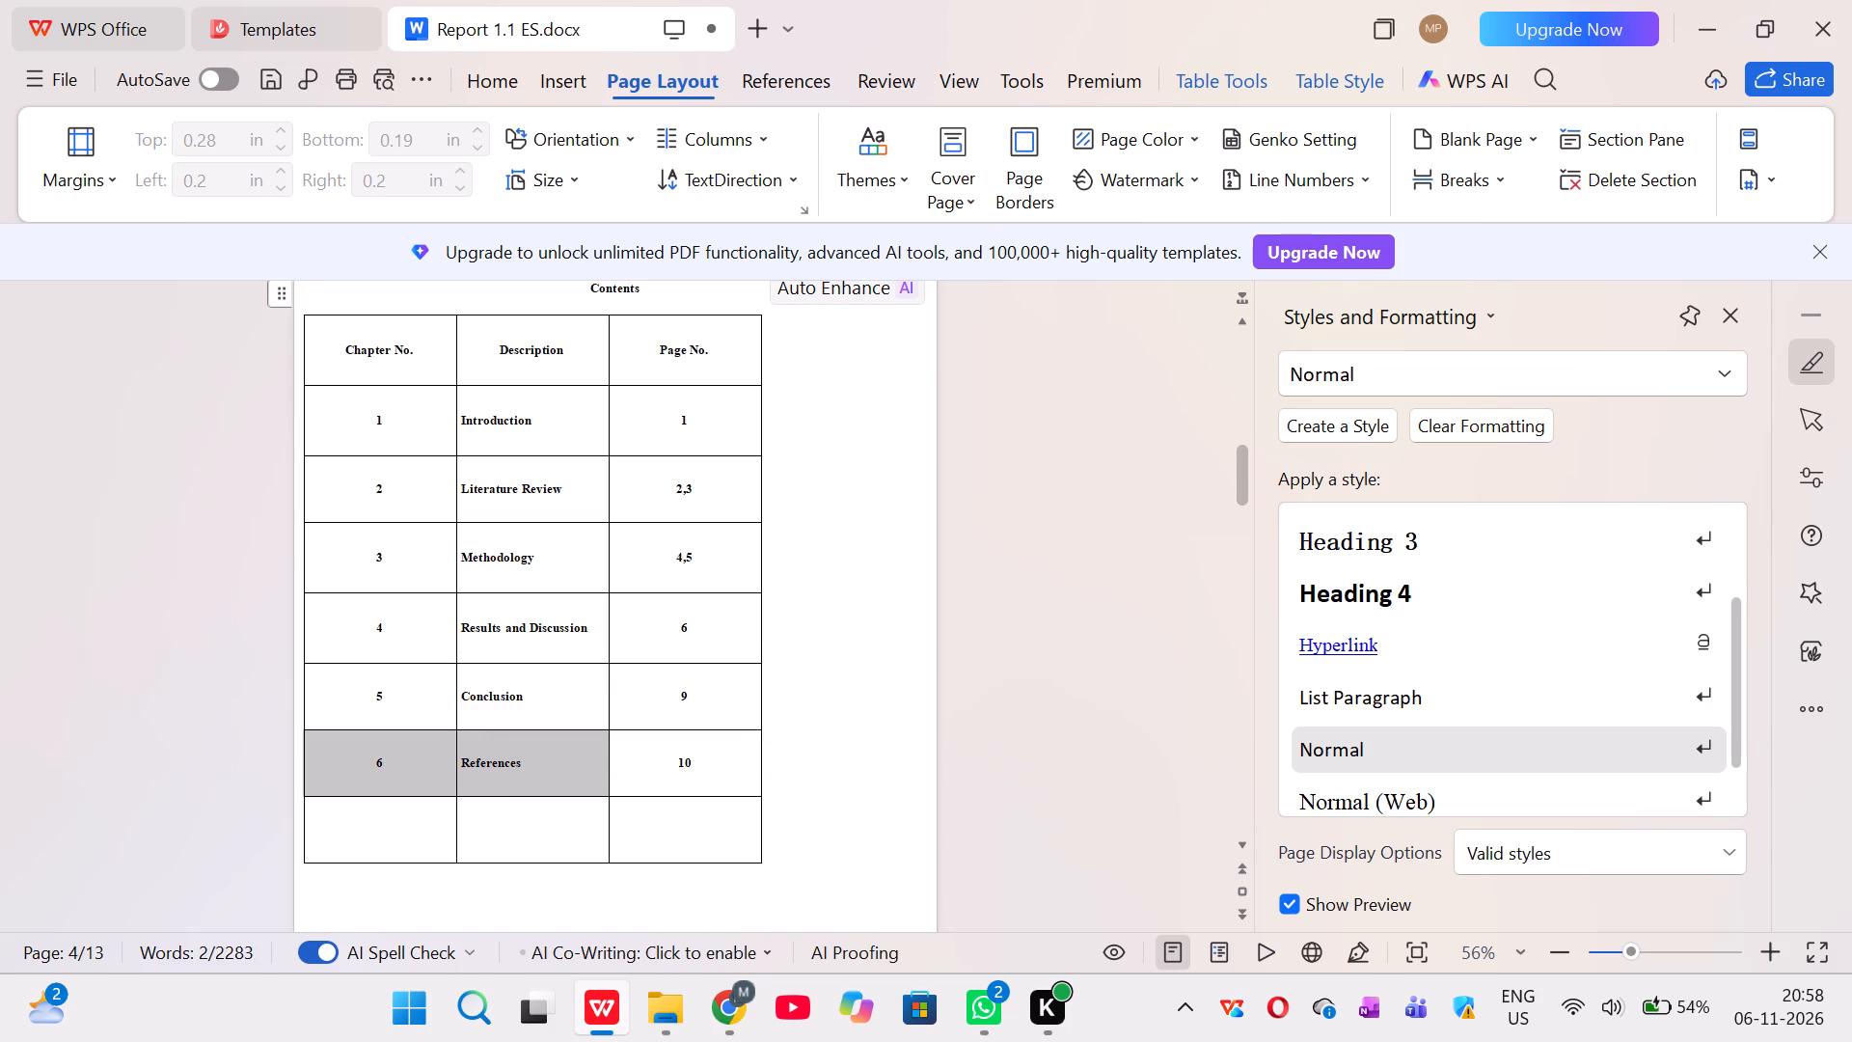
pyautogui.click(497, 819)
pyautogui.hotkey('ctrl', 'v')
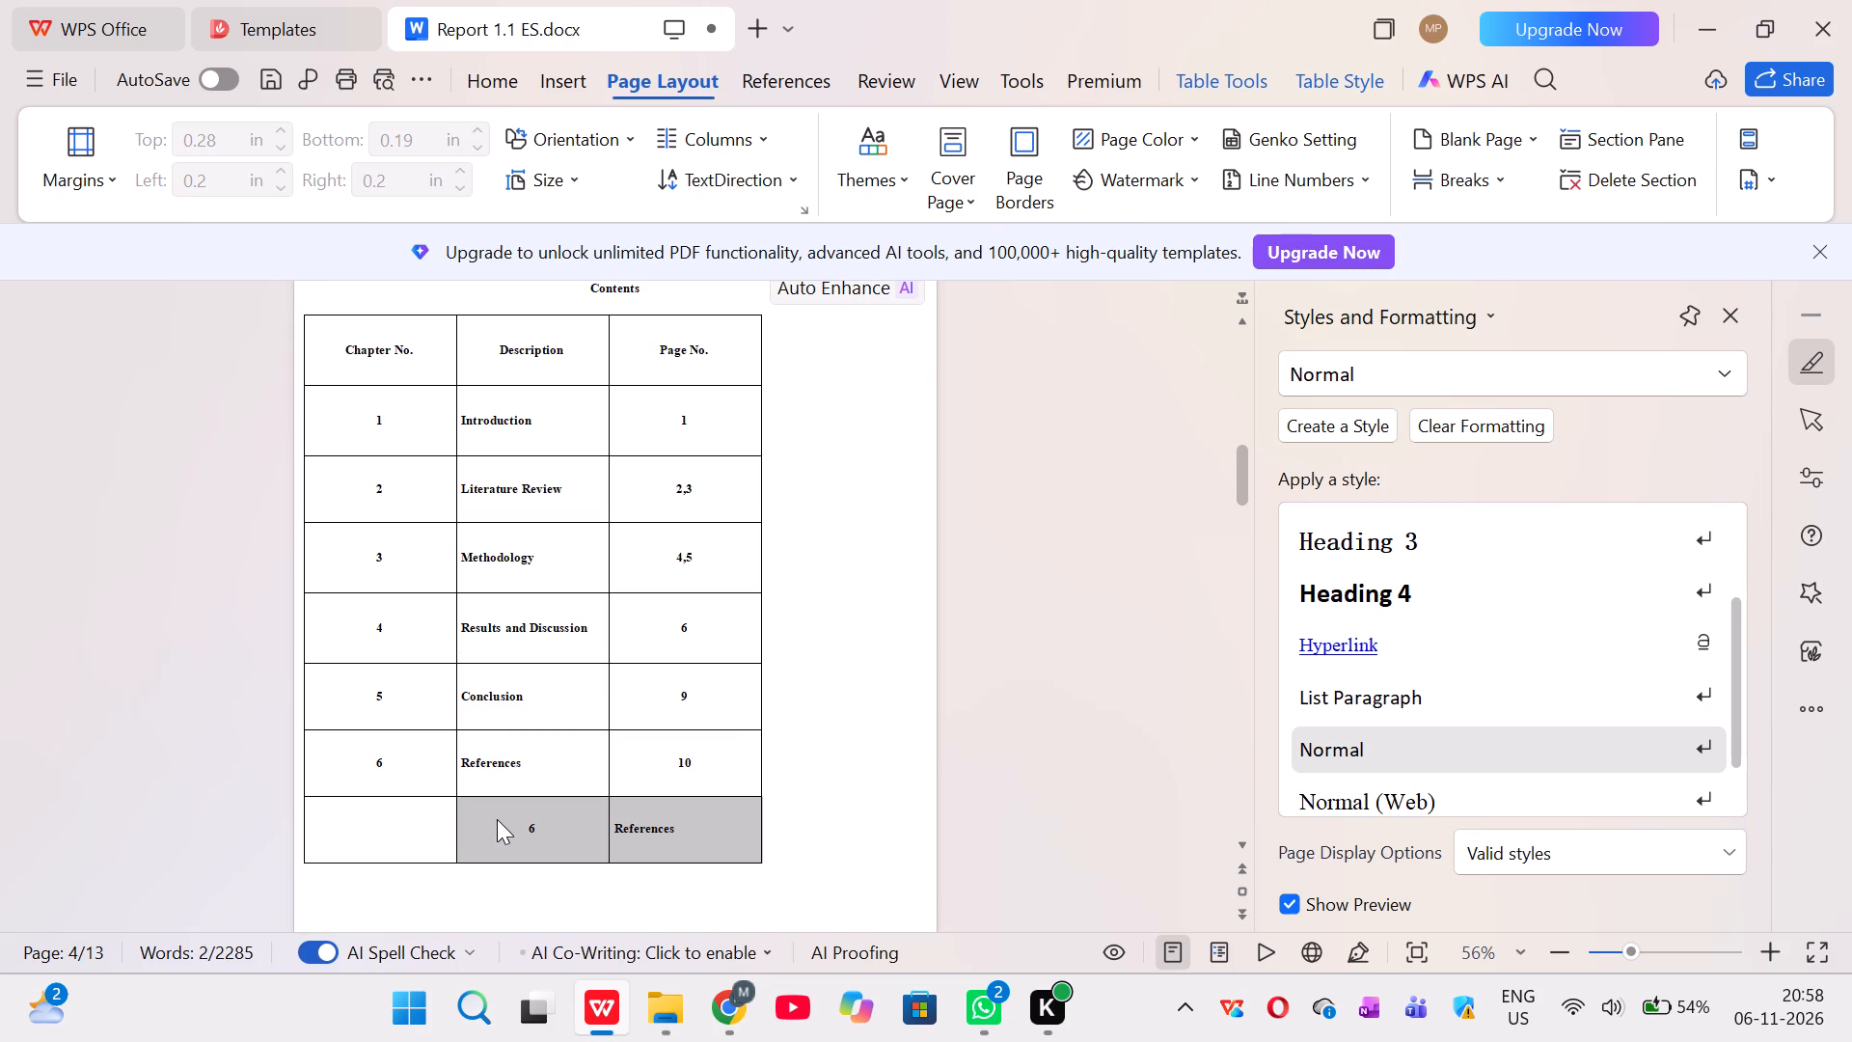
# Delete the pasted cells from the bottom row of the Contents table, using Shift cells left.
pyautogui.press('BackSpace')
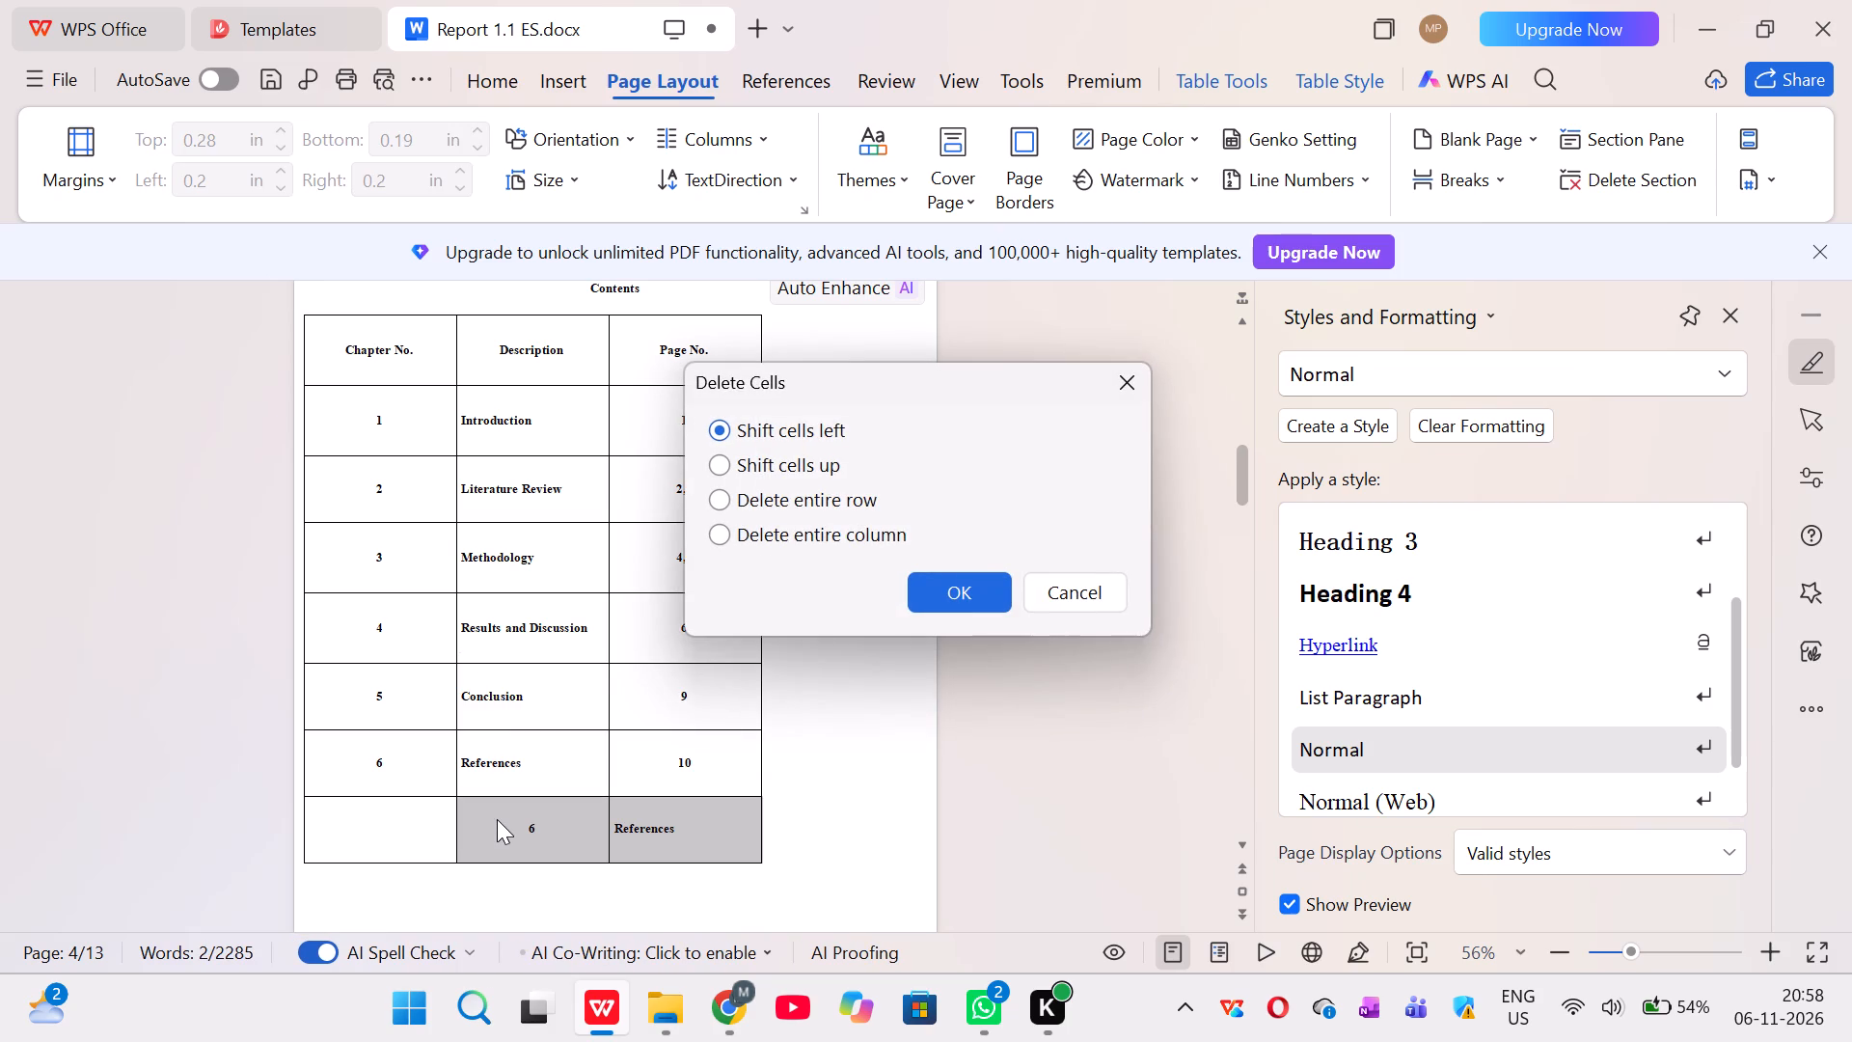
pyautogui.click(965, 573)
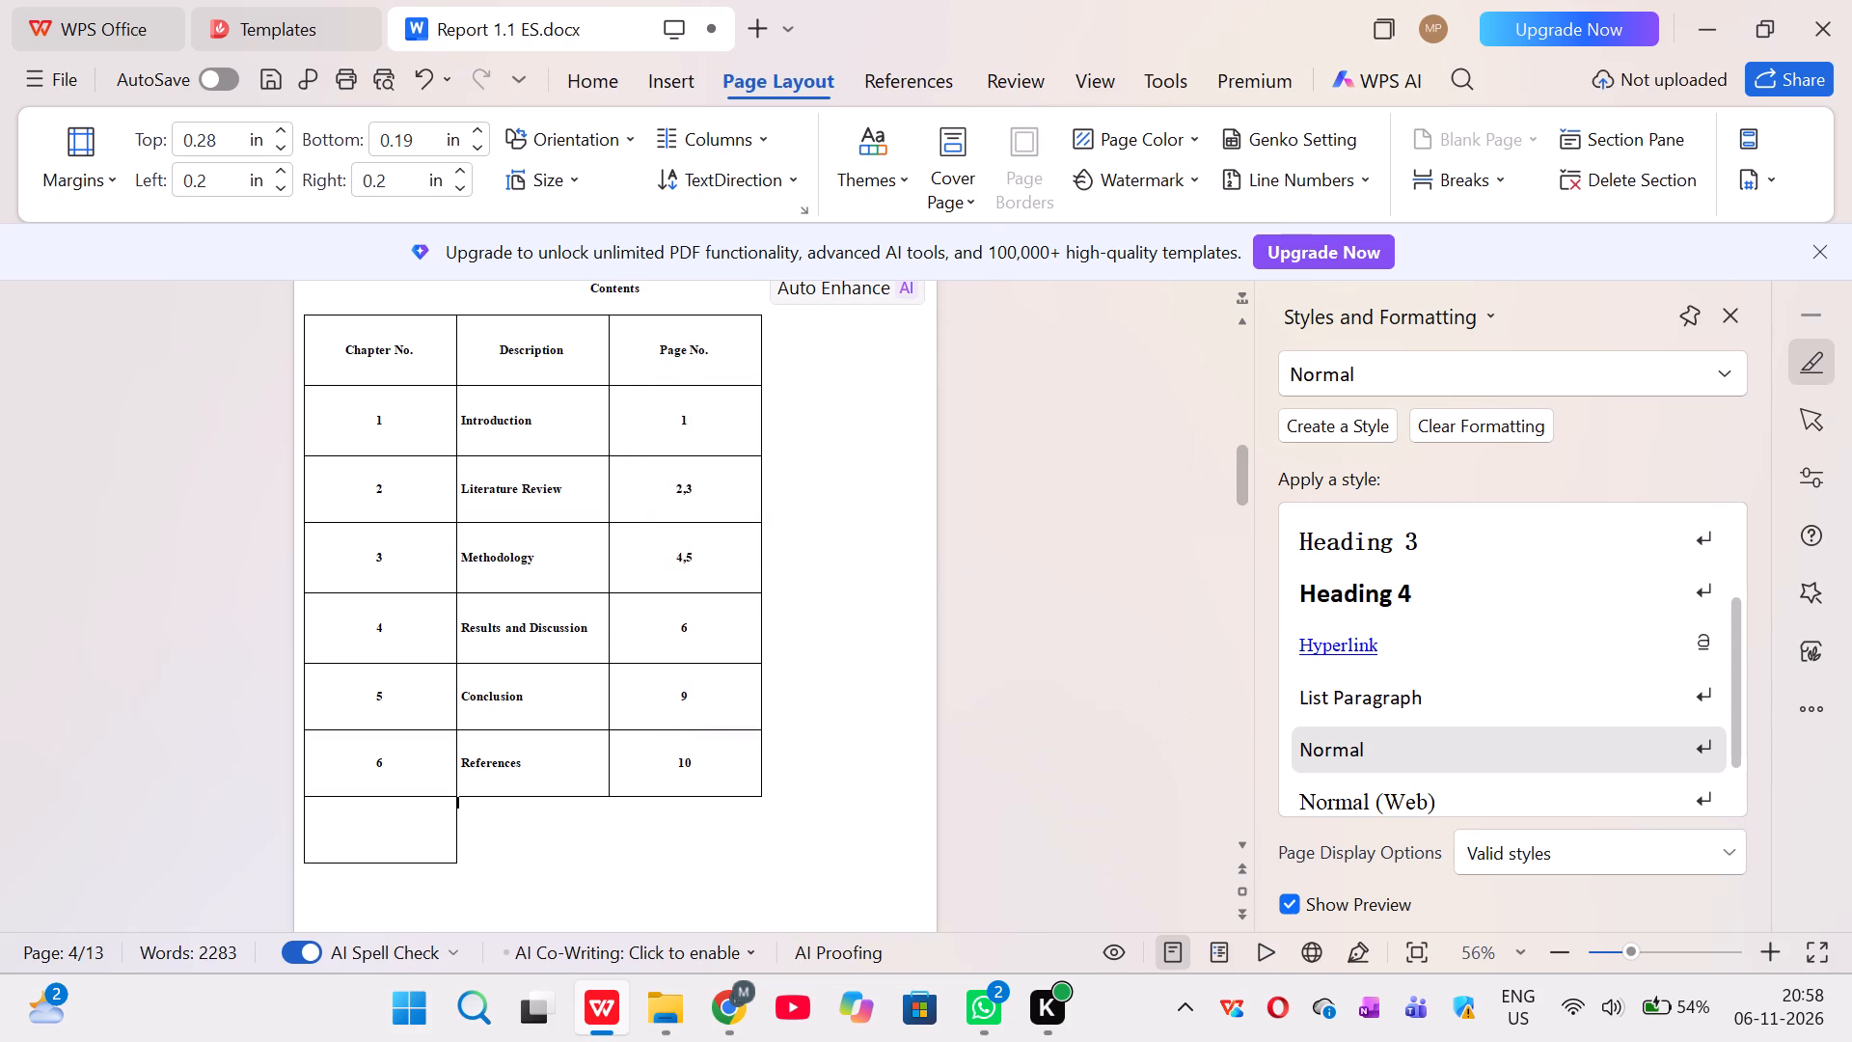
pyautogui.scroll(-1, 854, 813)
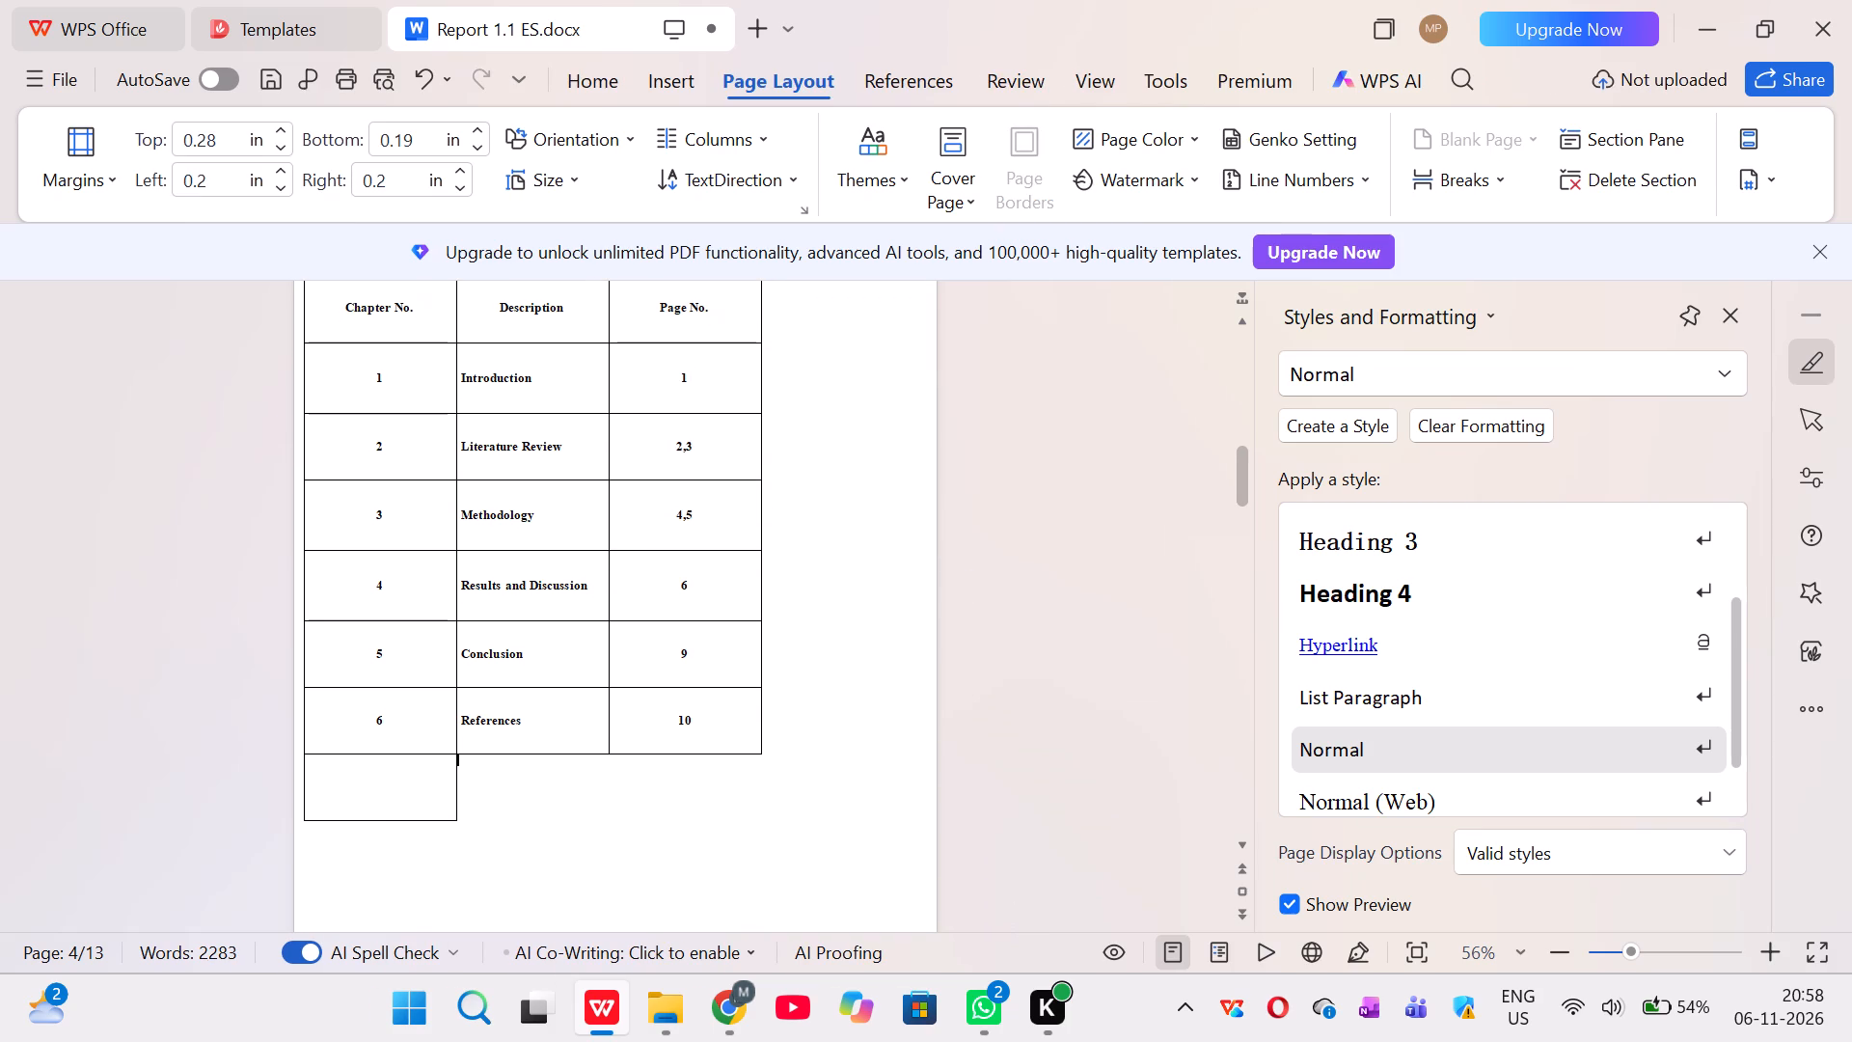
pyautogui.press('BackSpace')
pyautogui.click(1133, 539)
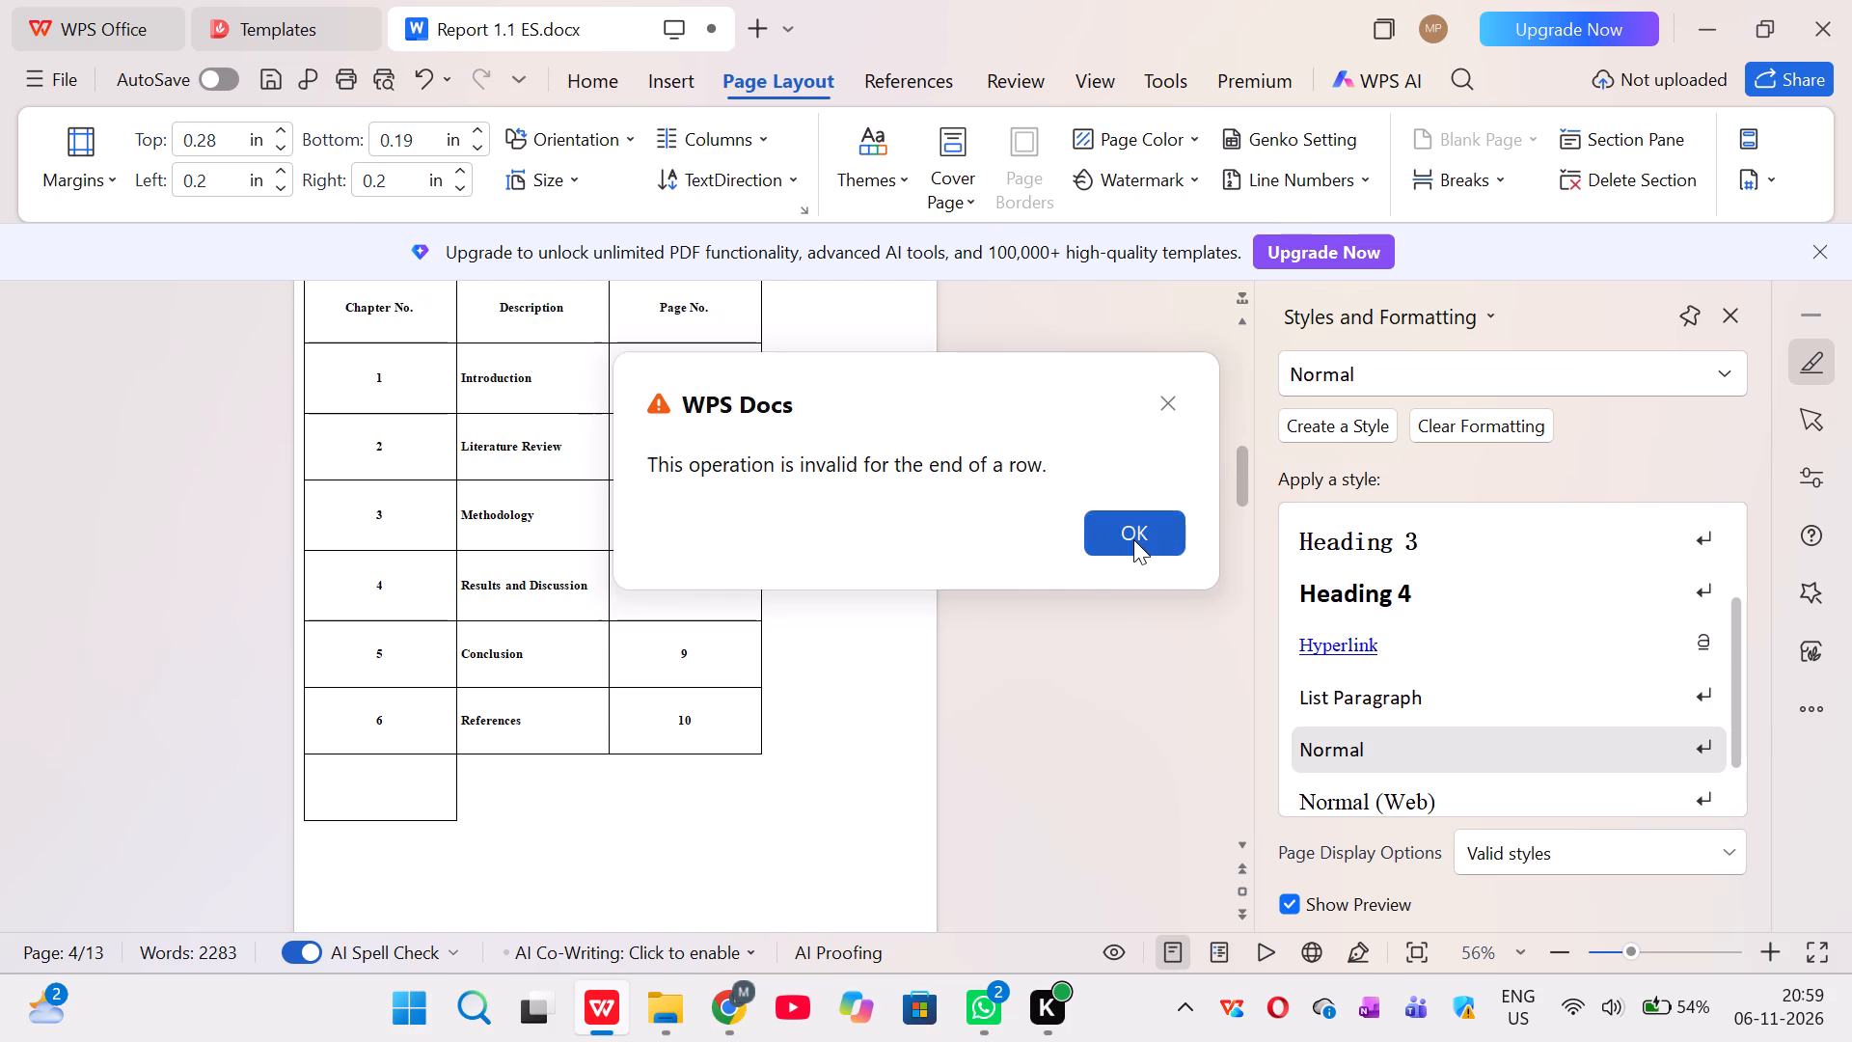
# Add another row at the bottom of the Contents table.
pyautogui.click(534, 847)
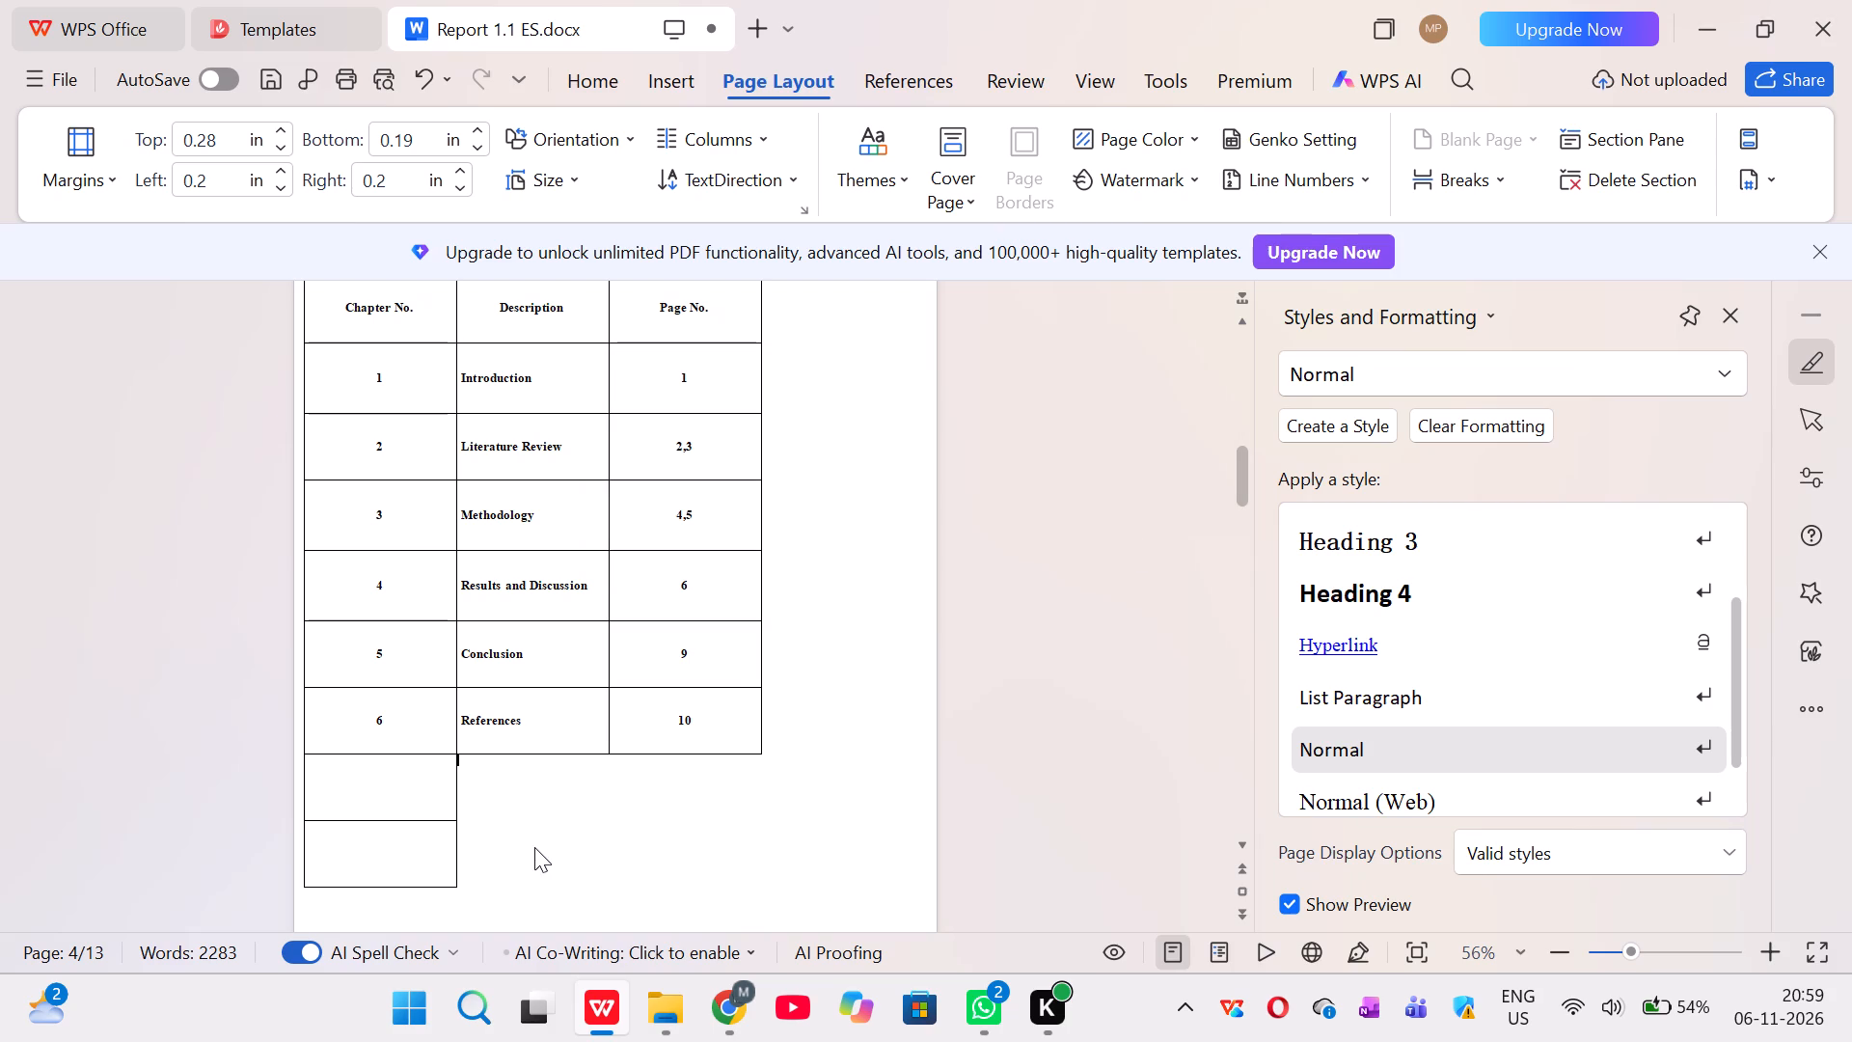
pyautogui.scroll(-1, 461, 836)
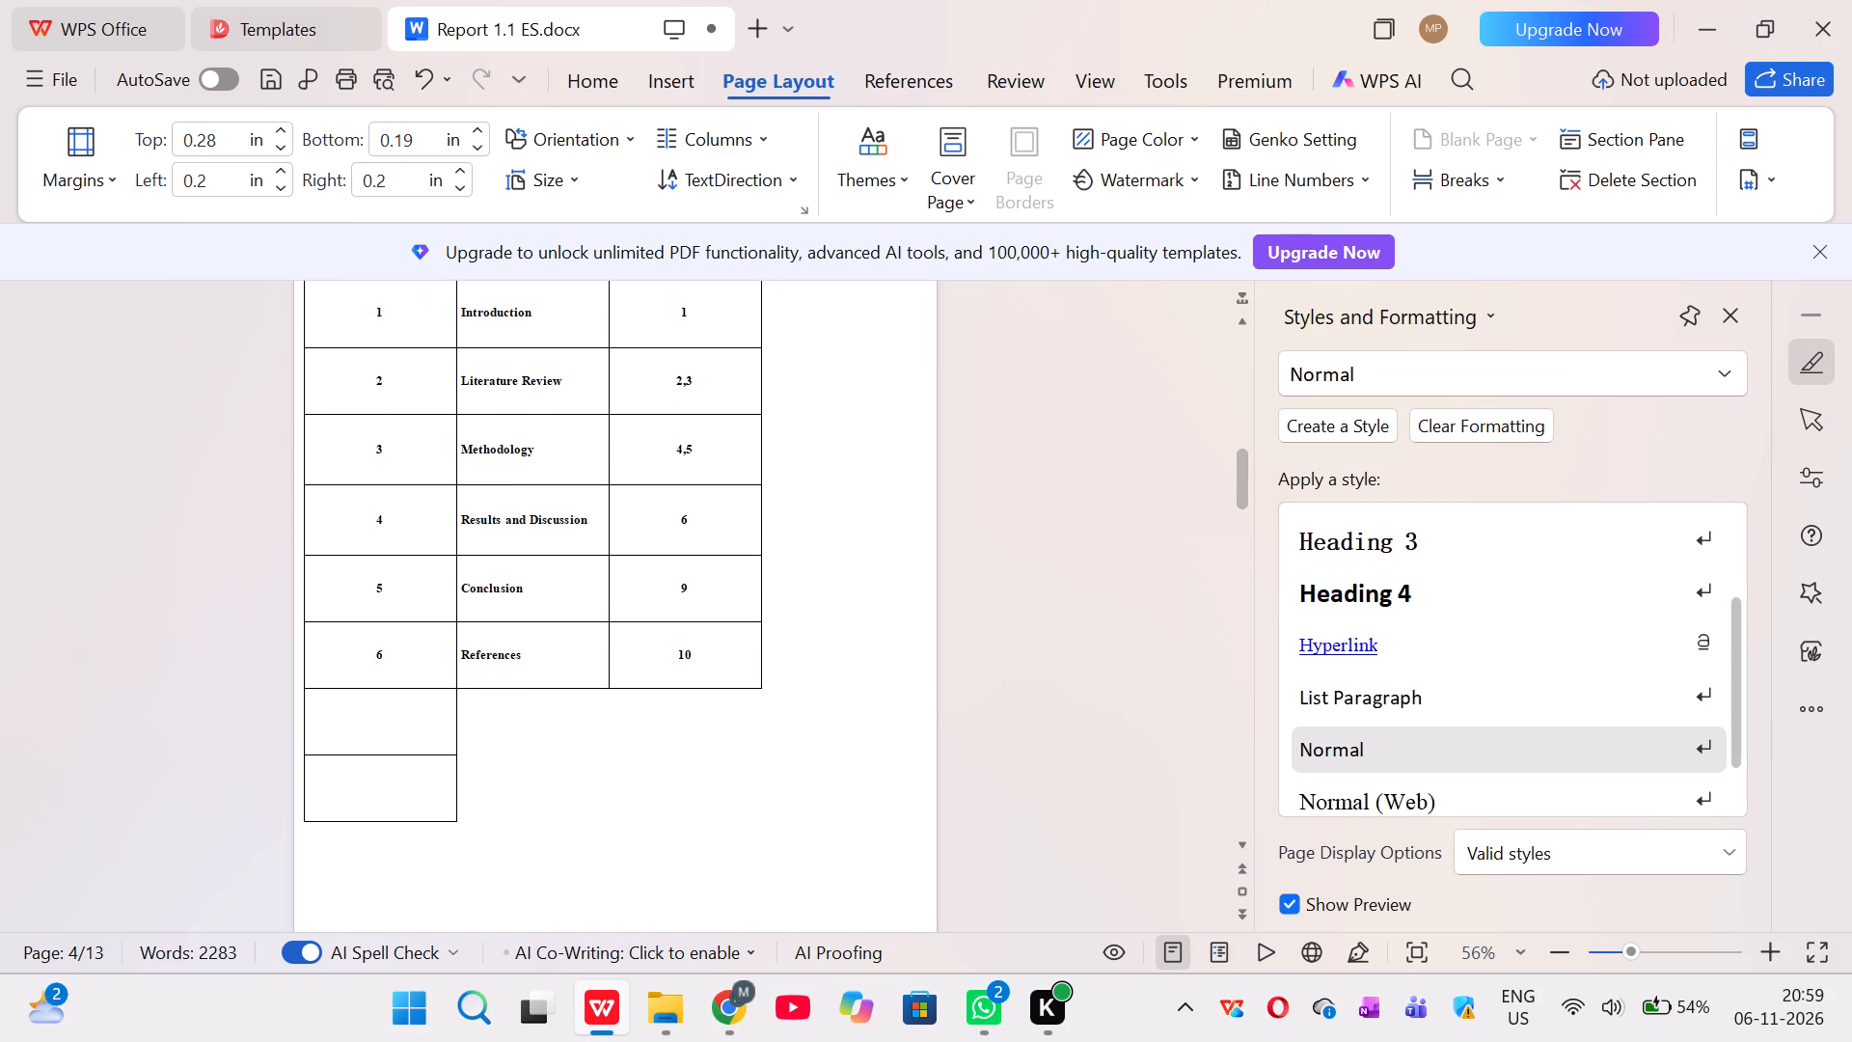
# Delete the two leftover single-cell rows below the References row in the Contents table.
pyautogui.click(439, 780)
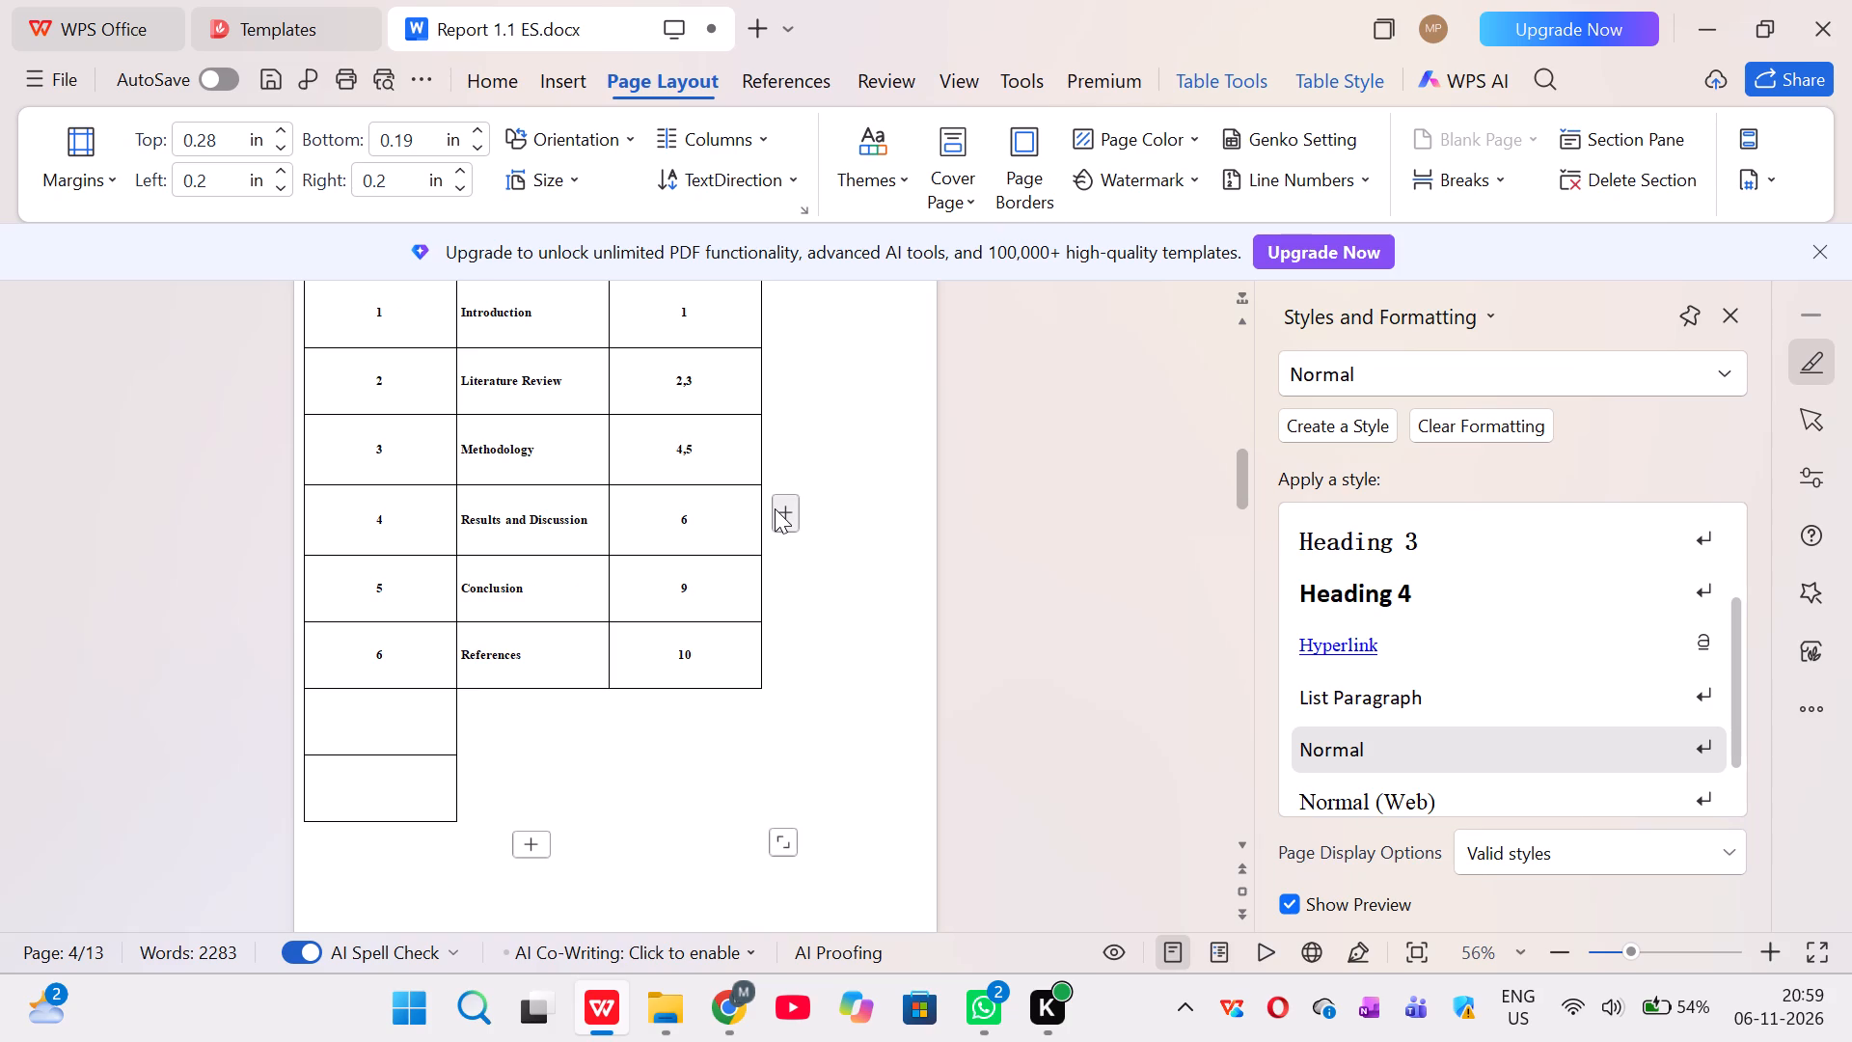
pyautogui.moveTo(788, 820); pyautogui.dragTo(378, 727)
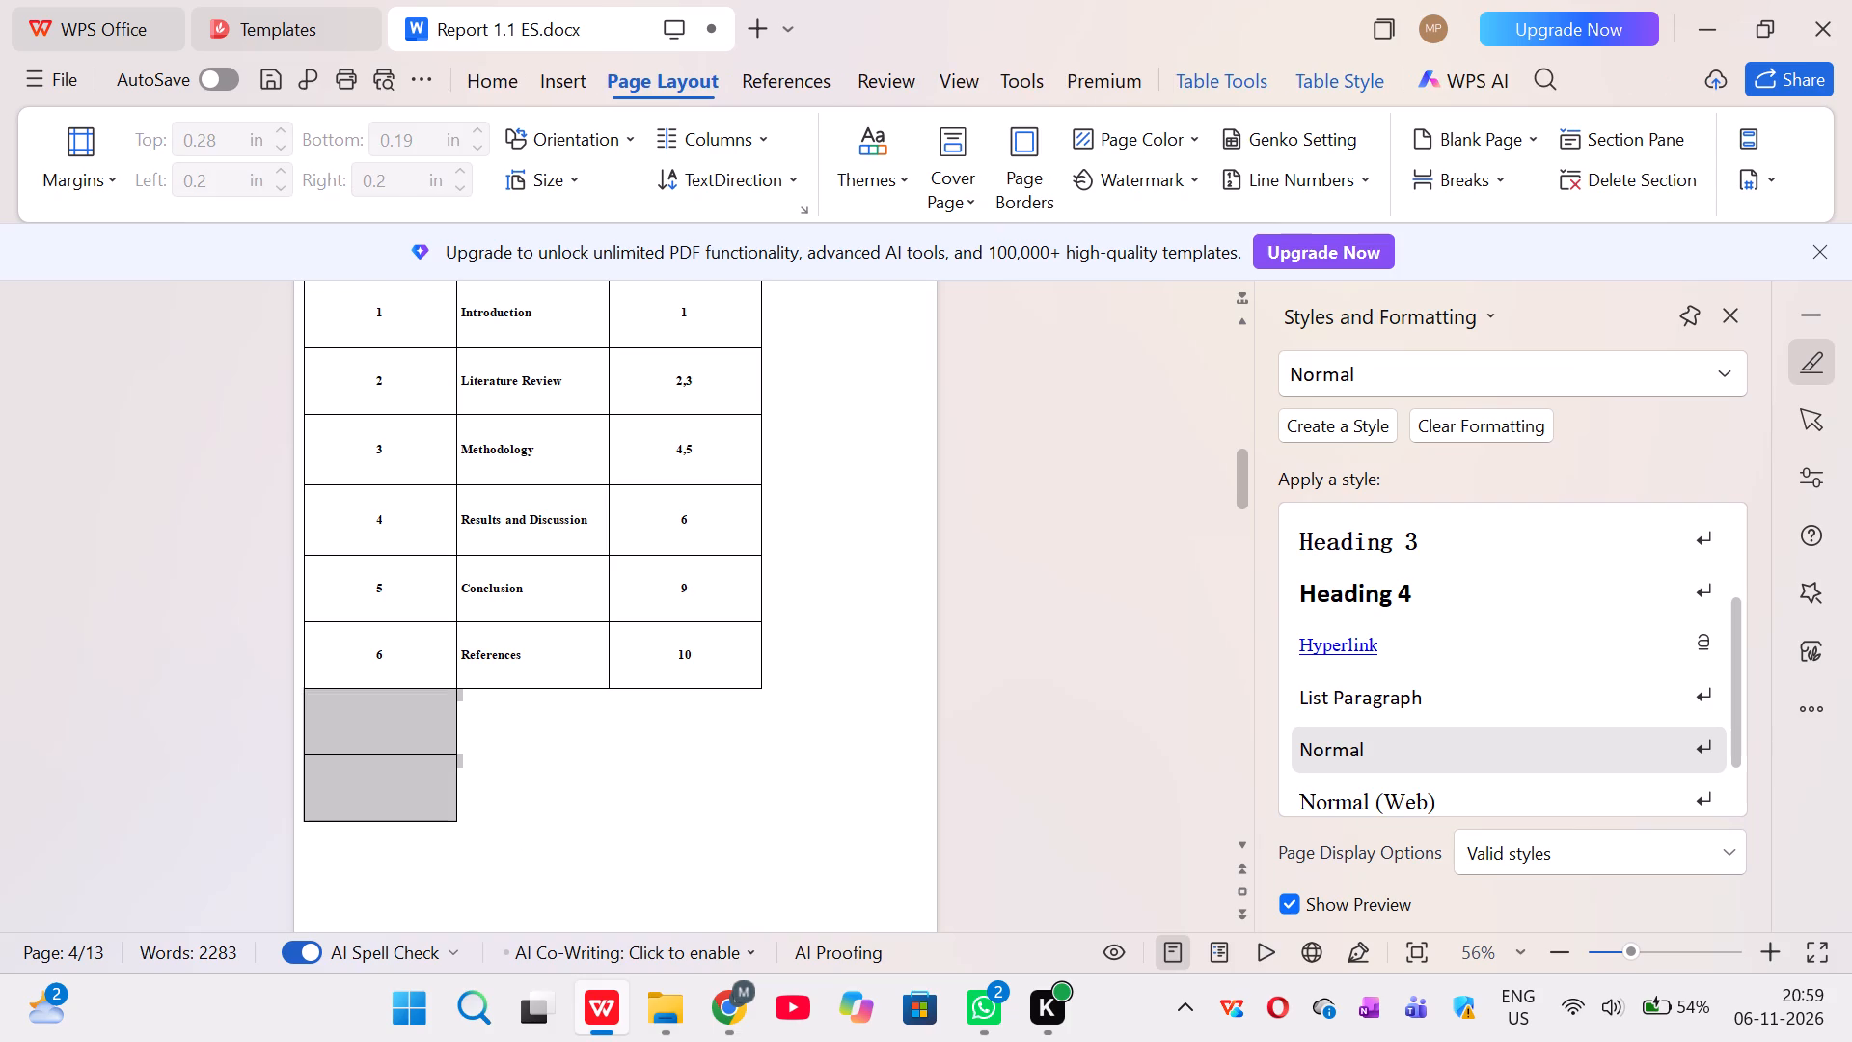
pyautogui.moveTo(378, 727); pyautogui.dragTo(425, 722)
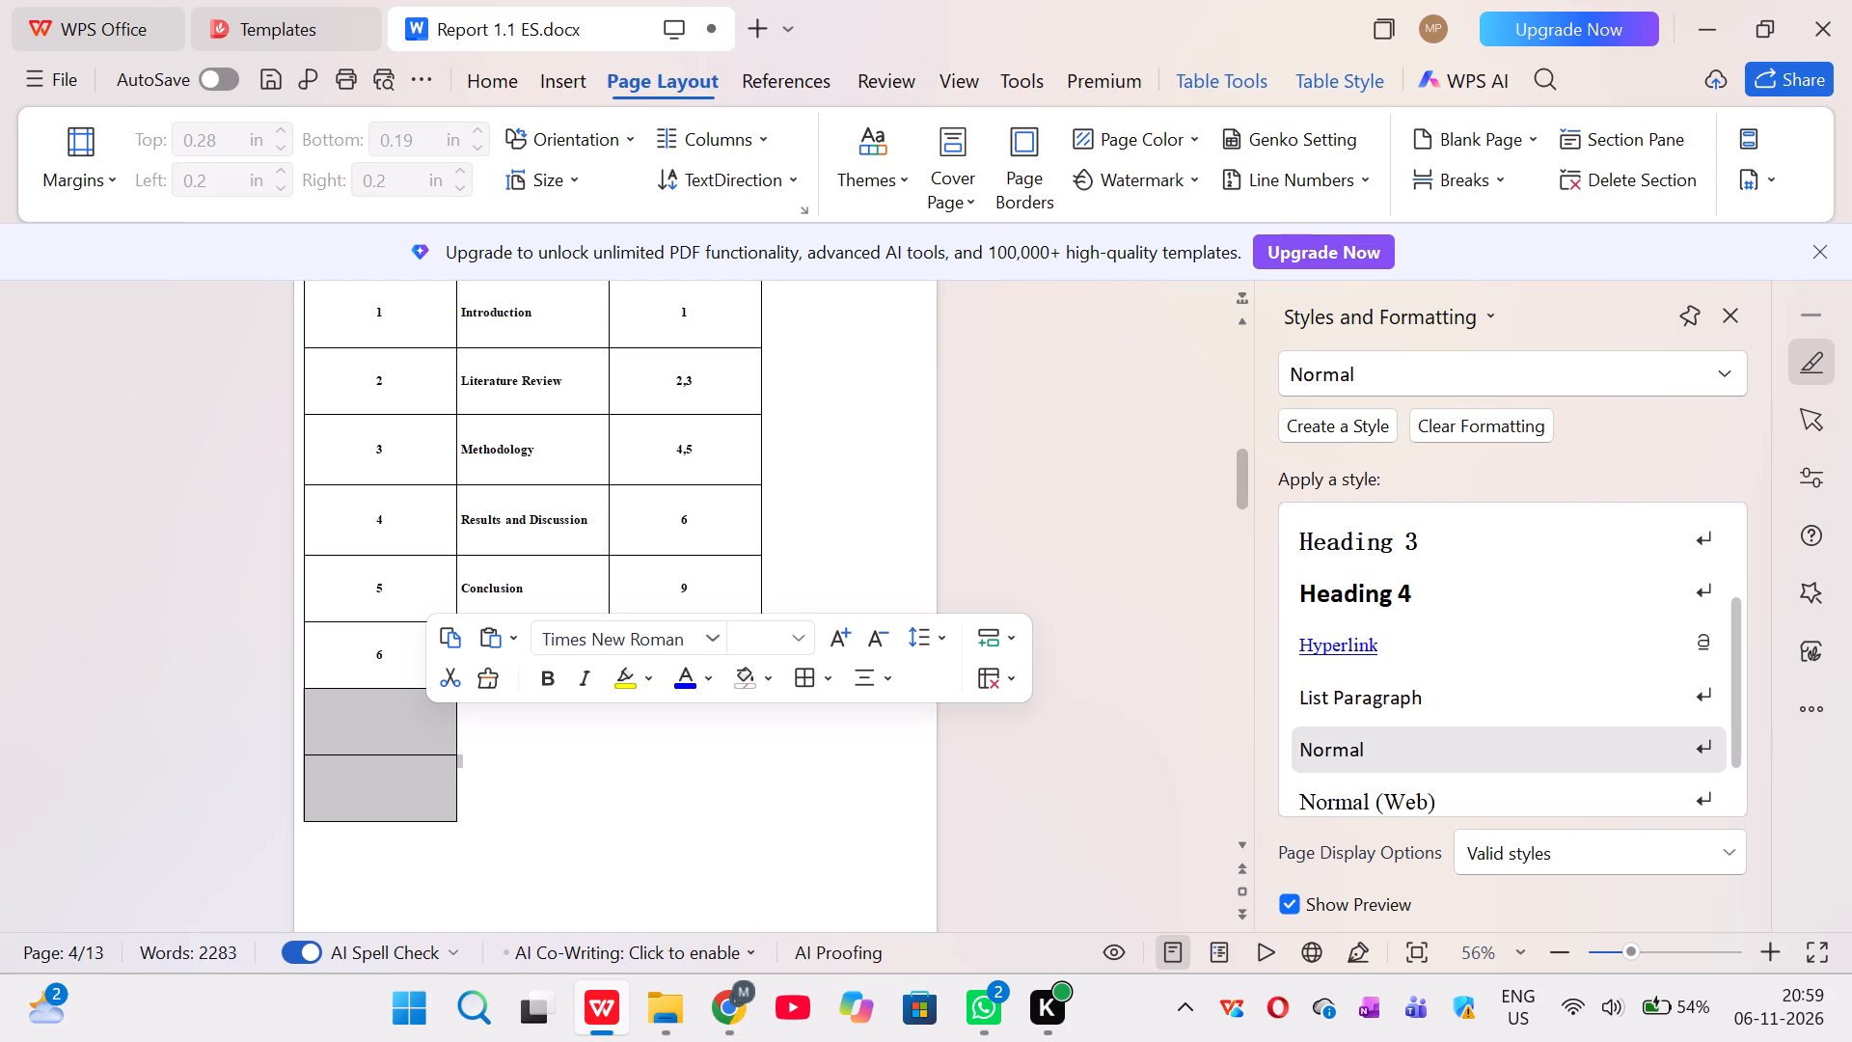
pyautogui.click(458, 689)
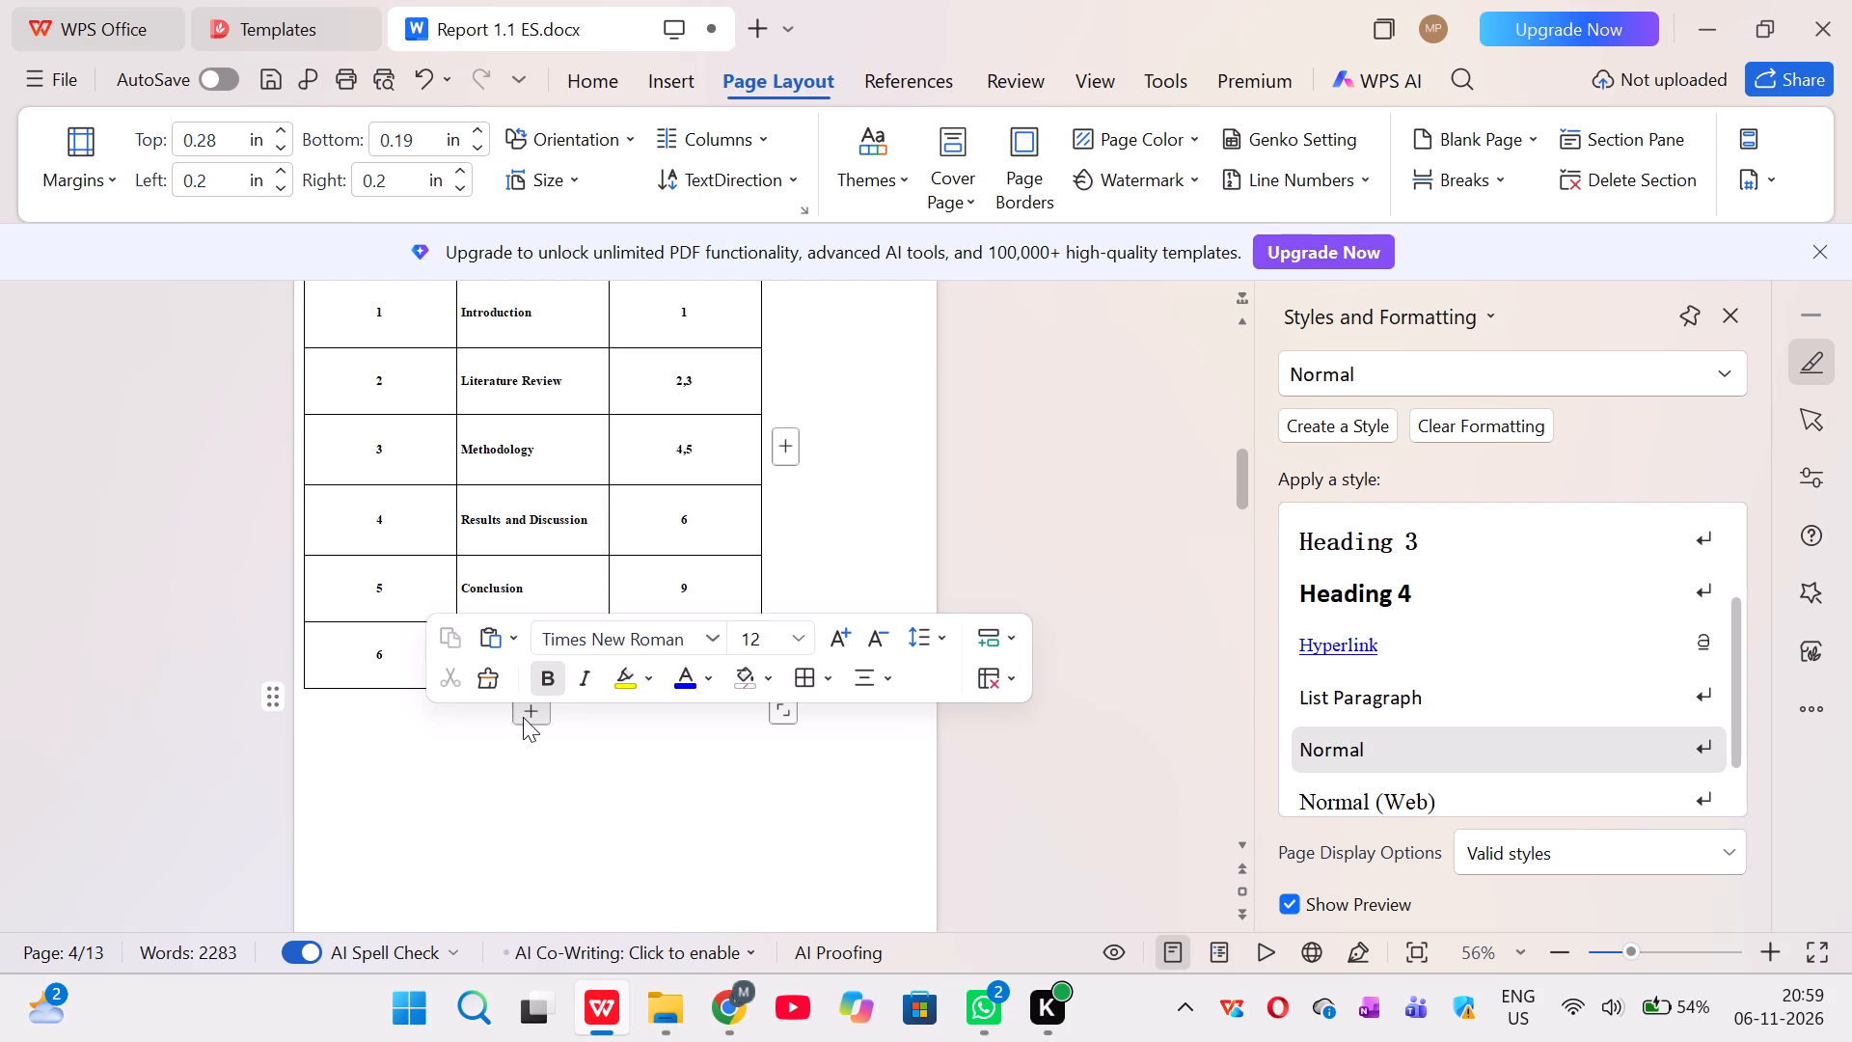
# Add a row at the bottom of the Contents table with chapter number 7 and description References.
pyautogui.click(523, 717)
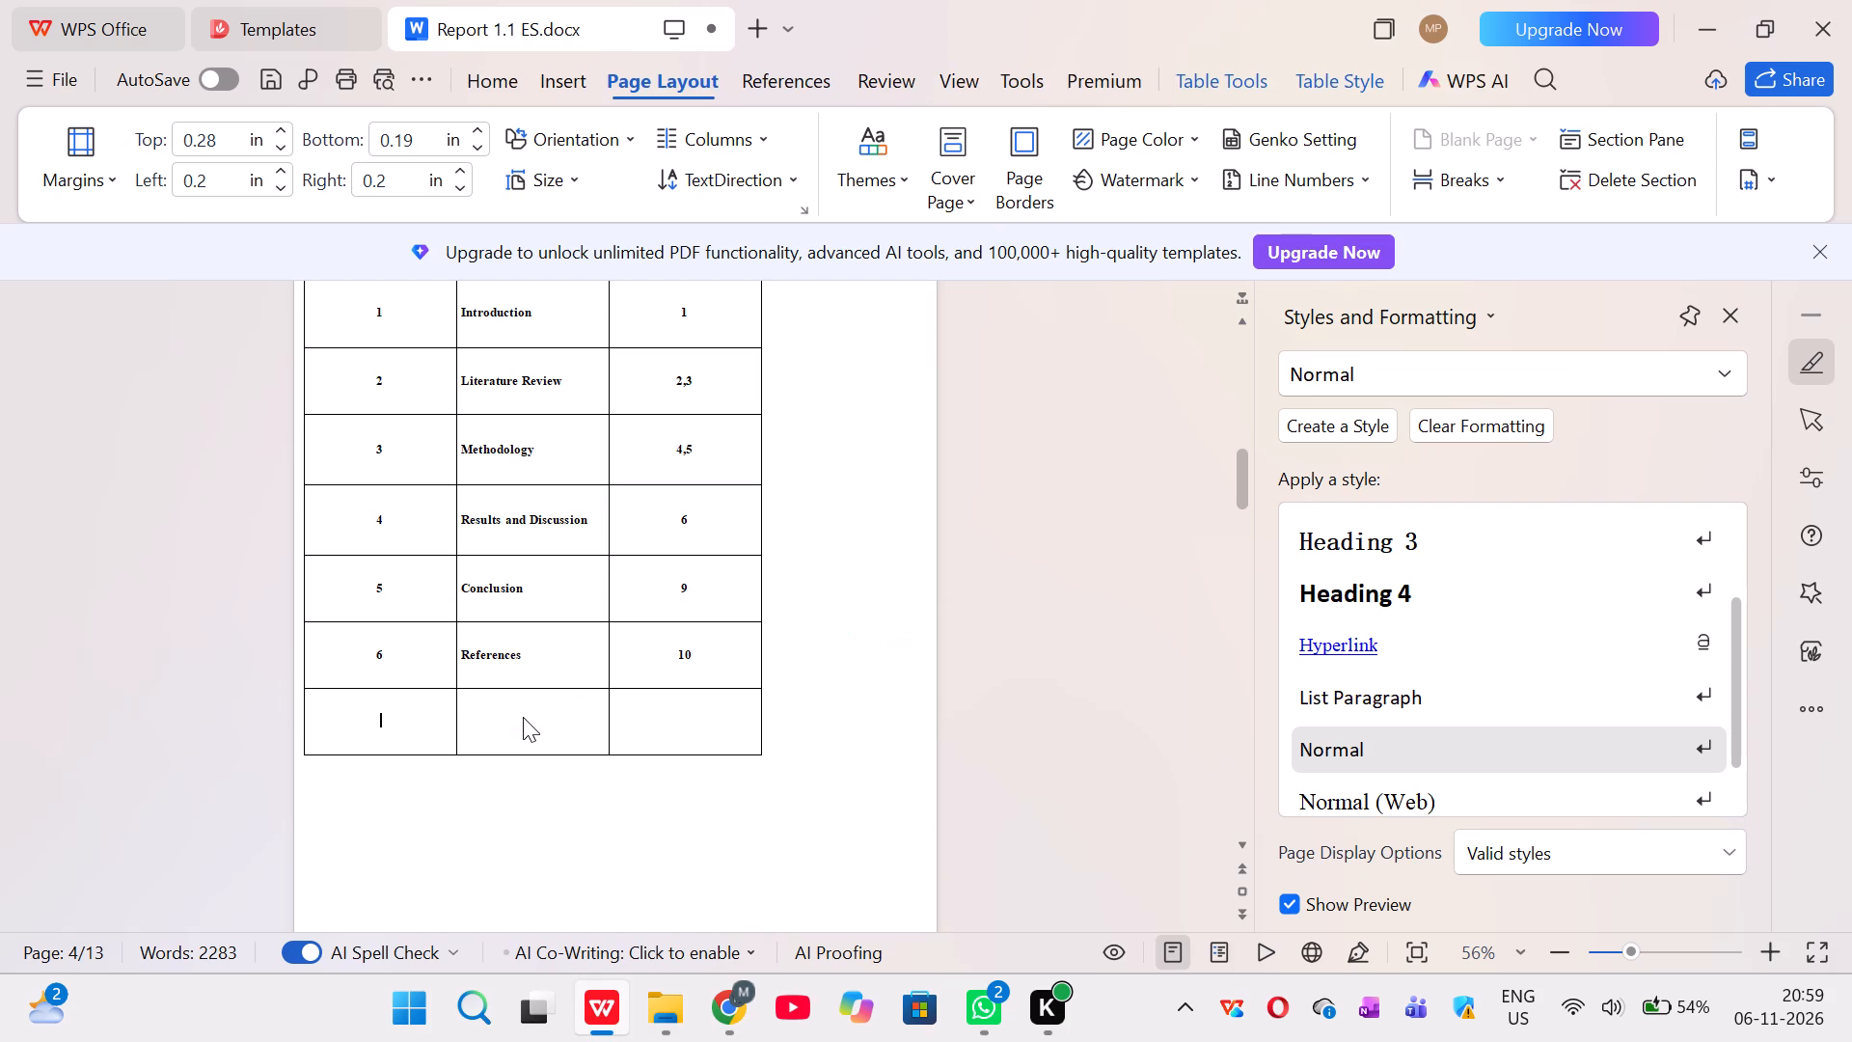
pyautogui.press('7')
pyautogui.click(492, 713)
pyautogui.write('Re')
pyautogui.press('f')
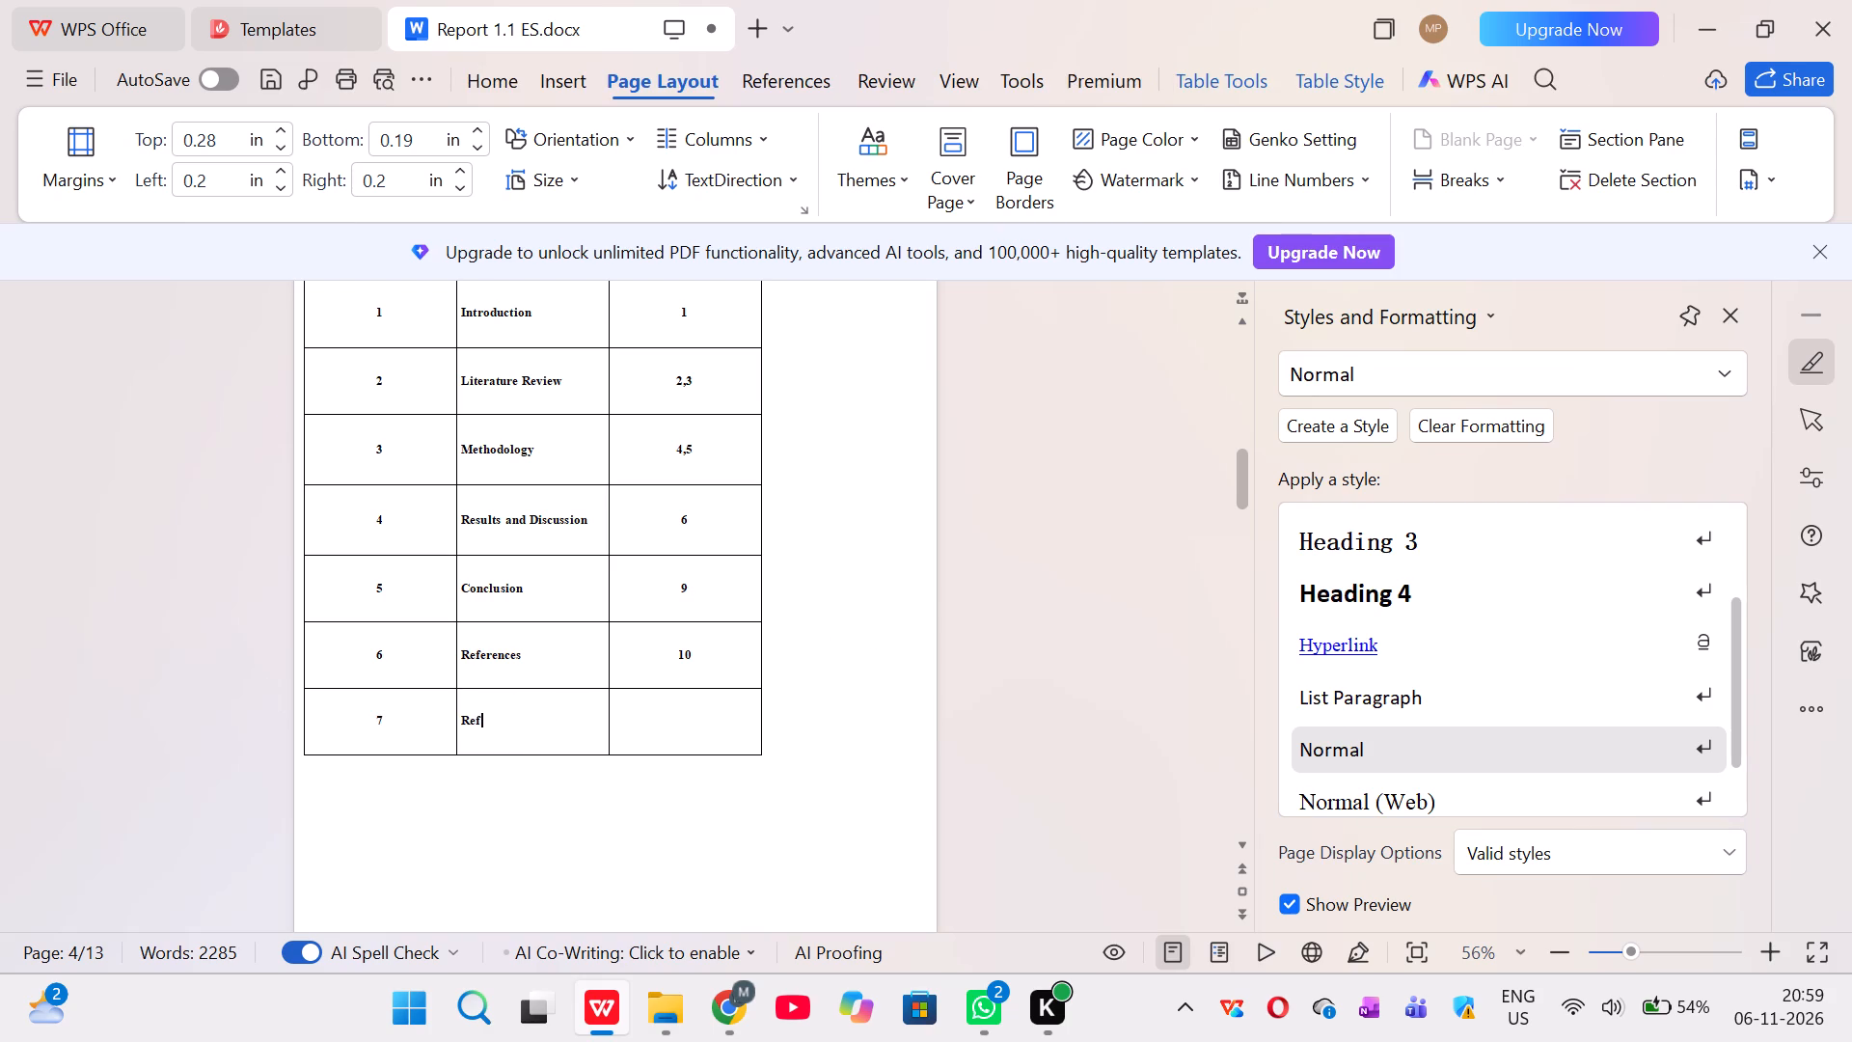
pyautogui.write('erences')
# Replace the description in the chapter 6 row of the Contents table with Conclusion.
pyautogui.click(520, 648)
pyautogui.press('BackSpace')
pyautogui.press('BackSpace')
pyautogui.press('BackSpace')
pyautogui.press('BackSpace')
pyautogui.press('BackSpace')
pyautogui.press('BackSpace')
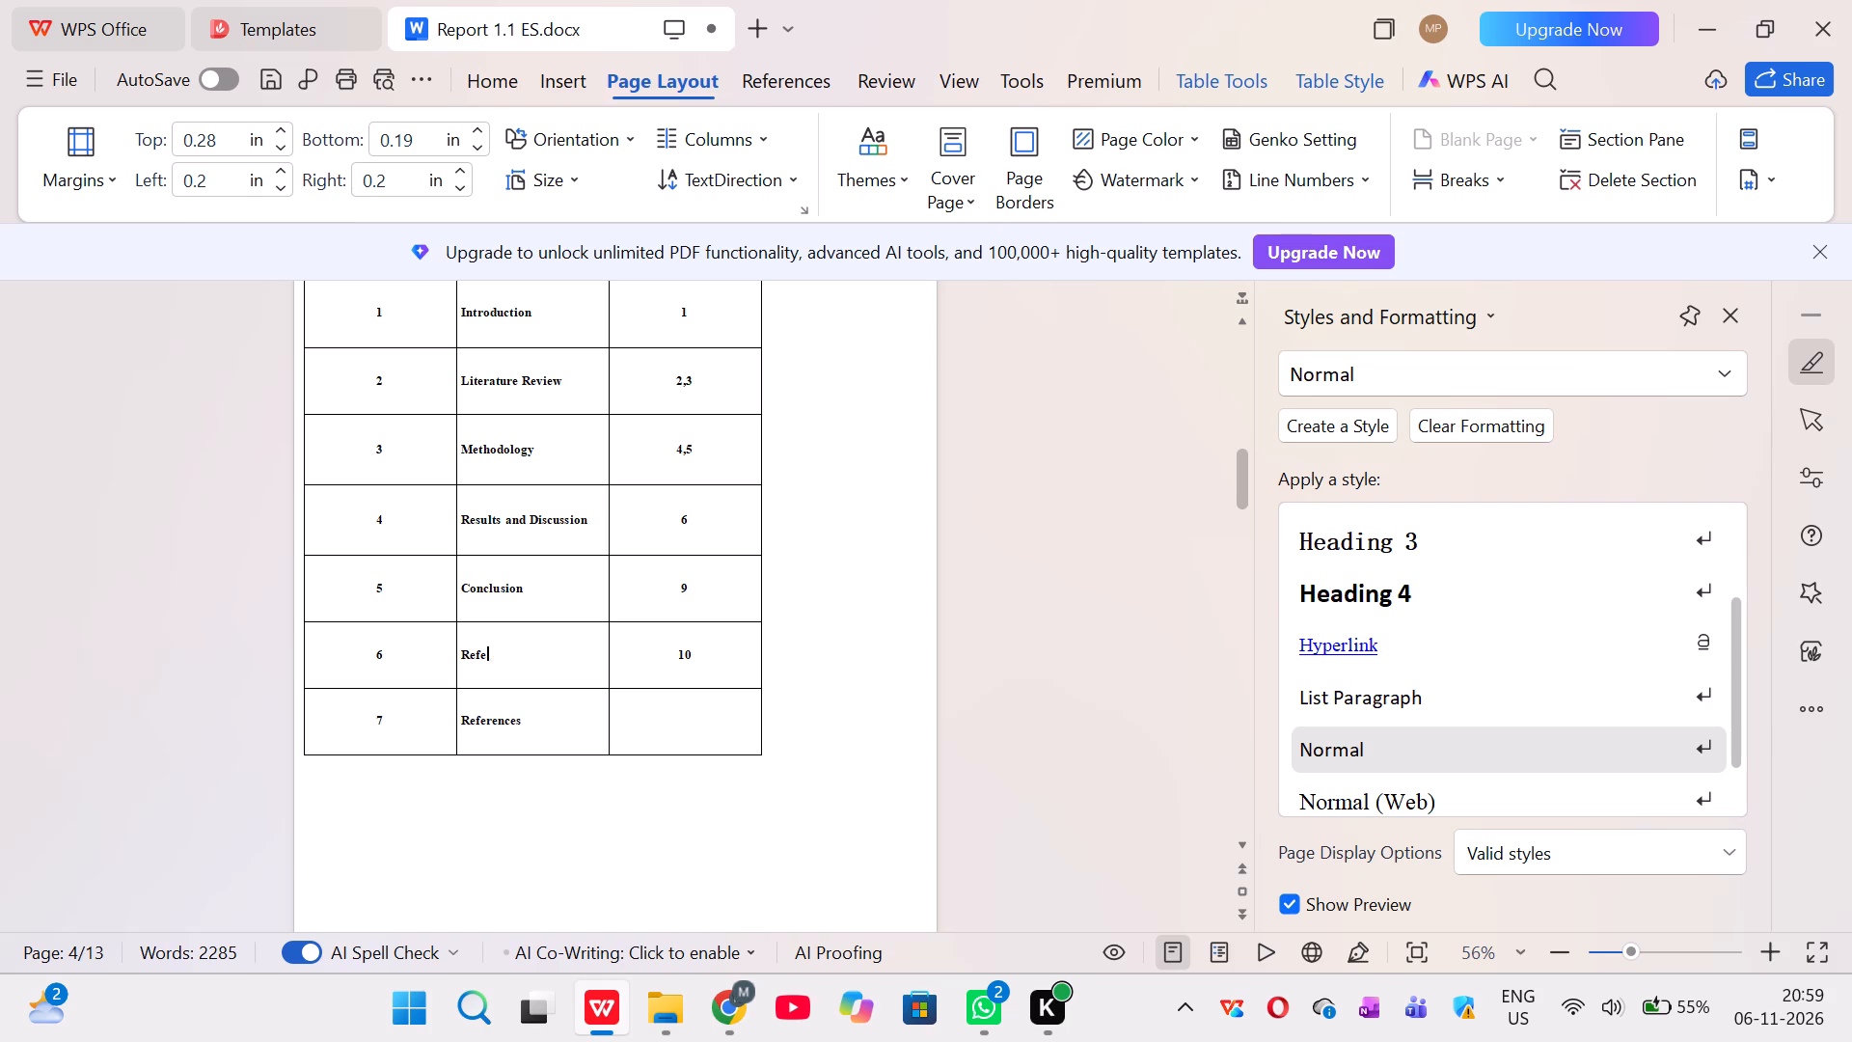
pyautogui.press('BackSpace')
pyautogui.press('BackSpace')
pyautogui.press('BackSpace')
pyautogui.press('BackSpace')
pyautogui.hotkey('shift', 'c')
pyautogui.write('onclusion')
# Replace the description in the chapter 5 row of the Contents table with Observation table.
pyautogui.click(532, 578)
pyautogui.press('BackSpace')
pyautogui.press('BackSpace')
pyautogui.press('BackSpace')
pyautogui.press('BackSpace')
pyautogui.press('BackSpace')
pyautogui.press('BackSpace')
pyautogui.press('BackSpace')
pyautogui.press('BackSpace')
pyautogui.press('BackSpace')
pyautogui.press('BackSpace')
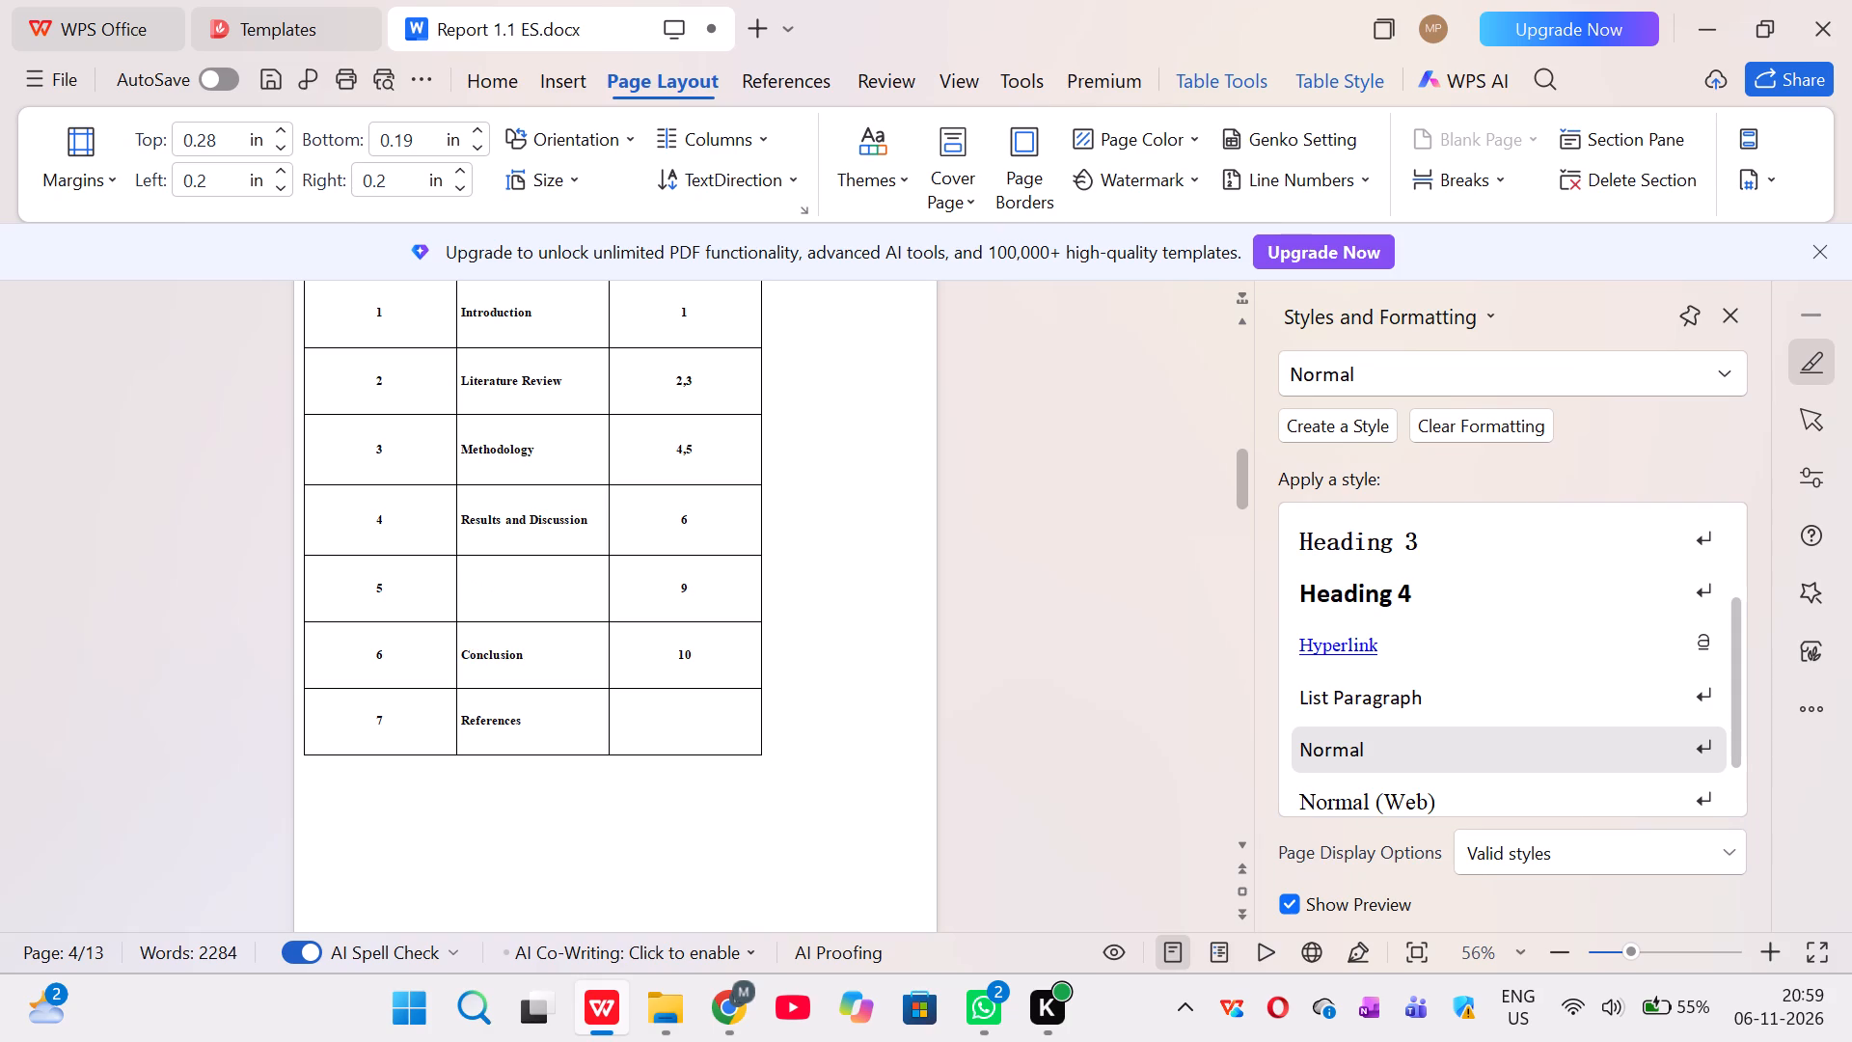
pyautogui.write('Observation table')
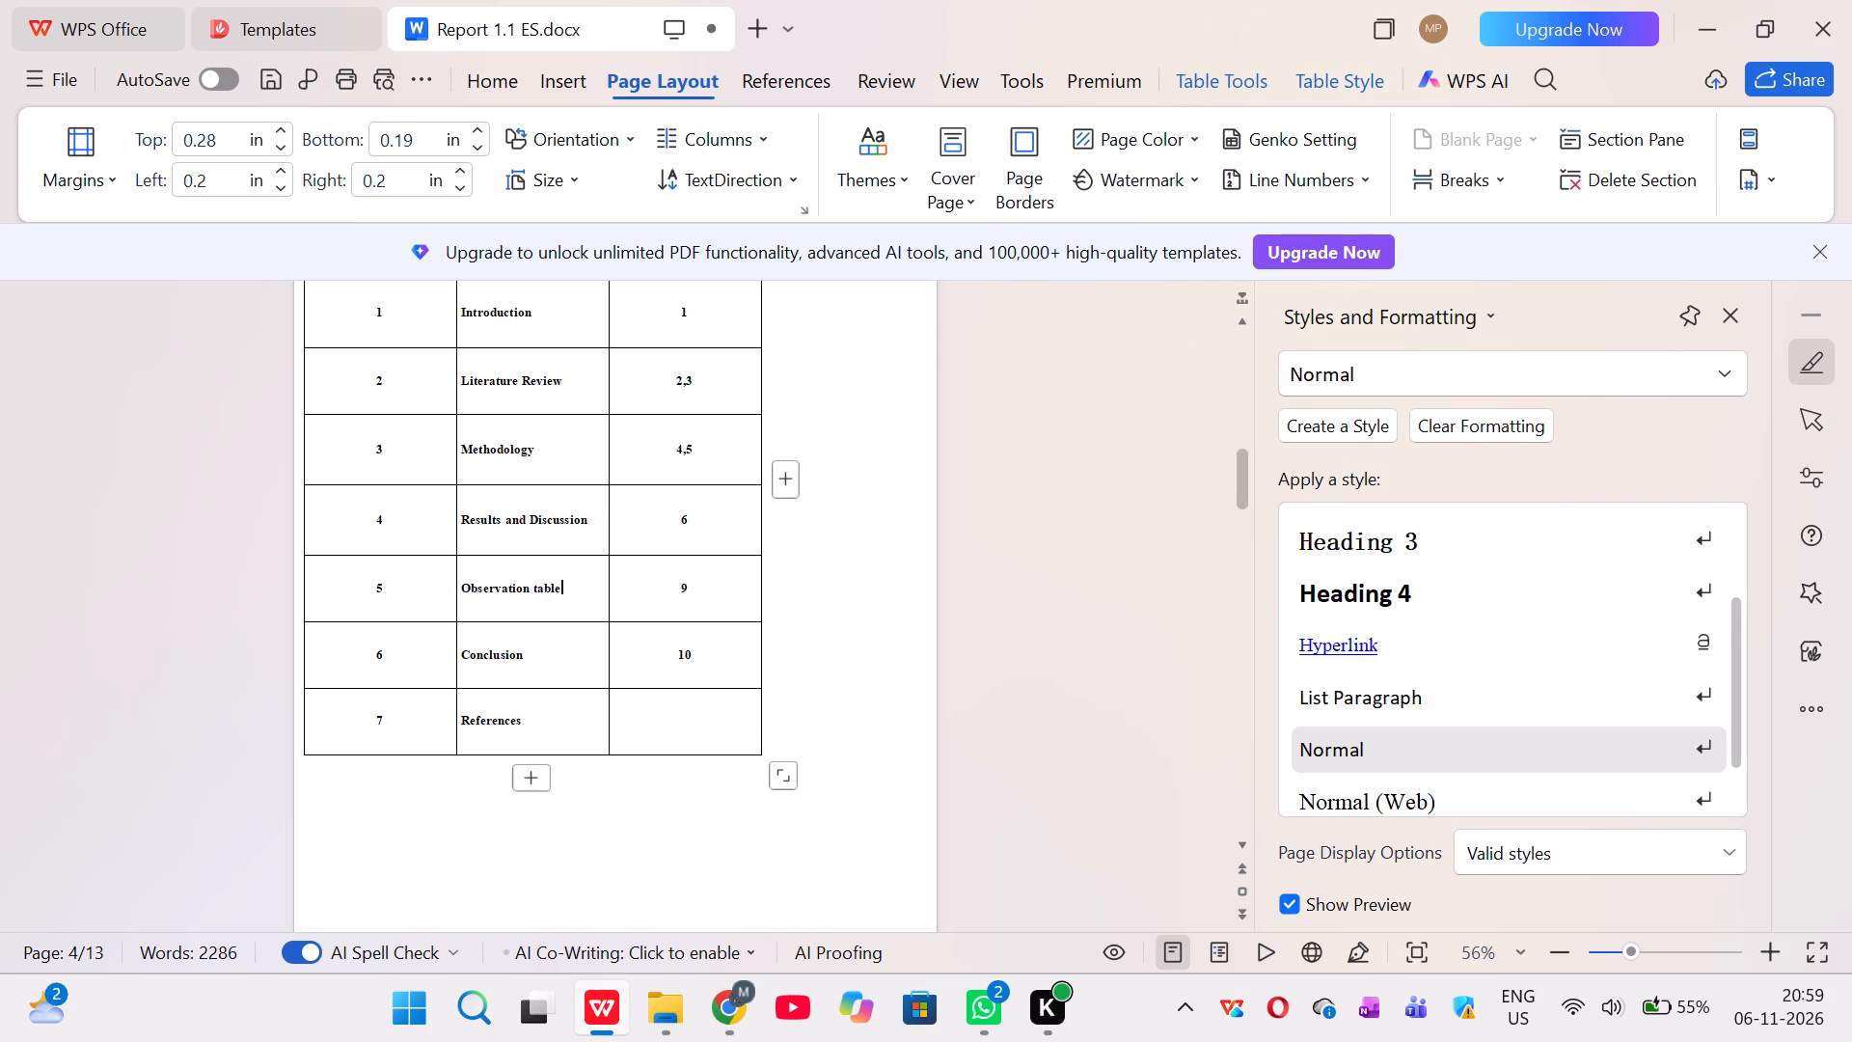
# Set the page numbers to 7 for Observation table, 8 for Conclusion and 9 for References.
pyautogui.click(690, 589)
pyautogui.press('BackSpace')
pyautogui.press('7')
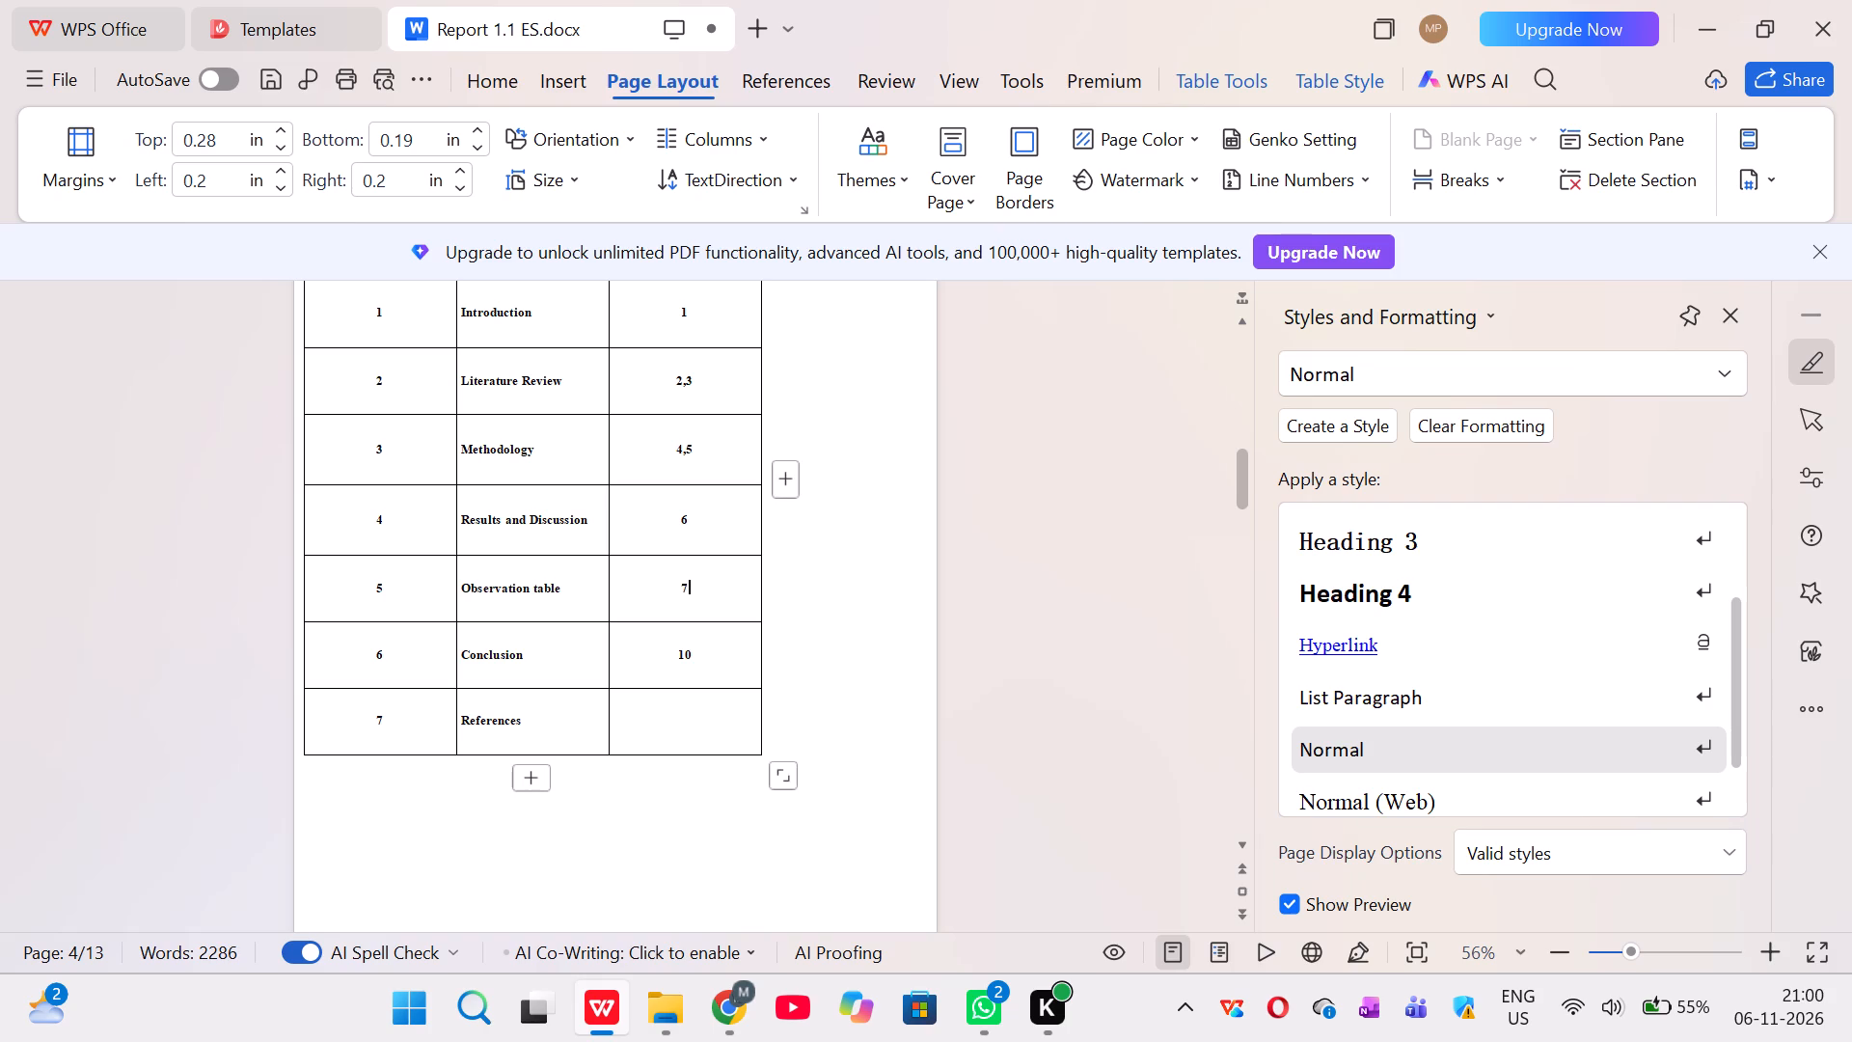
pyautogui.click(697, 654)
pyautogui.press('BackSpace')
pyautogui.press('BackSpace')
pyautogui.press('8')
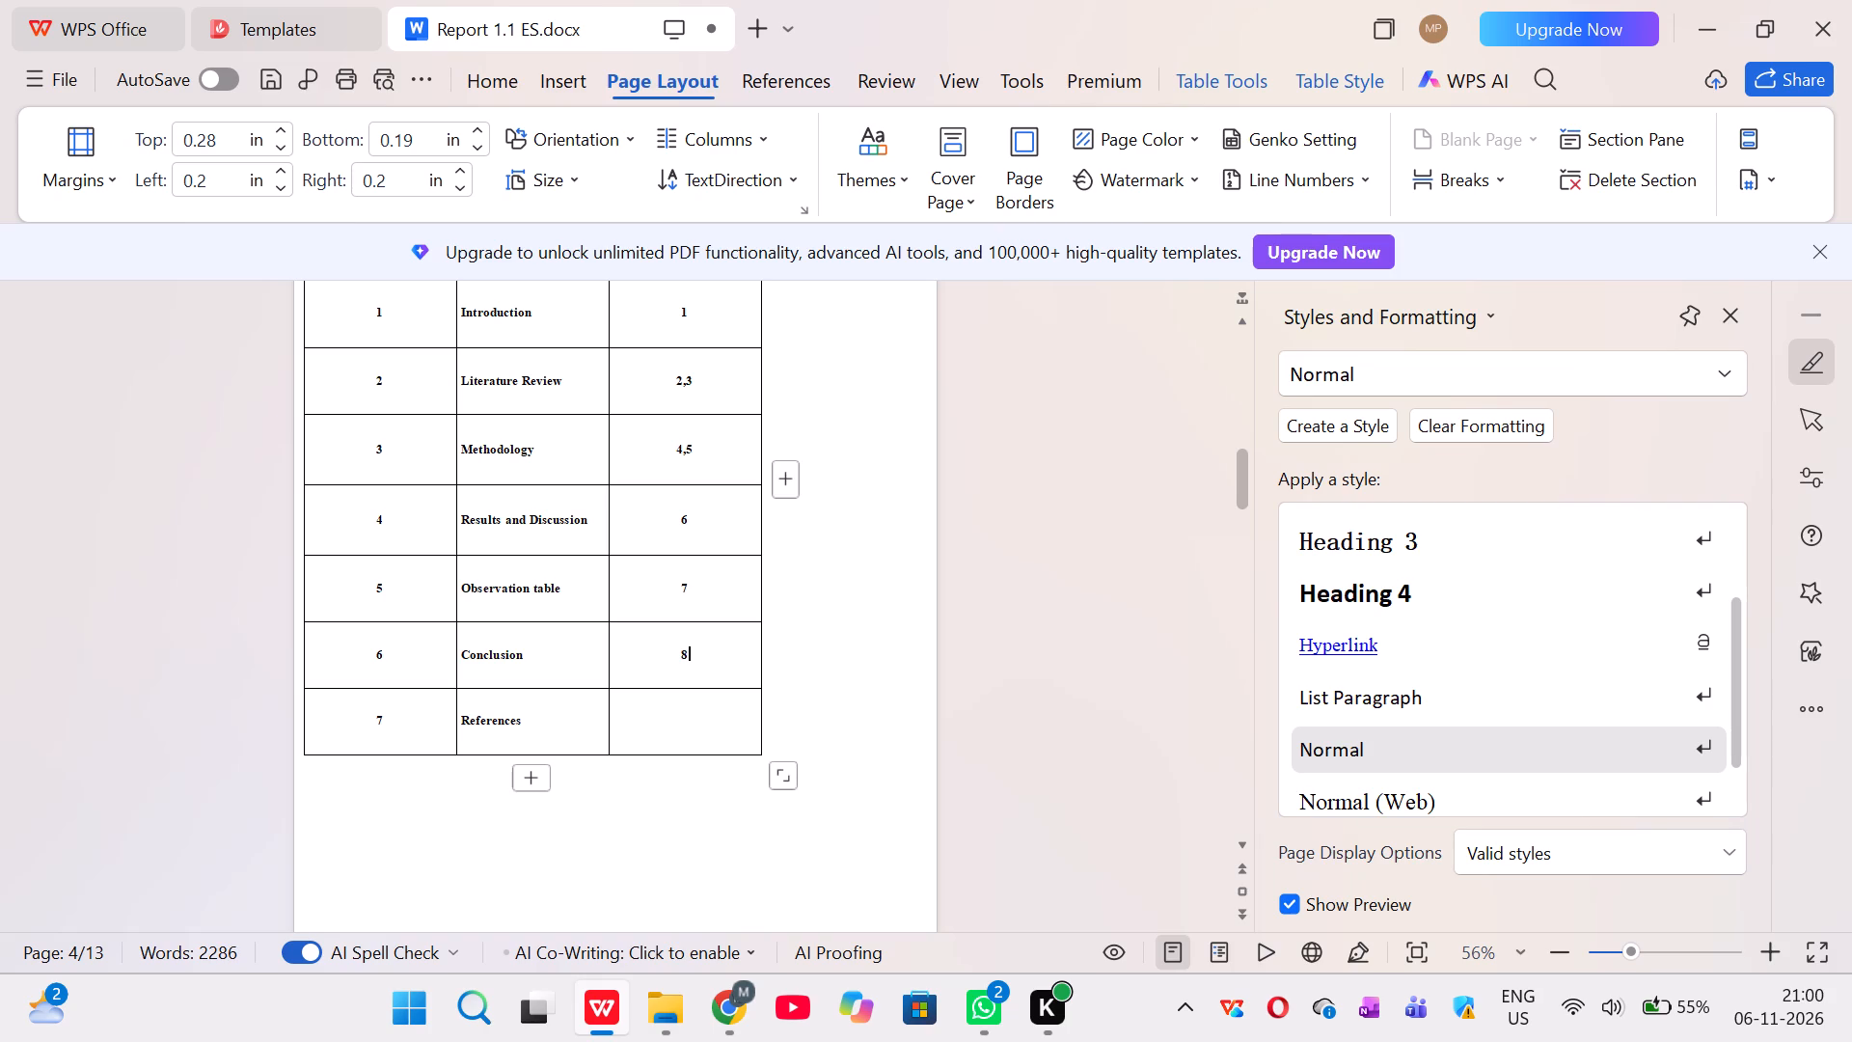
pyautogui.click(687, 711)
pyautogui.press('9')
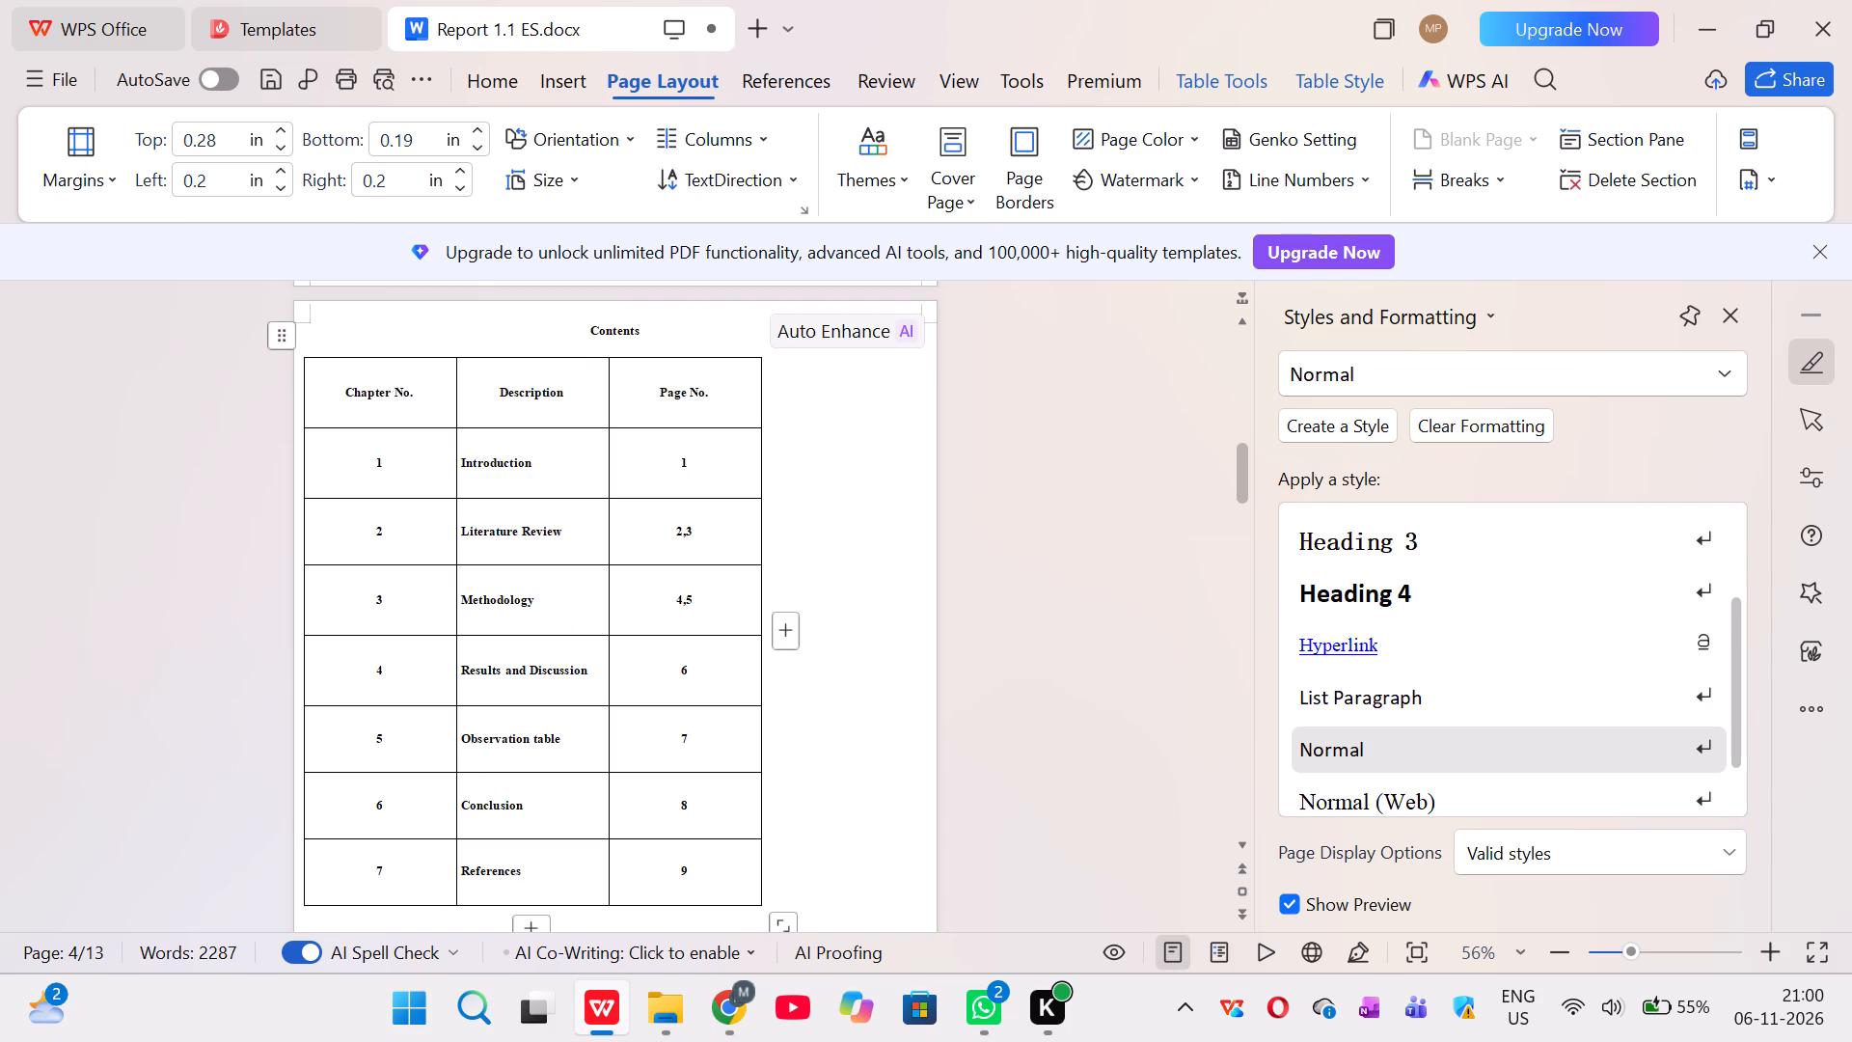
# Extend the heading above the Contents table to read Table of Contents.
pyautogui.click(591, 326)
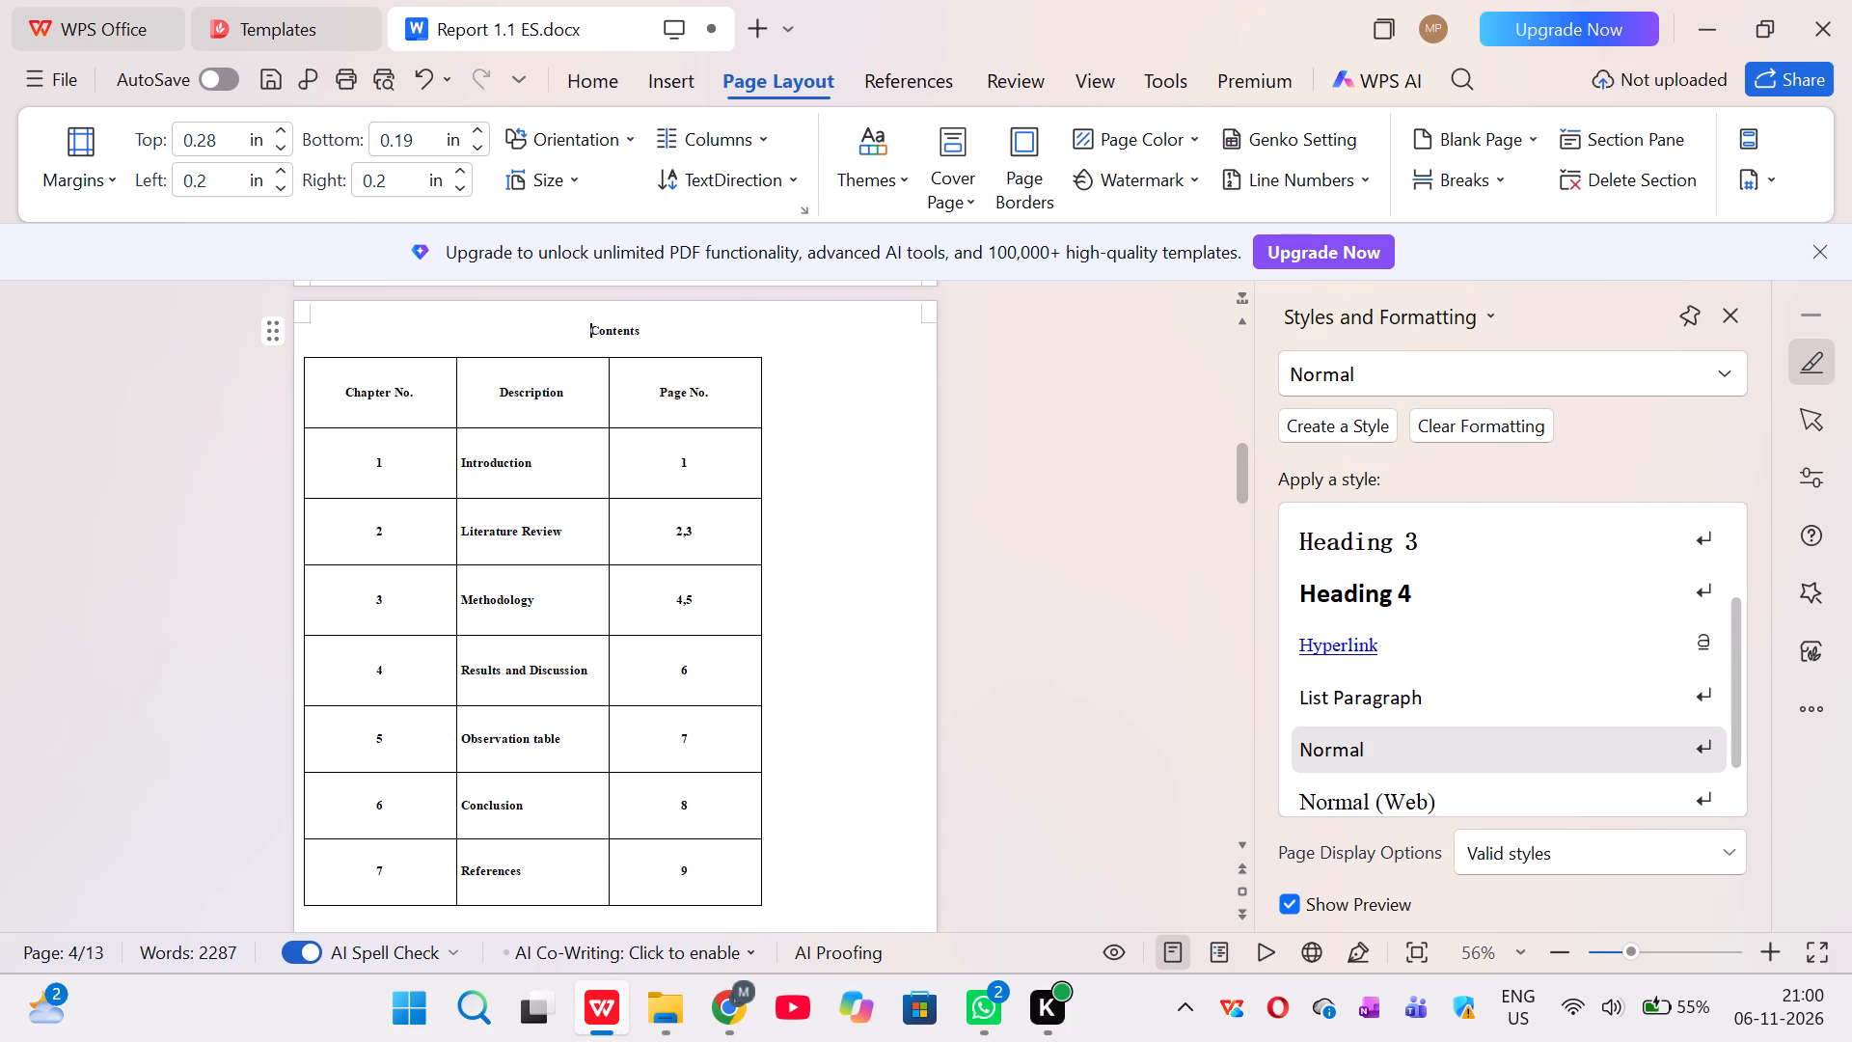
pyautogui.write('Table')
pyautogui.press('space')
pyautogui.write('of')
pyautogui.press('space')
# Set the font size of the heading above the chapter table to 14.
pyautogui.moveTo(694, 328); pyautogui.dragTo(553, 327)
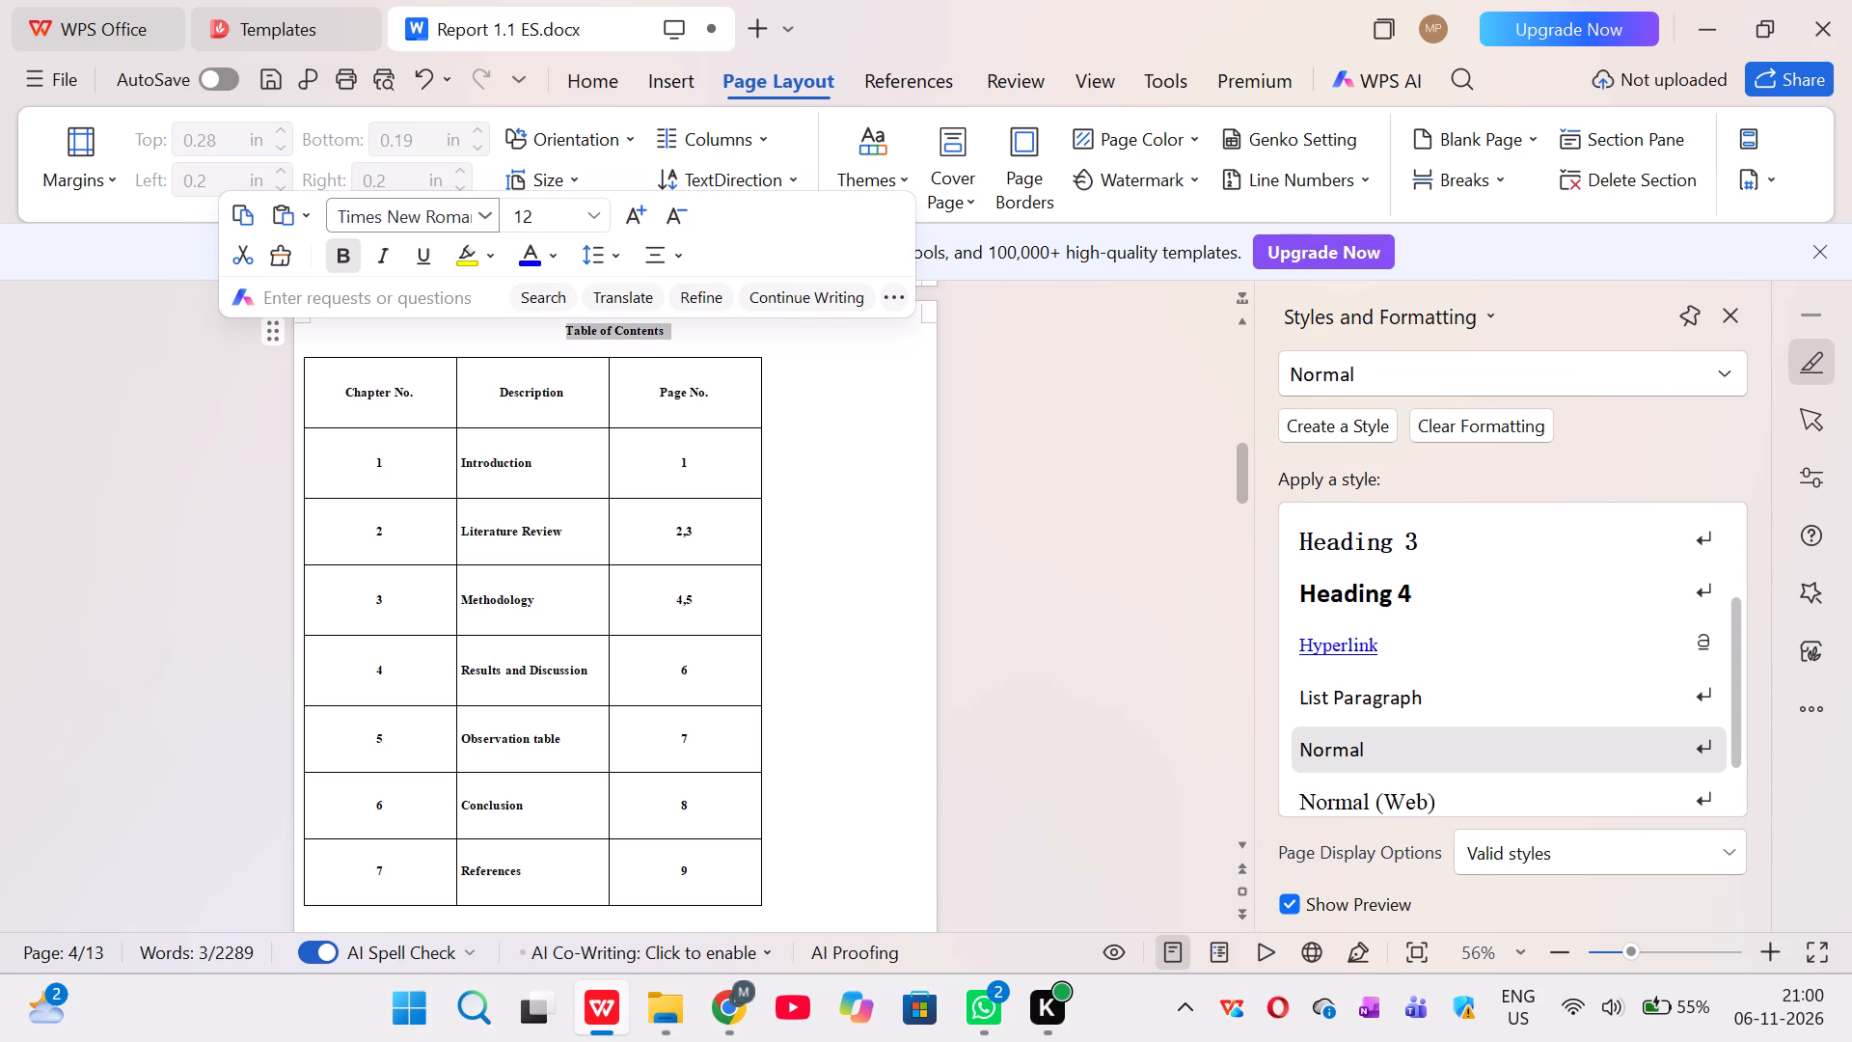
pyautogui.click(594, 213)
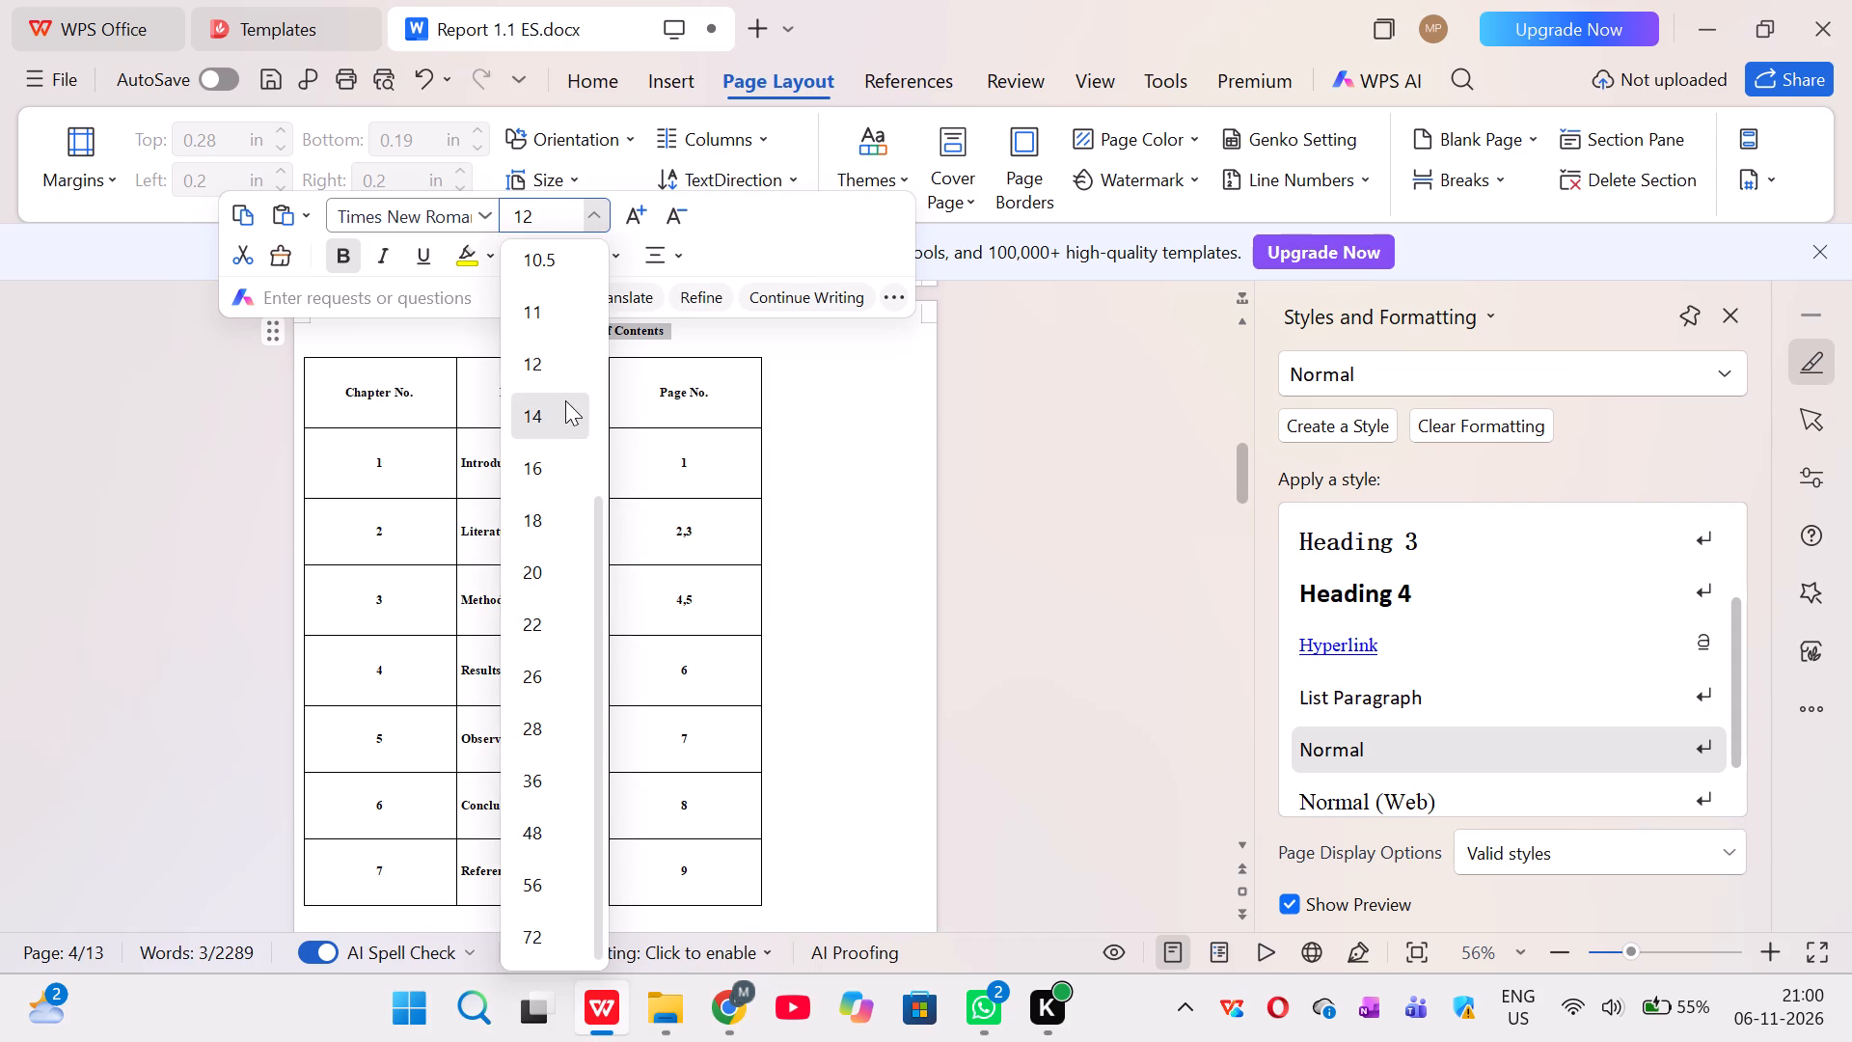
pyautogui.click(565, 400)
# Retype the heading above the chapter table in capitals as TABLE OF CONCEPTS.
pyautogui.click(688, 341)
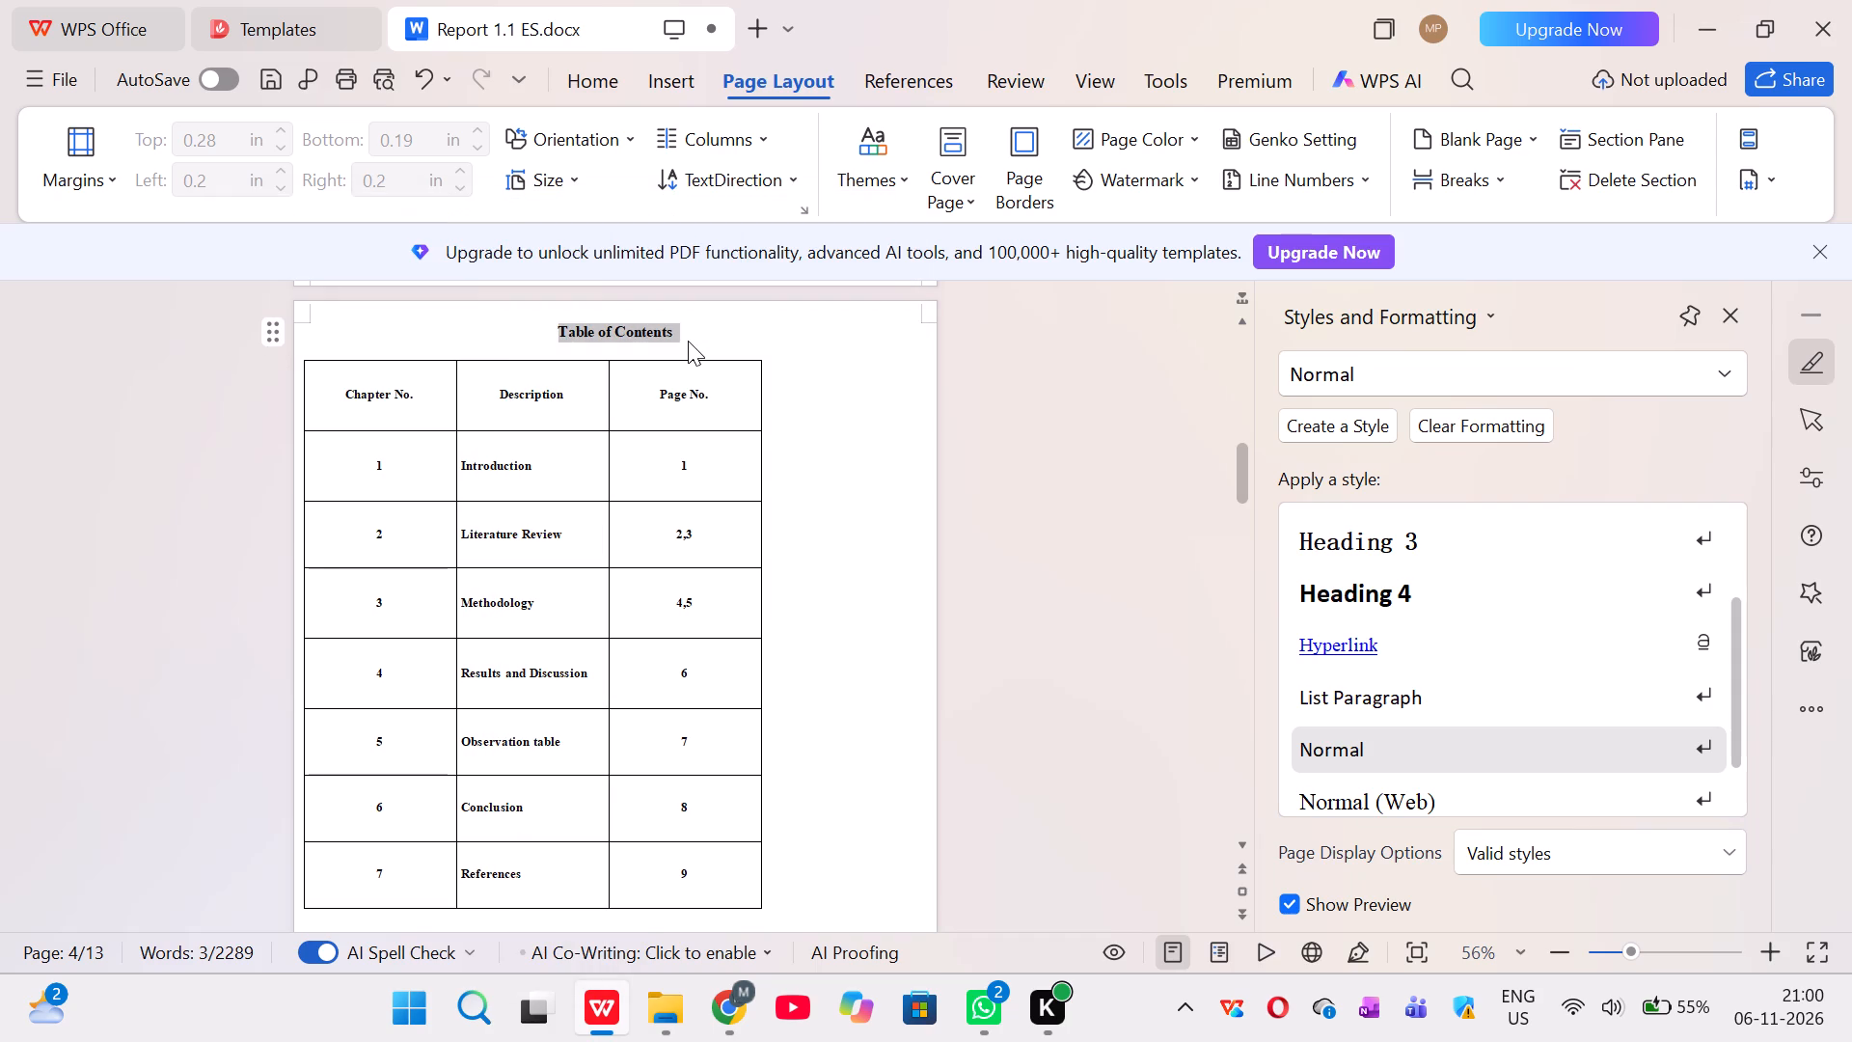
pyautogui.press('BackSpace')
pyautogui.press('BackSpace')
pyautogui.press('BackSpace')
pyautogui.press('BackSpace')
pyautogui.press('BackSpace')
pyautogui.press('BackSpace')
pyautogui.press('BackSpace')
pyautogui.press('BackSpace')
pyautogui.press('BackSpace')
pyautogui.press('BackSpace')
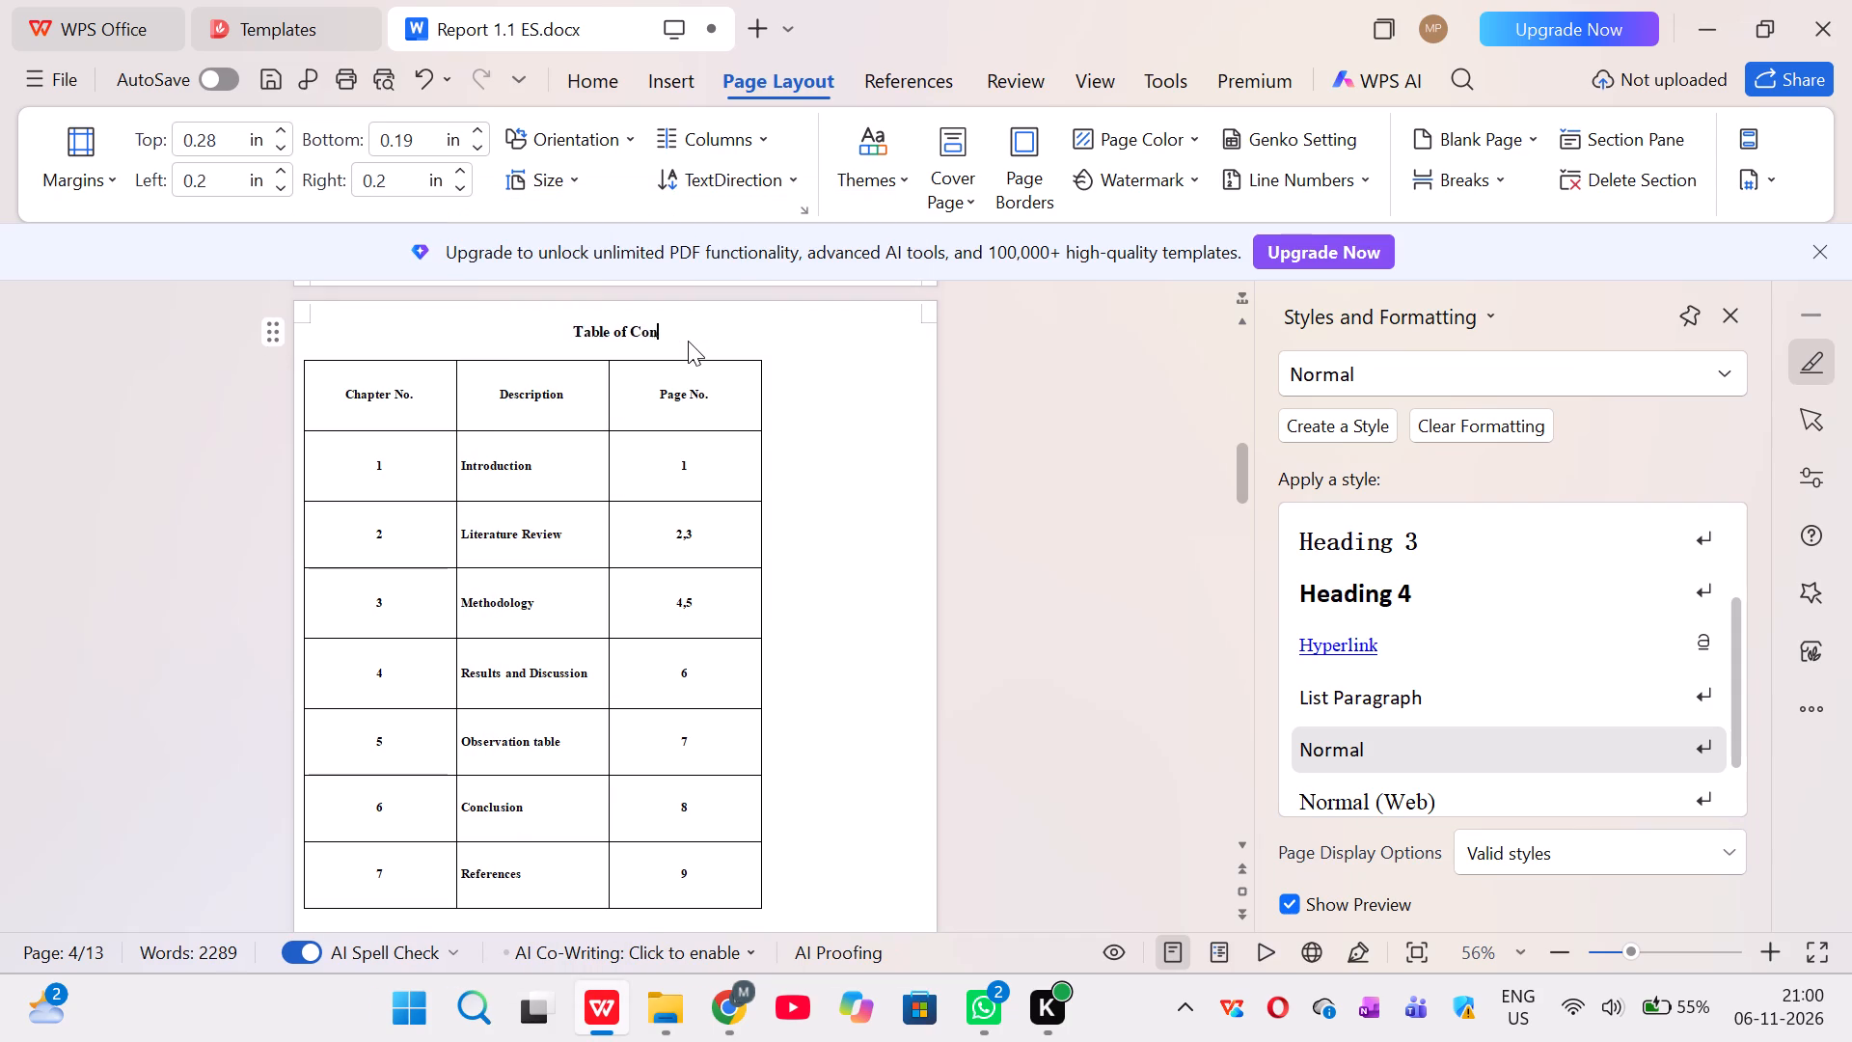
pyautogui.press('BackSpace')
pyautogui.press('BackSpace')
pyautogui.press('BackSpace')
pyautogui.press('BackSpace')
pyautogui.press('BackSpace')
pyautogui.press('BackSpace')
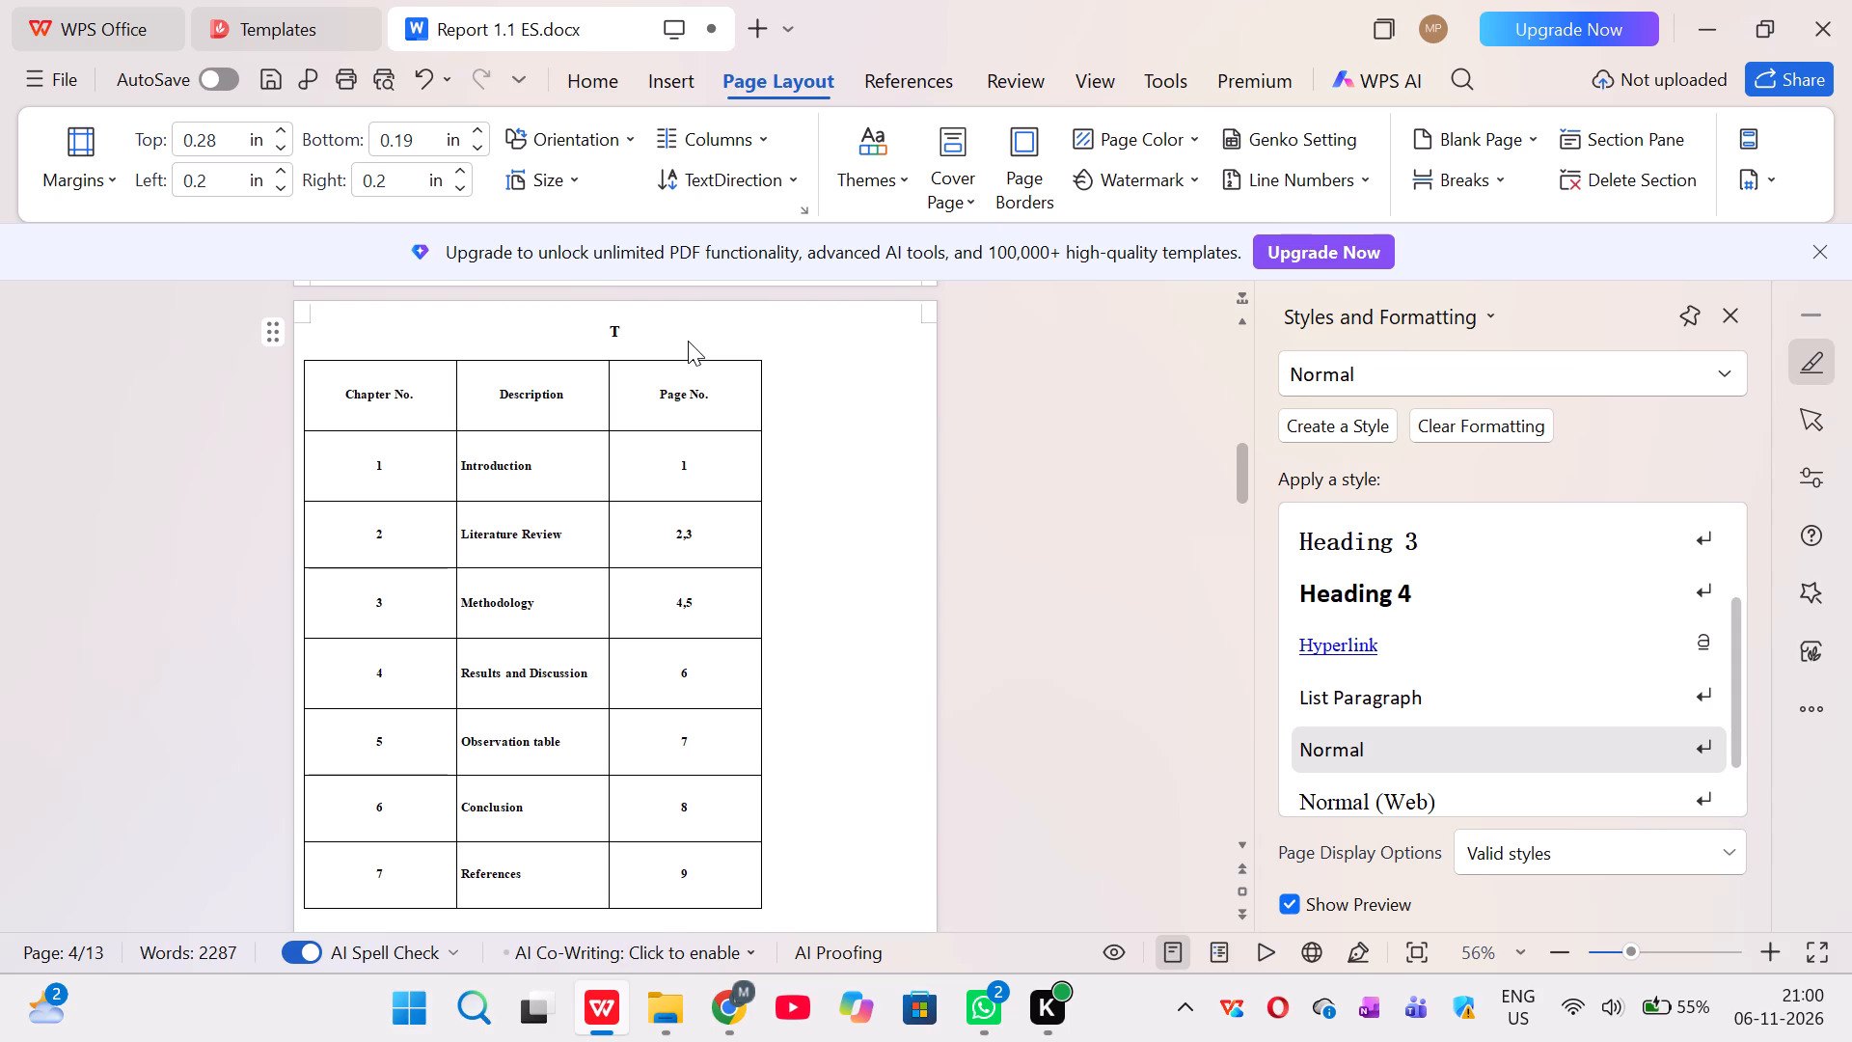
pyautogui.write('ABLE OF CONCEPTS')
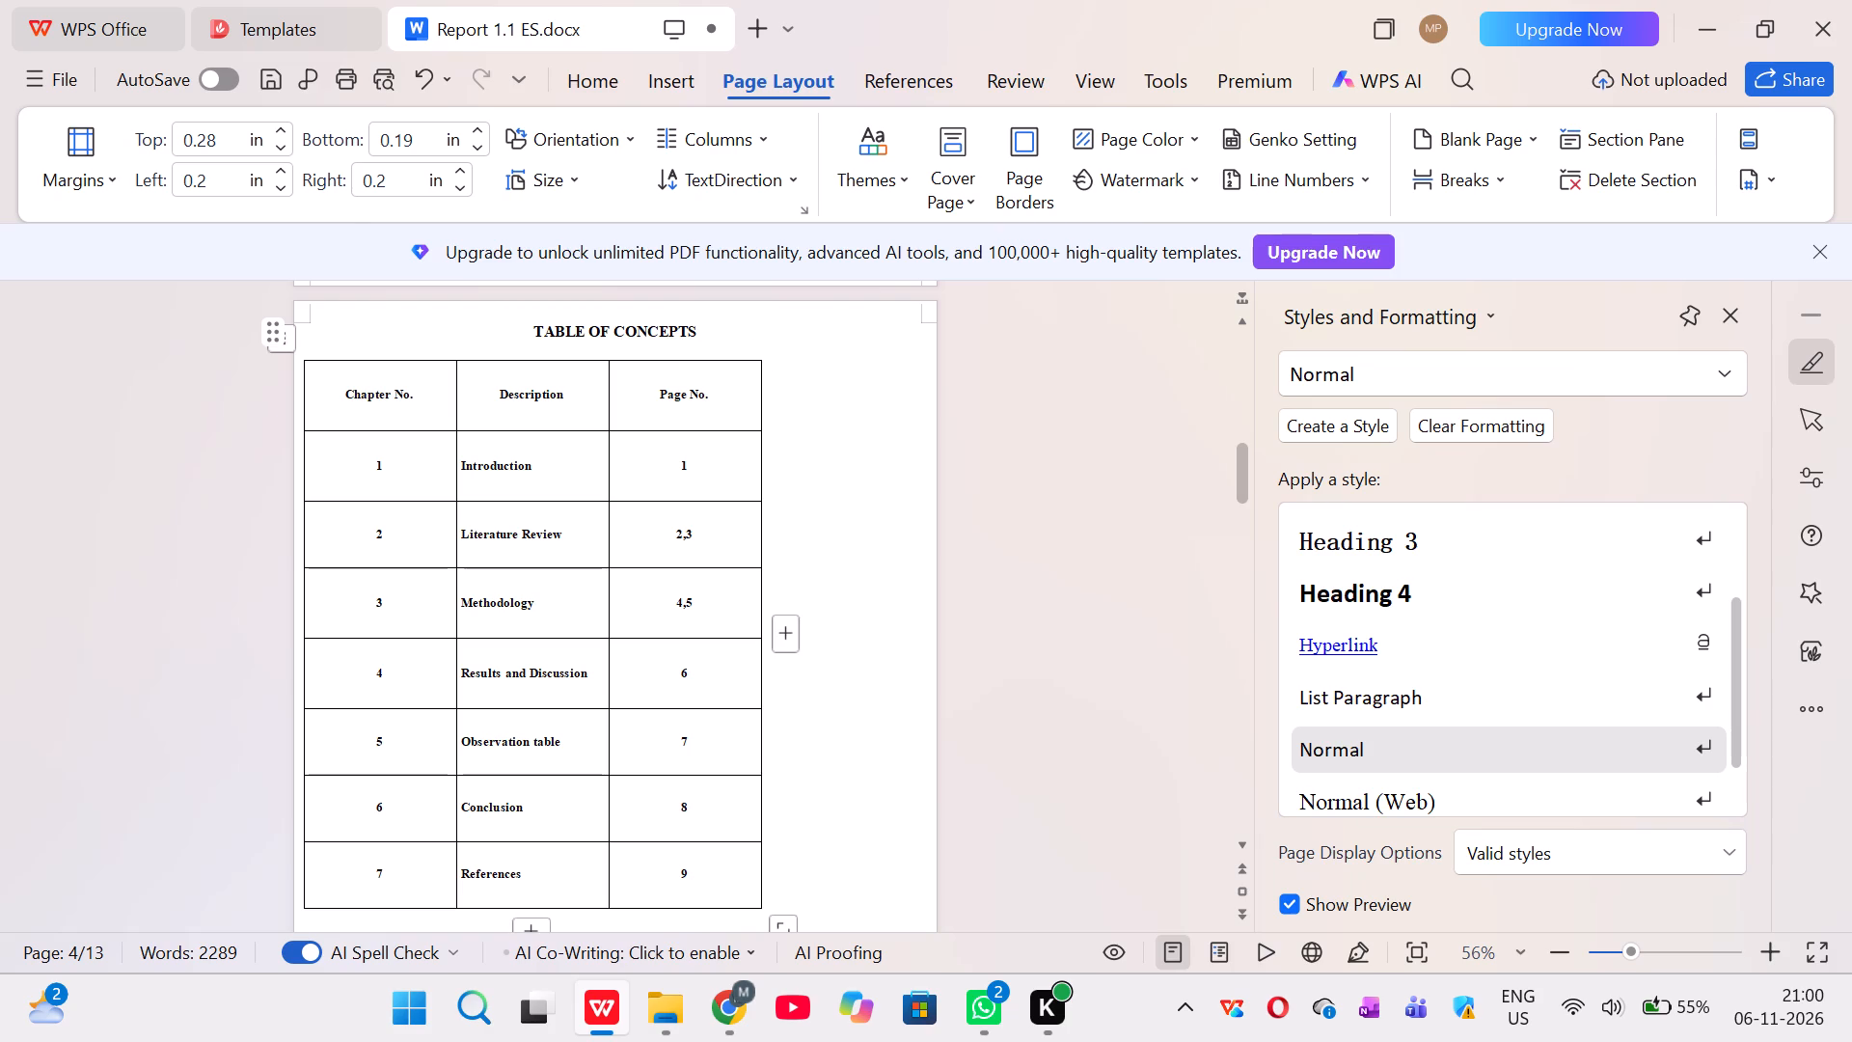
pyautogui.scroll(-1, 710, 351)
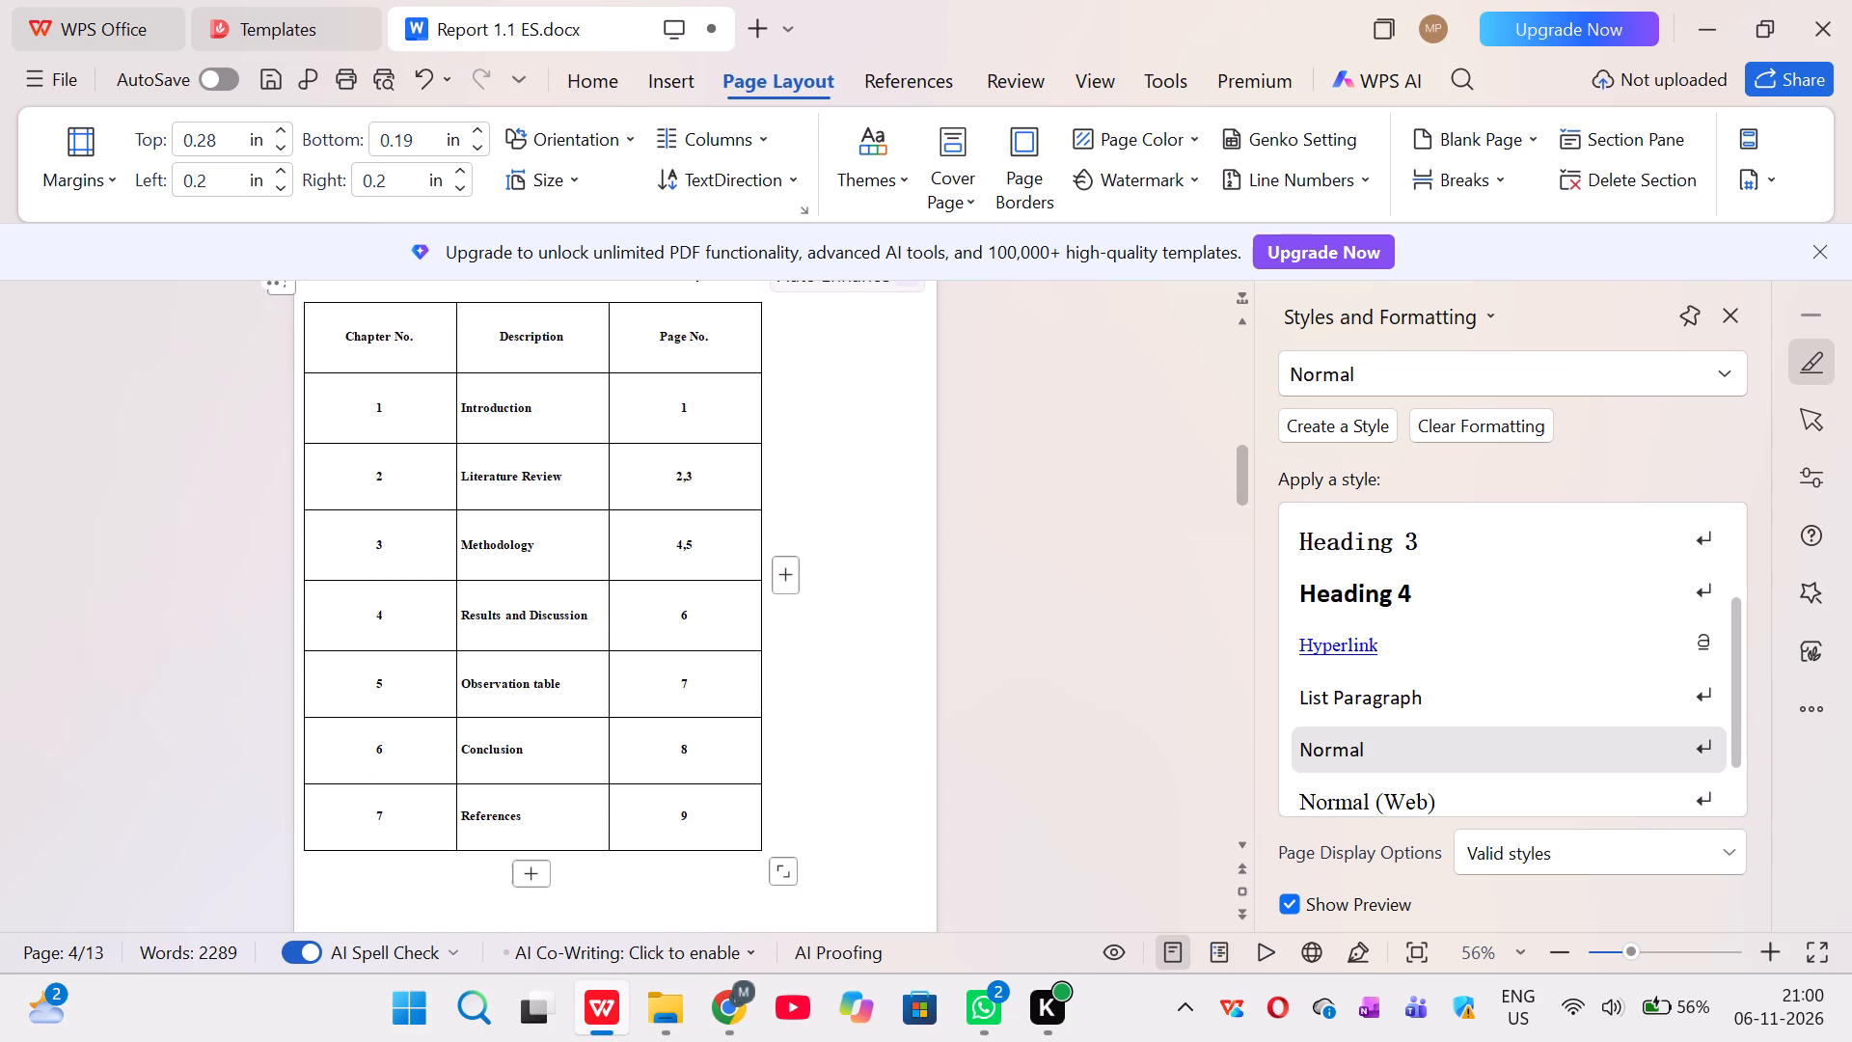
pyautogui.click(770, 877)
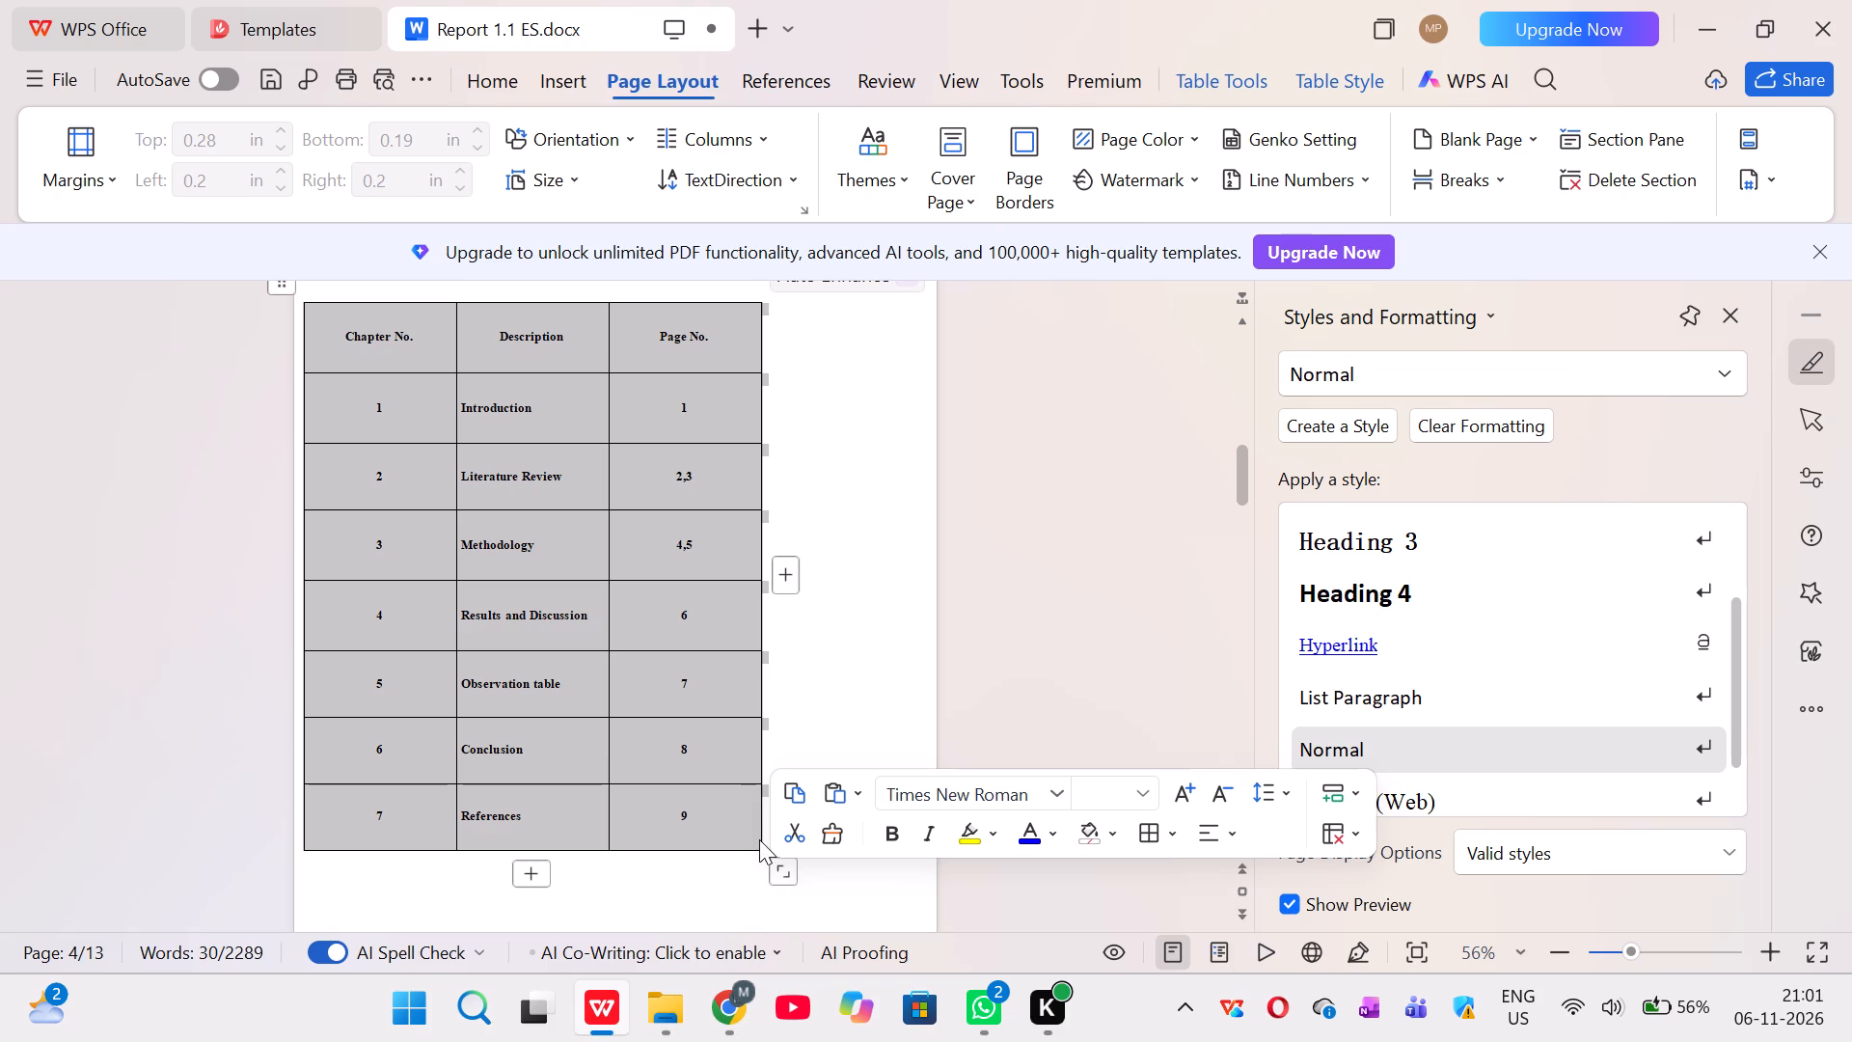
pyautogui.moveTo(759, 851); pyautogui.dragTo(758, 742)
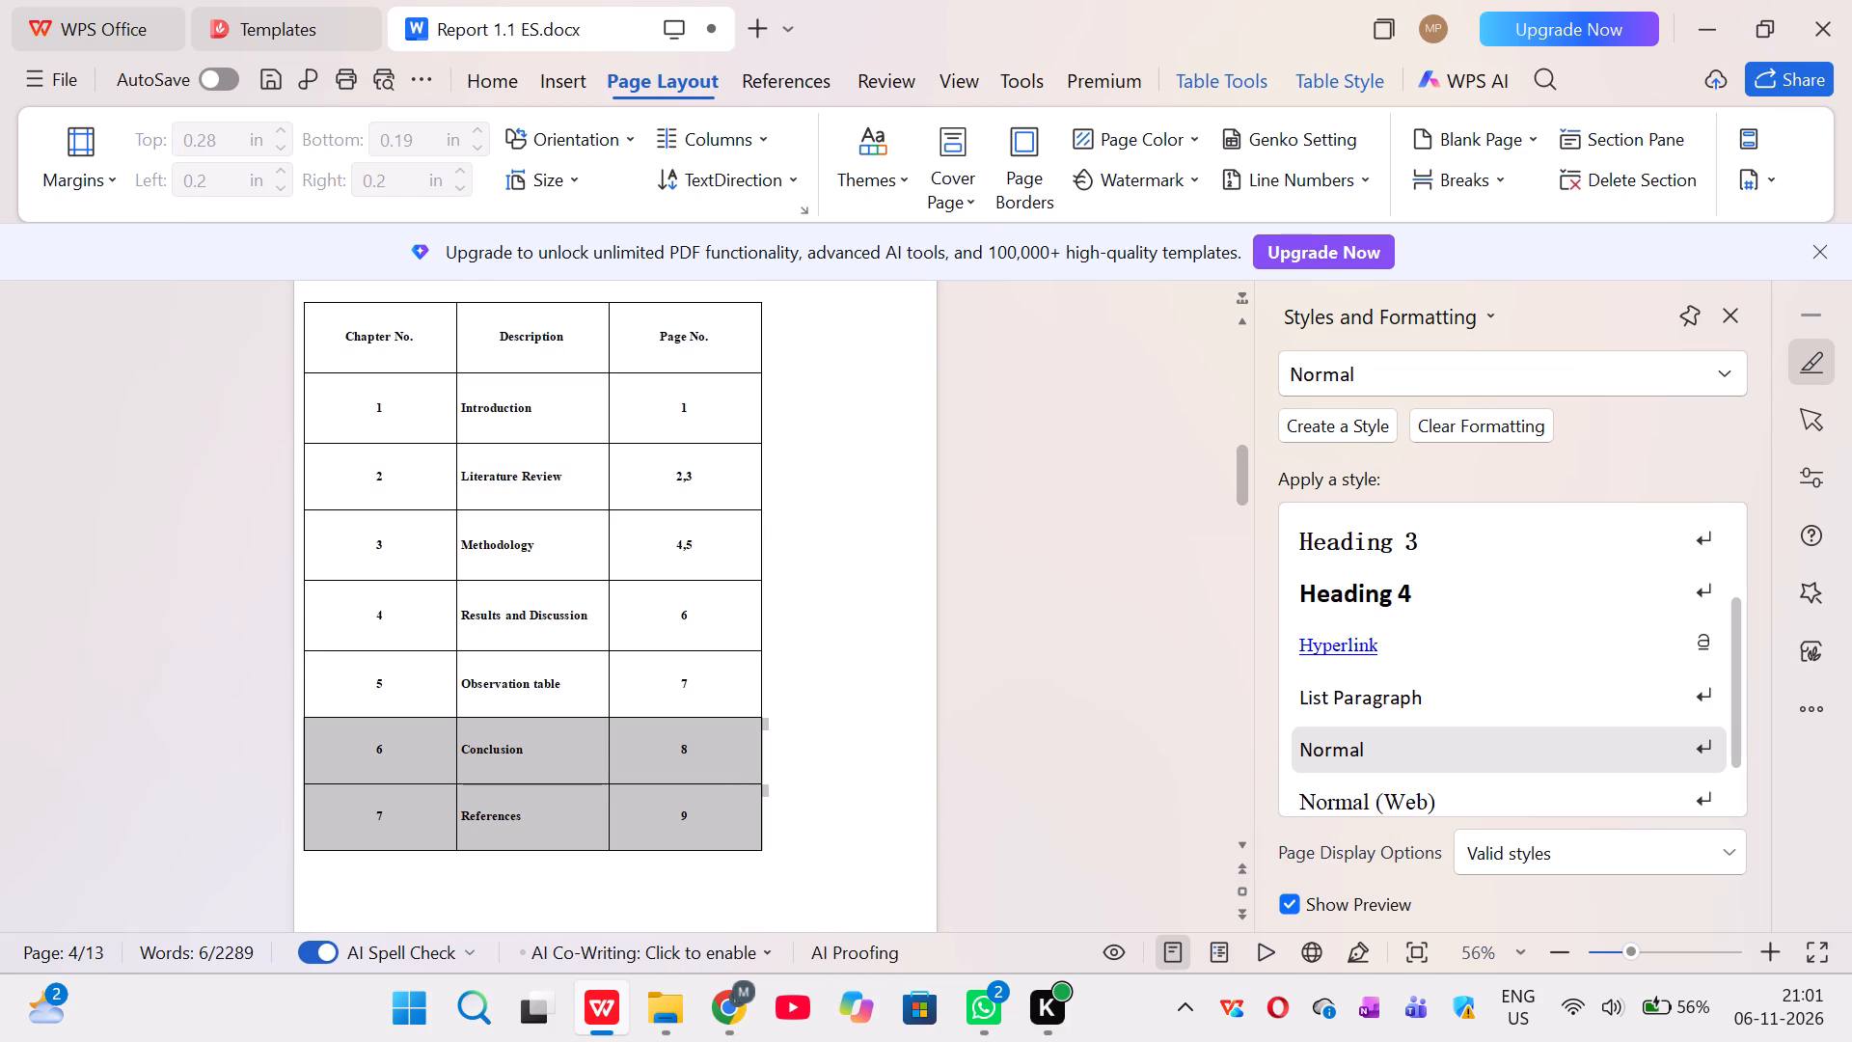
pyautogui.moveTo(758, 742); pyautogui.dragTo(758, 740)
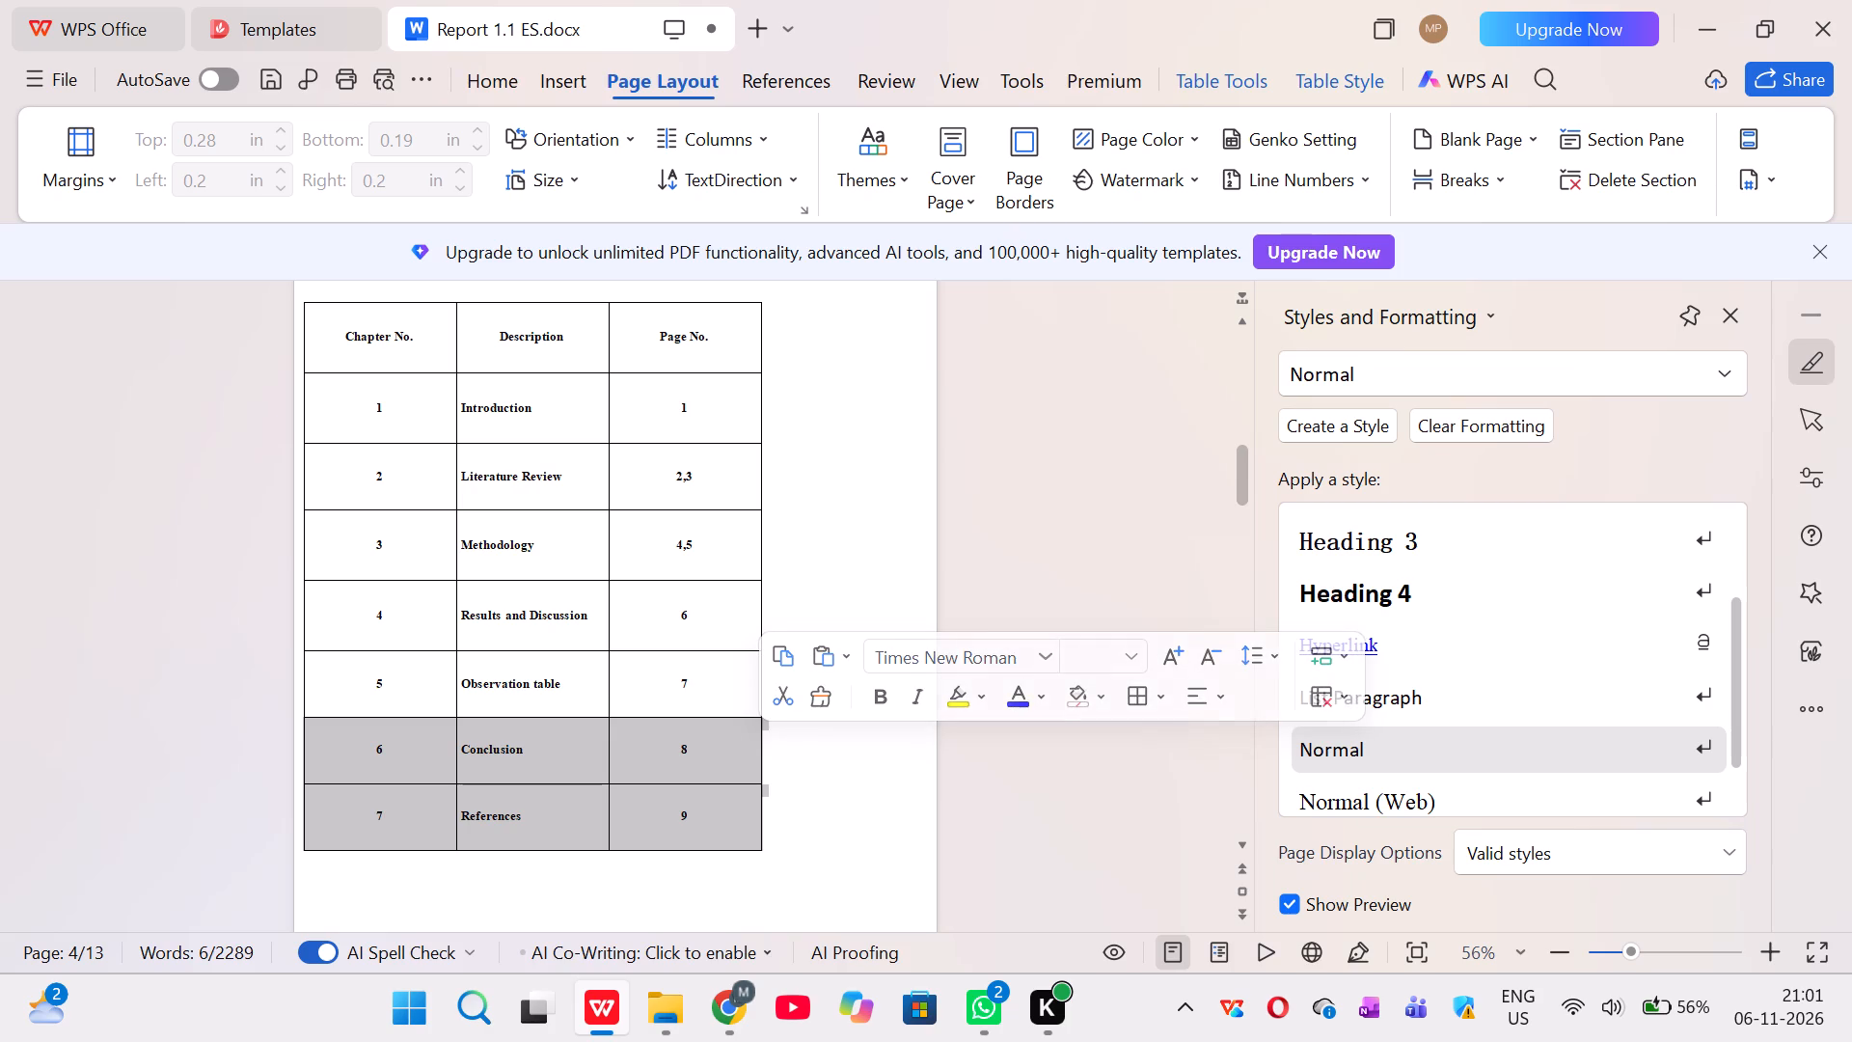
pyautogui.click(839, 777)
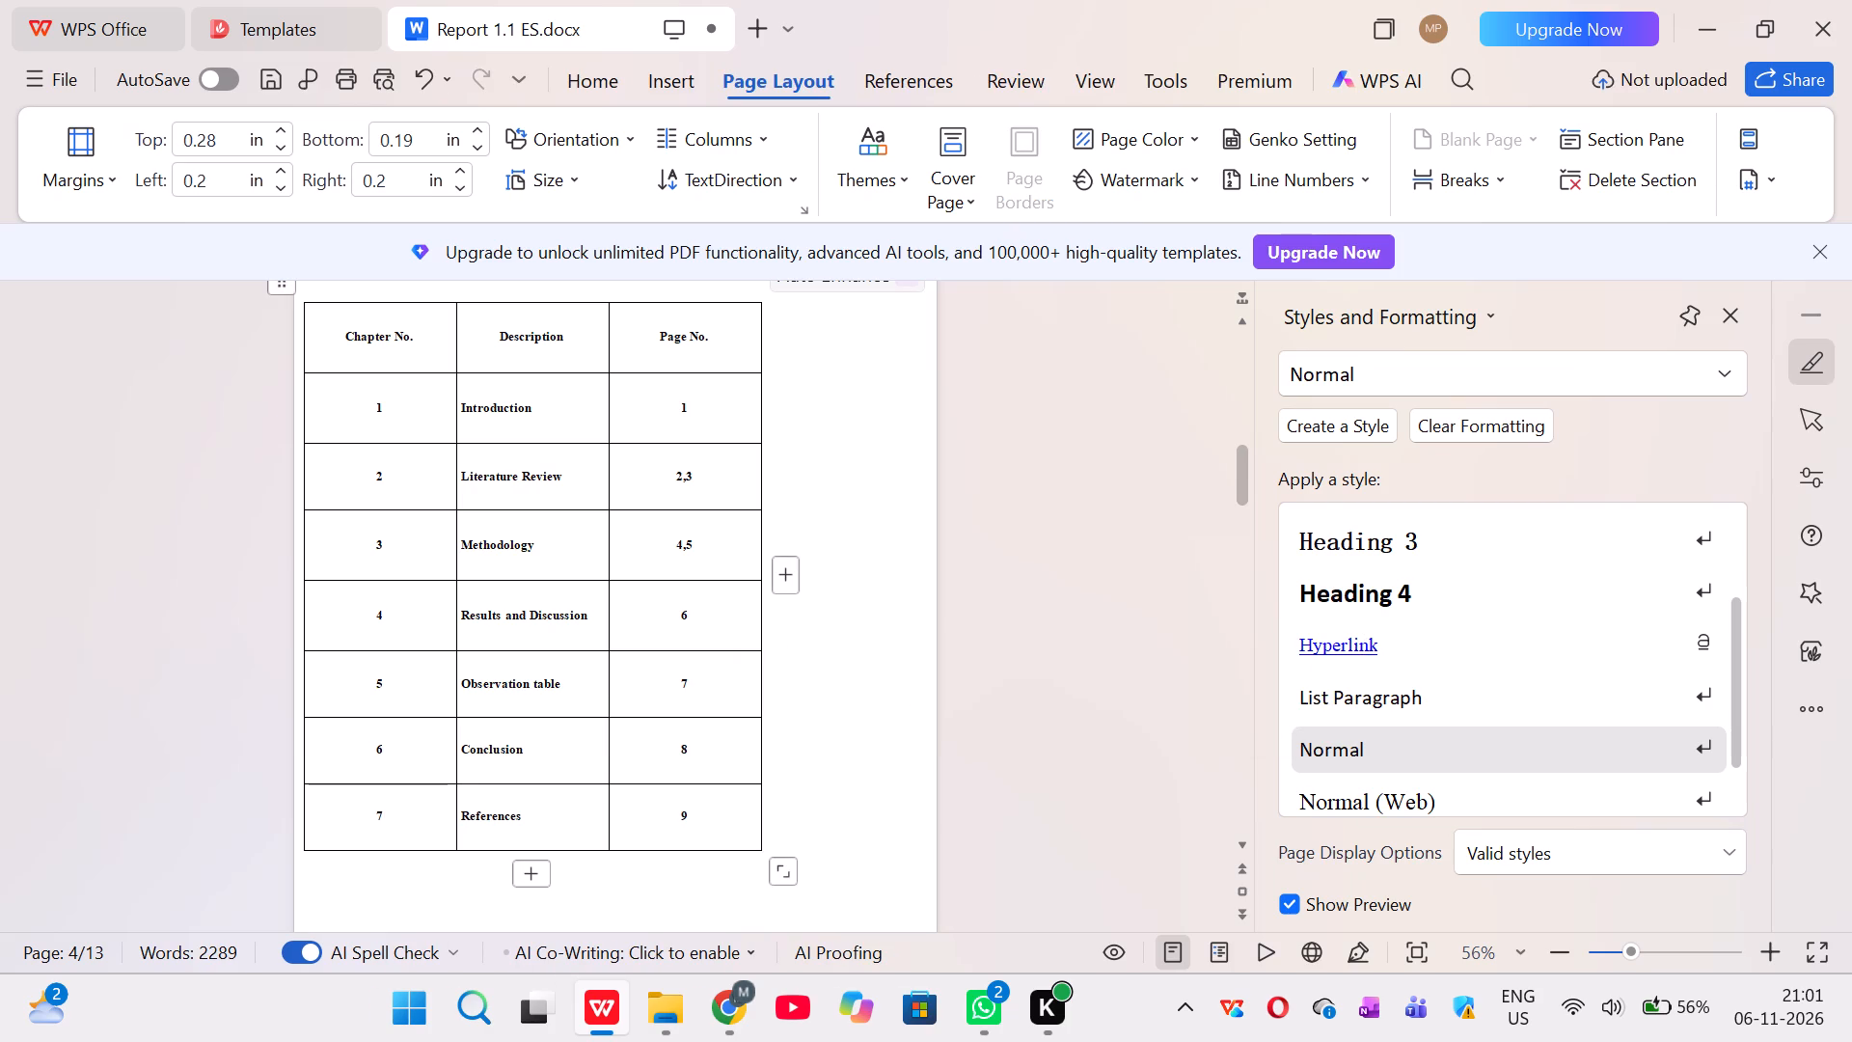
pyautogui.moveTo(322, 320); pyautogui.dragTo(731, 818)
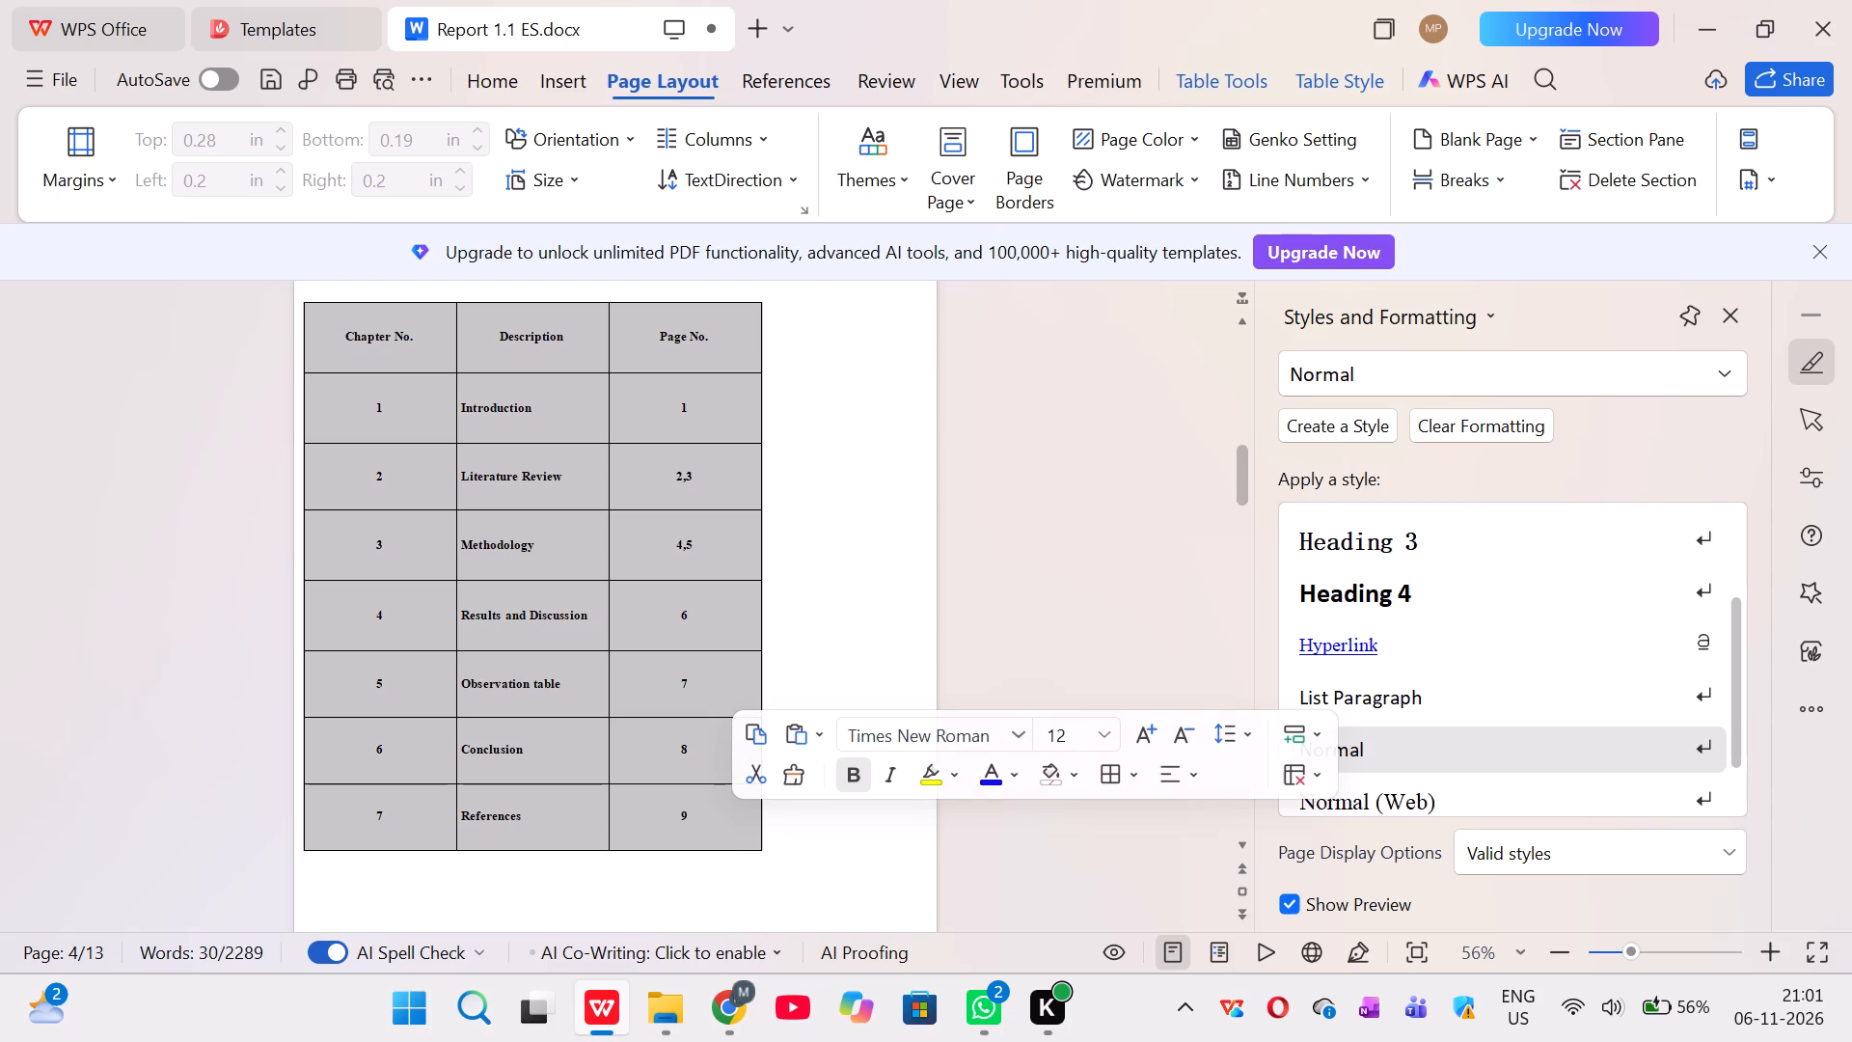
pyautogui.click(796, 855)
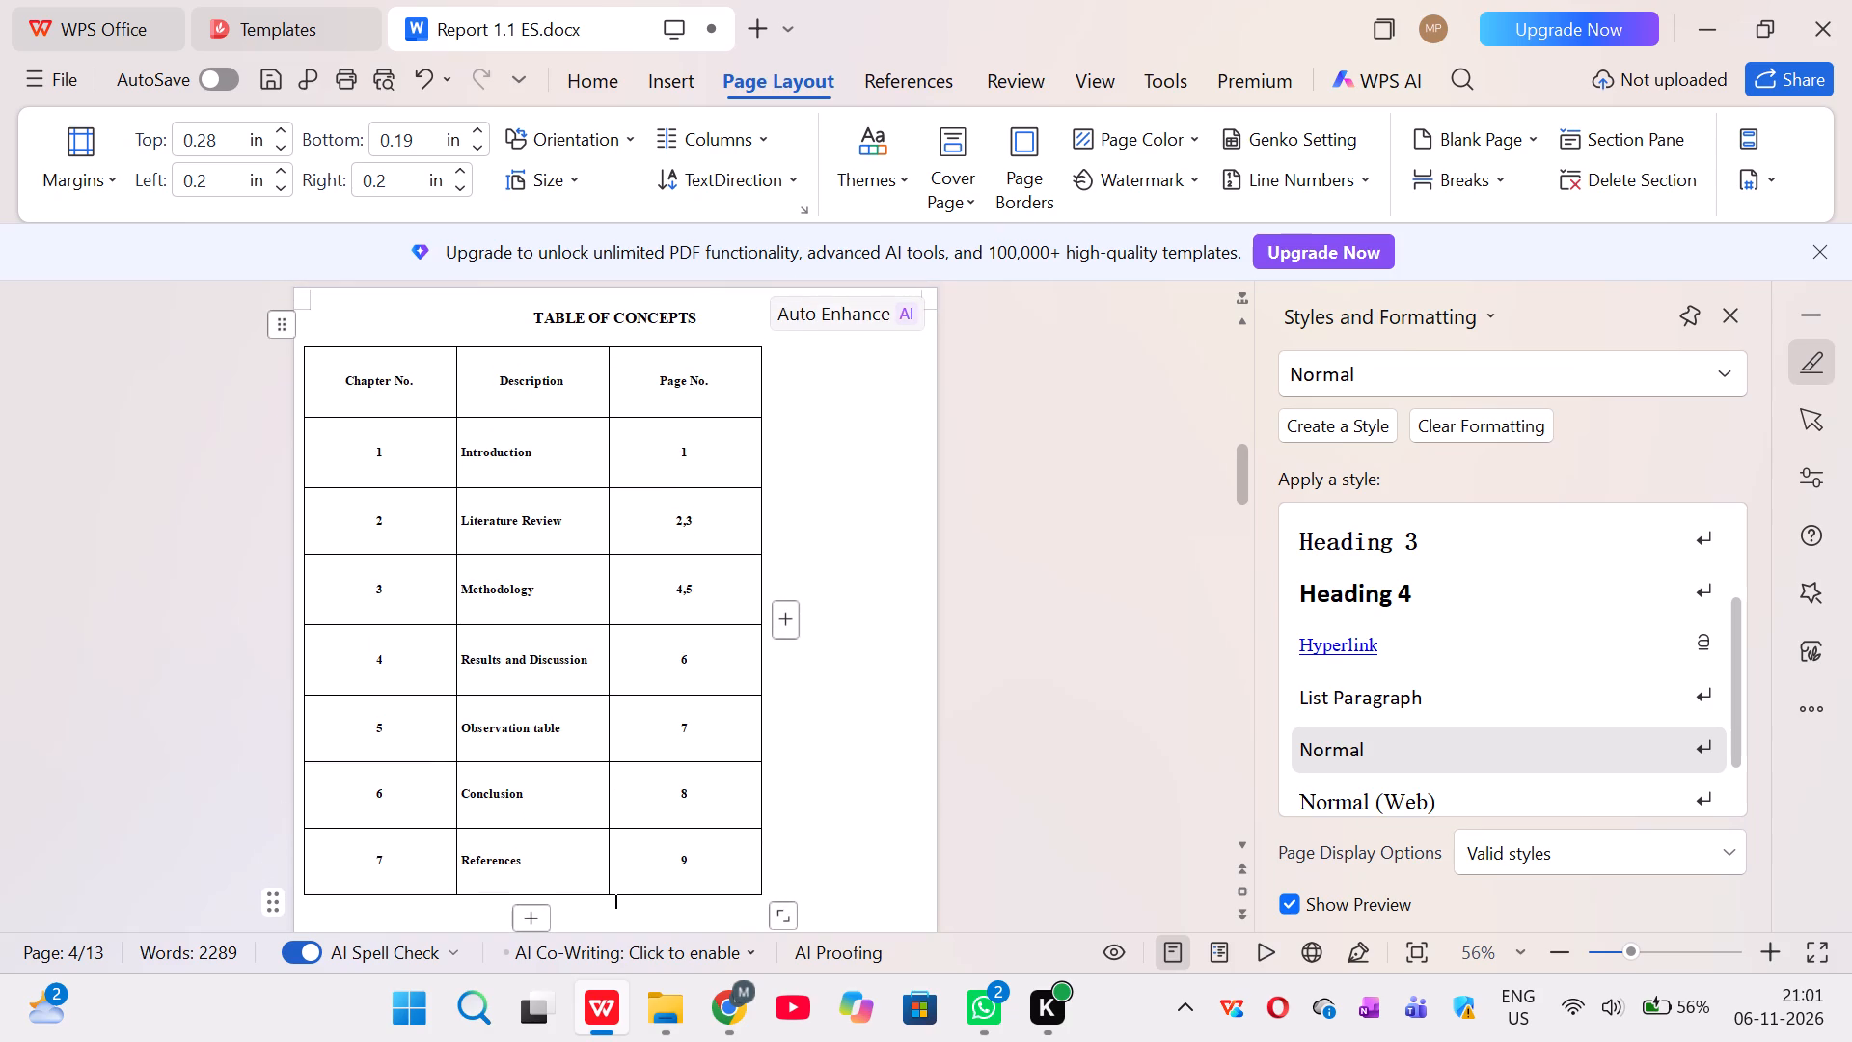
# Apply a Box page border with a 0.5 pt solid line to the whole document.
pyautogui.click(1034, 180)
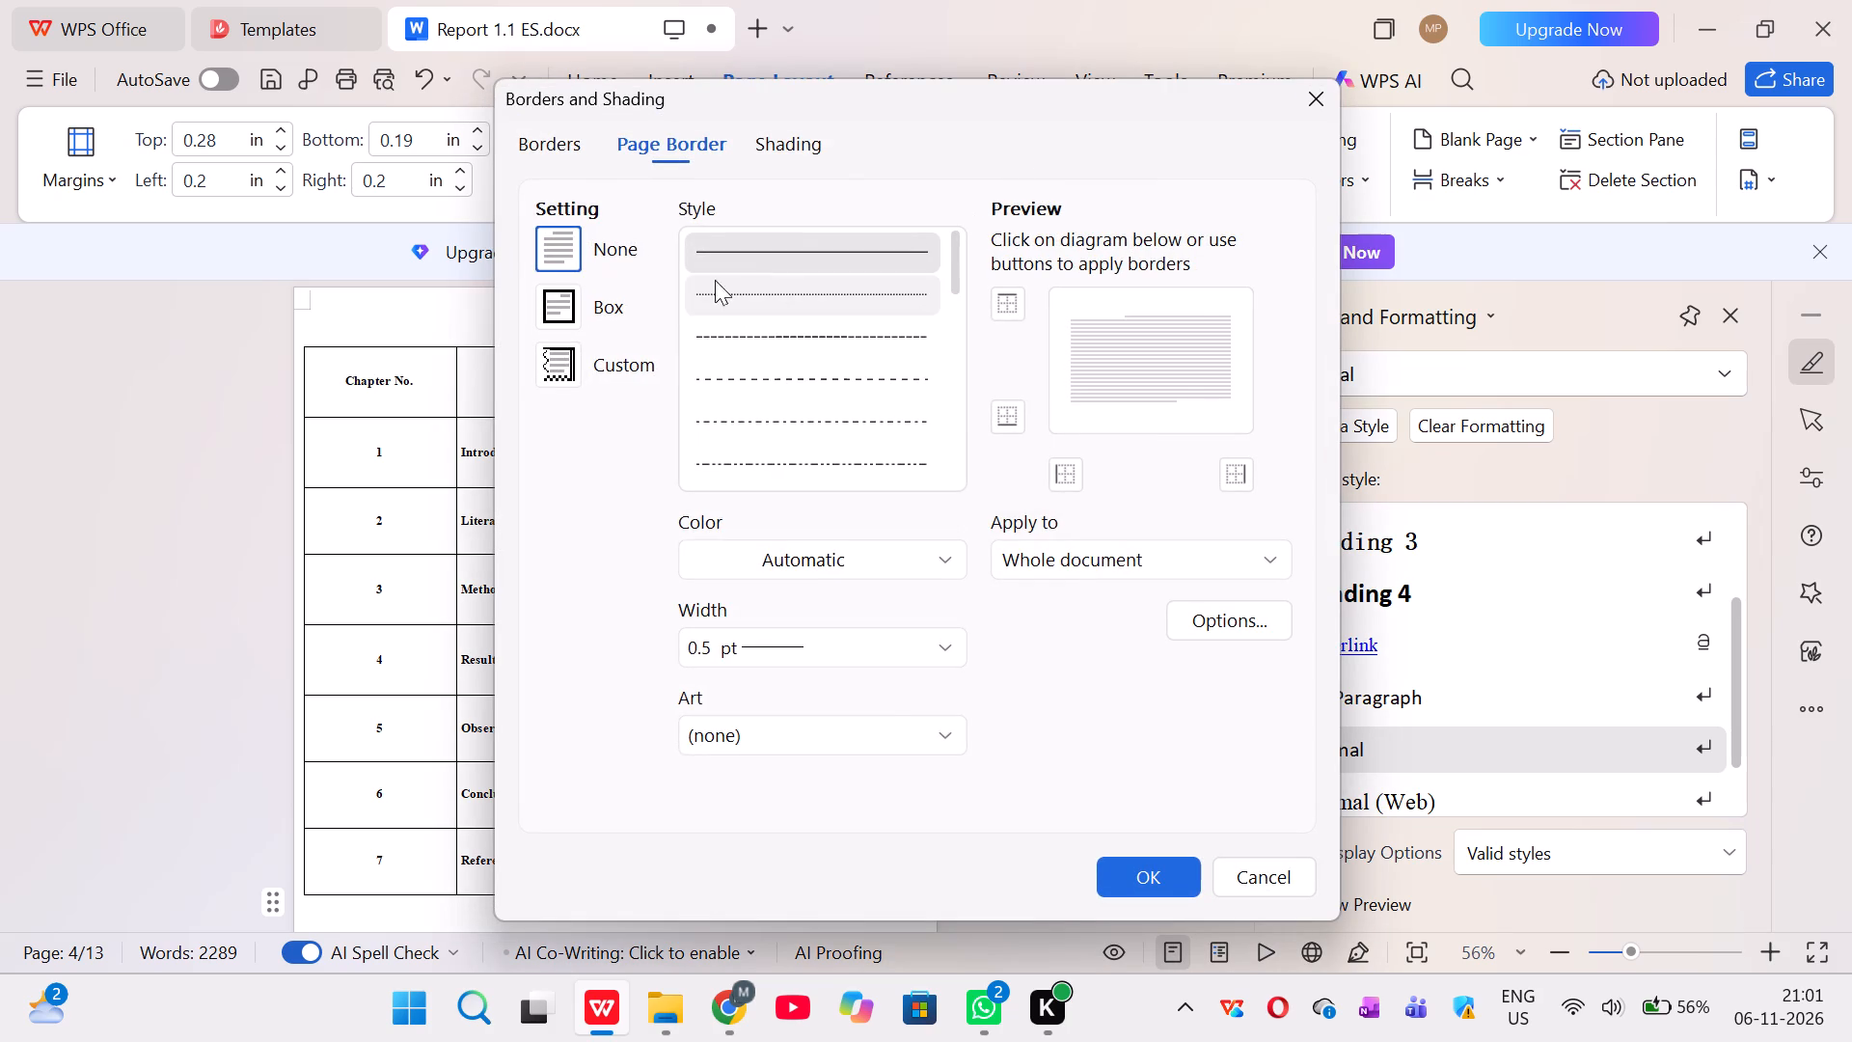
pyautogui.click(568, 299)
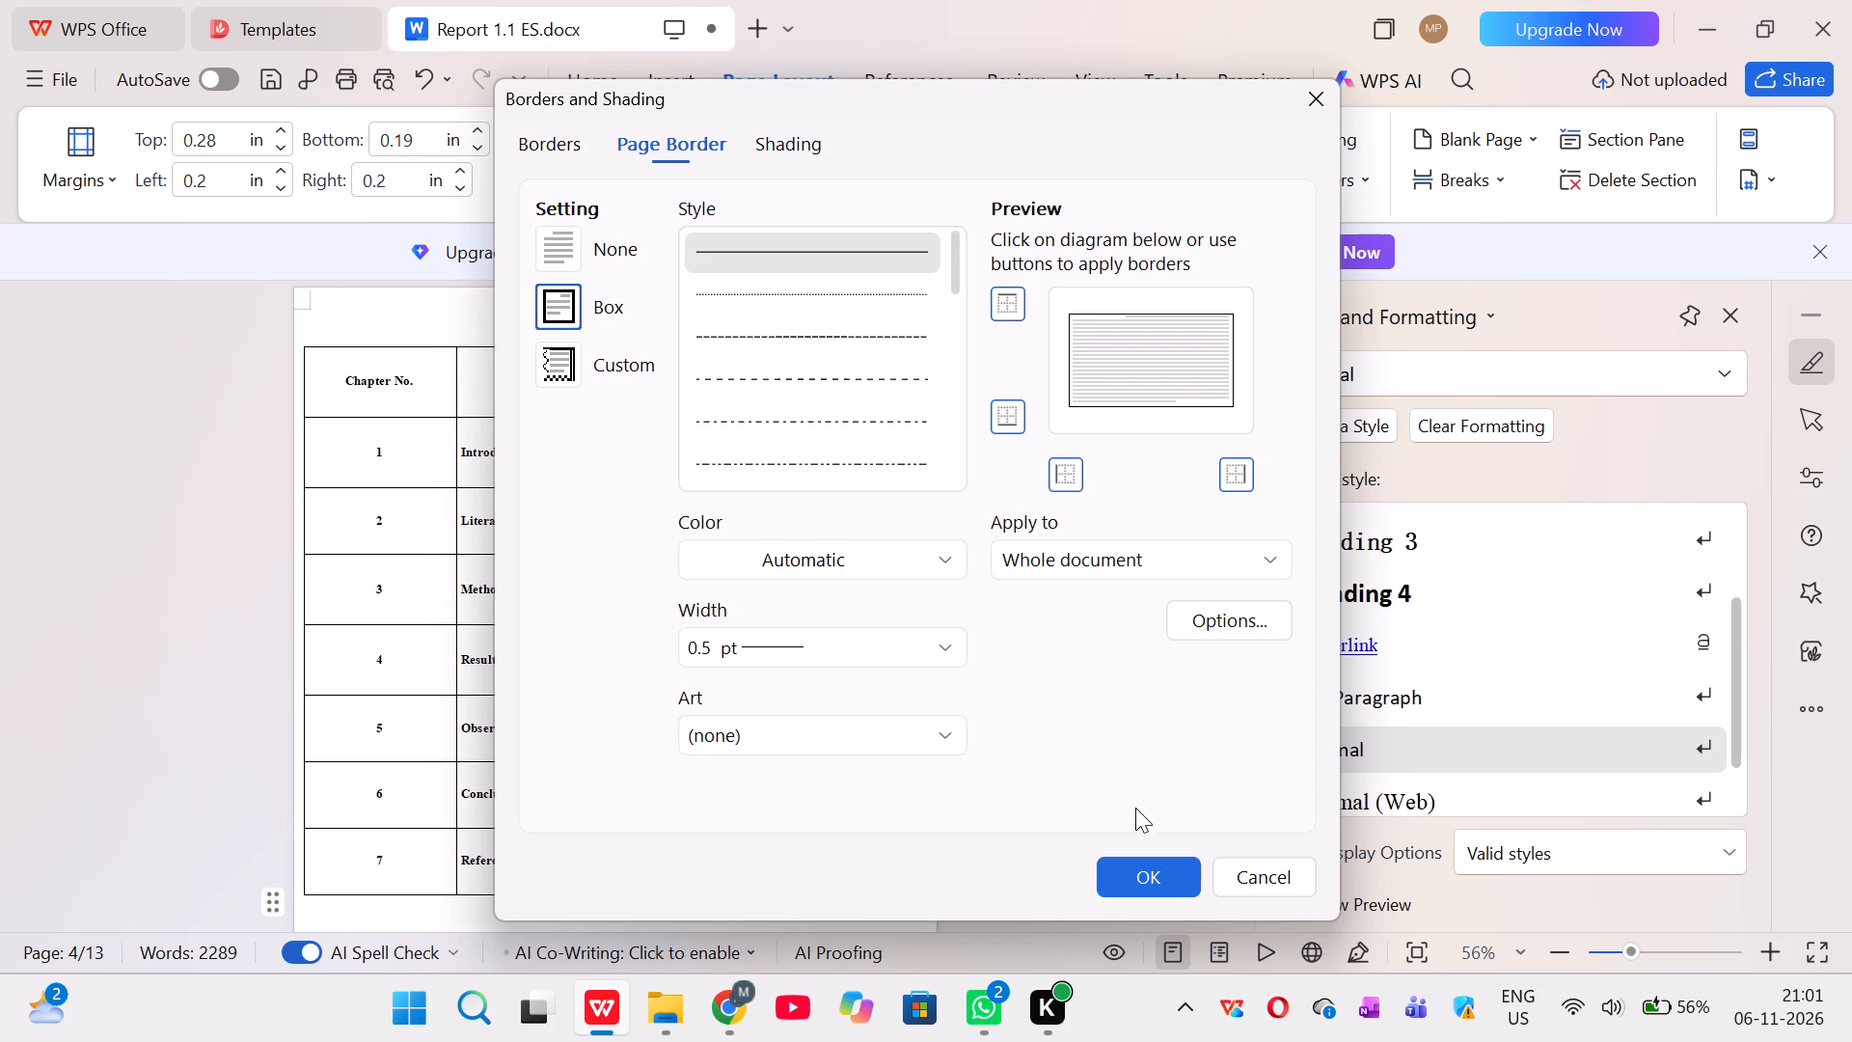
pyautogui.click(1137, 868)
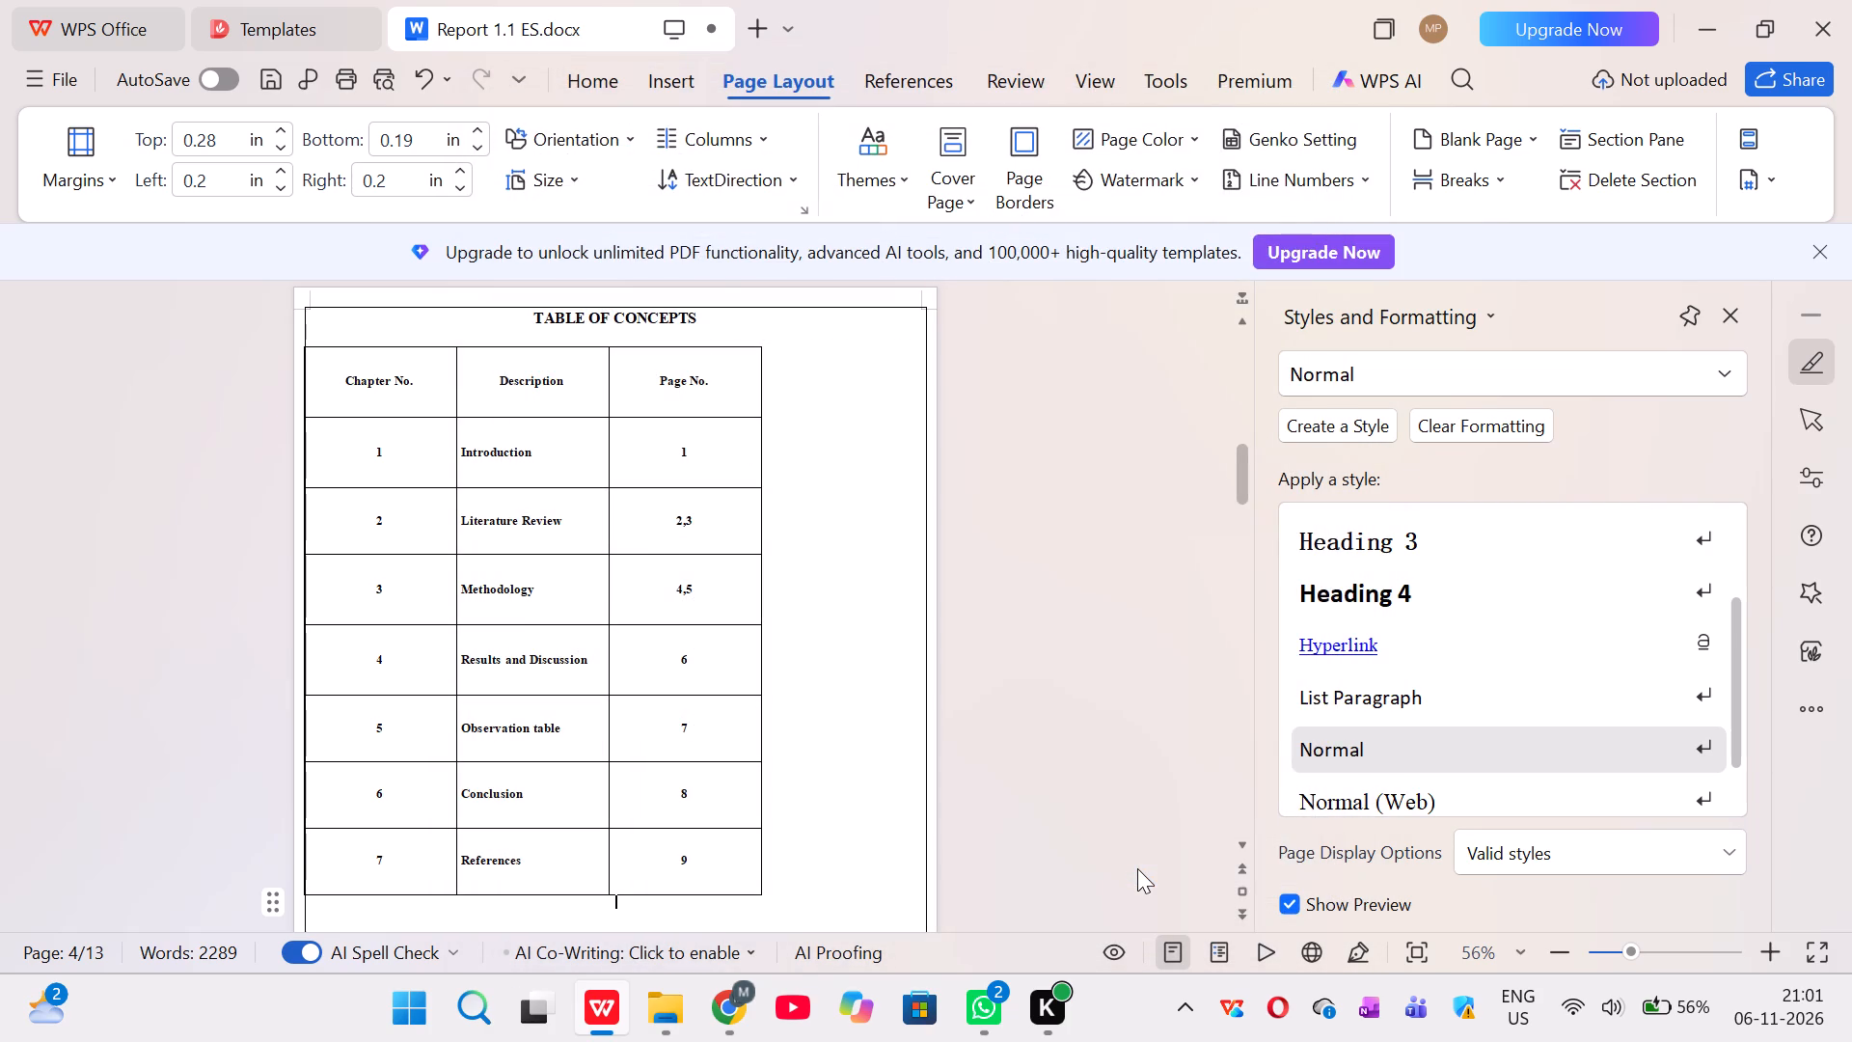
# Review the new page border on the pages from the contents table through the Methodology chapter.
pyautogui.scroll(-7, 893, 629)
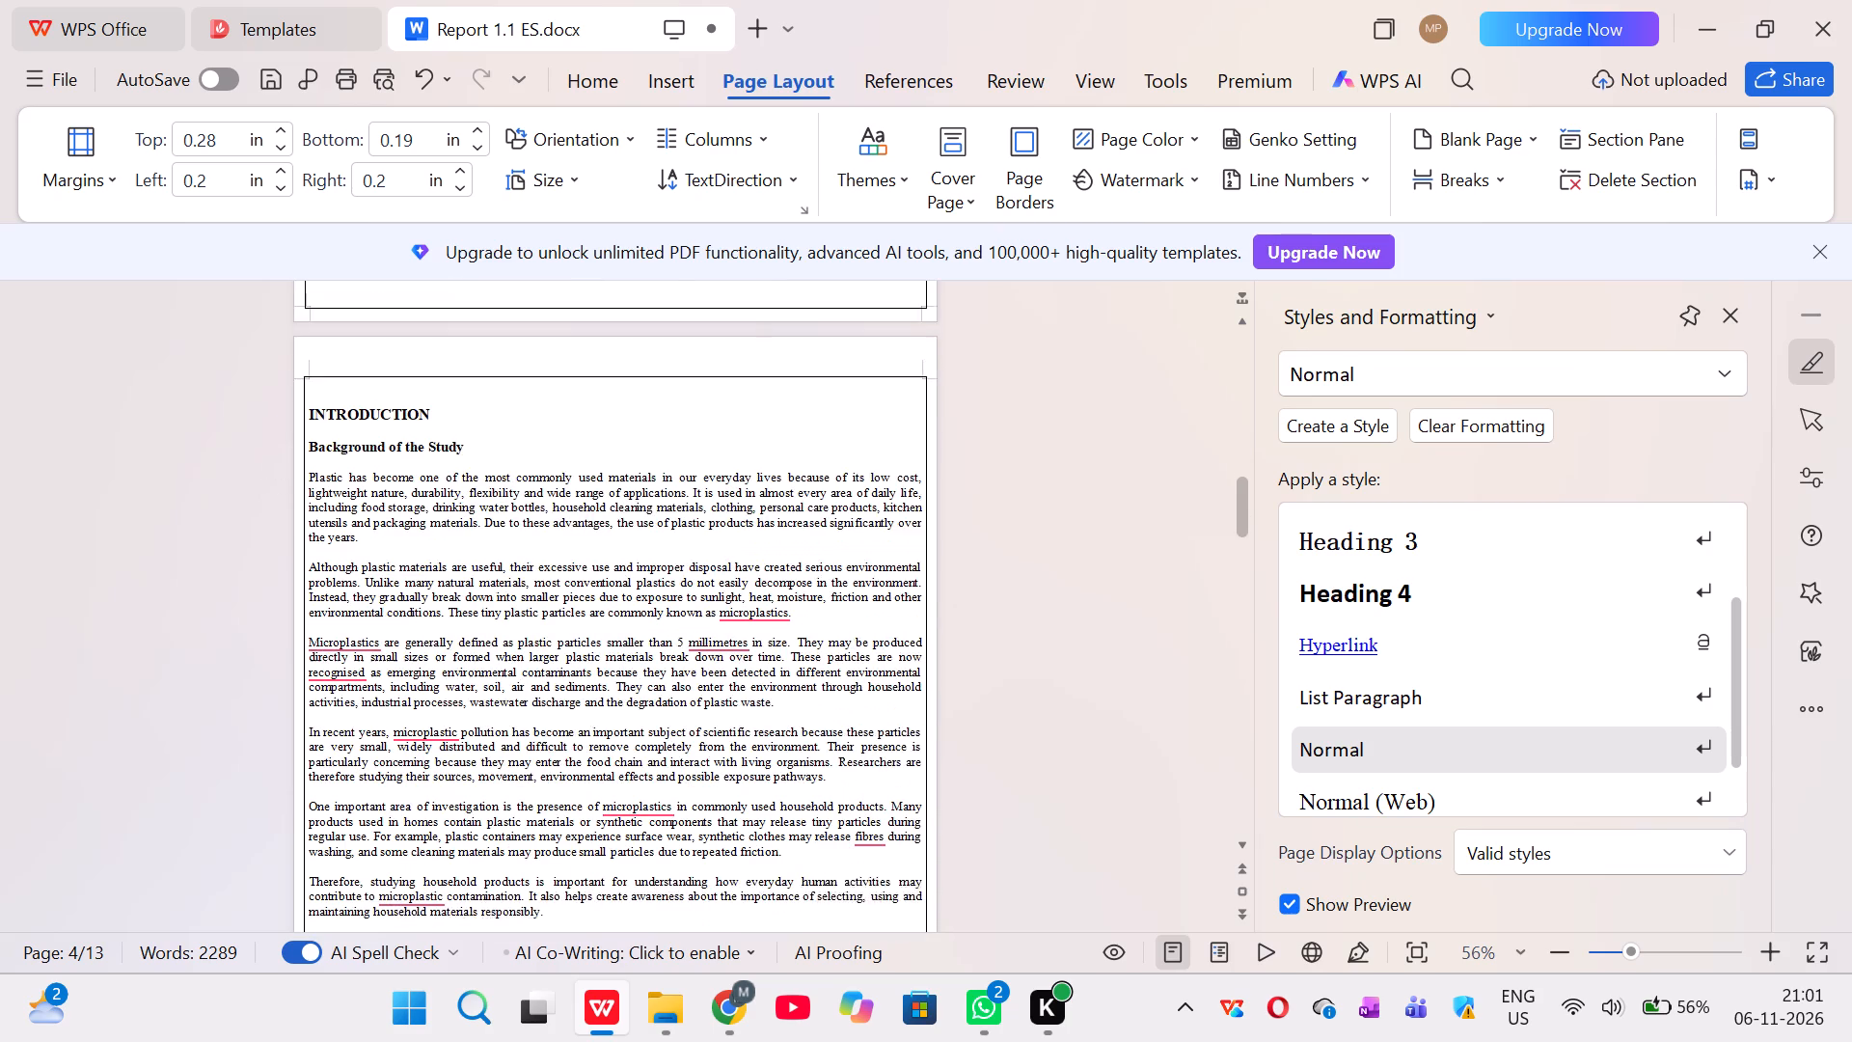
pyautogui.scroll(-3, 893, 629)
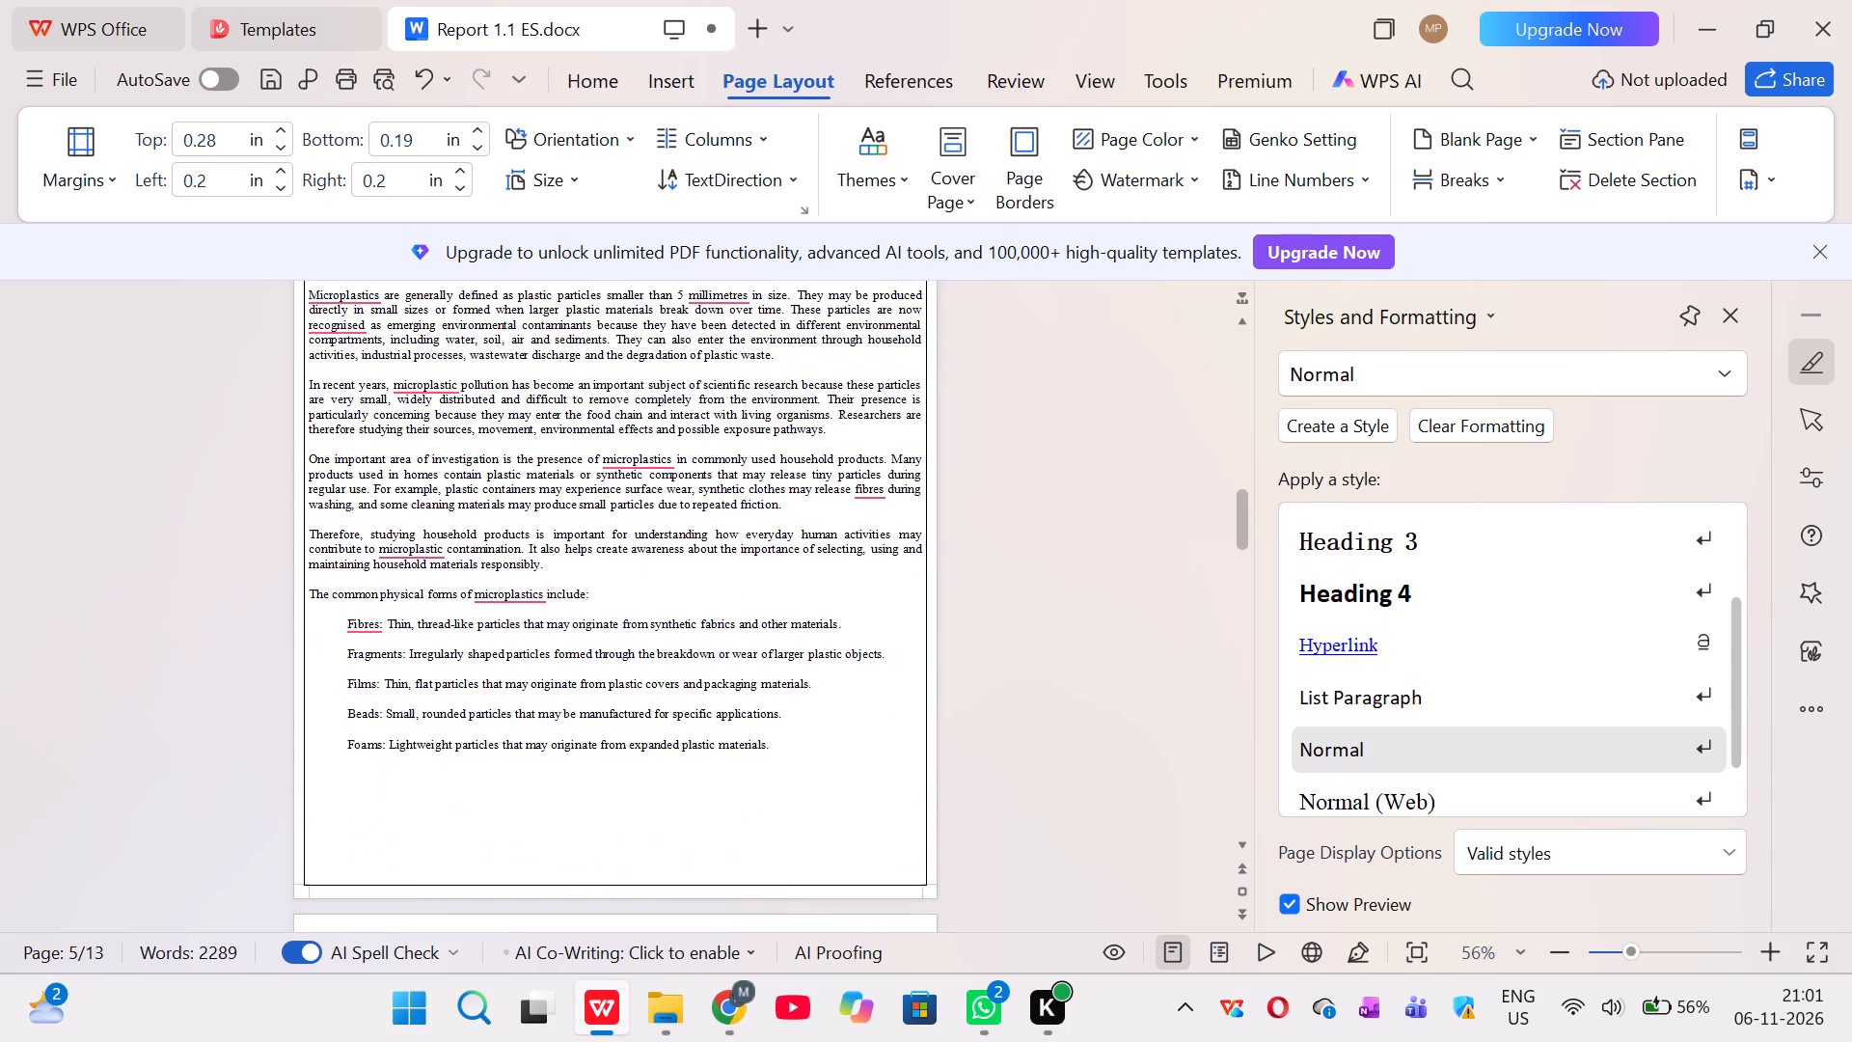
pyautogui.scroll(-6, 893, 629)
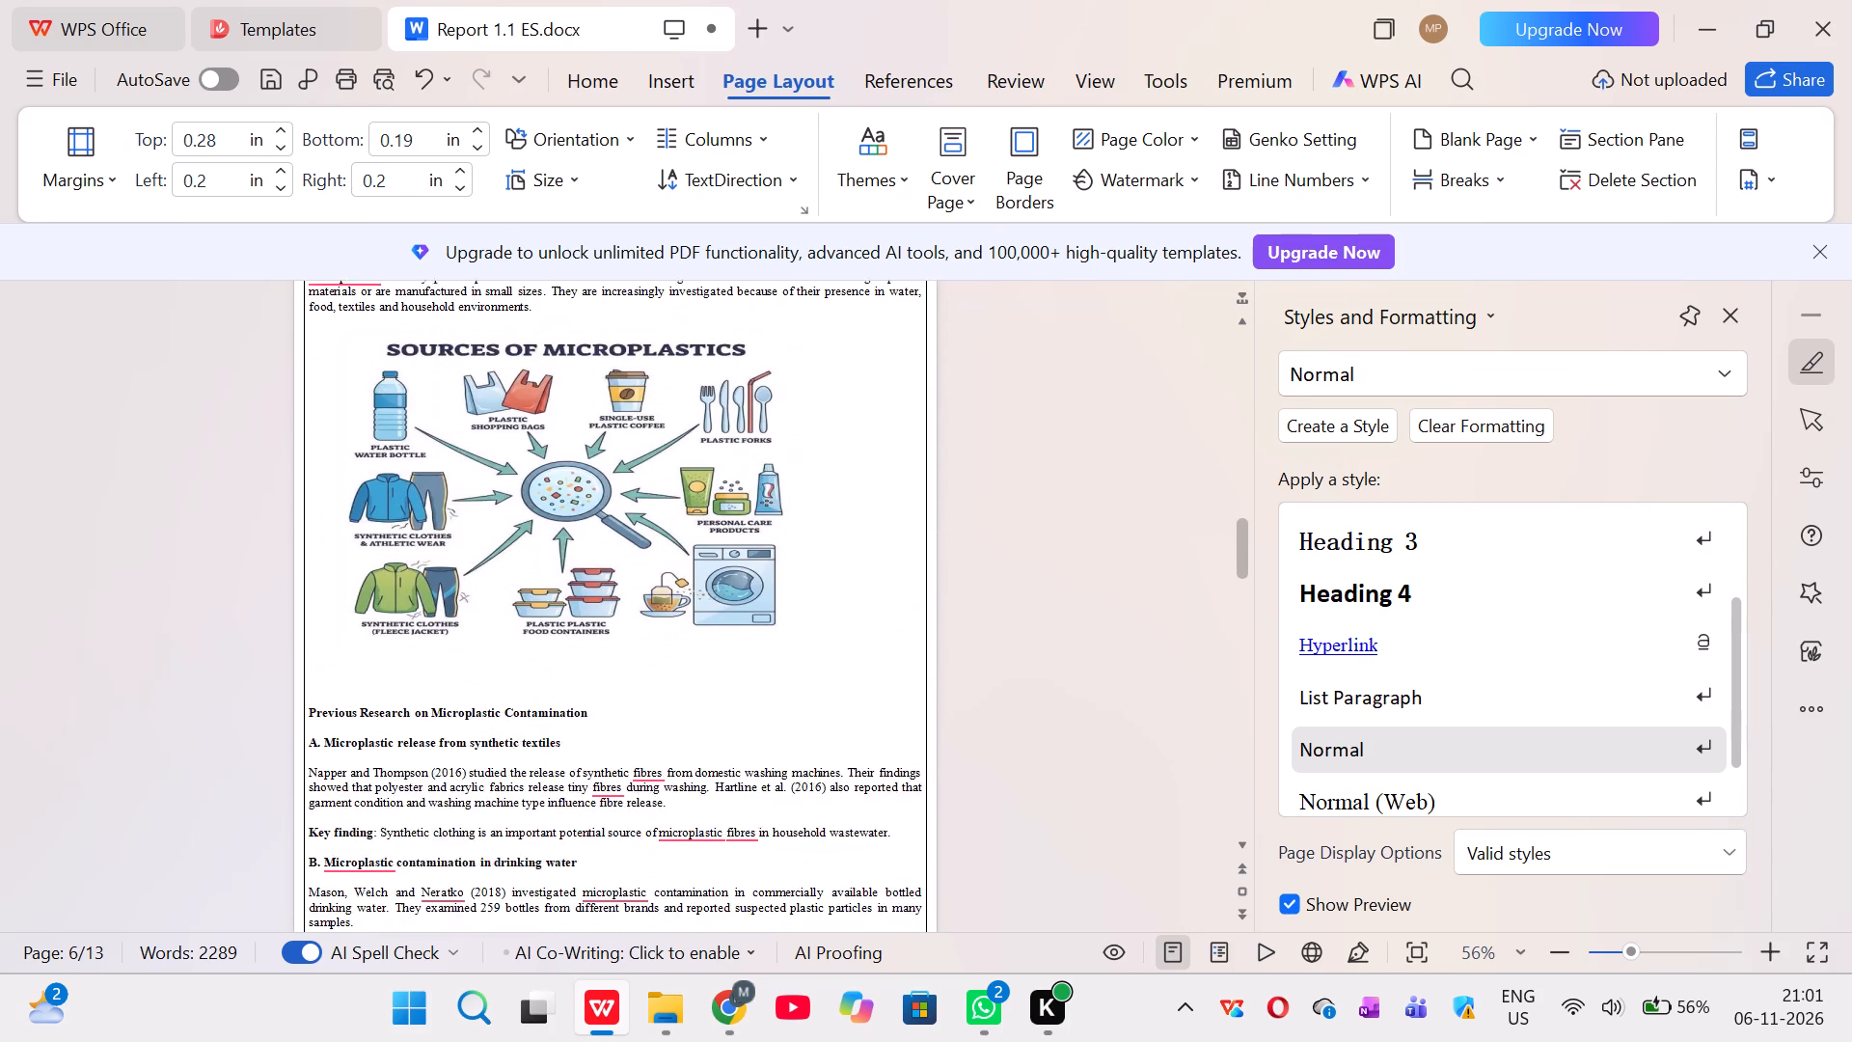
pyautogui.scroll(-6, 893, 629)
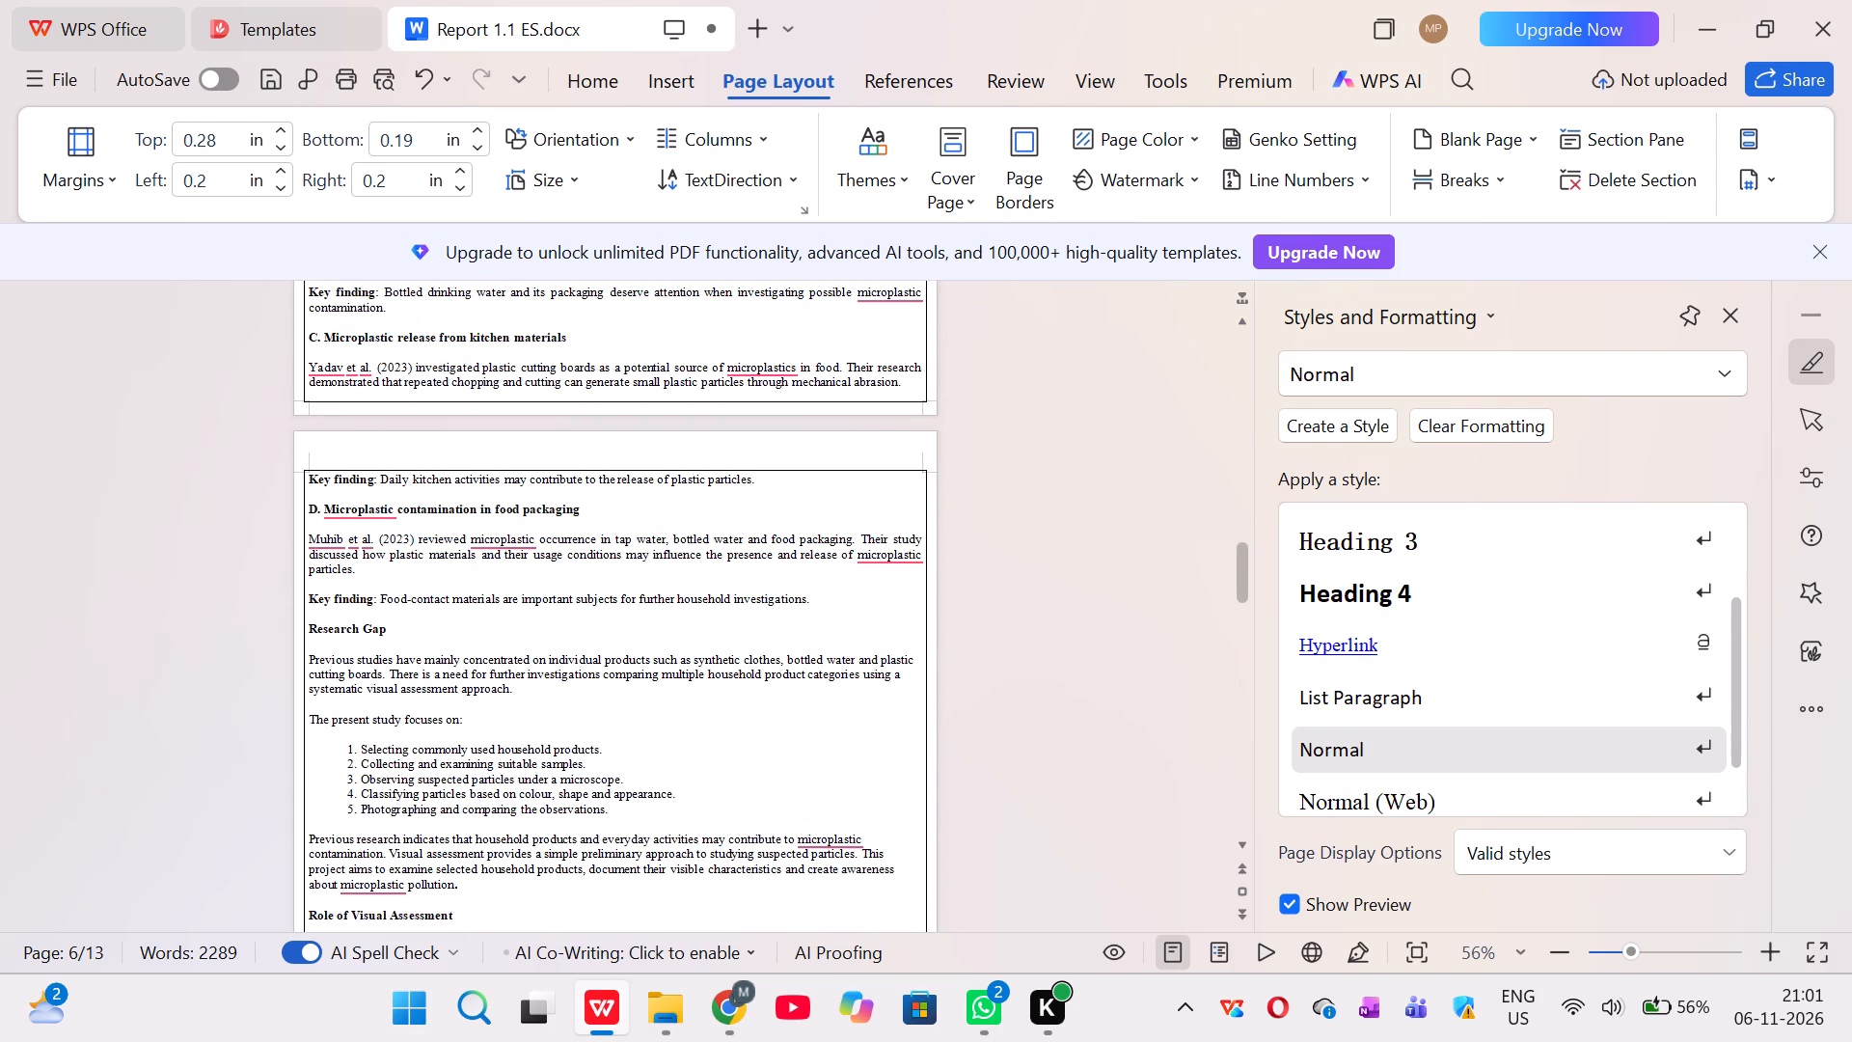
pyautogui.scroll(-4, 893, 629)
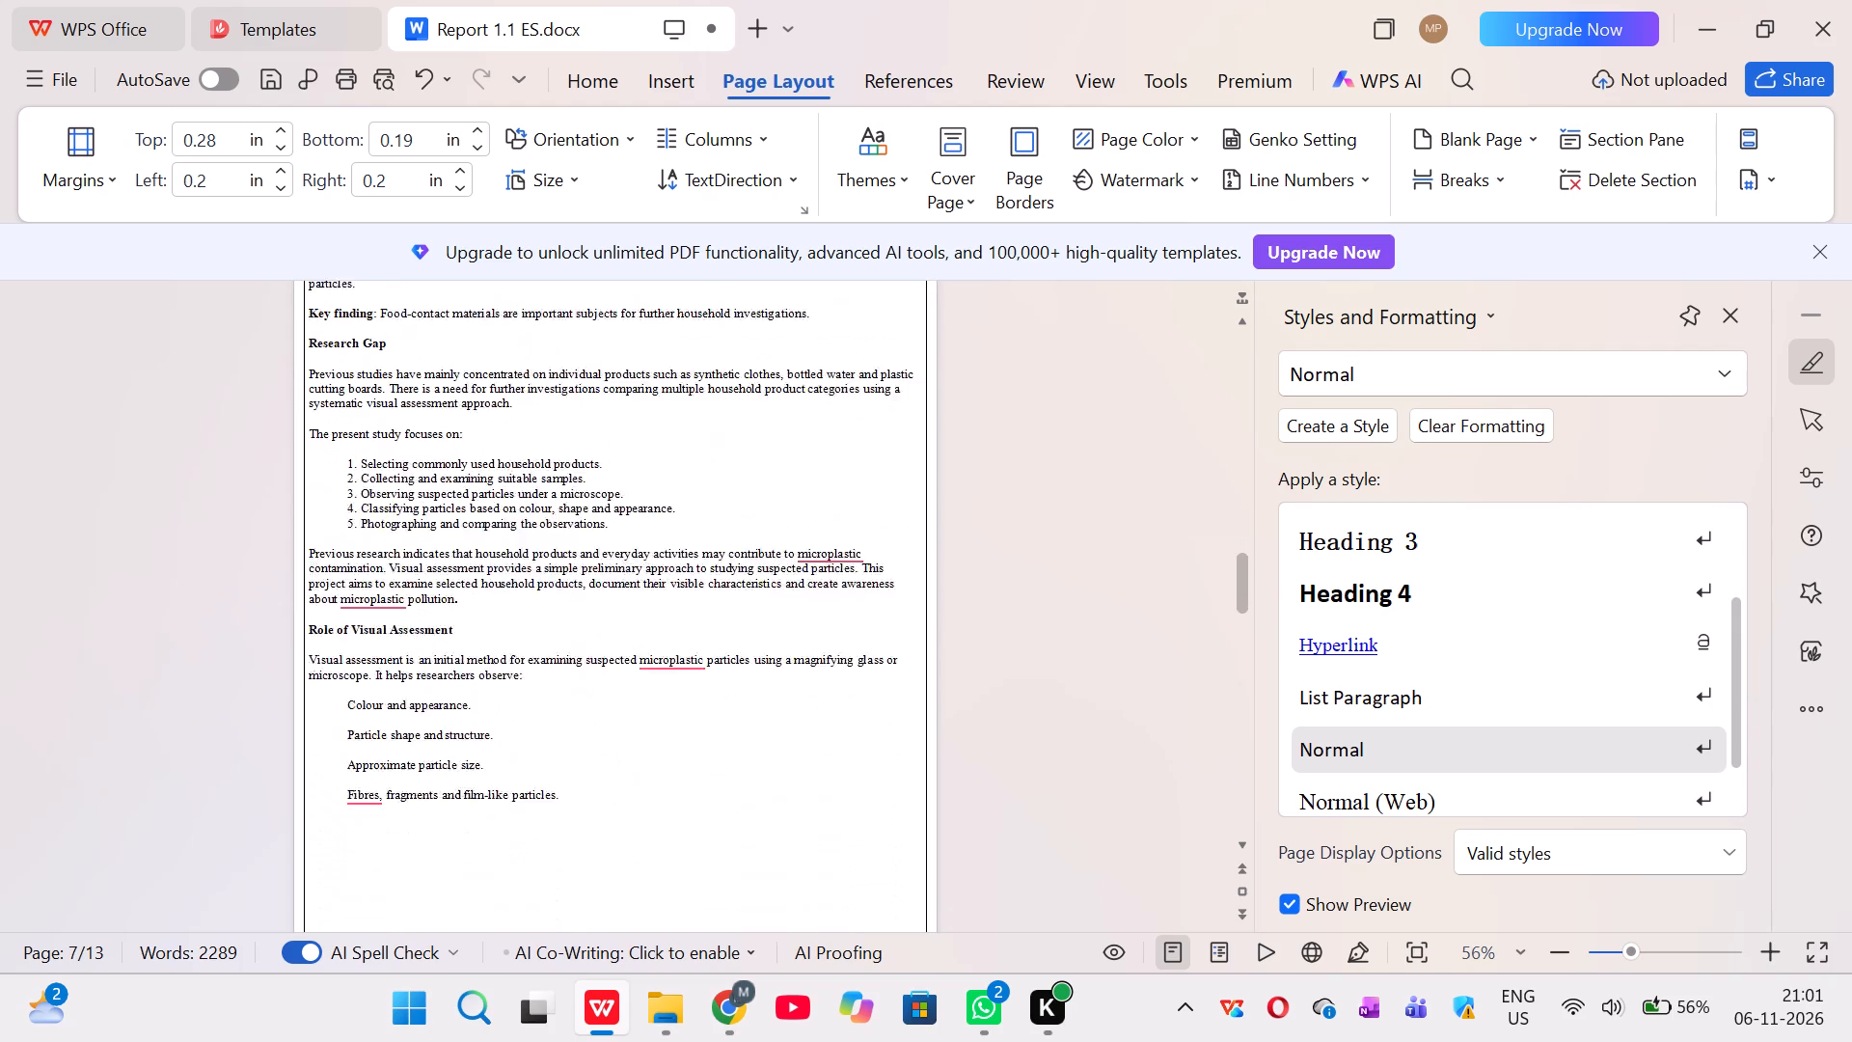
pyautogui.scroll(-5, 893, 629)
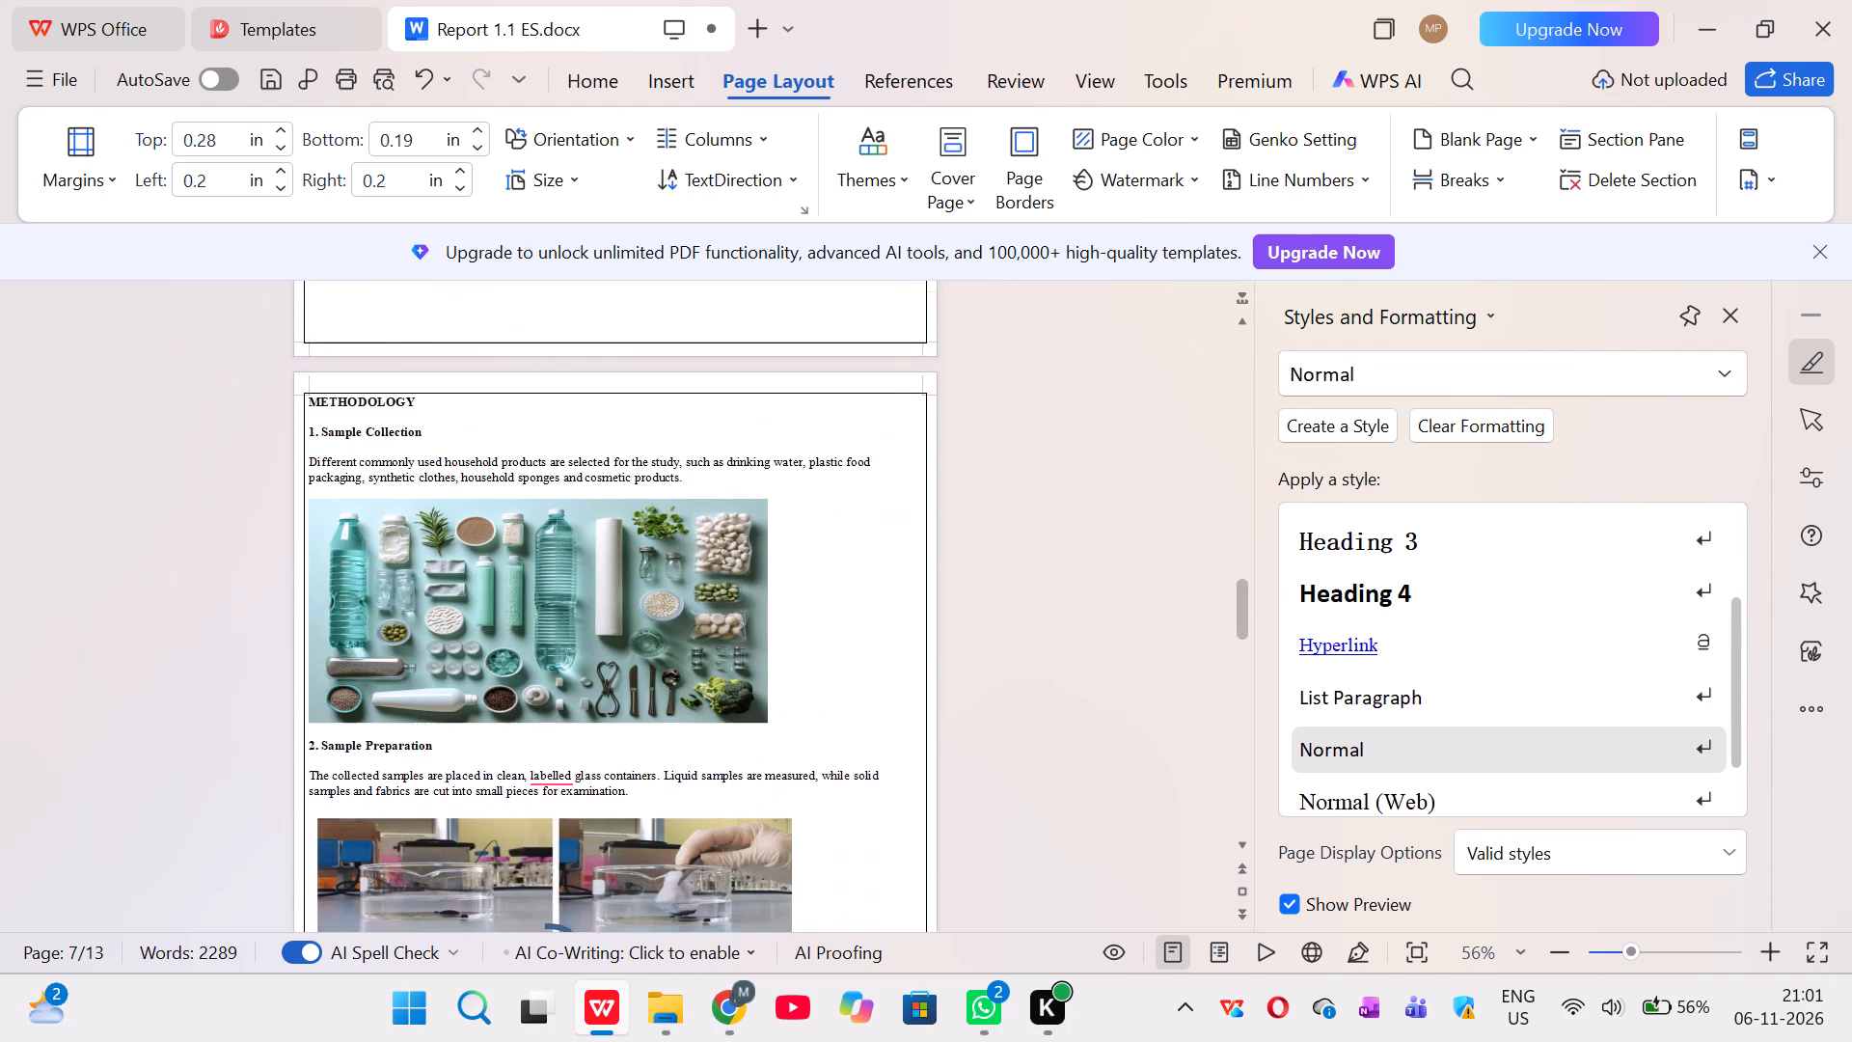
pyautogui.scroll(-3, 893, 629)
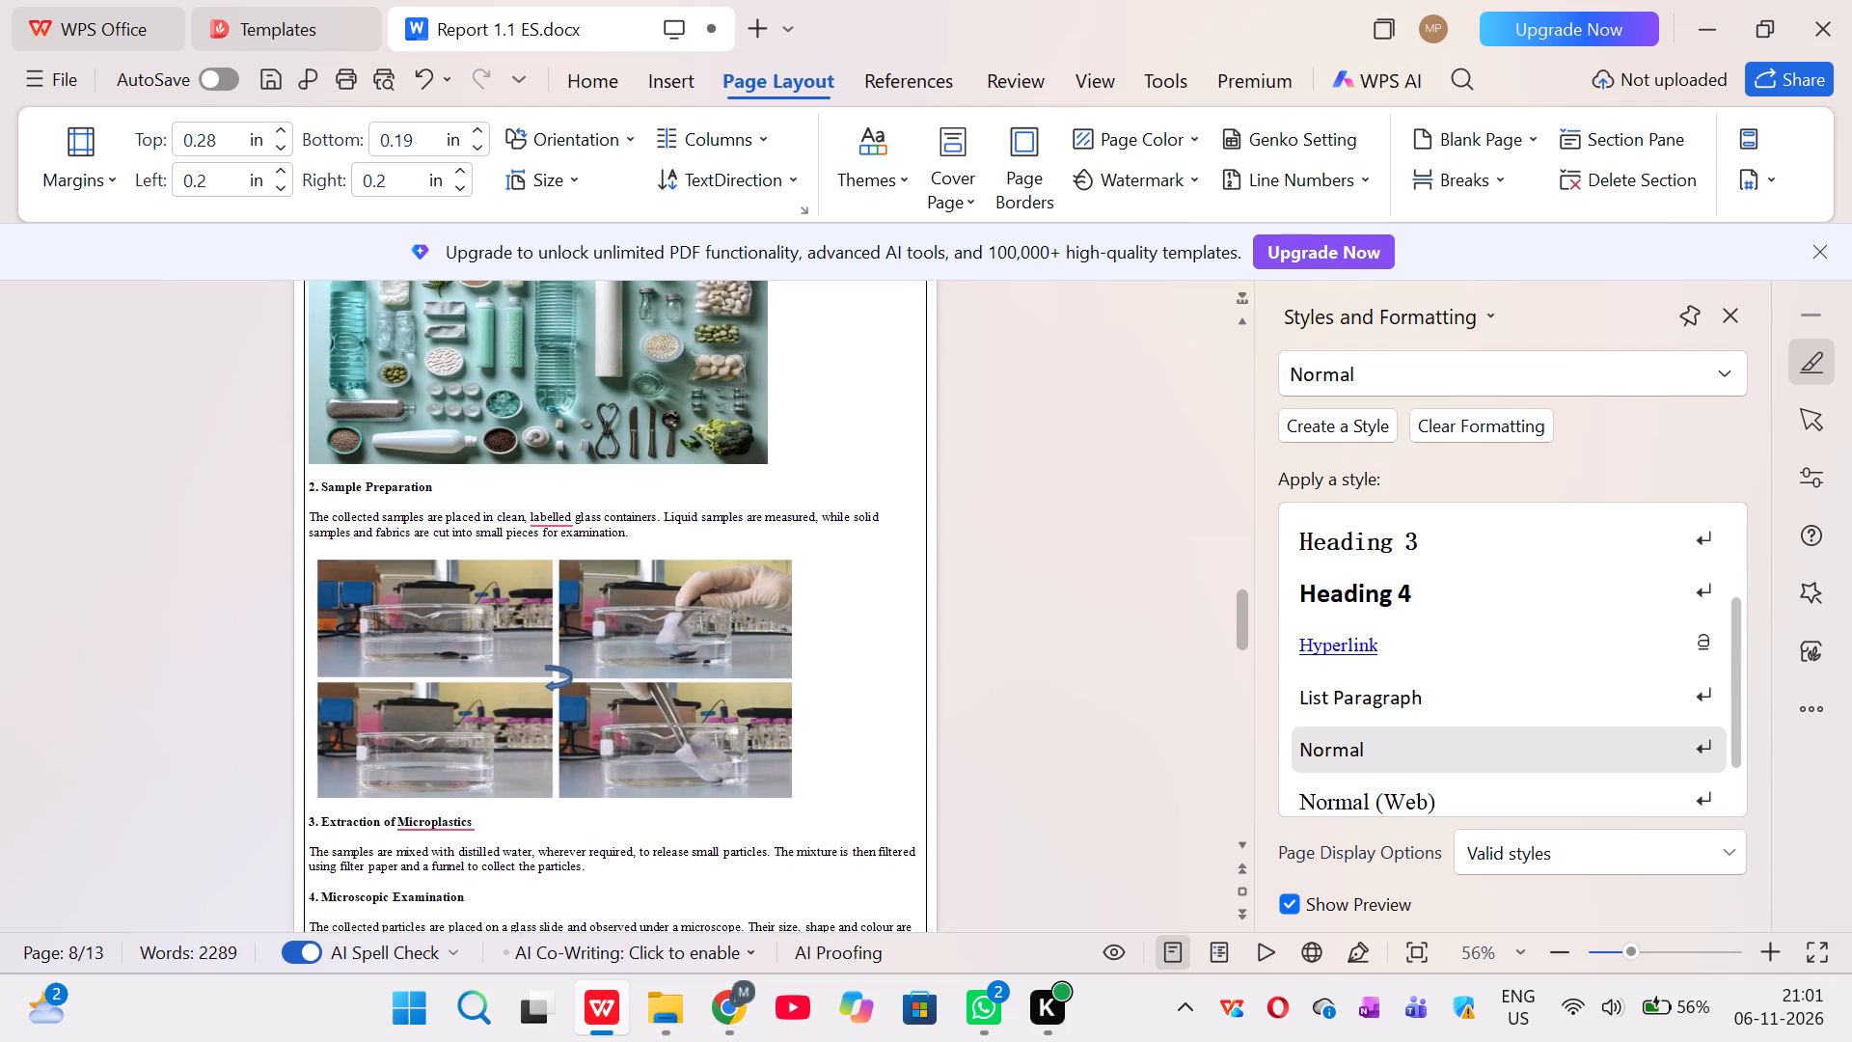
# Shrink the Sample Collection picture proportionally to about 2.64 in high and 5.42 in wide.
pyautogui.scroll(1, 893, 629)
pyautogui.click(432, 503)
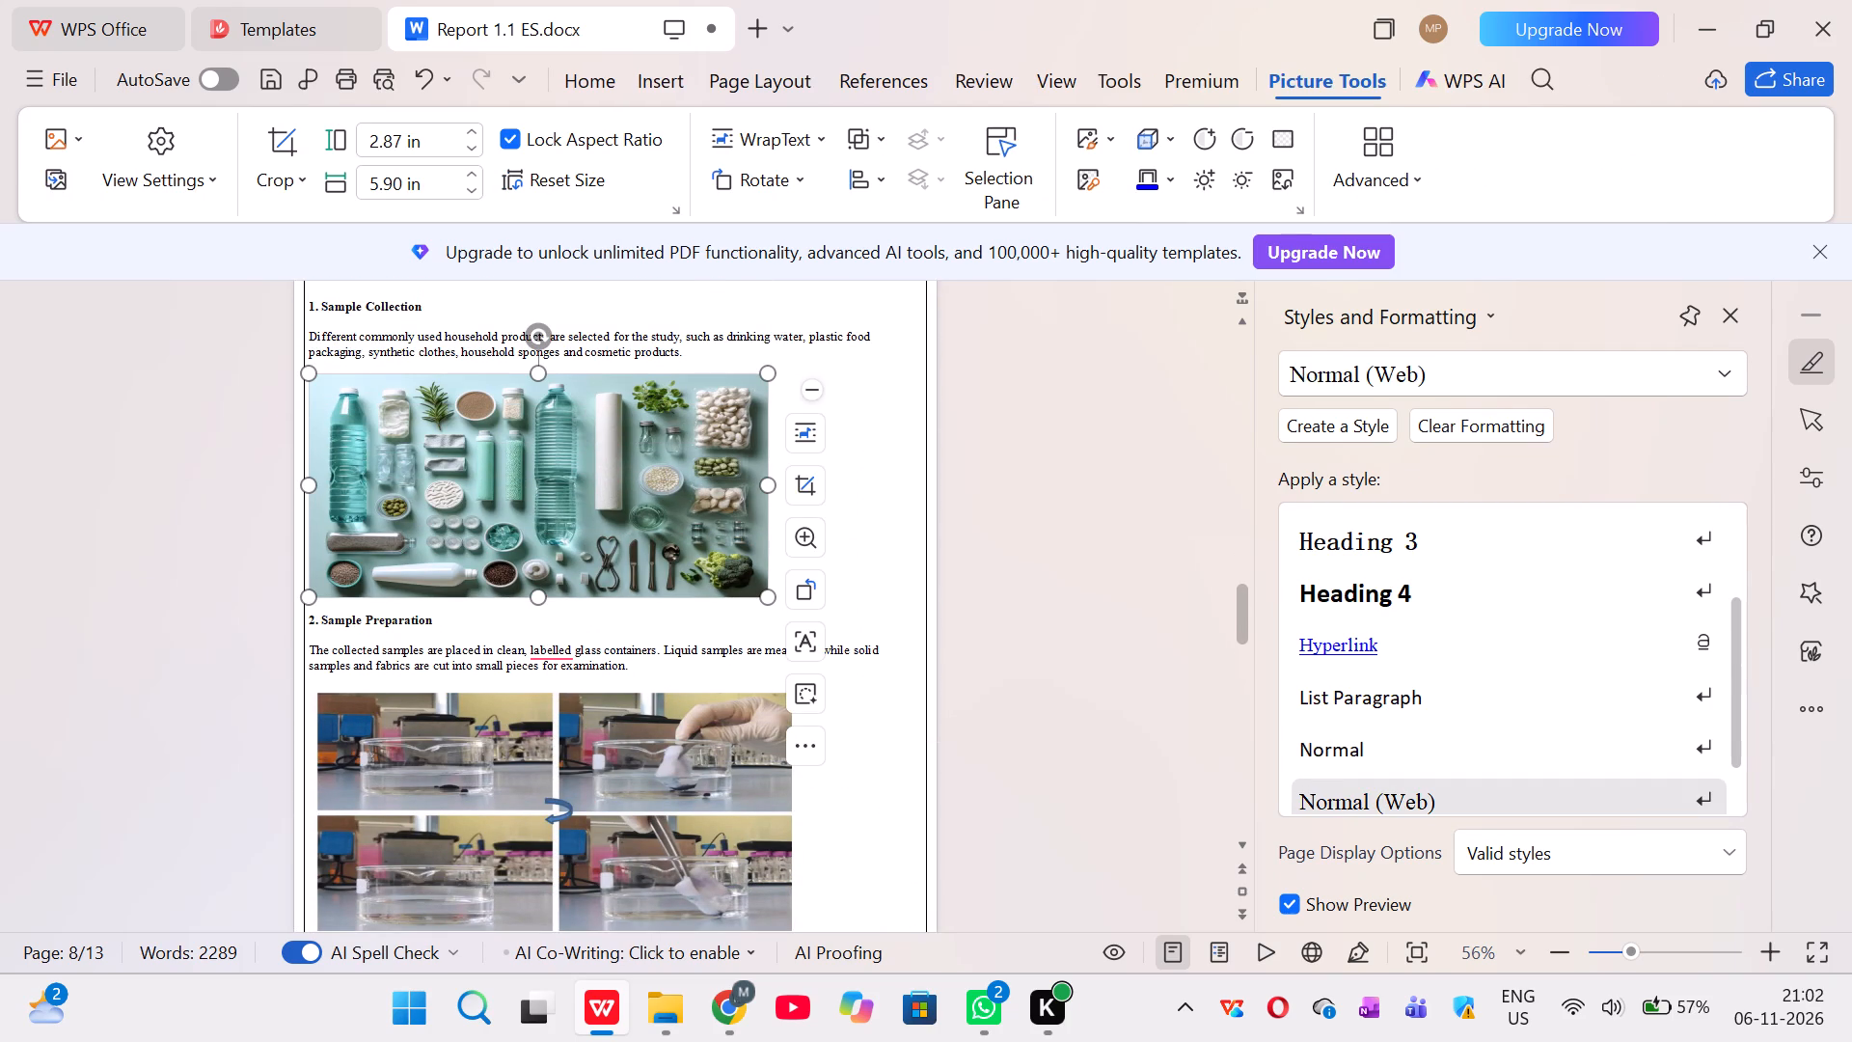
pyautogui.moveTo(310, 597); pyautogui.dragTo(355, 579)
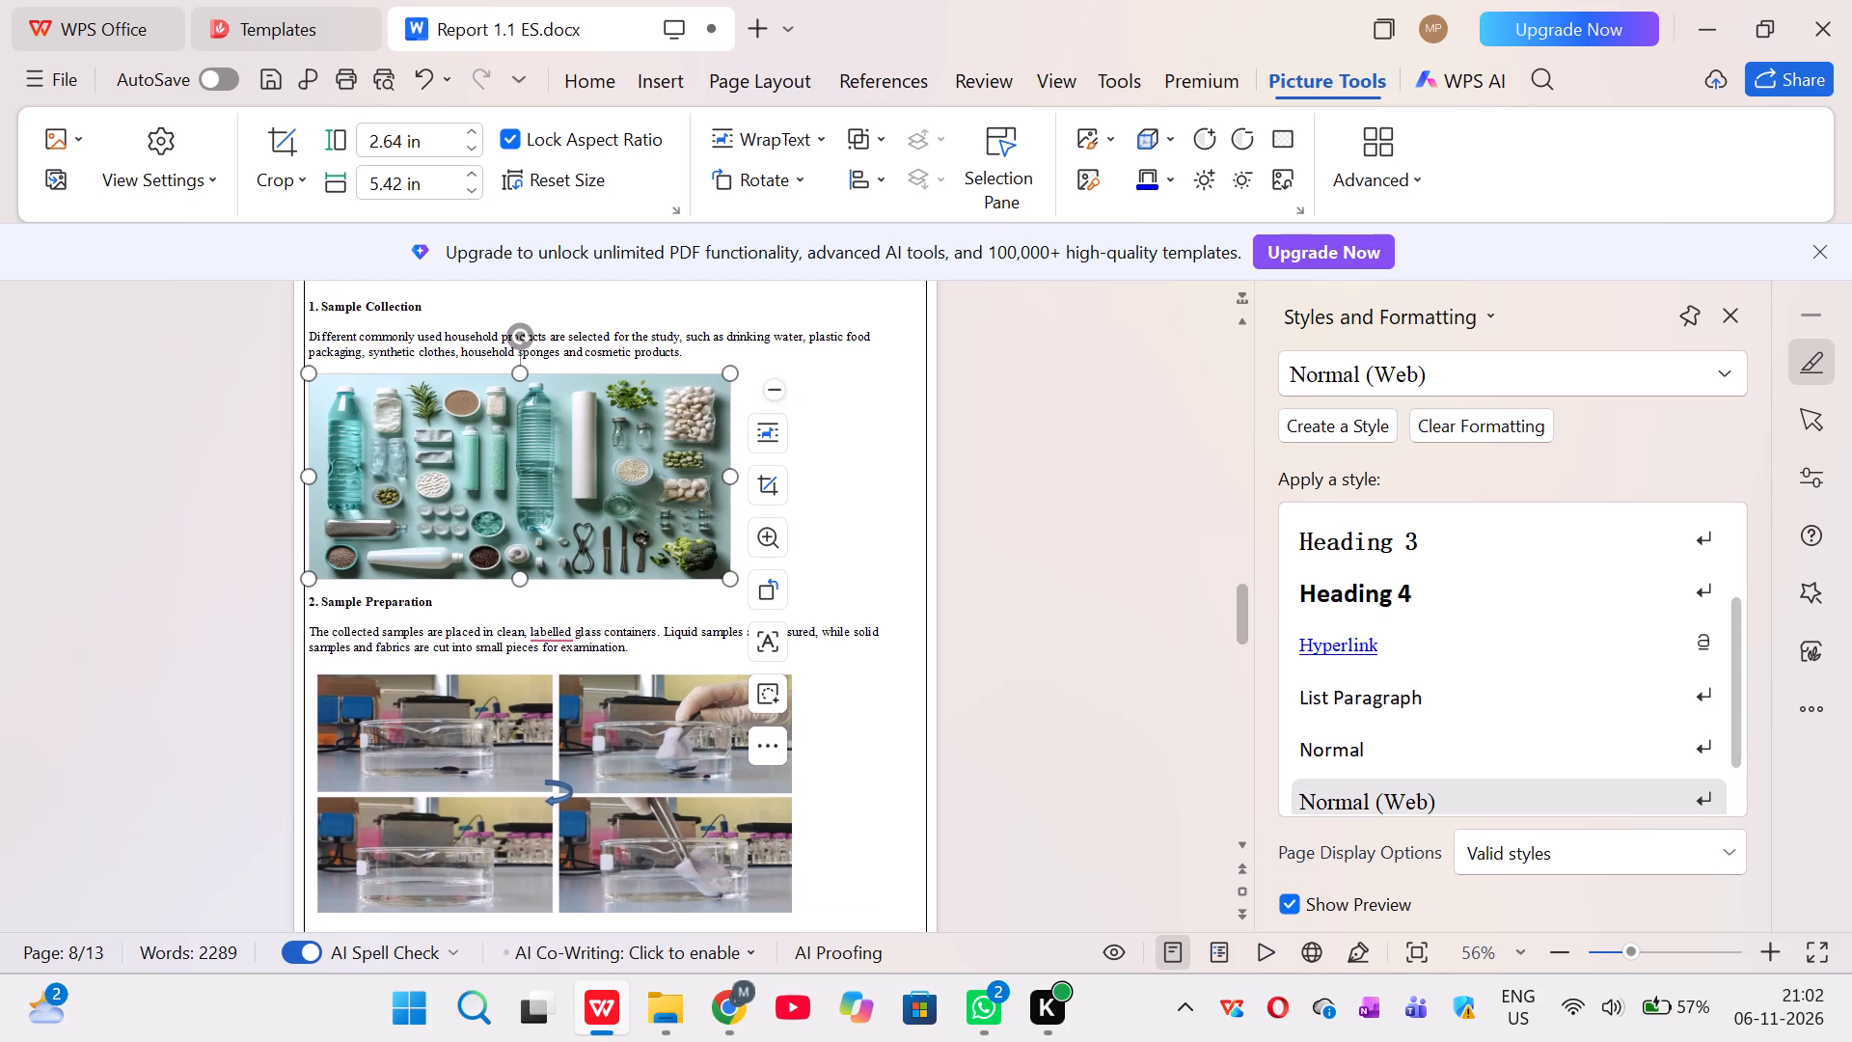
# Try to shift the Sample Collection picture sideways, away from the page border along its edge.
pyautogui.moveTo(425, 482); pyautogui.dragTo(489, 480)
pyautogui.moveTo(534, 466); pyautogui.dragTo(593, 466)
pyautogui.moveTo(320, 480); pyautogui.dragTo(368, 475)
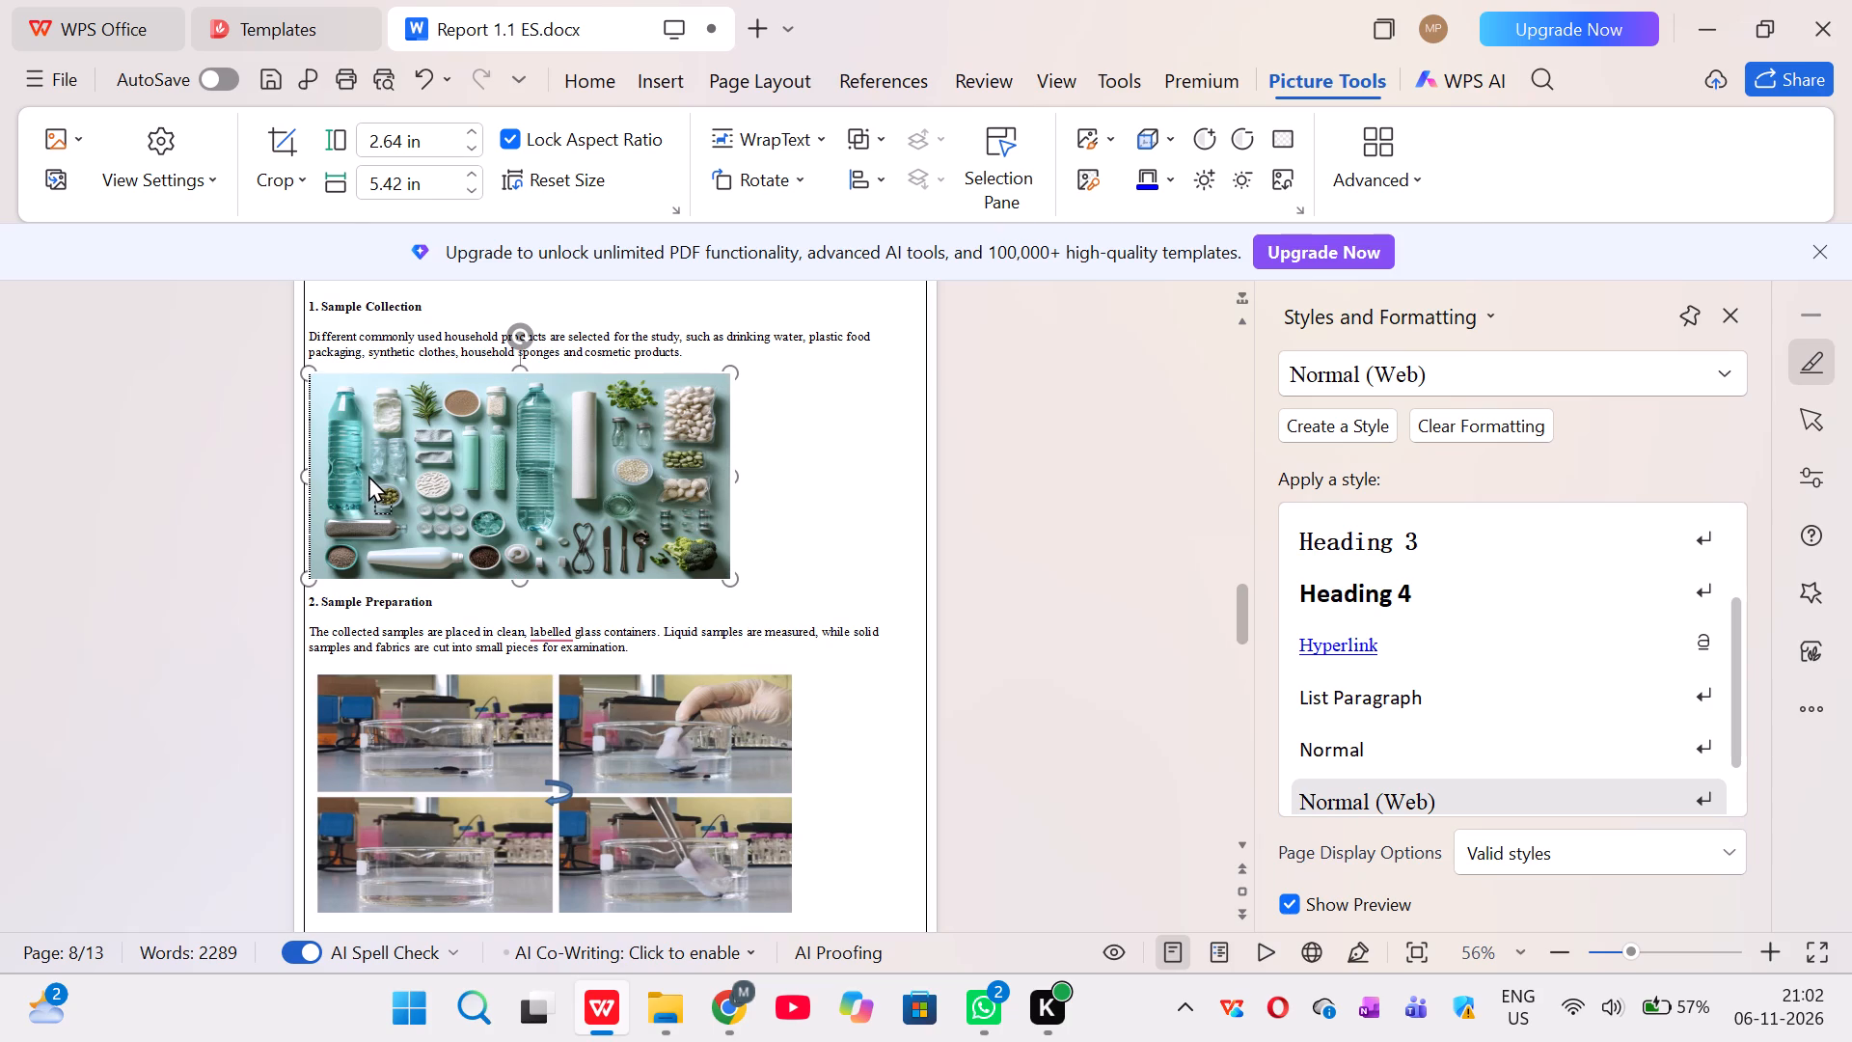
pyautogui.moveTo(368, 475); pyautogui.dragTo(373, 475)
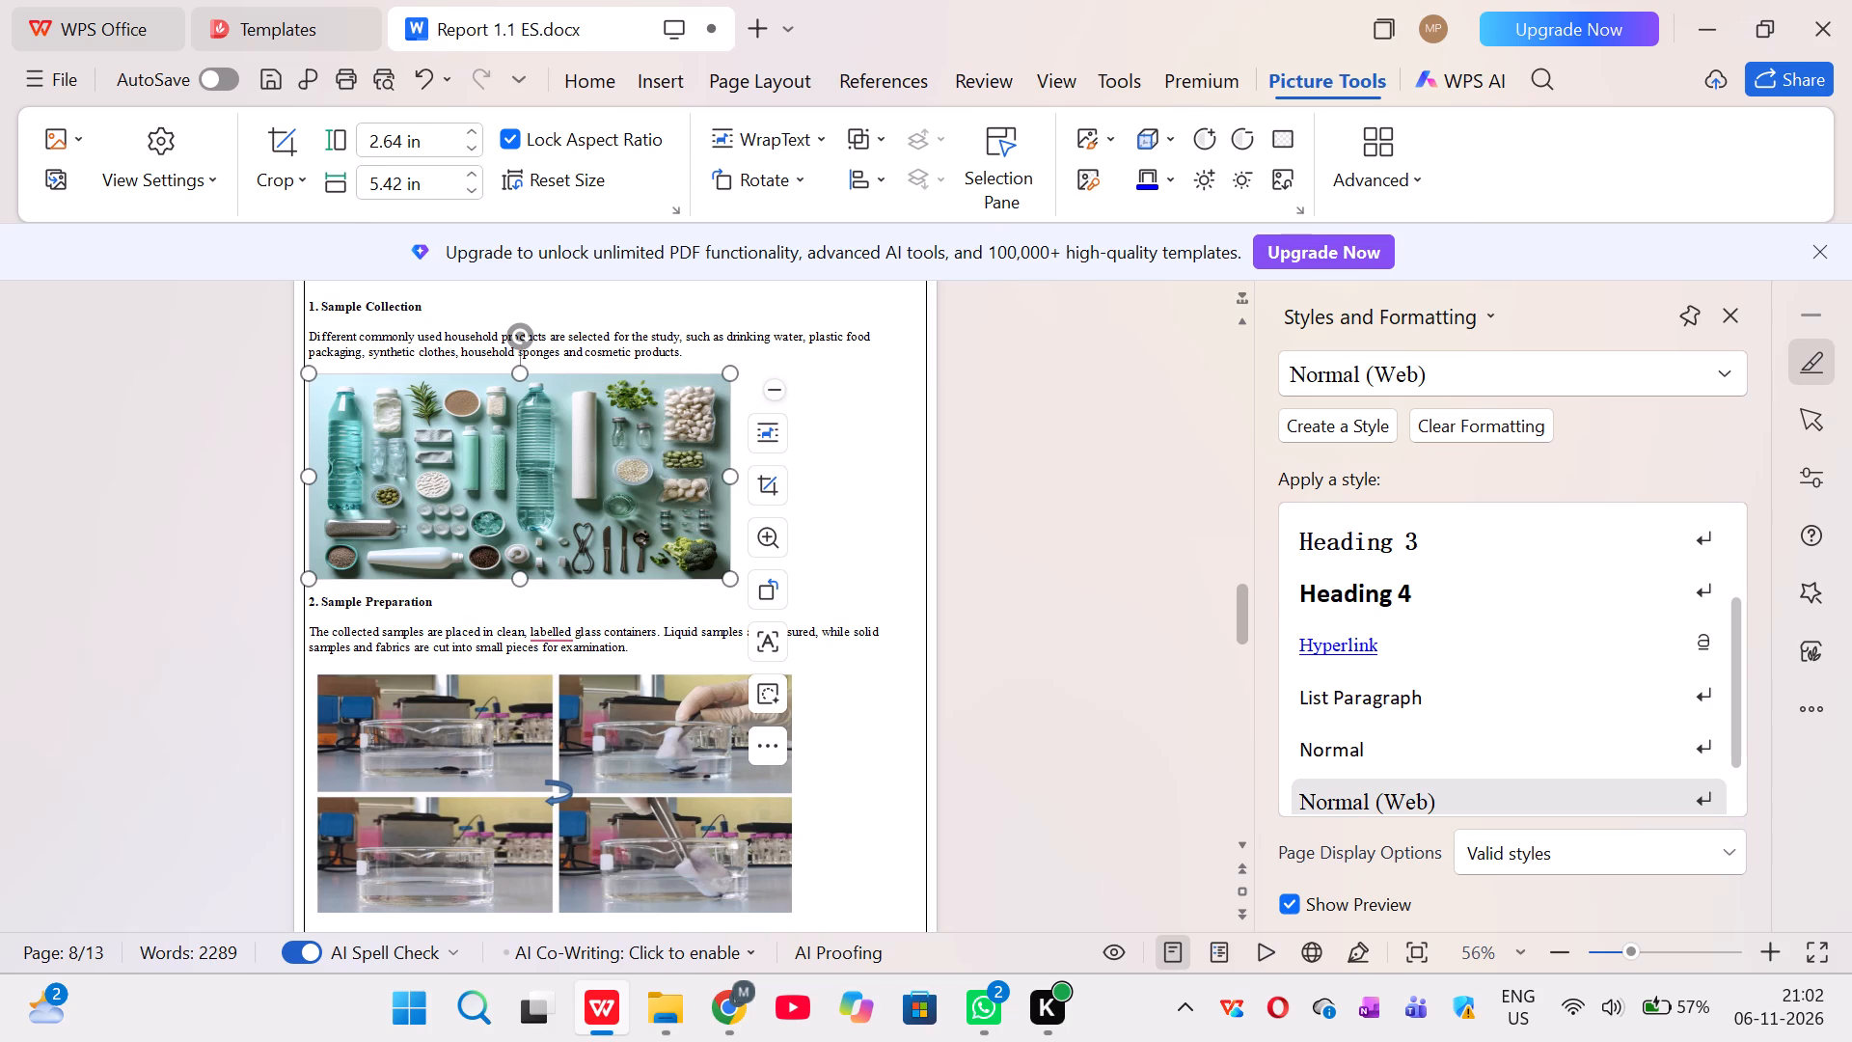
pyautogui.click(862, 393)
# Review the page border and layout on the remaining pages, from Sample Preparation through the References.
pyautogui.scroll(-1, 716, 583)
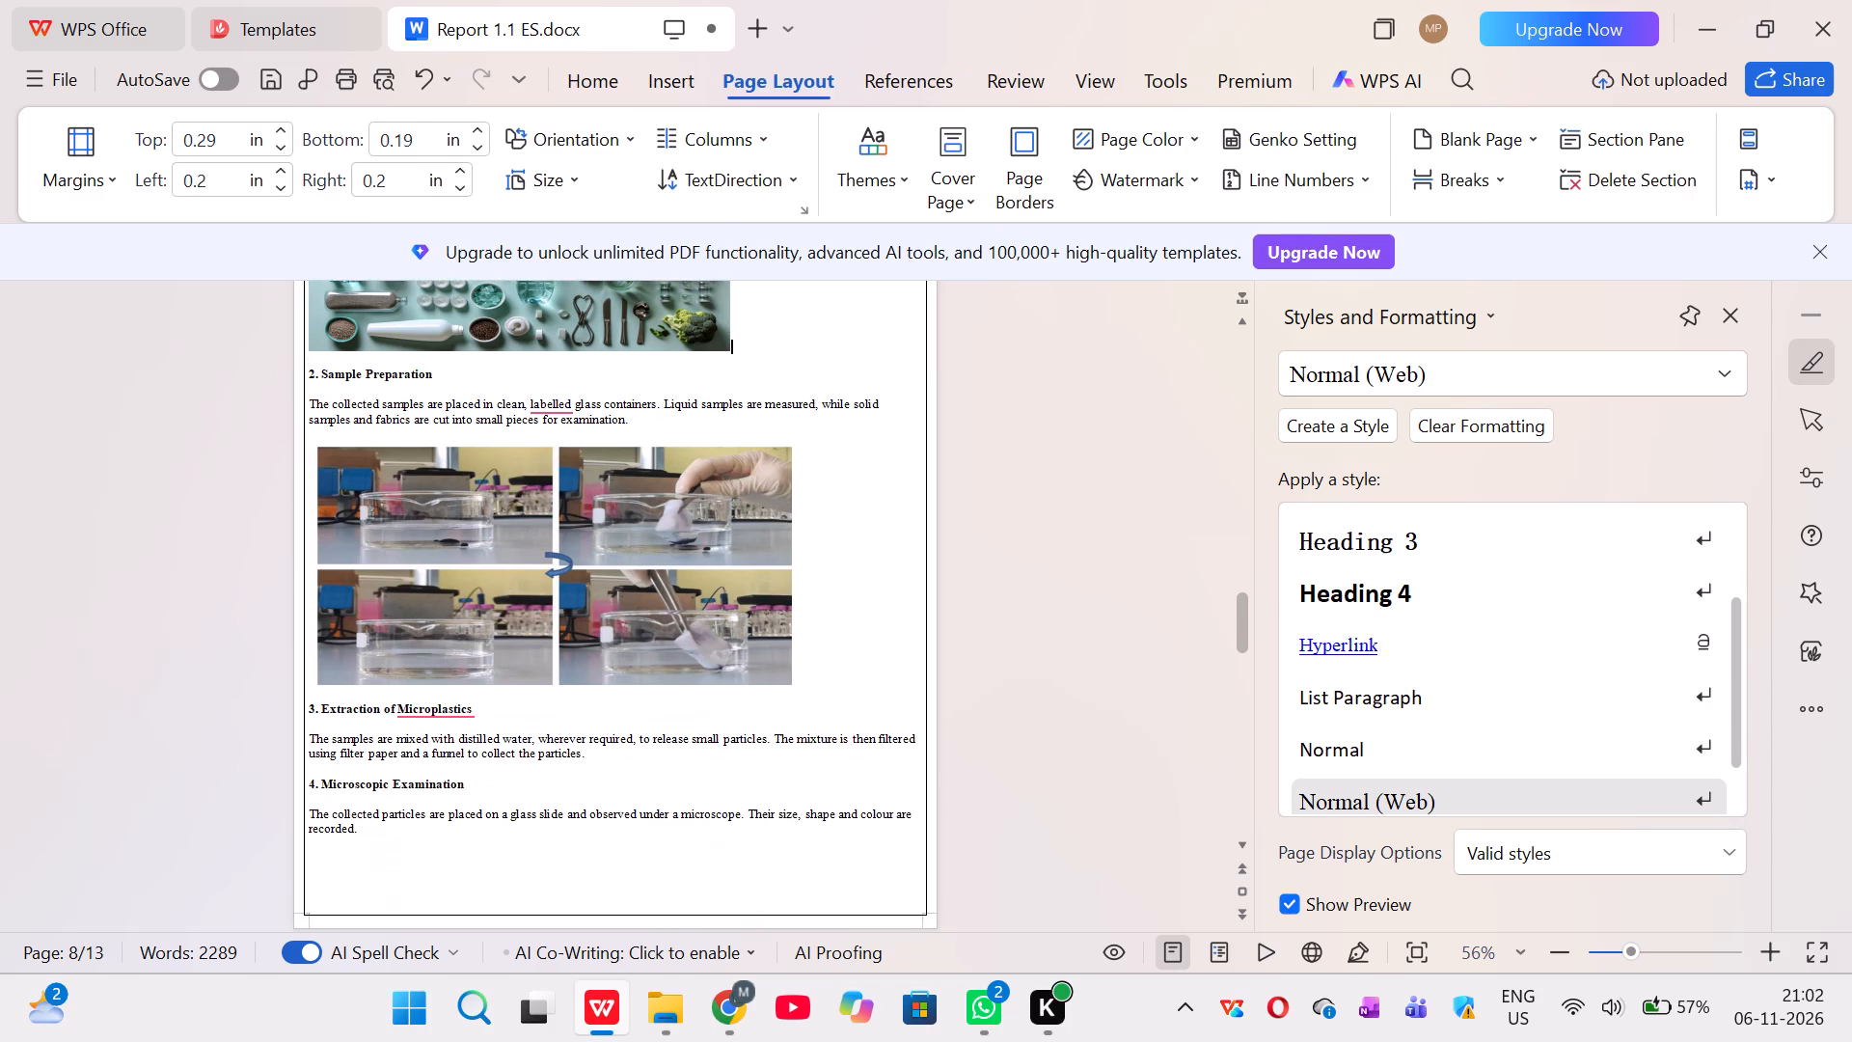
pyautogui.scroll(-8, 716, 583)
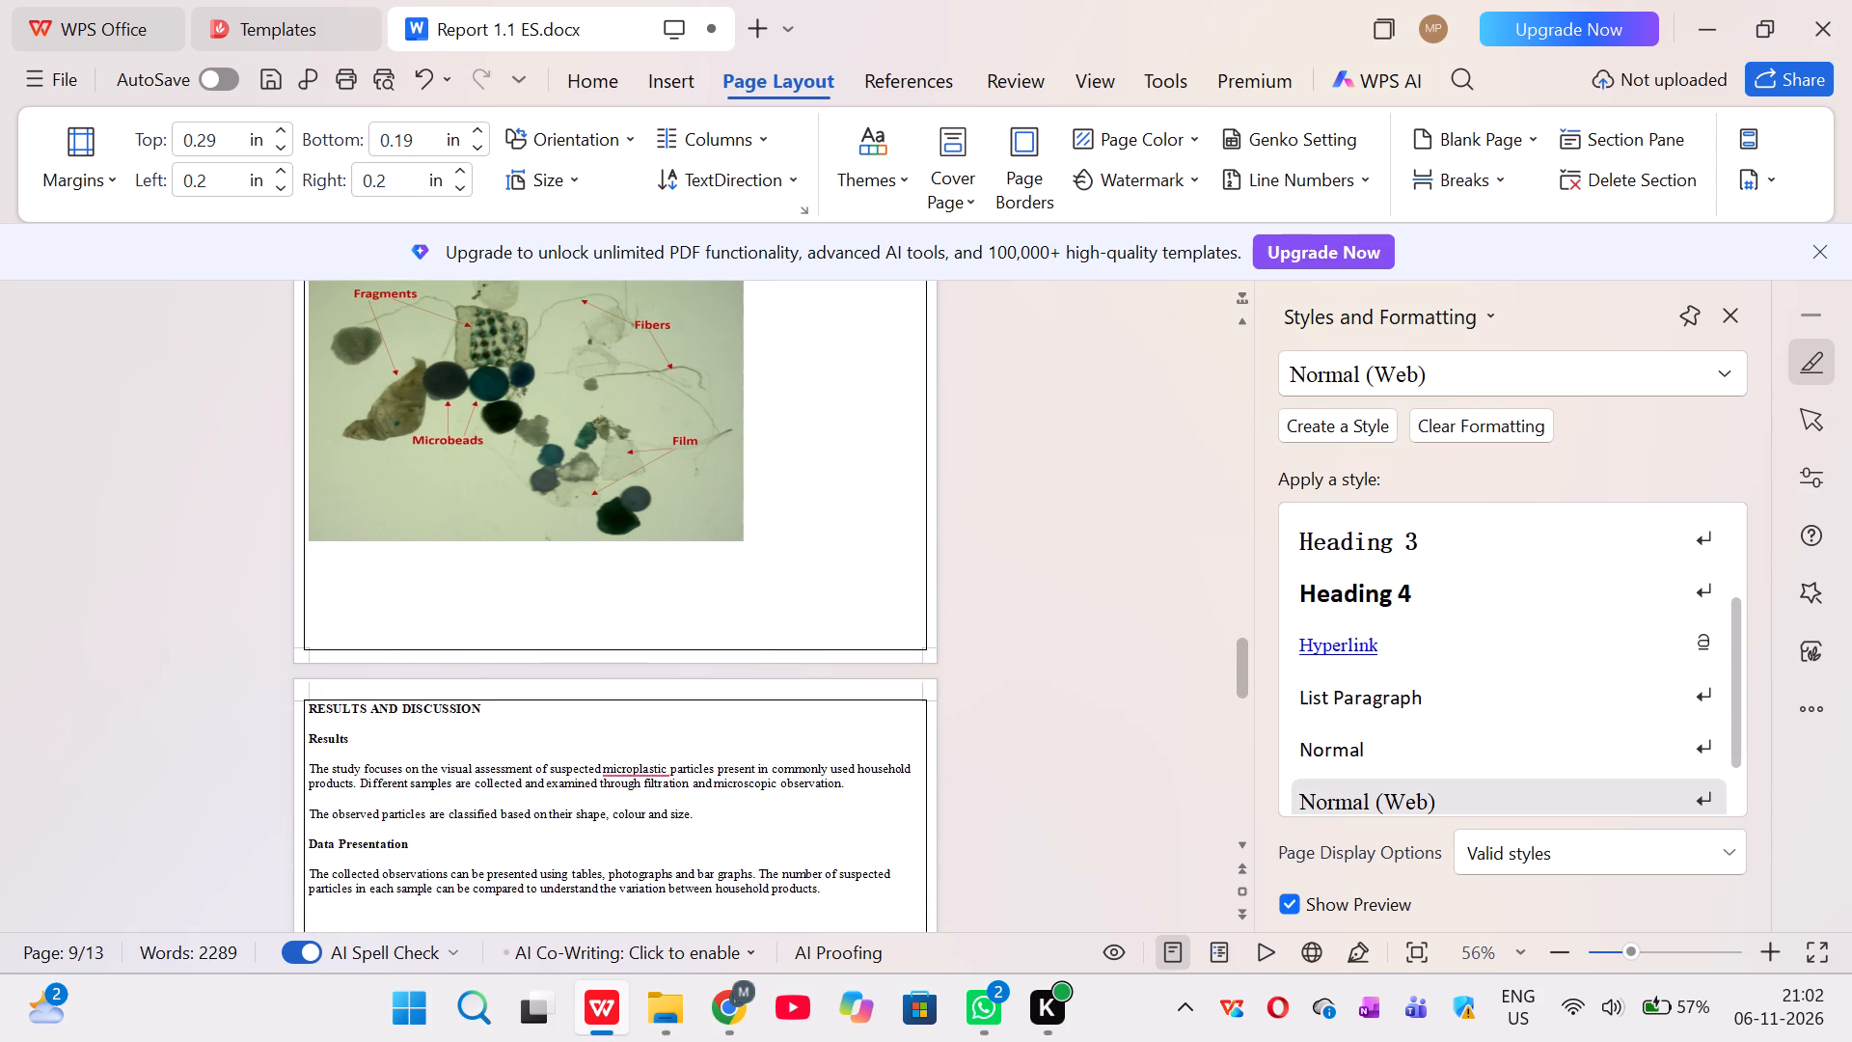
pyautogui.scroll(-4, 716, 583)
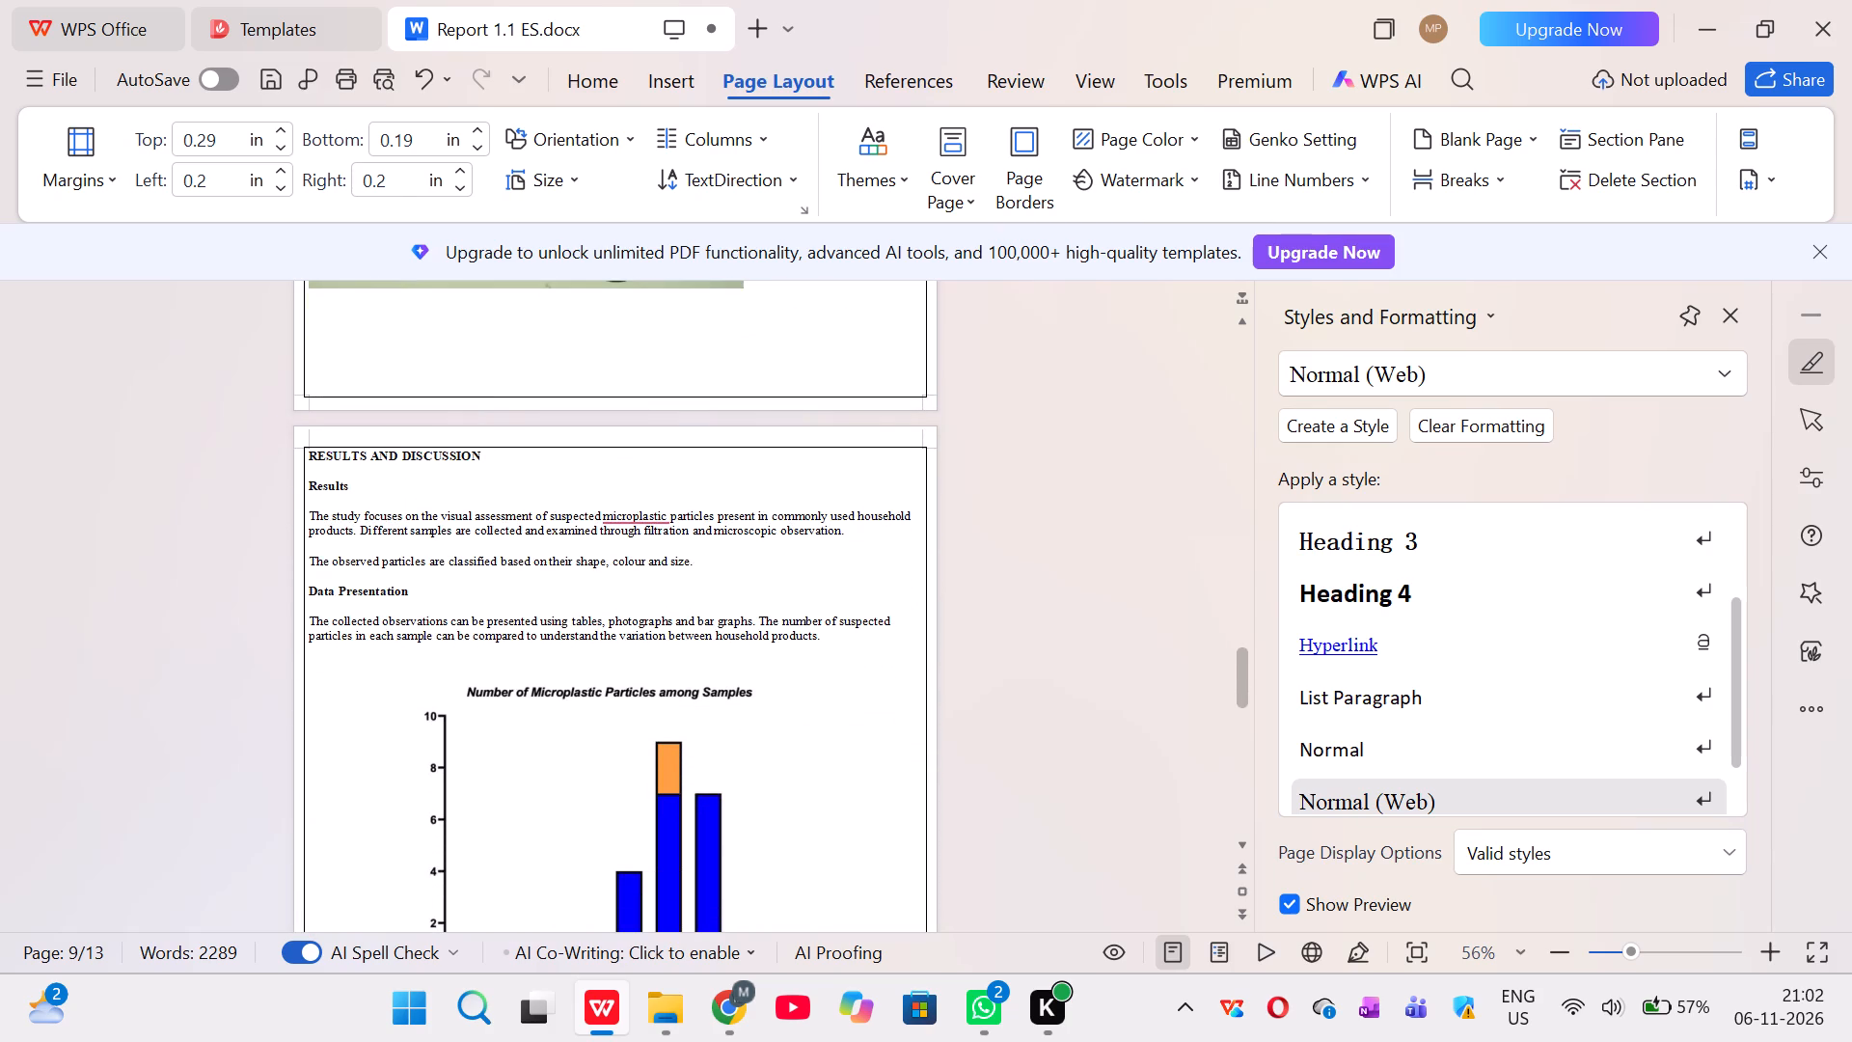
pyautogui.scroll(-1, 606, 620)
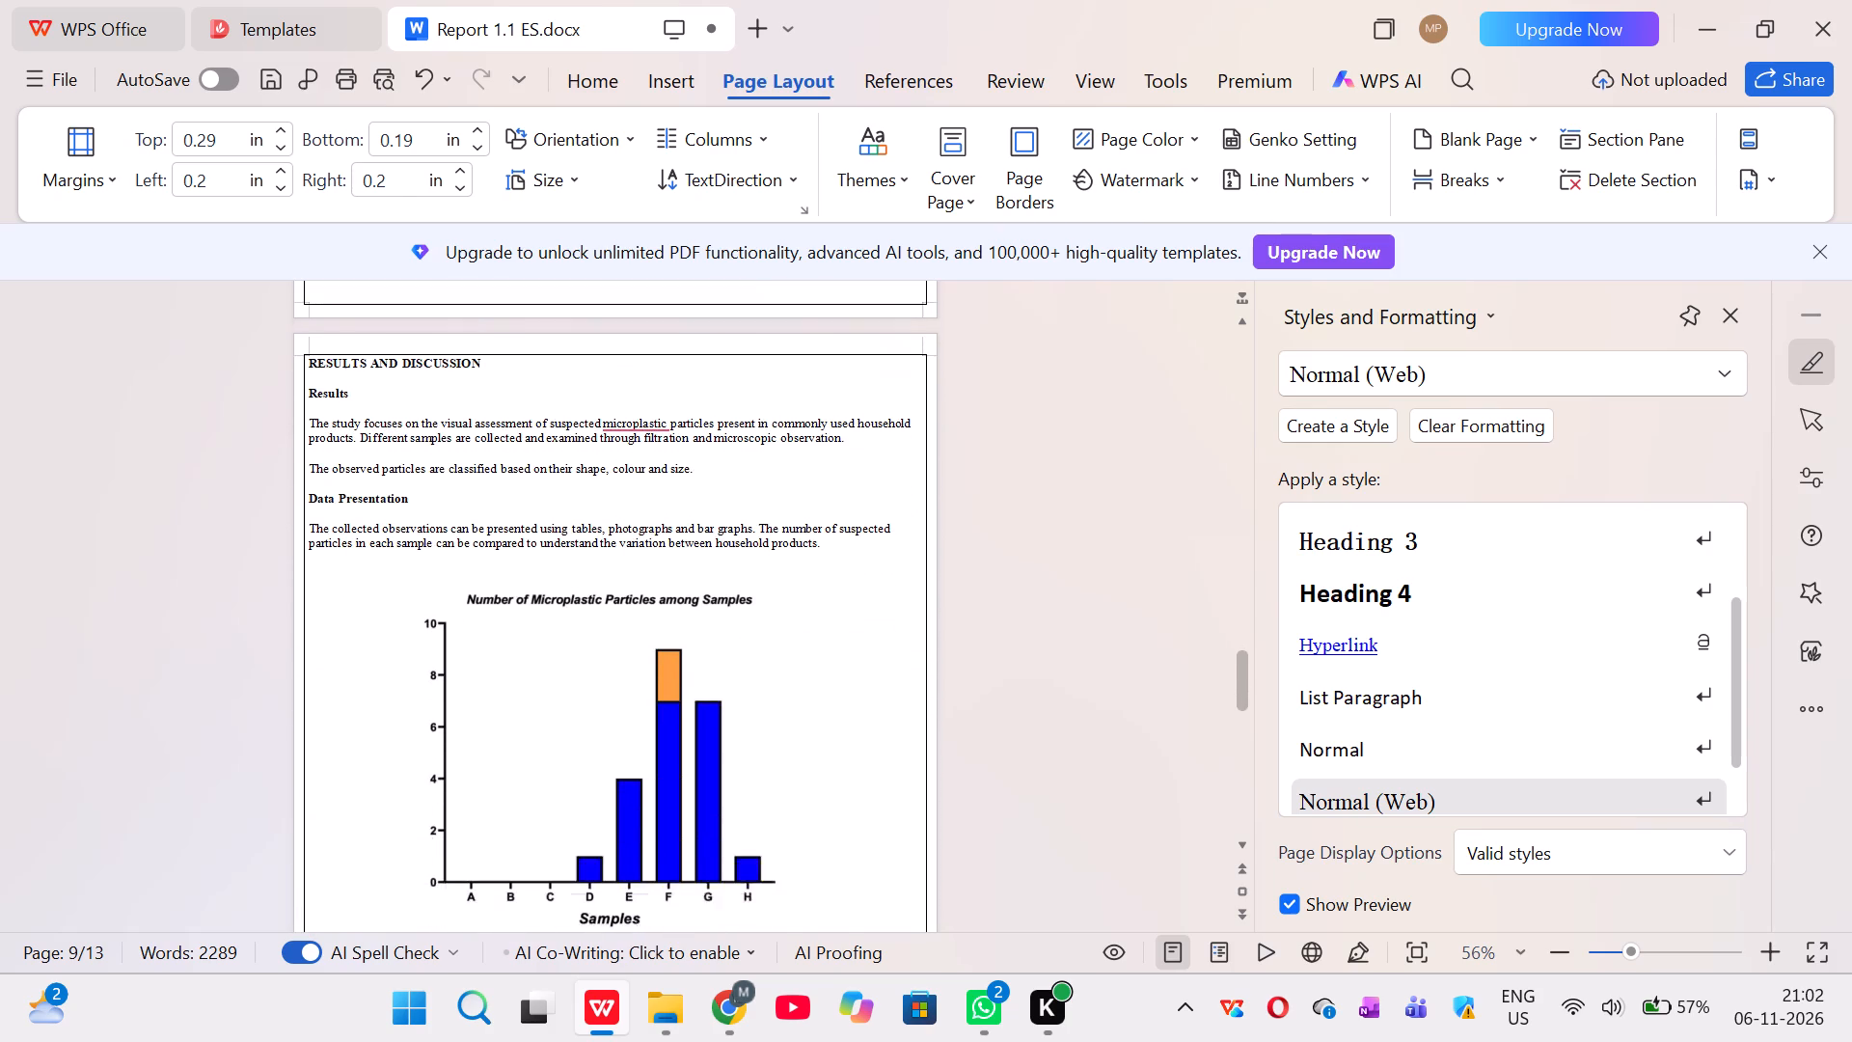
pyautogui.scroll(-6, 606, 620)
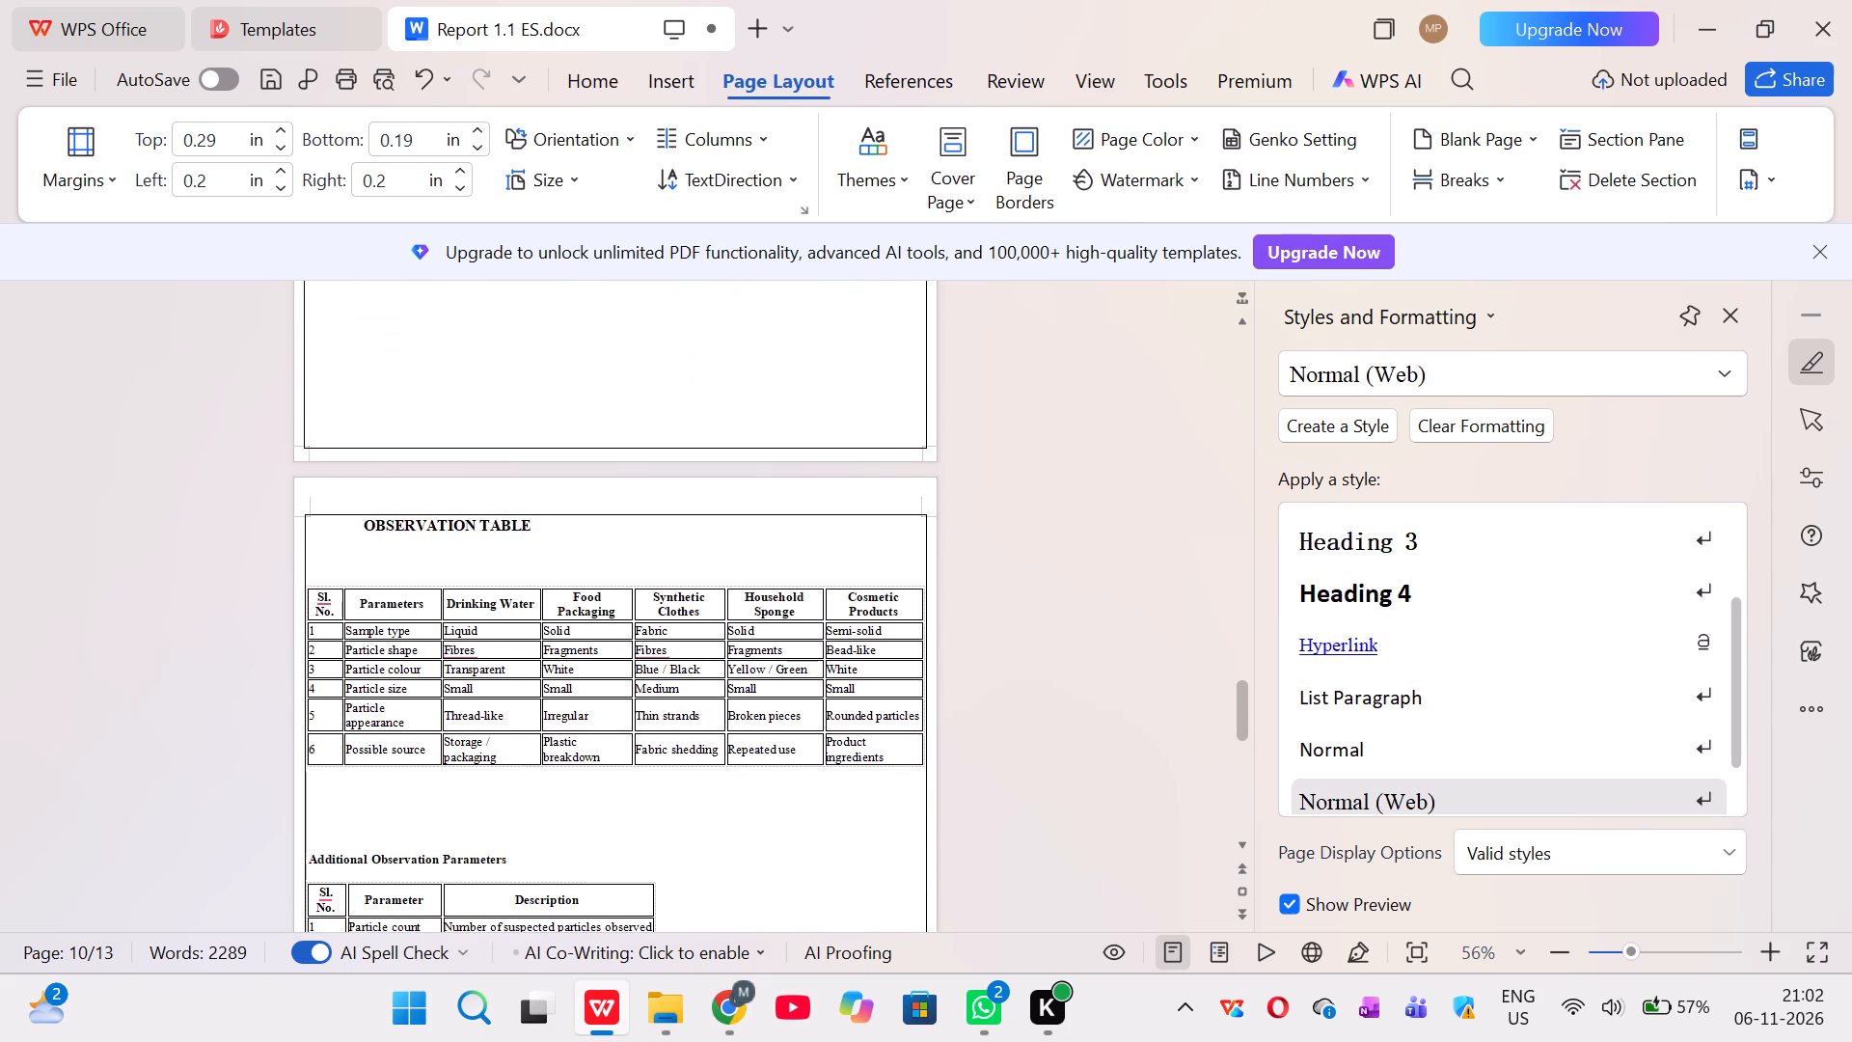
pyautogui.scroll(-2, 606, 620)
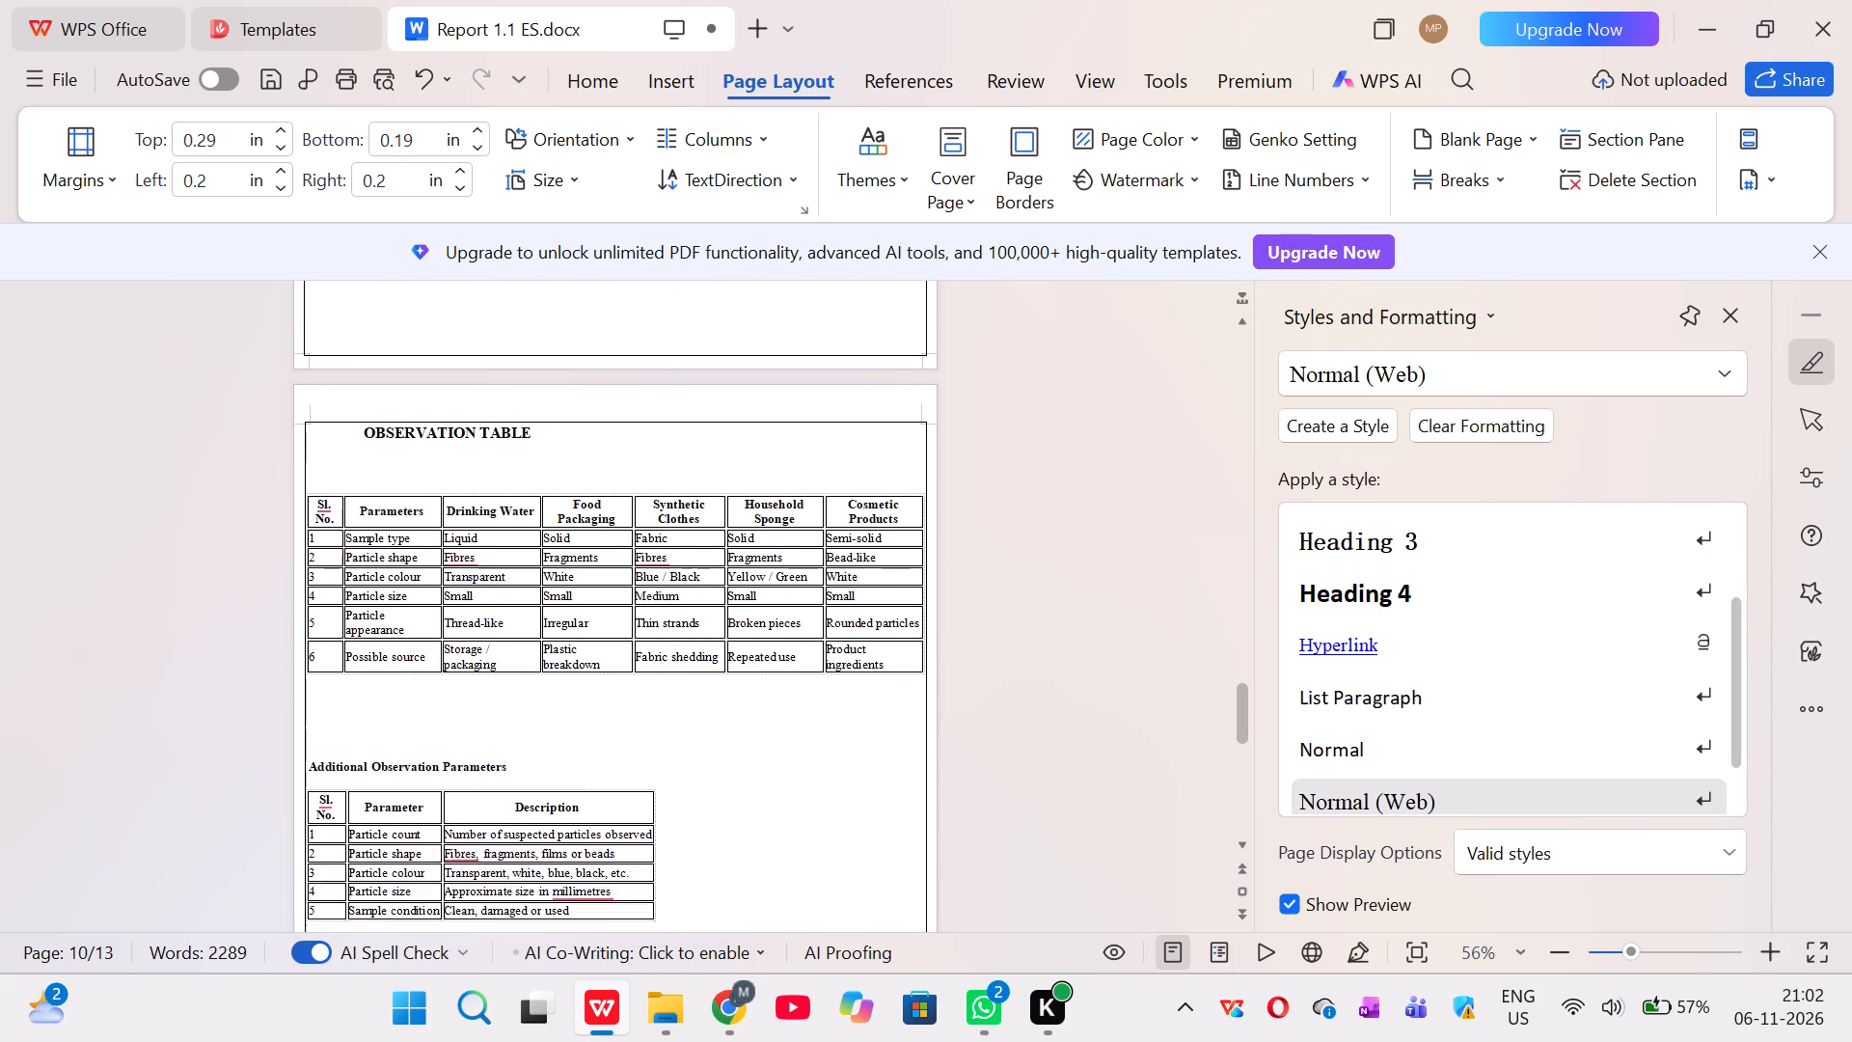
pyautogui.scroll(-7, 606, 620)
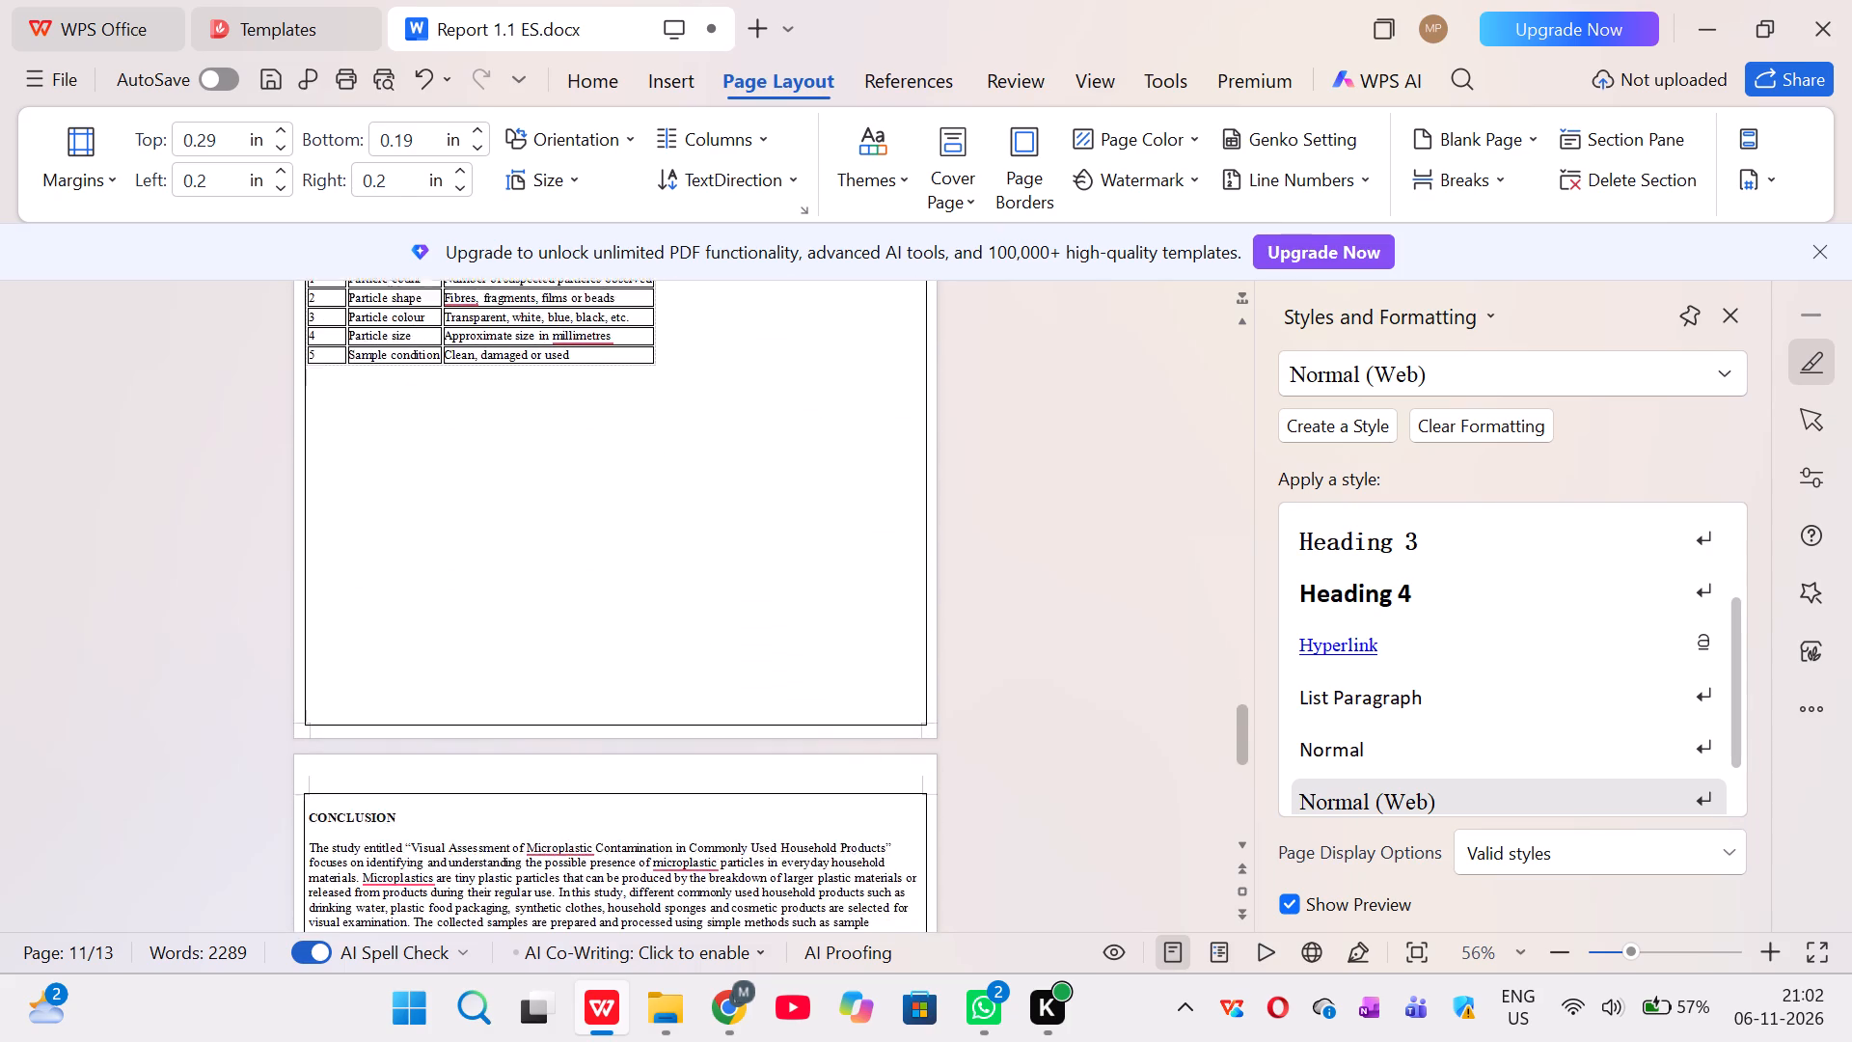
pyautogui.scroll(-6, 606, 620)
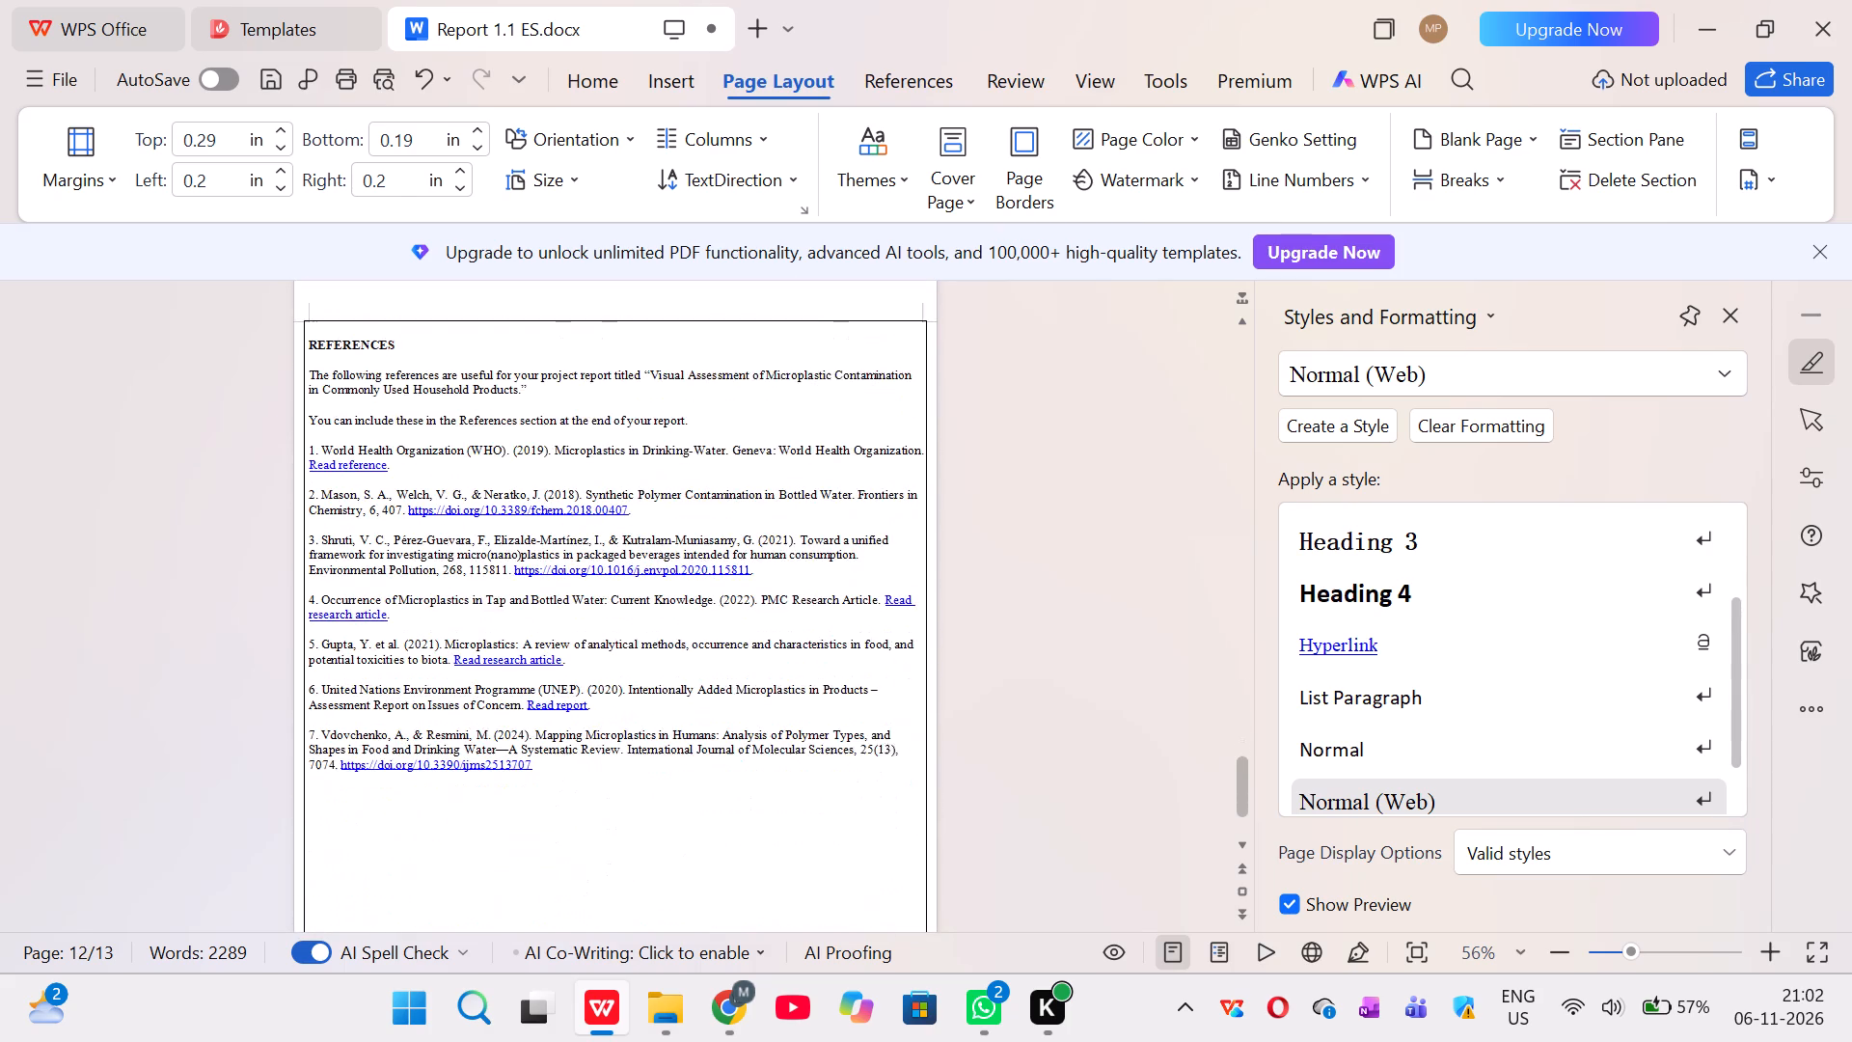
pyautogui.scroll(-1, 606, 620)
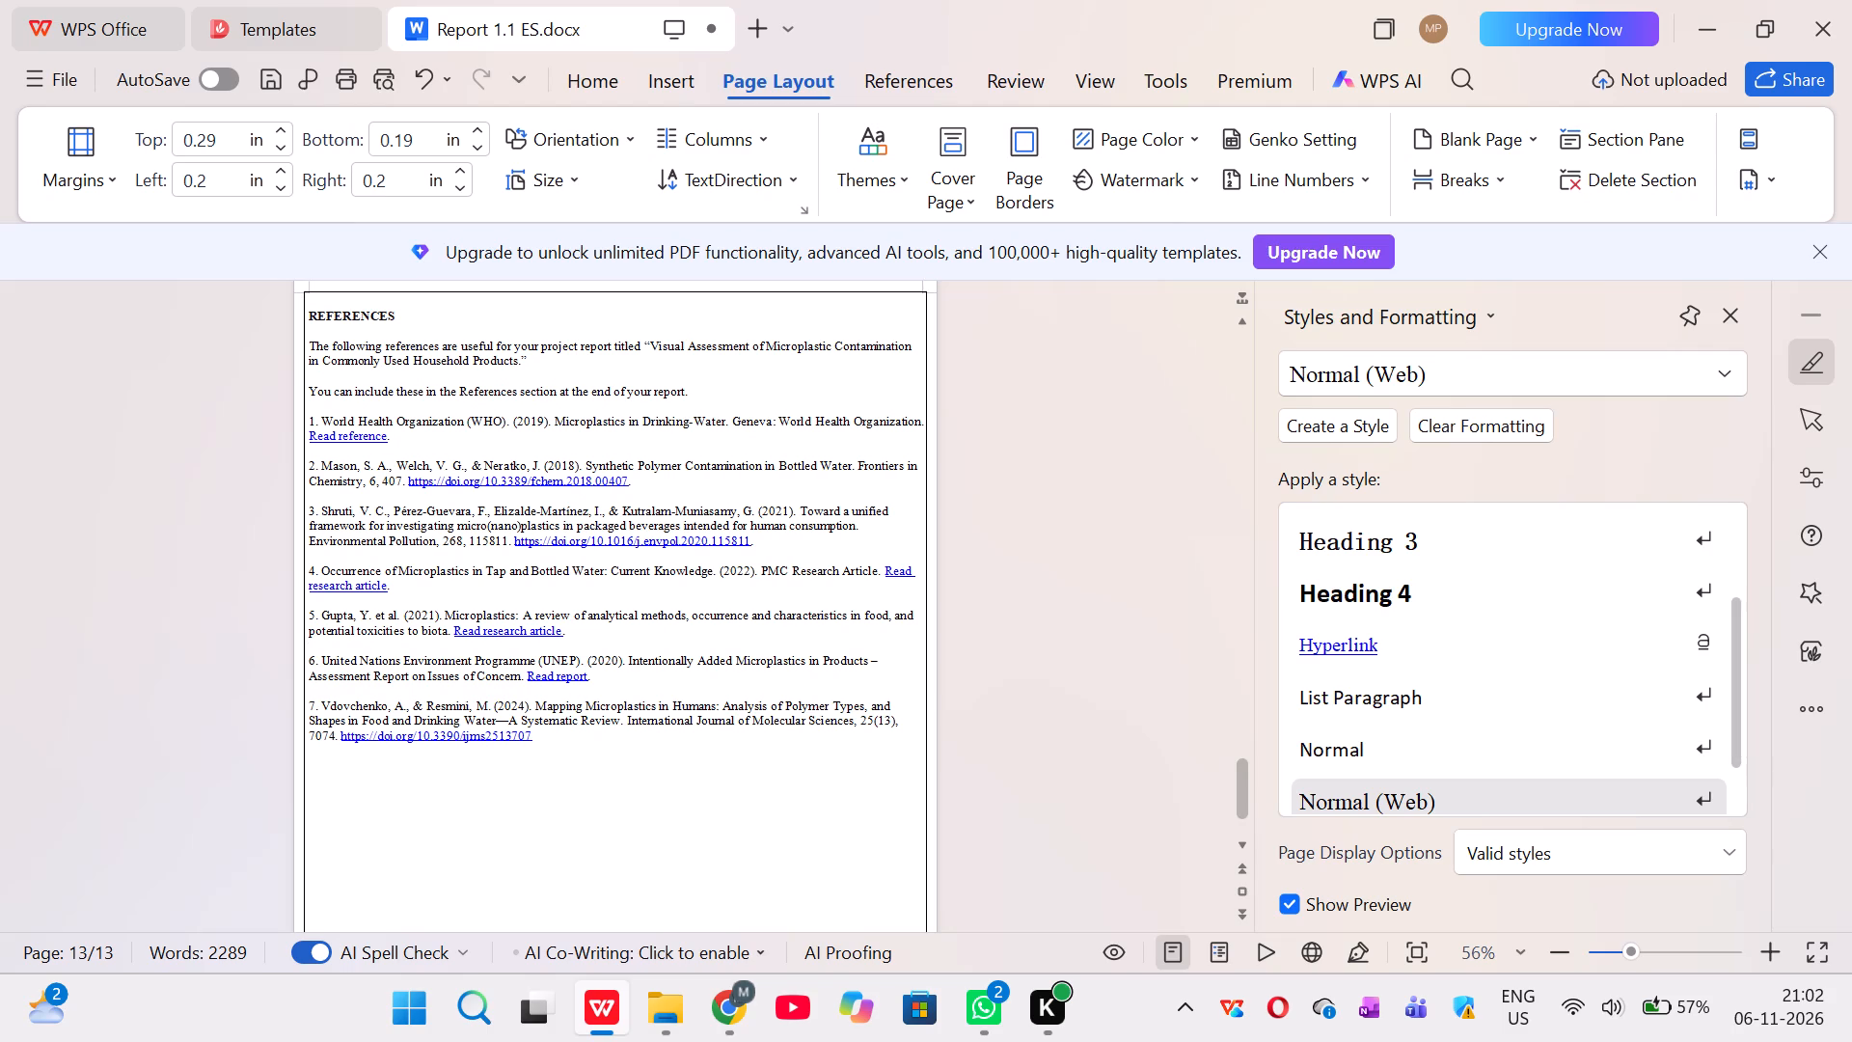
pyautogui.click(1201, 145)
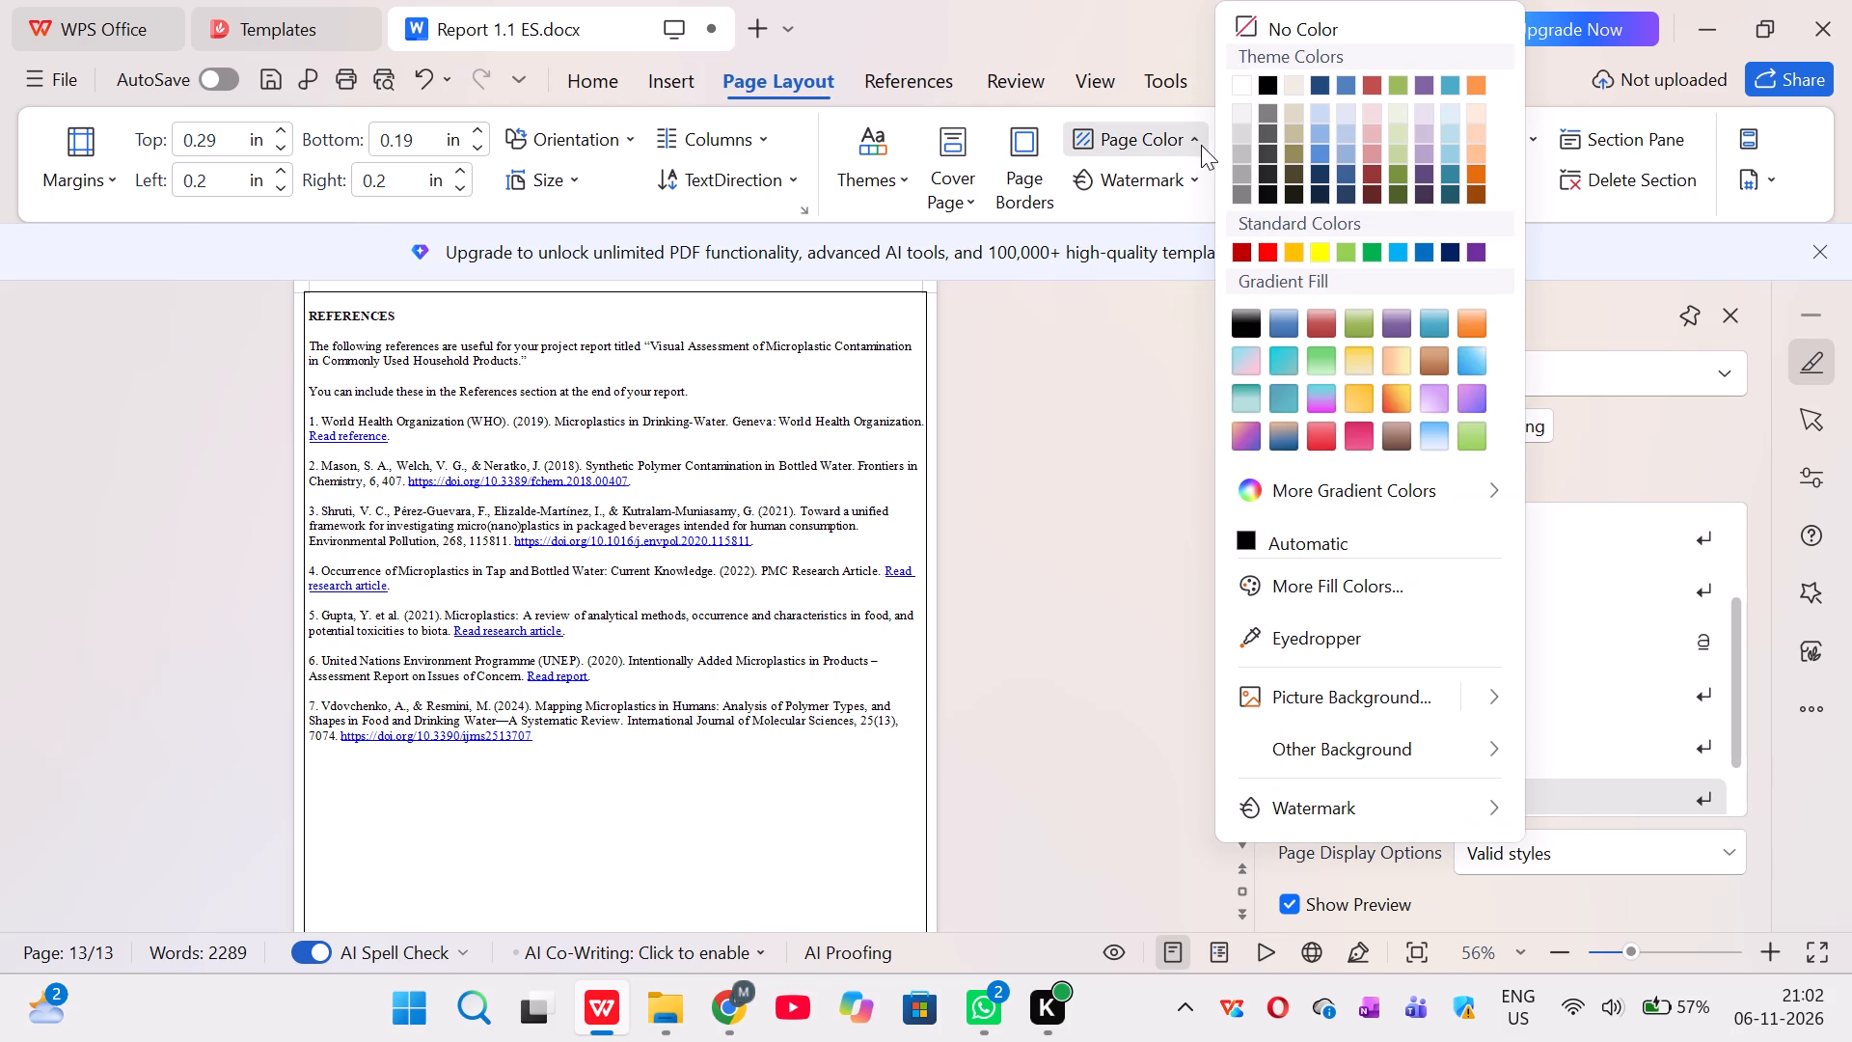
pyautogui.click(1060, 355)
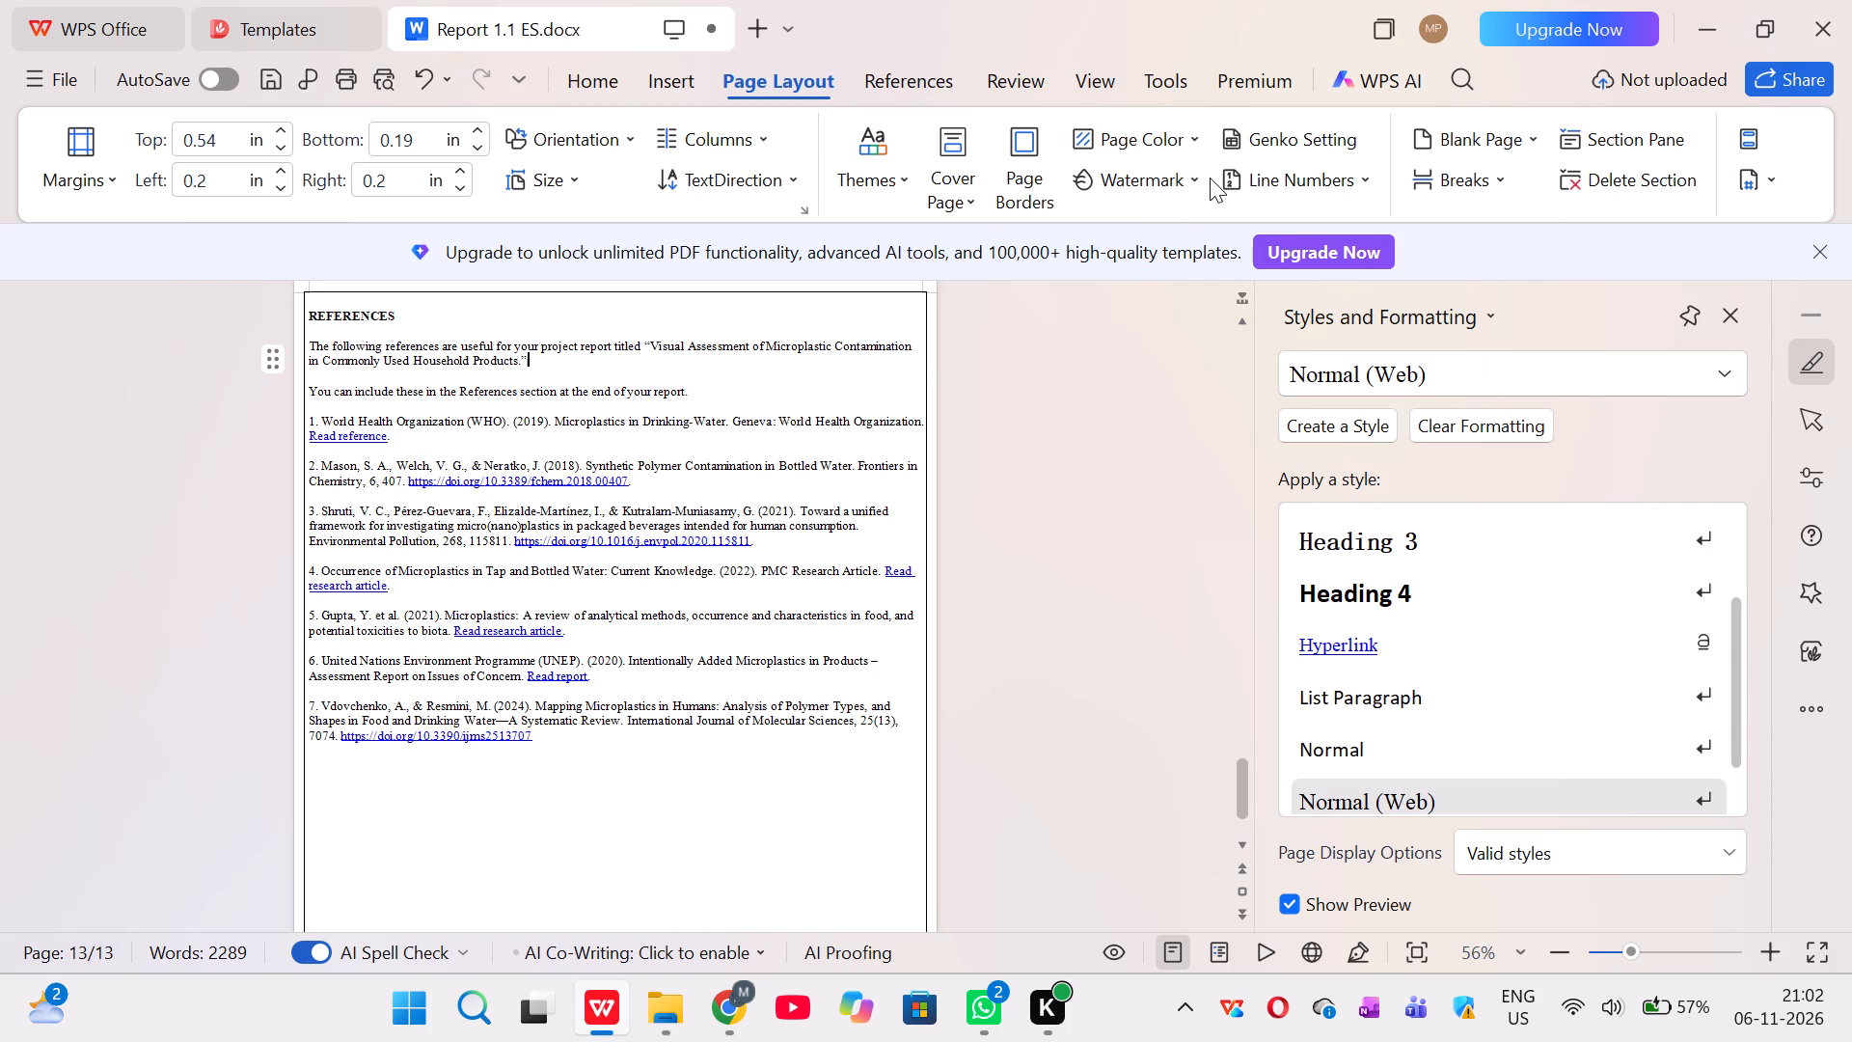
# Set line numbering to Continuous, working from the References page.
pyautogui.click(1364, 175)
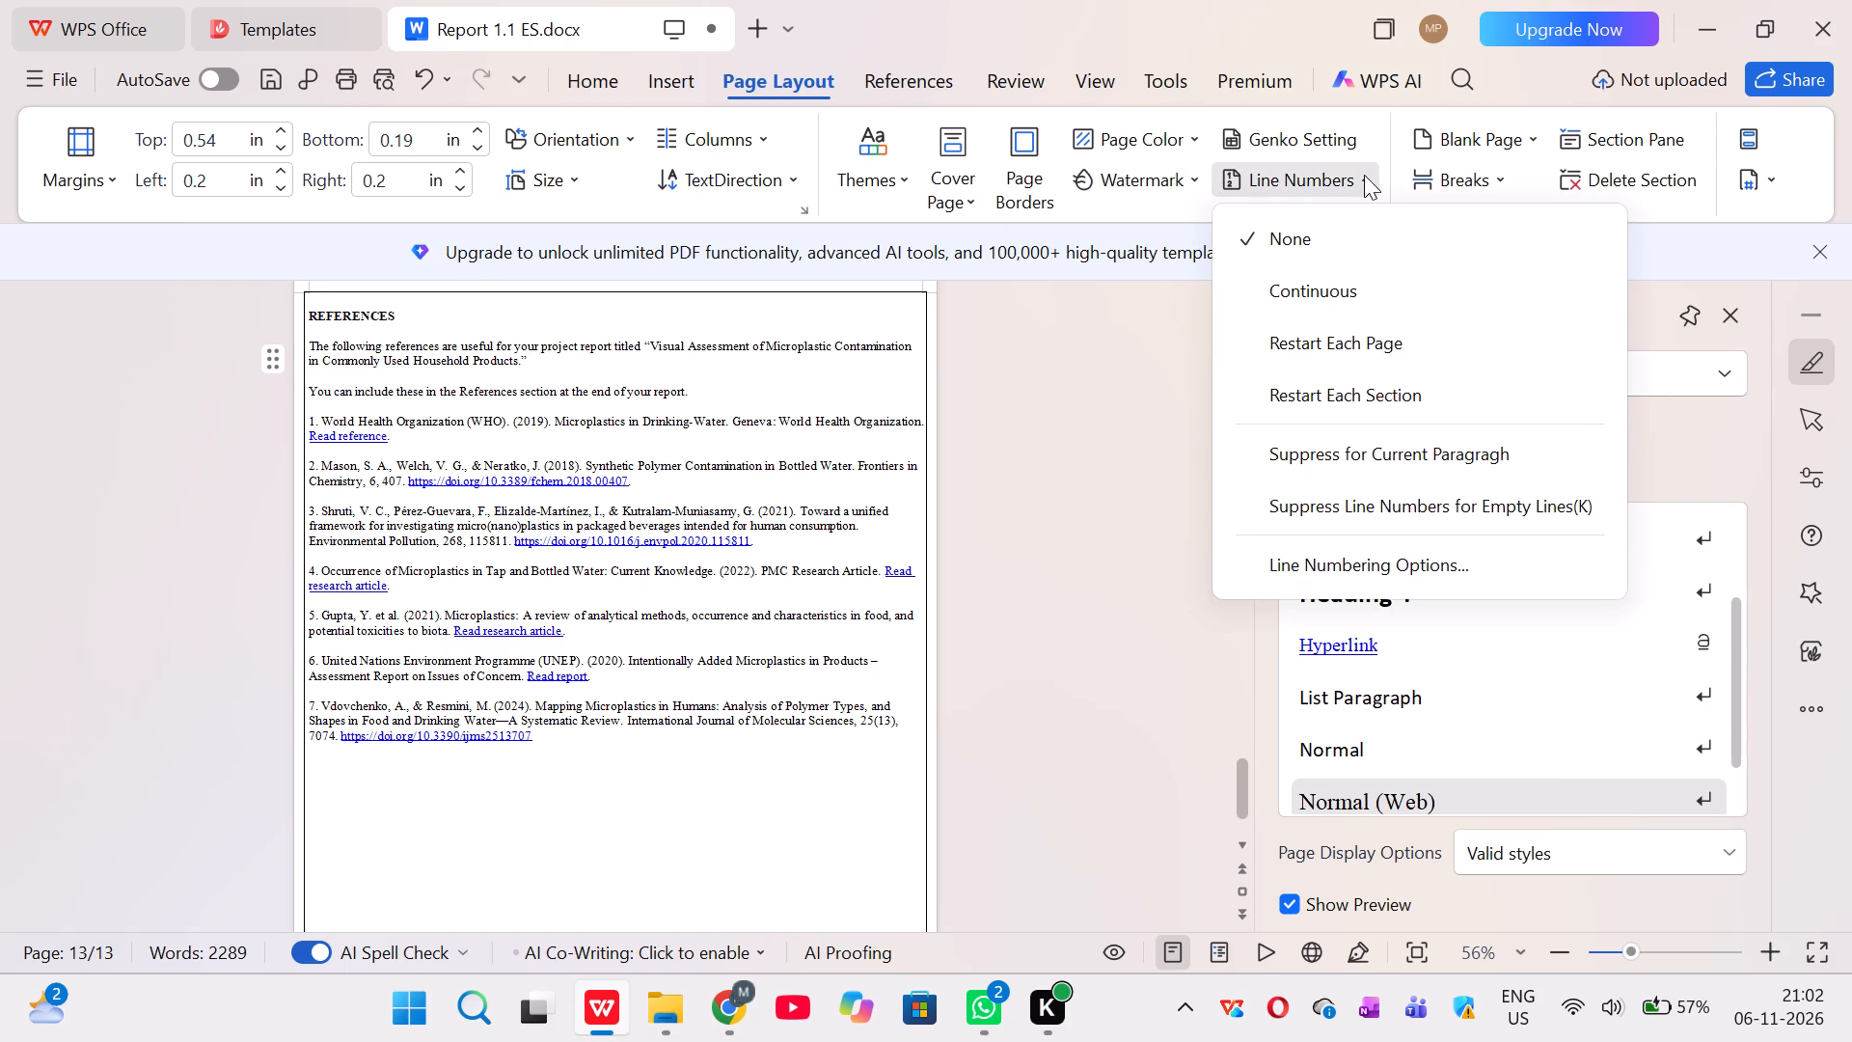
pyautogui.click(1359, 308)
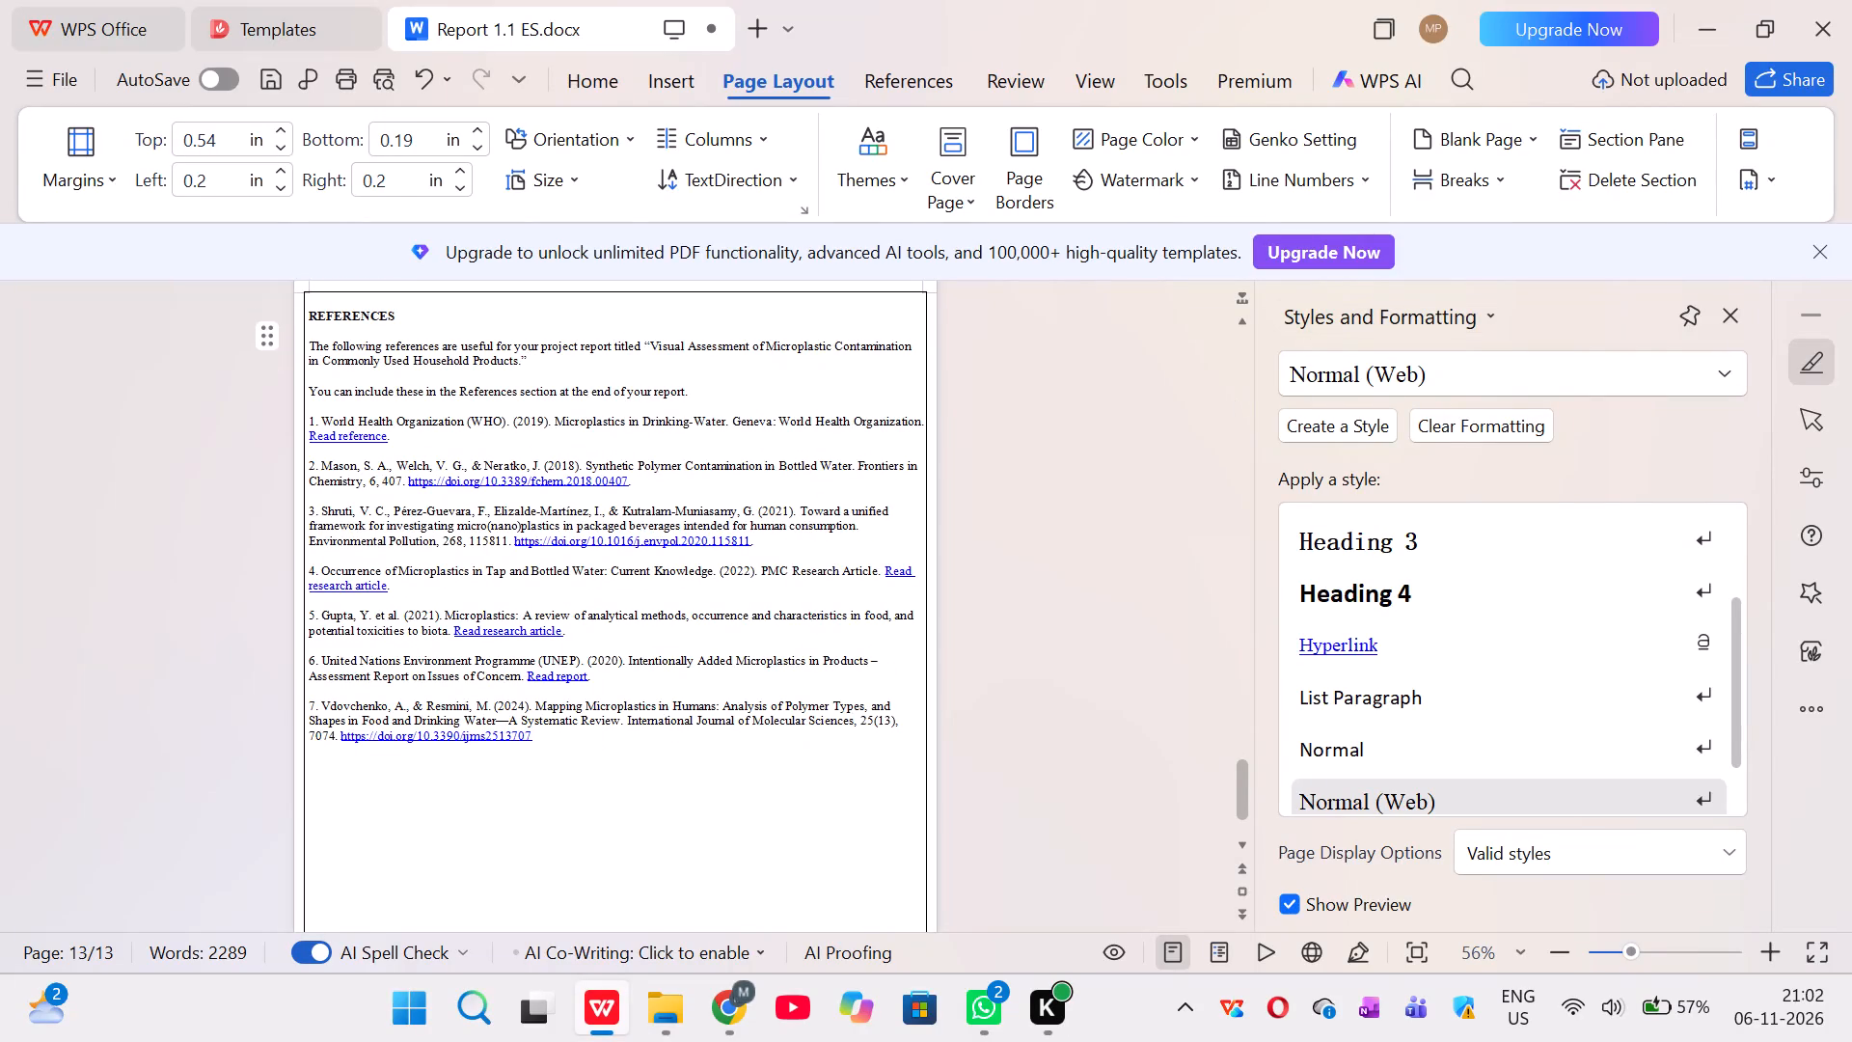
# Insert page numbers in the Footer middle preset style, starting from the cover page.
pyautogui.scroll(3, 1066, 538)
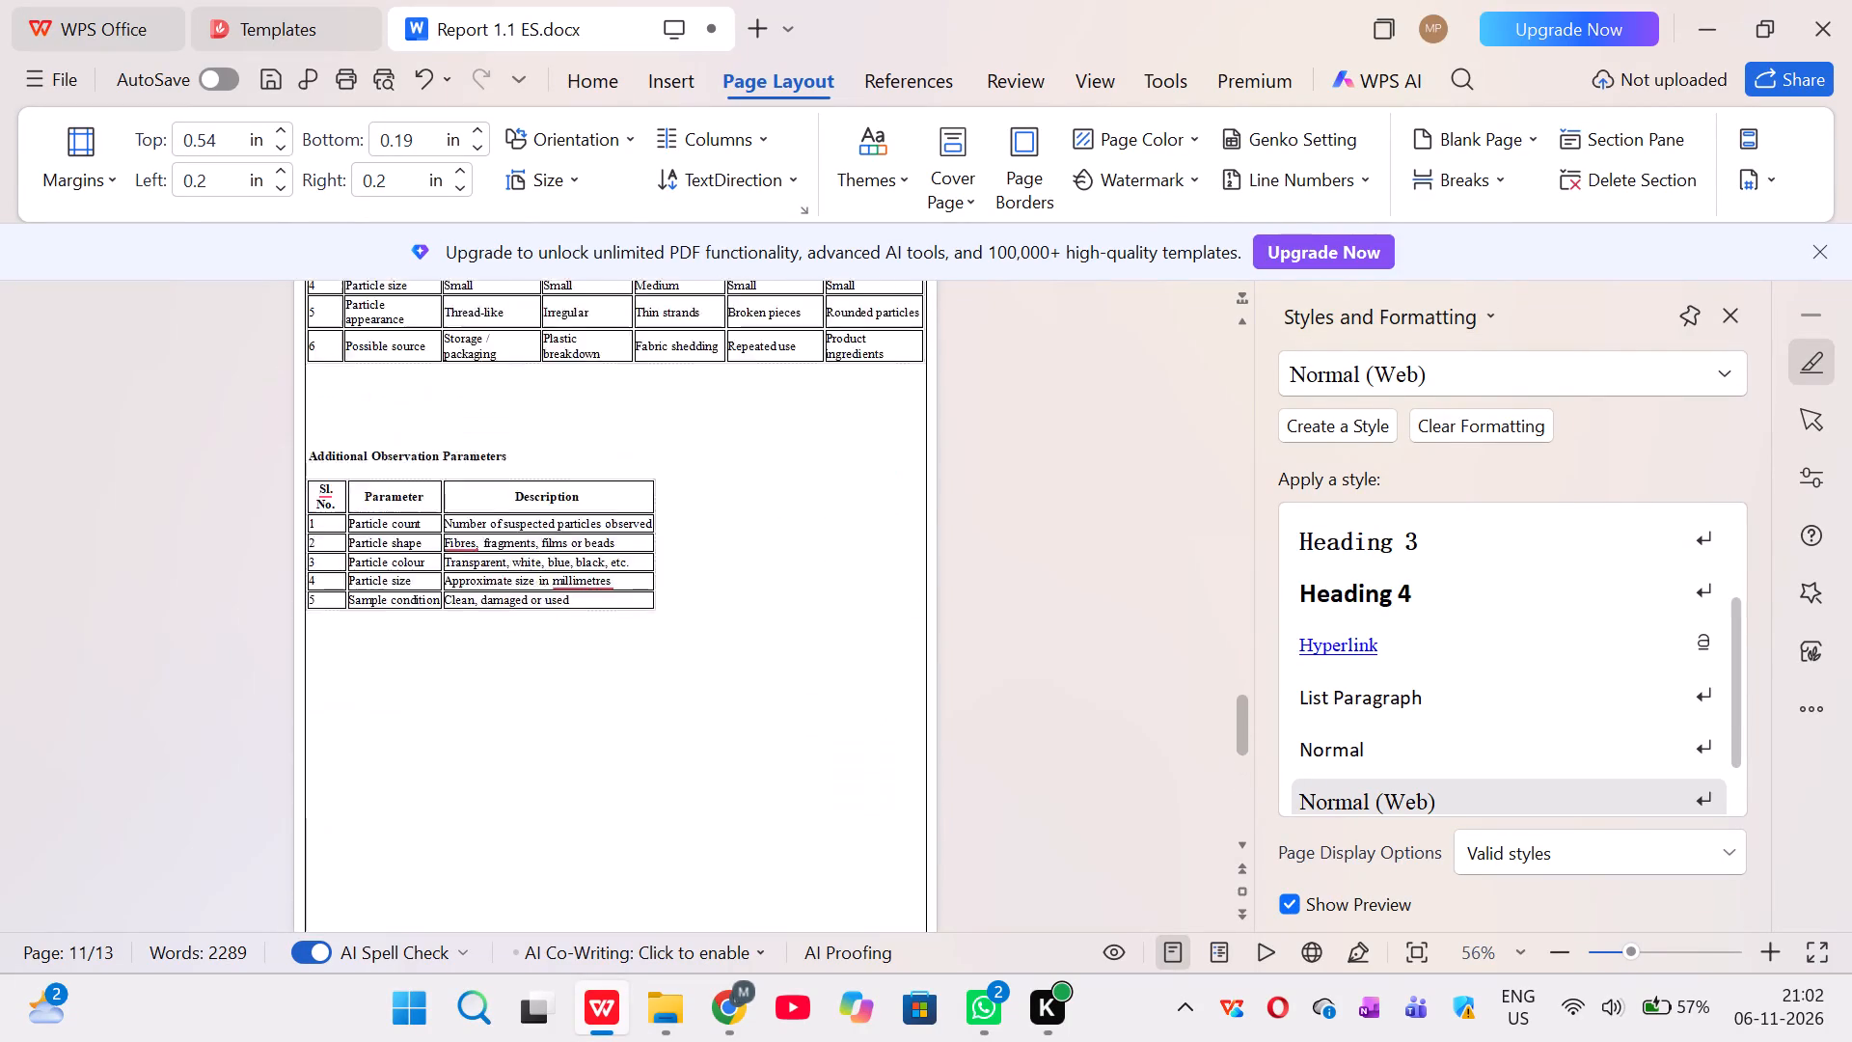
pyautogui.scroll(11, 1066, 538)
pyautogui.scroll(12, 1066, 538)
pyautogui.scroll(12, 1066, 538)
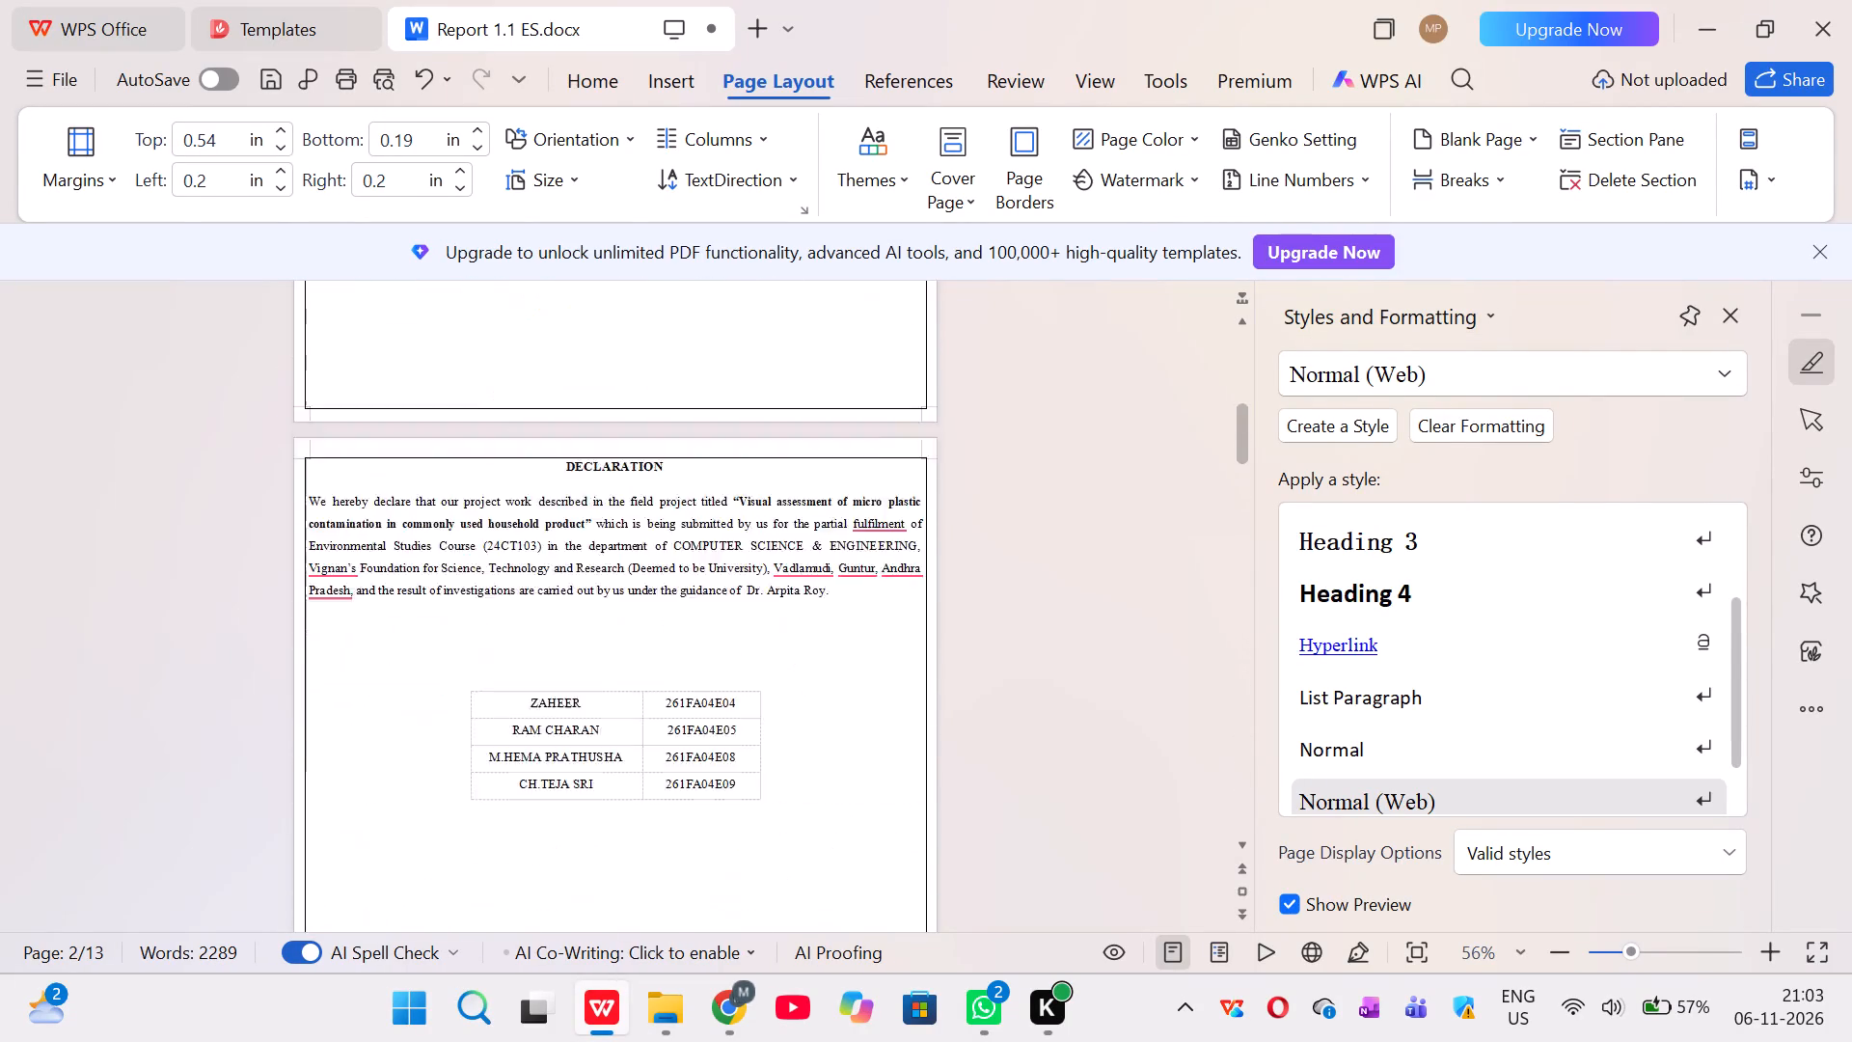
pyautogui.scroll(5, 1066, 538)
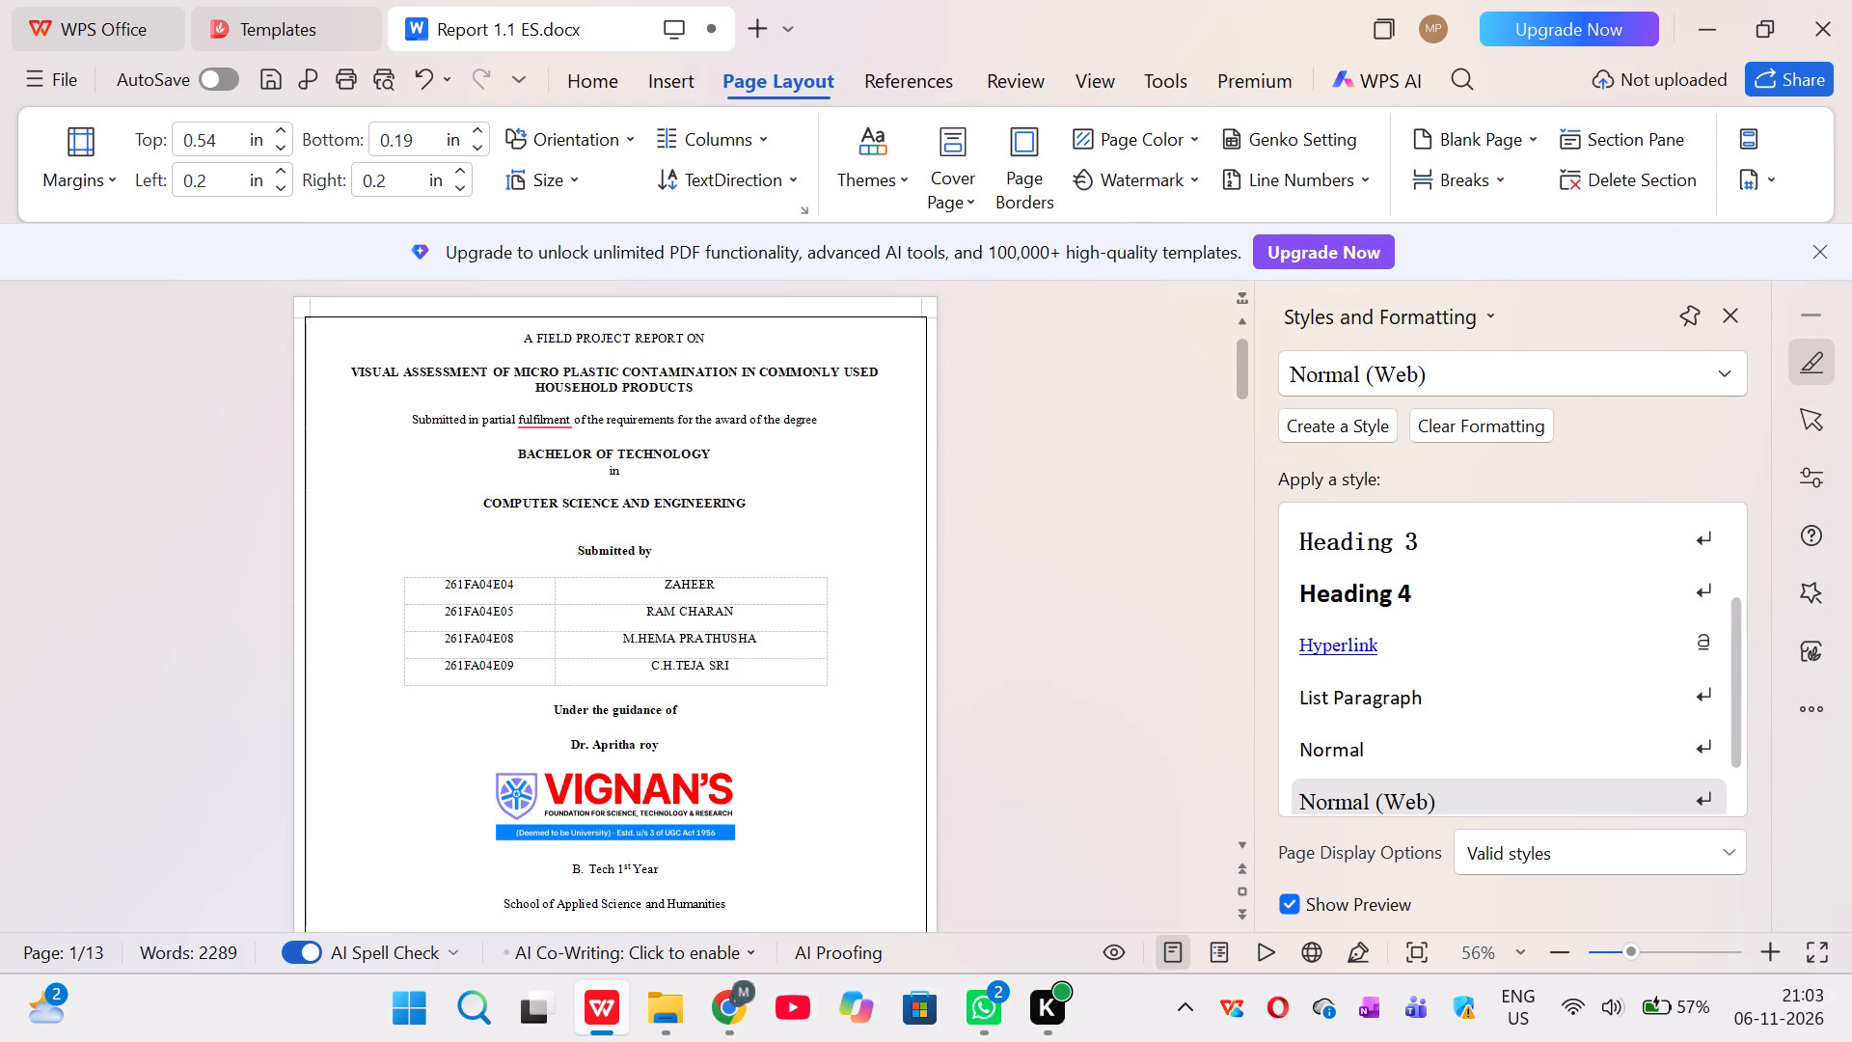
pyautogui.scroll(-4, 850, 710)
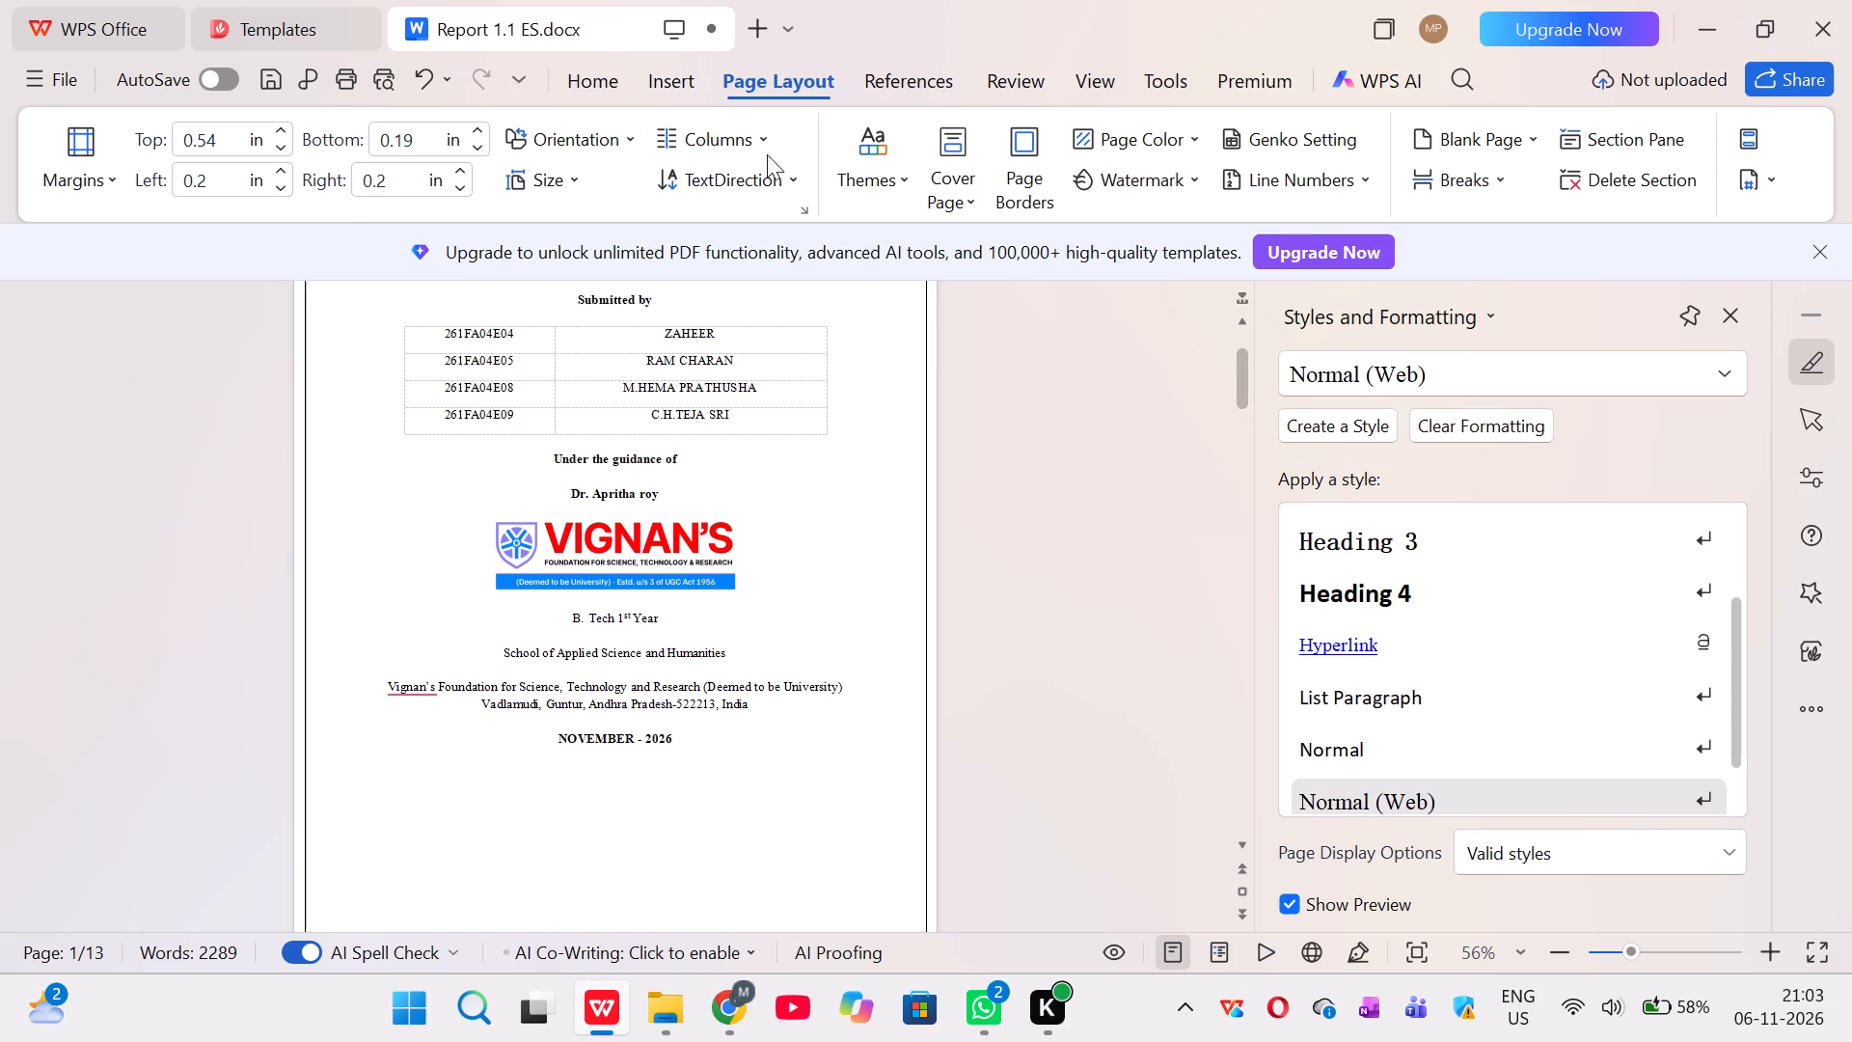
pyautogui.click(669, 88)
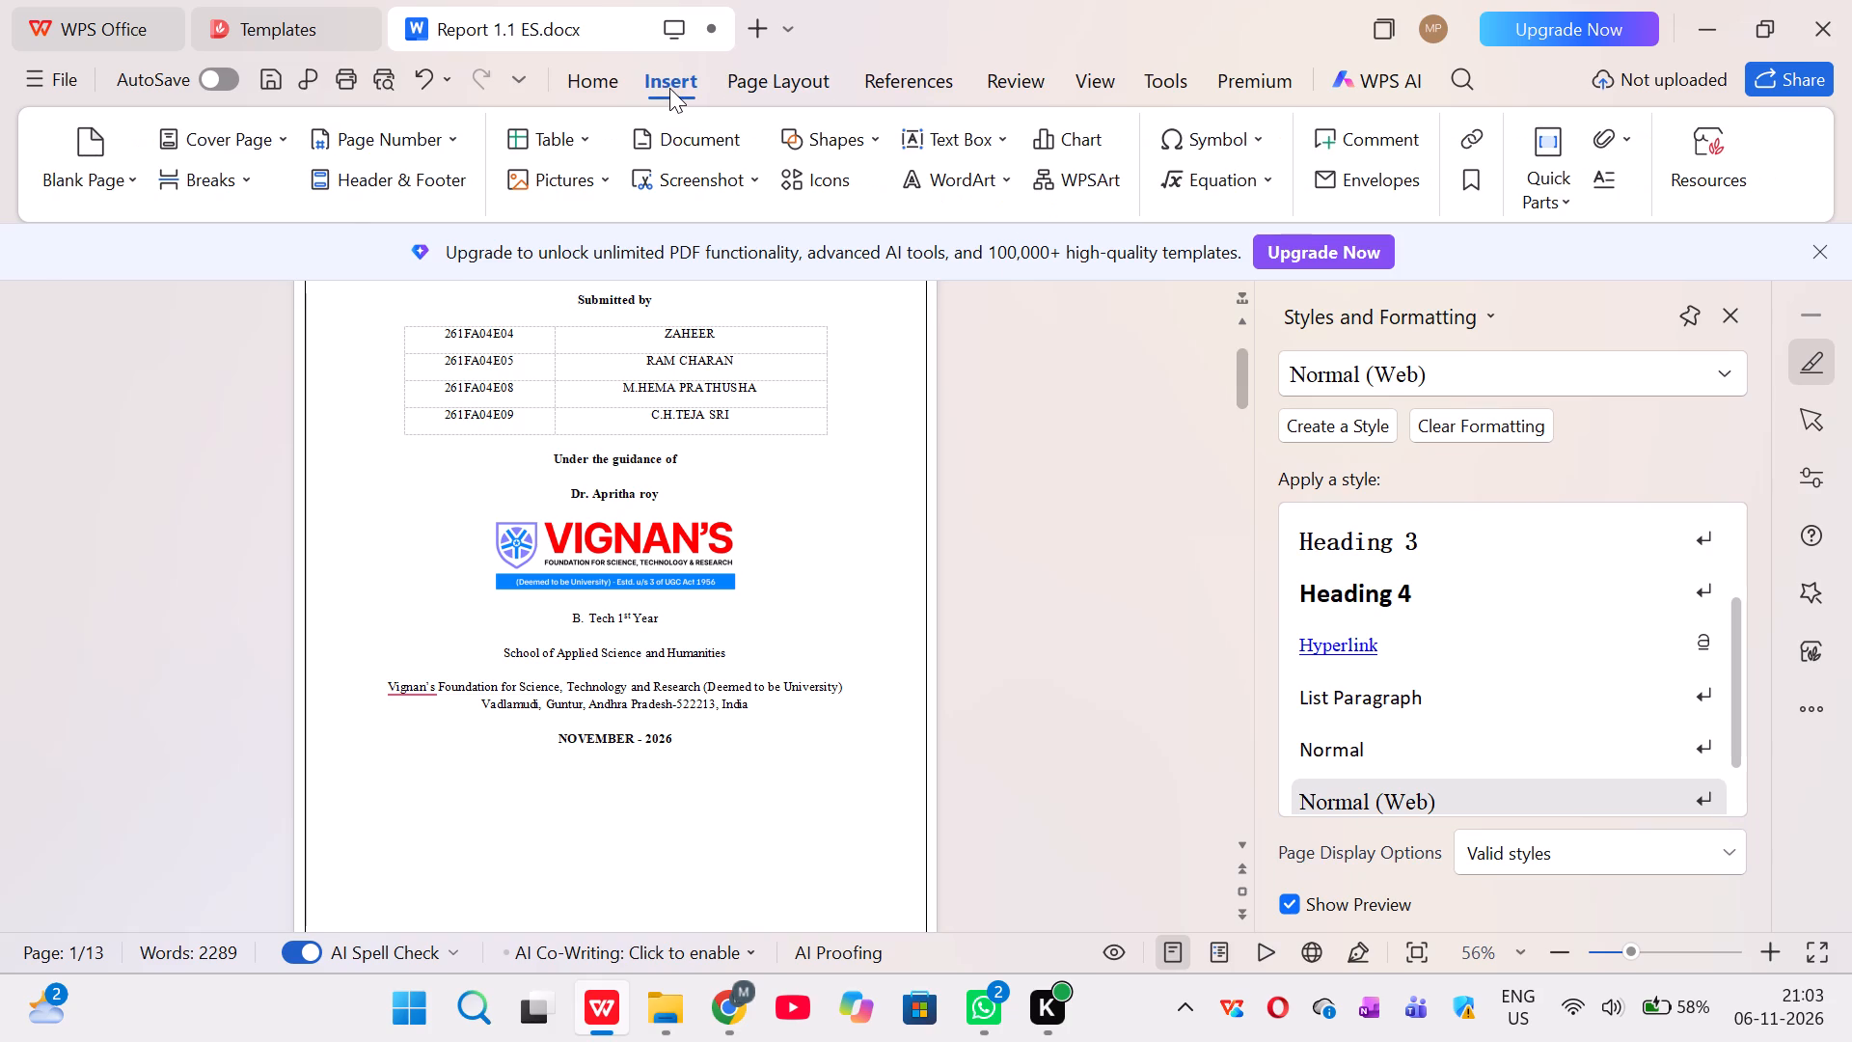
pyautogui.click(458, 137)
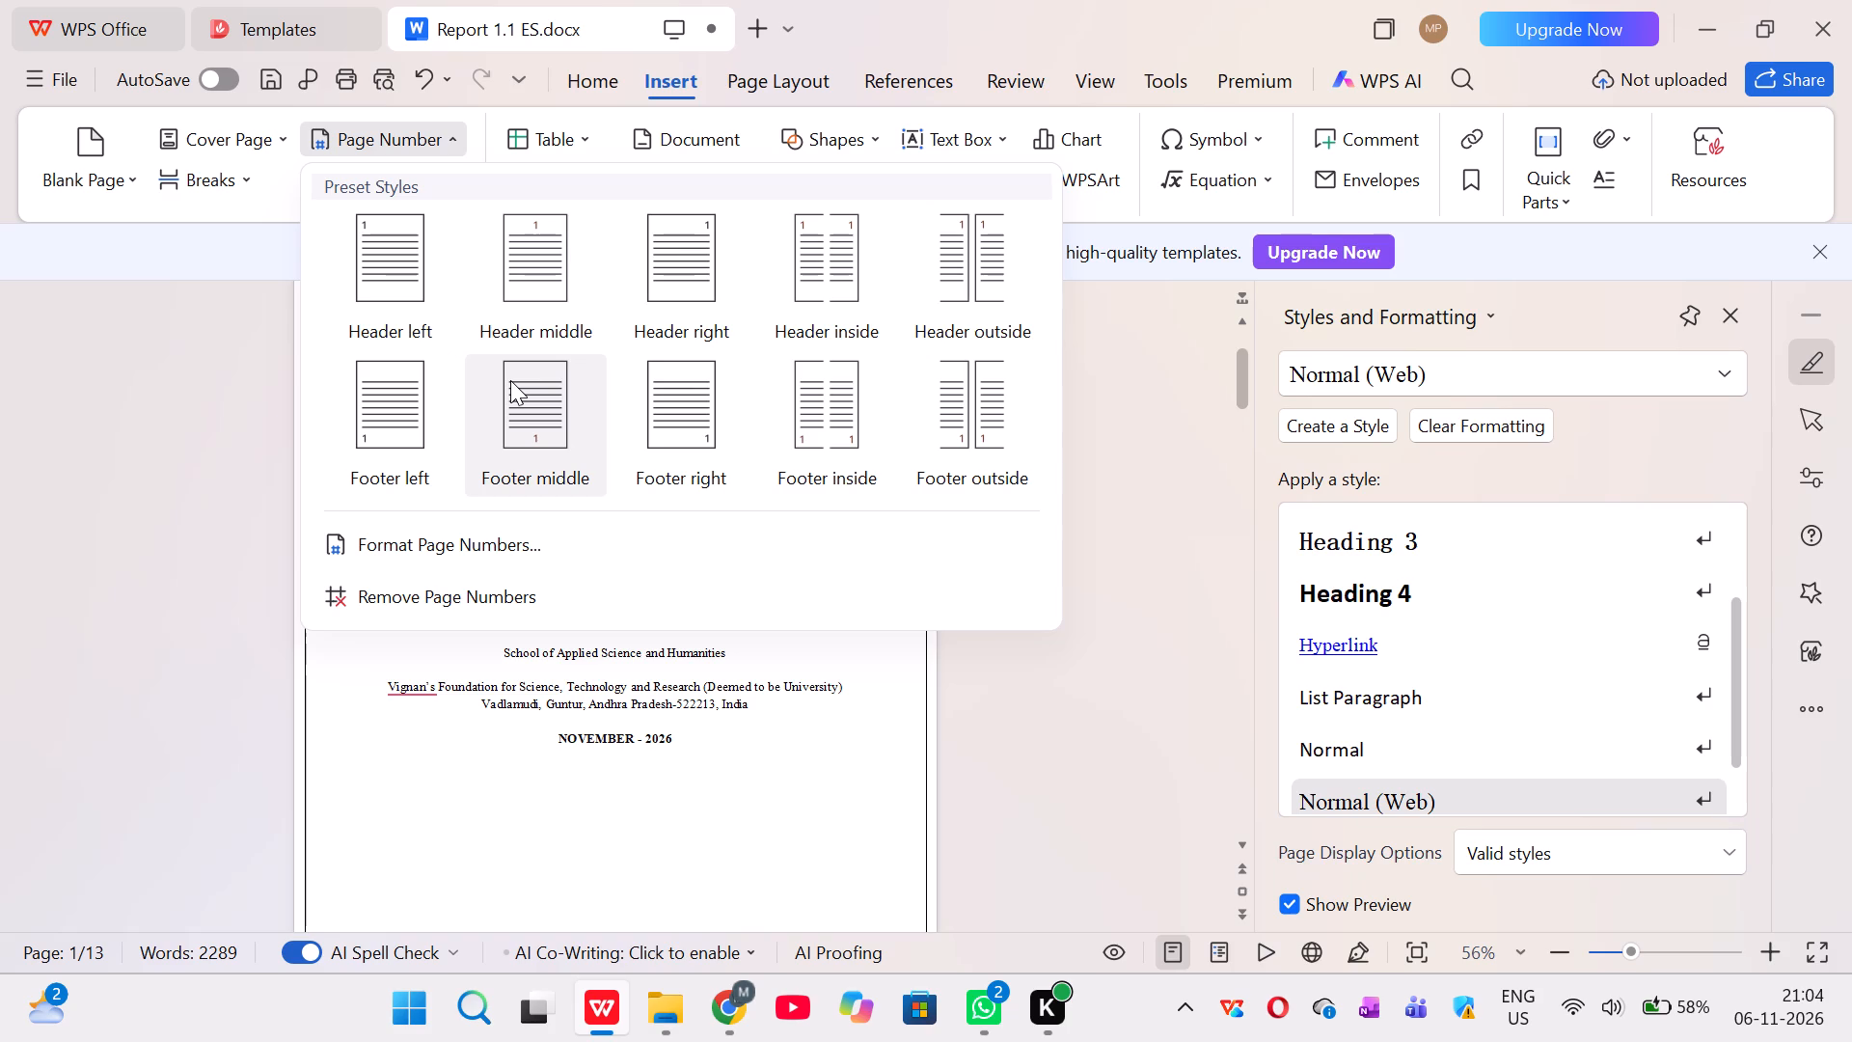
pyautogui.click(510, 380)
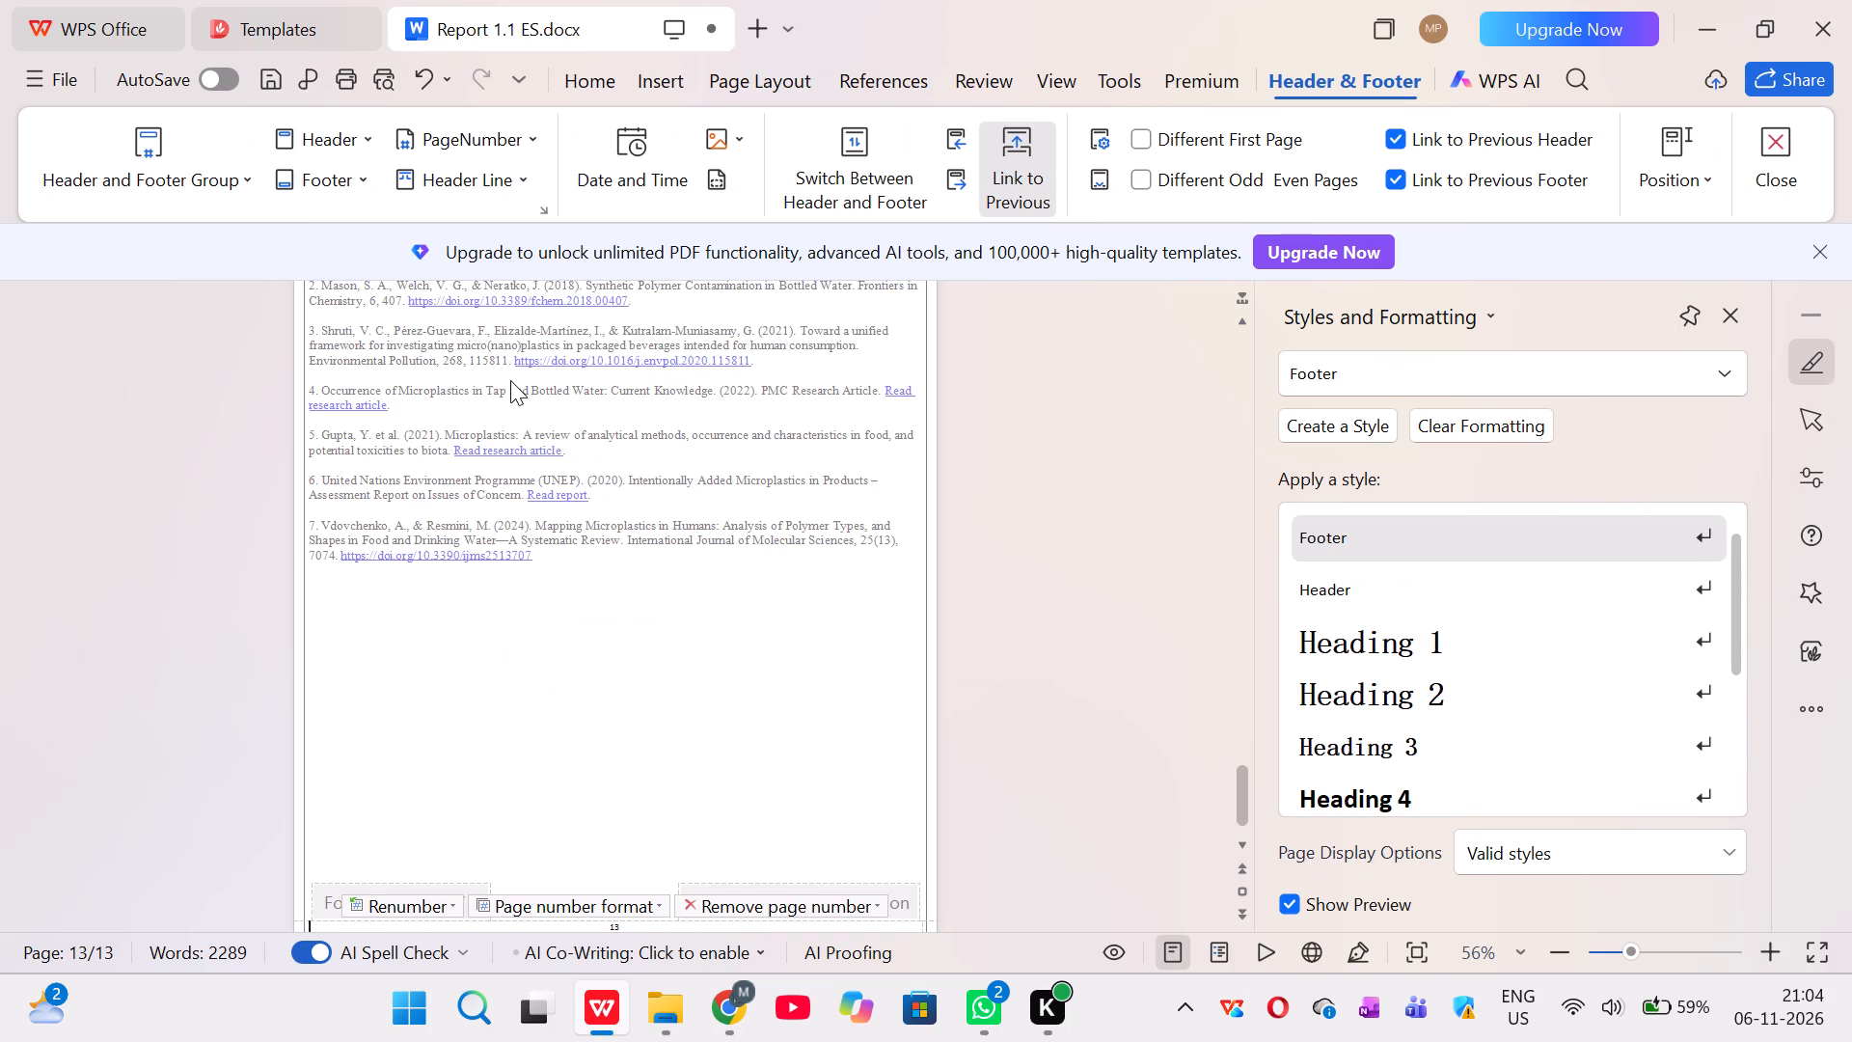
# Check the footer page numbers and section headers from the References page back to the Conclusion page.
pyautogui.scroll(-1, 537, 695)
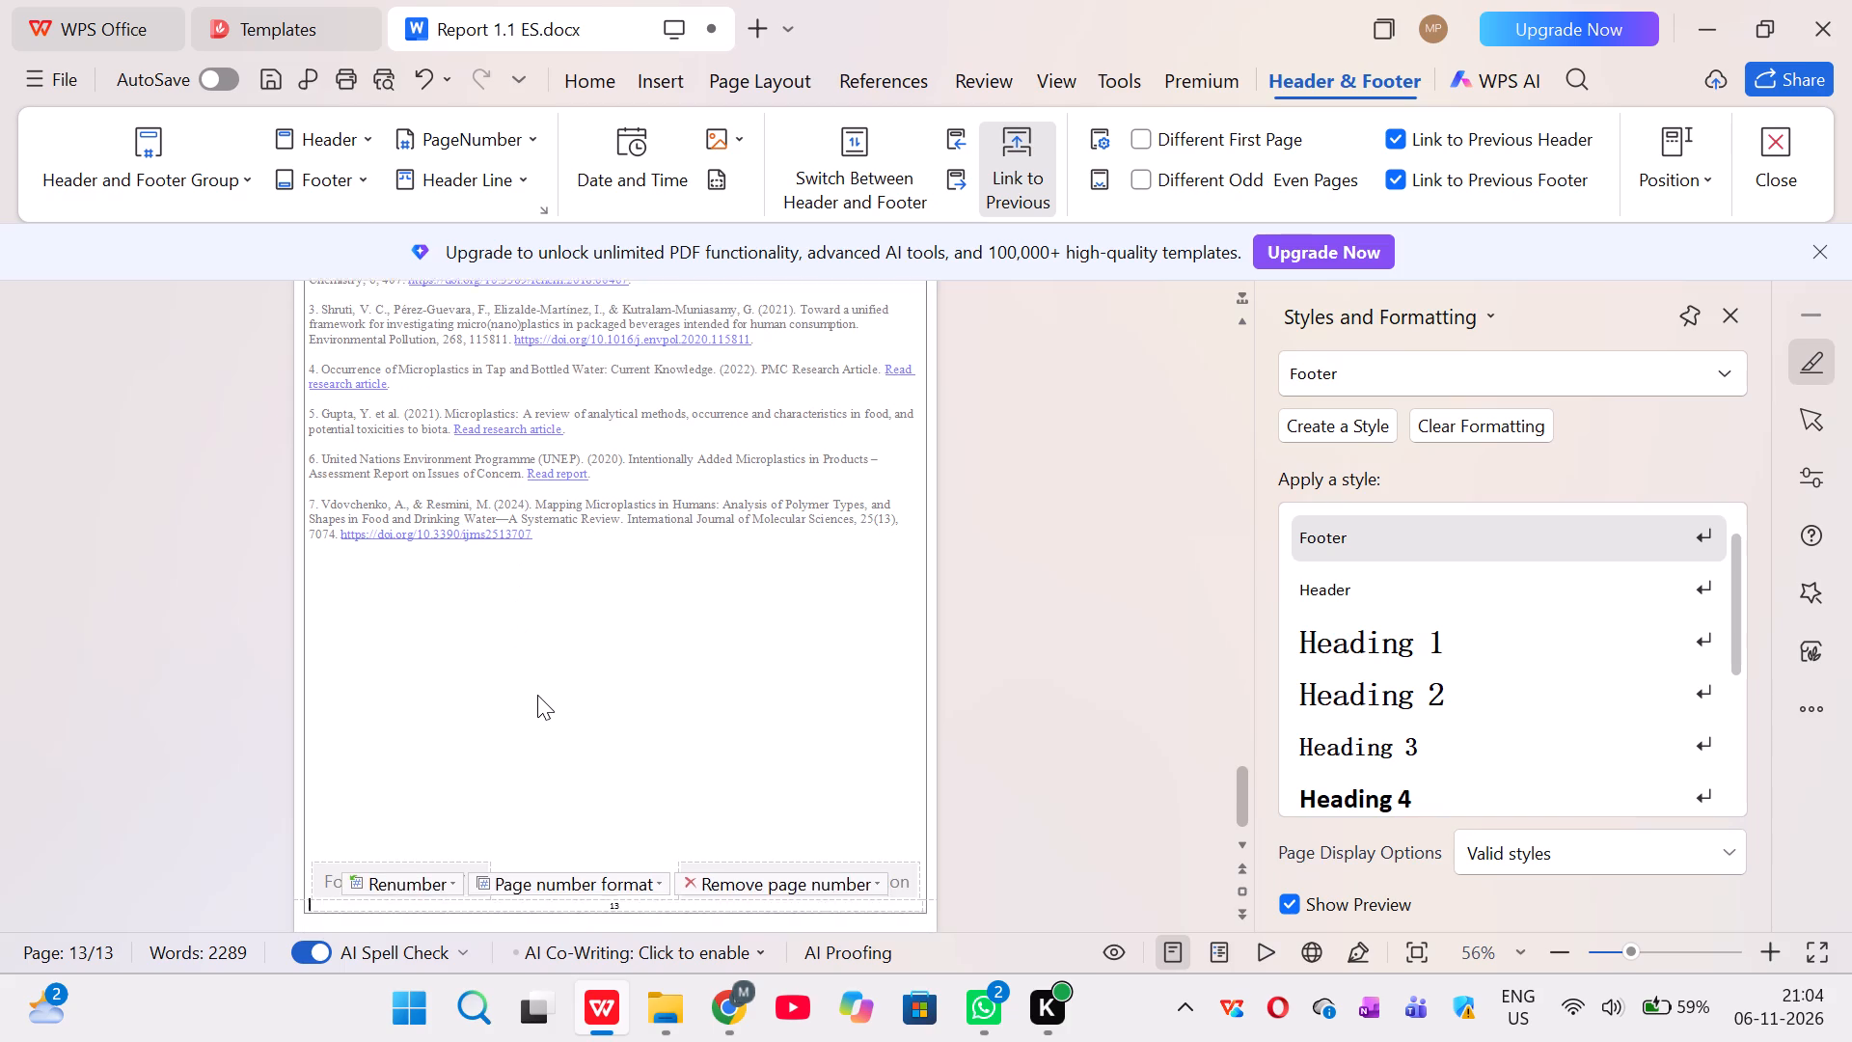
pyautogui.scroll(-2, 537, 695)
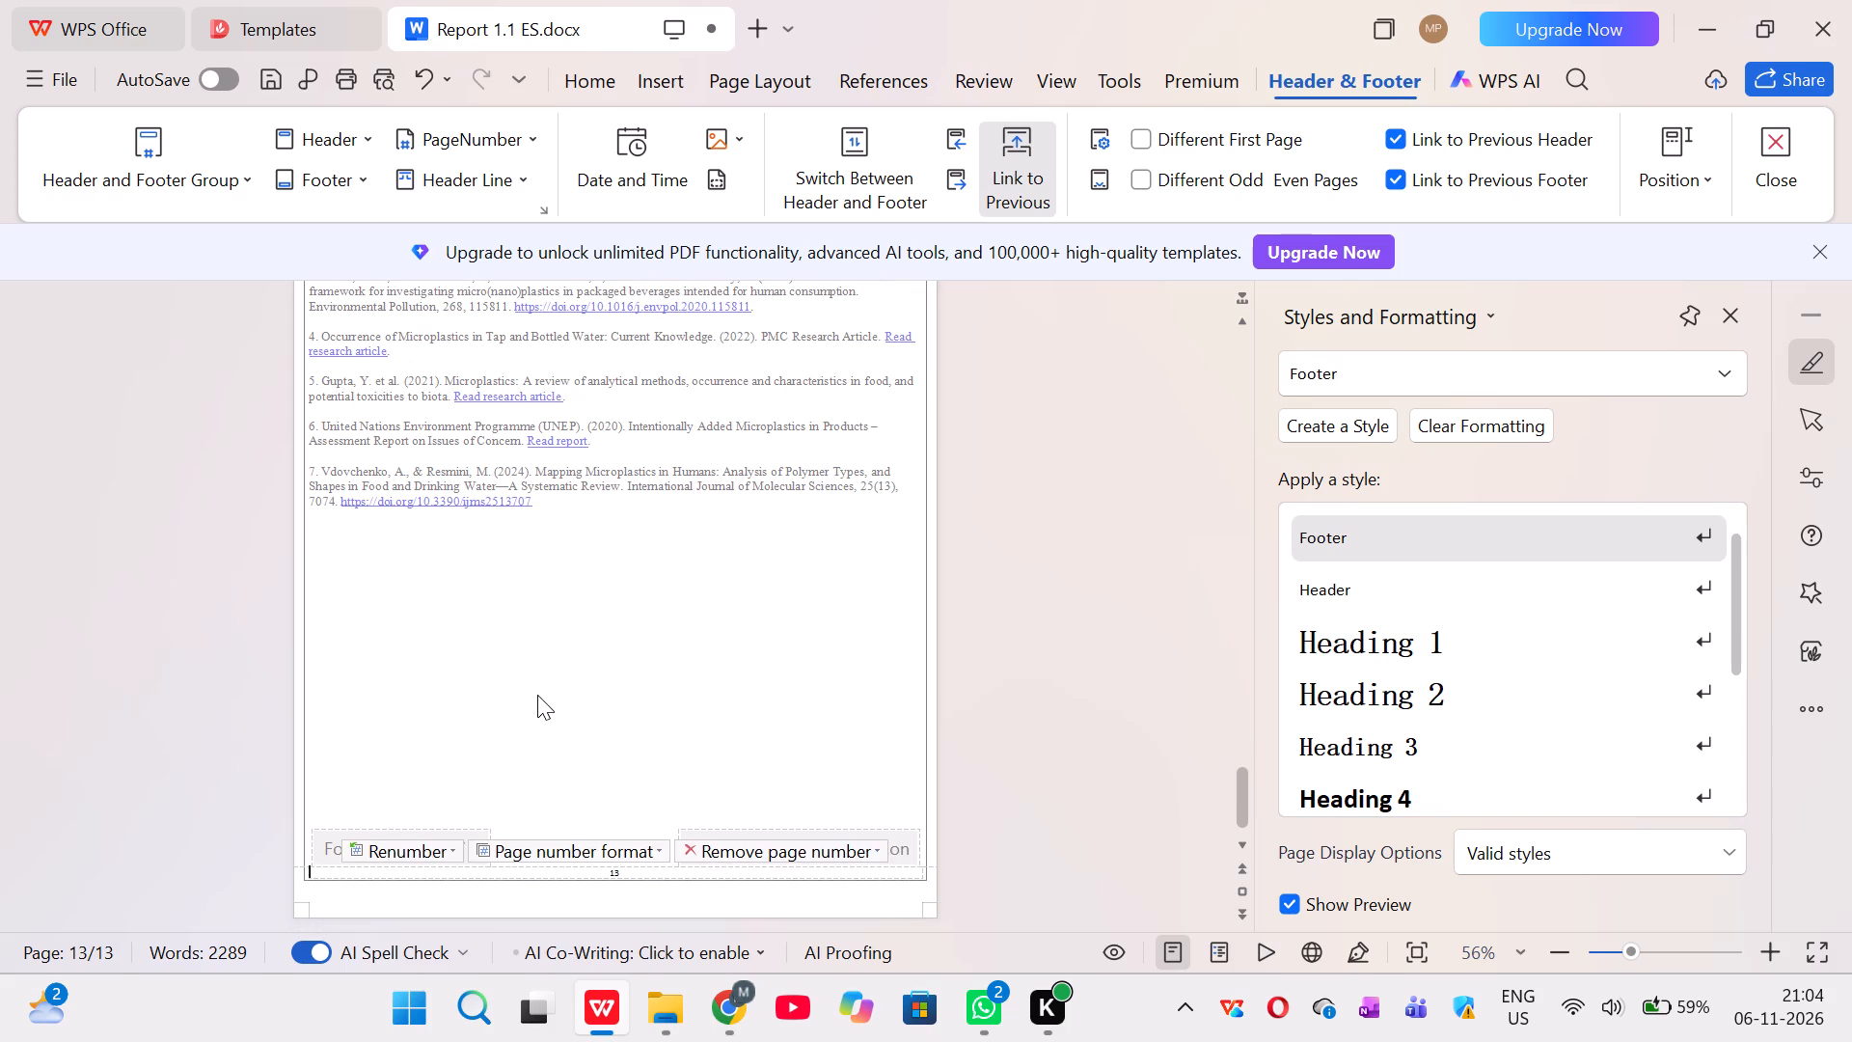
pyautogui.click(1030, 644)
pyautogui.scroll(1, 696, 617)
pyautogui.scroll(-3, 696, 617)
pyautogui.scroll(6, 696, 617)
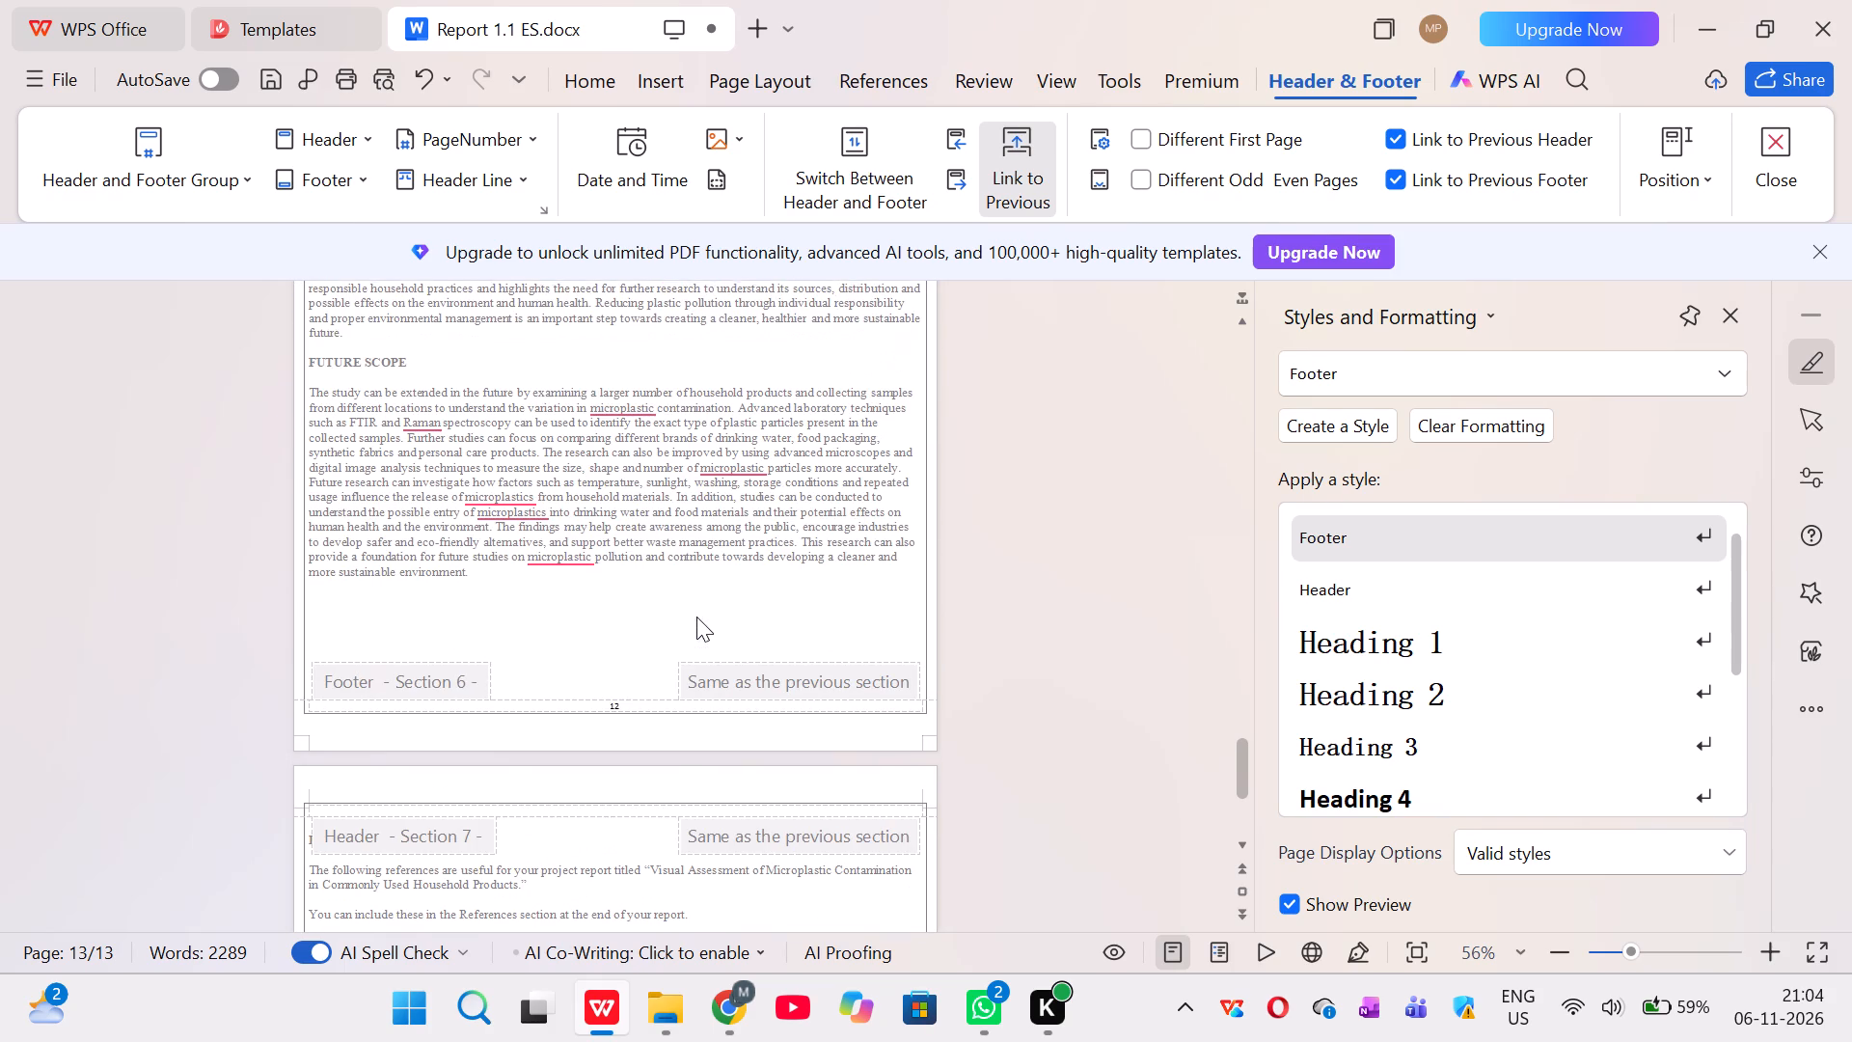
pyautogui.scroll(1, 696, 617)
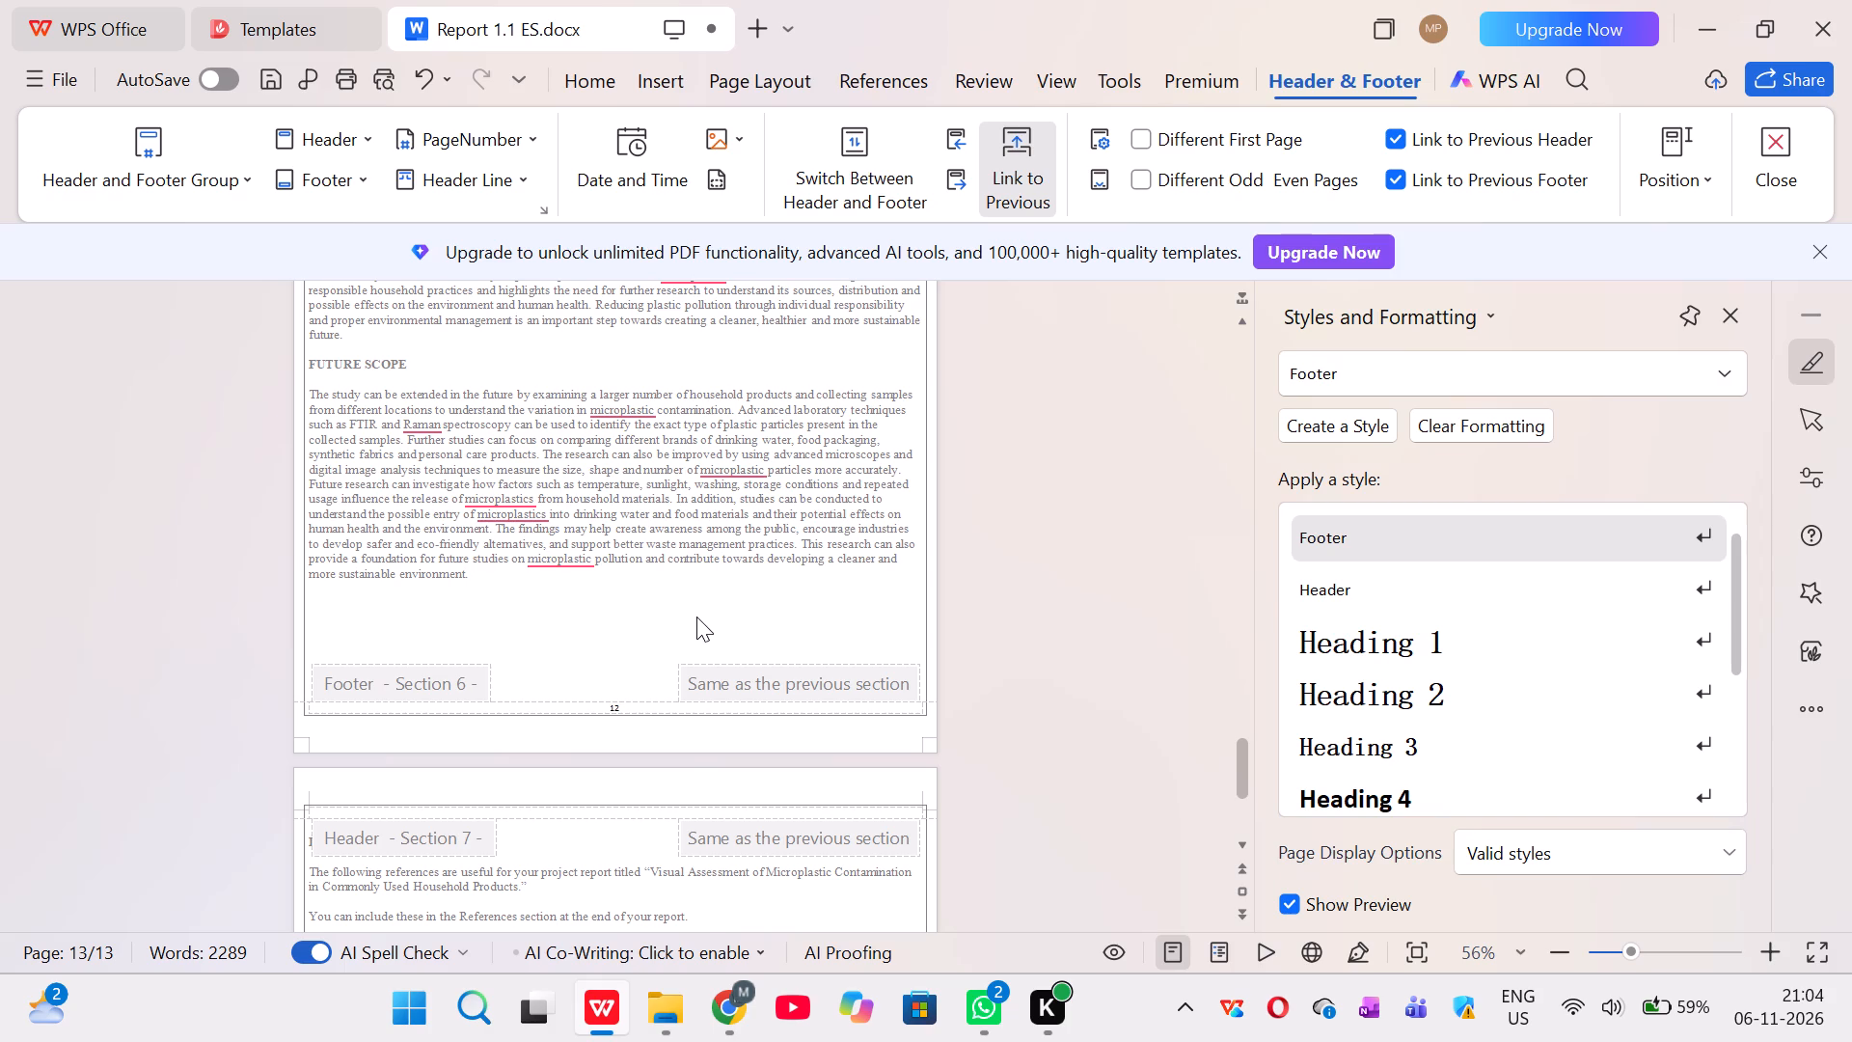
pyautogui.scroll(4, 696, 617)
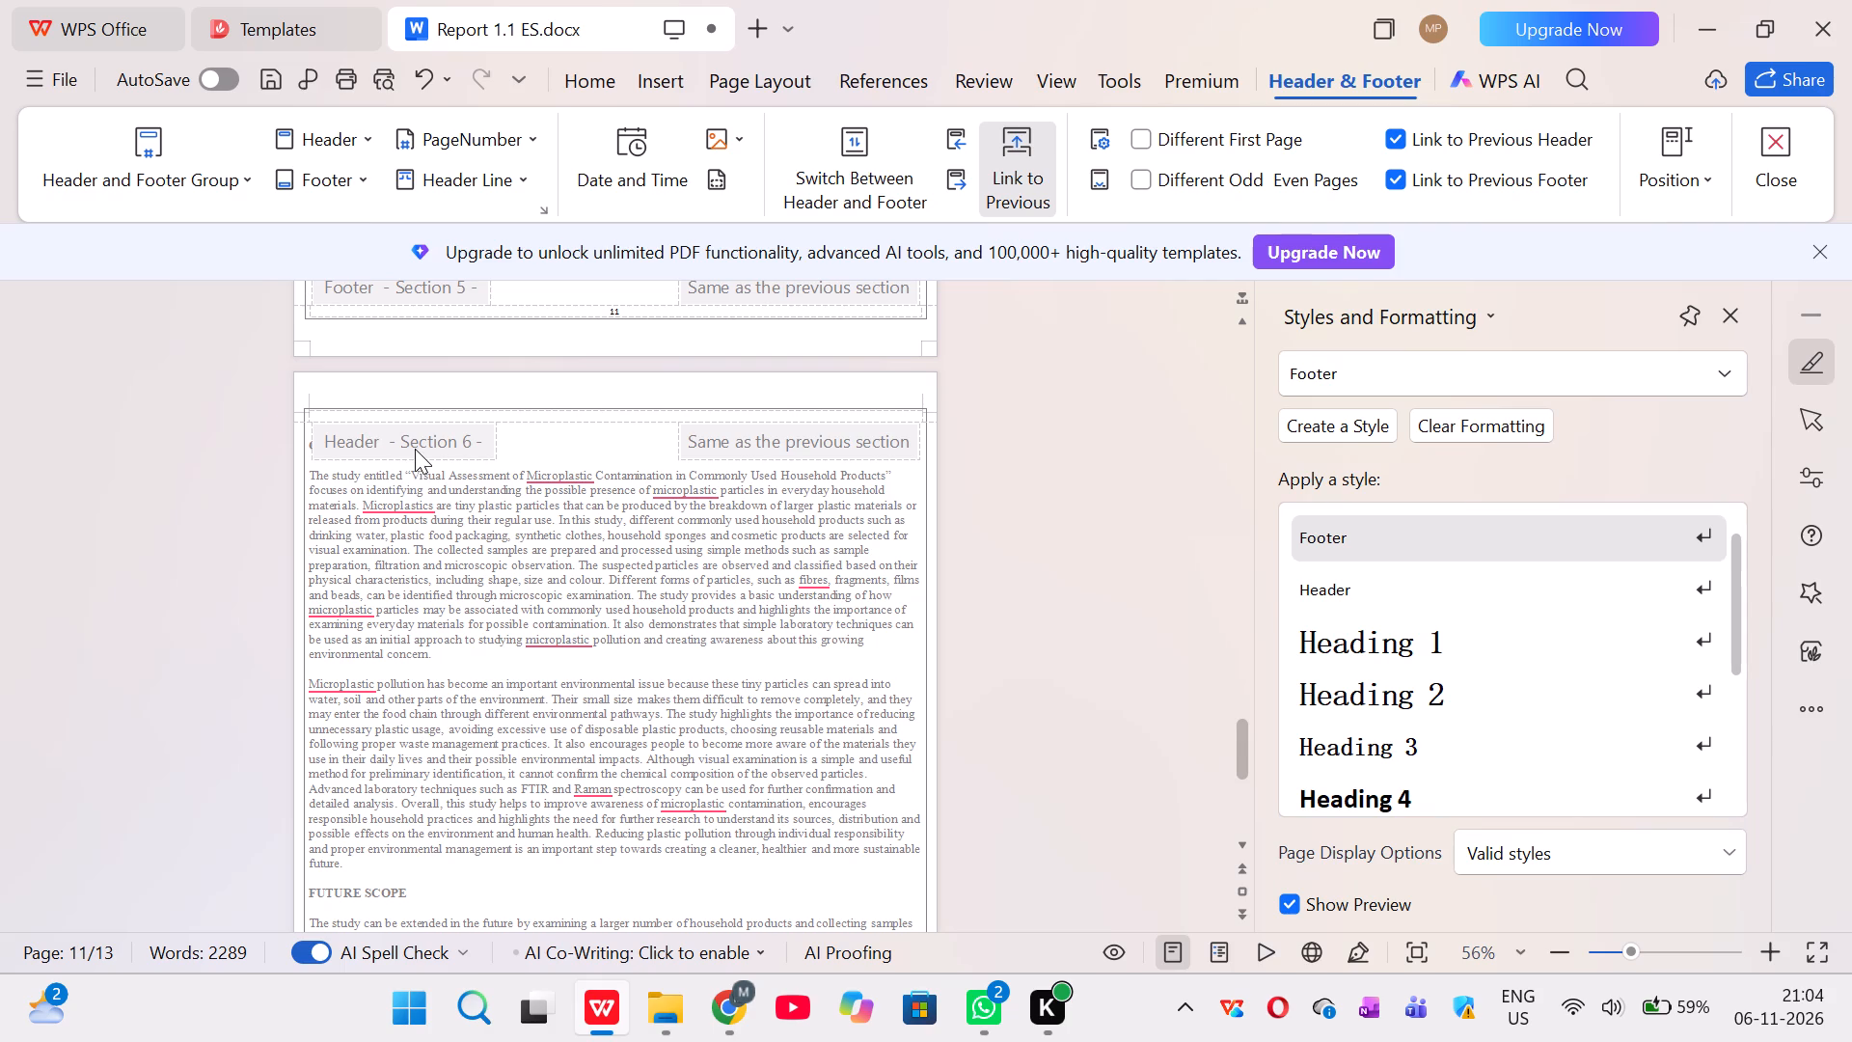
pyautogui.click(1165, 596)
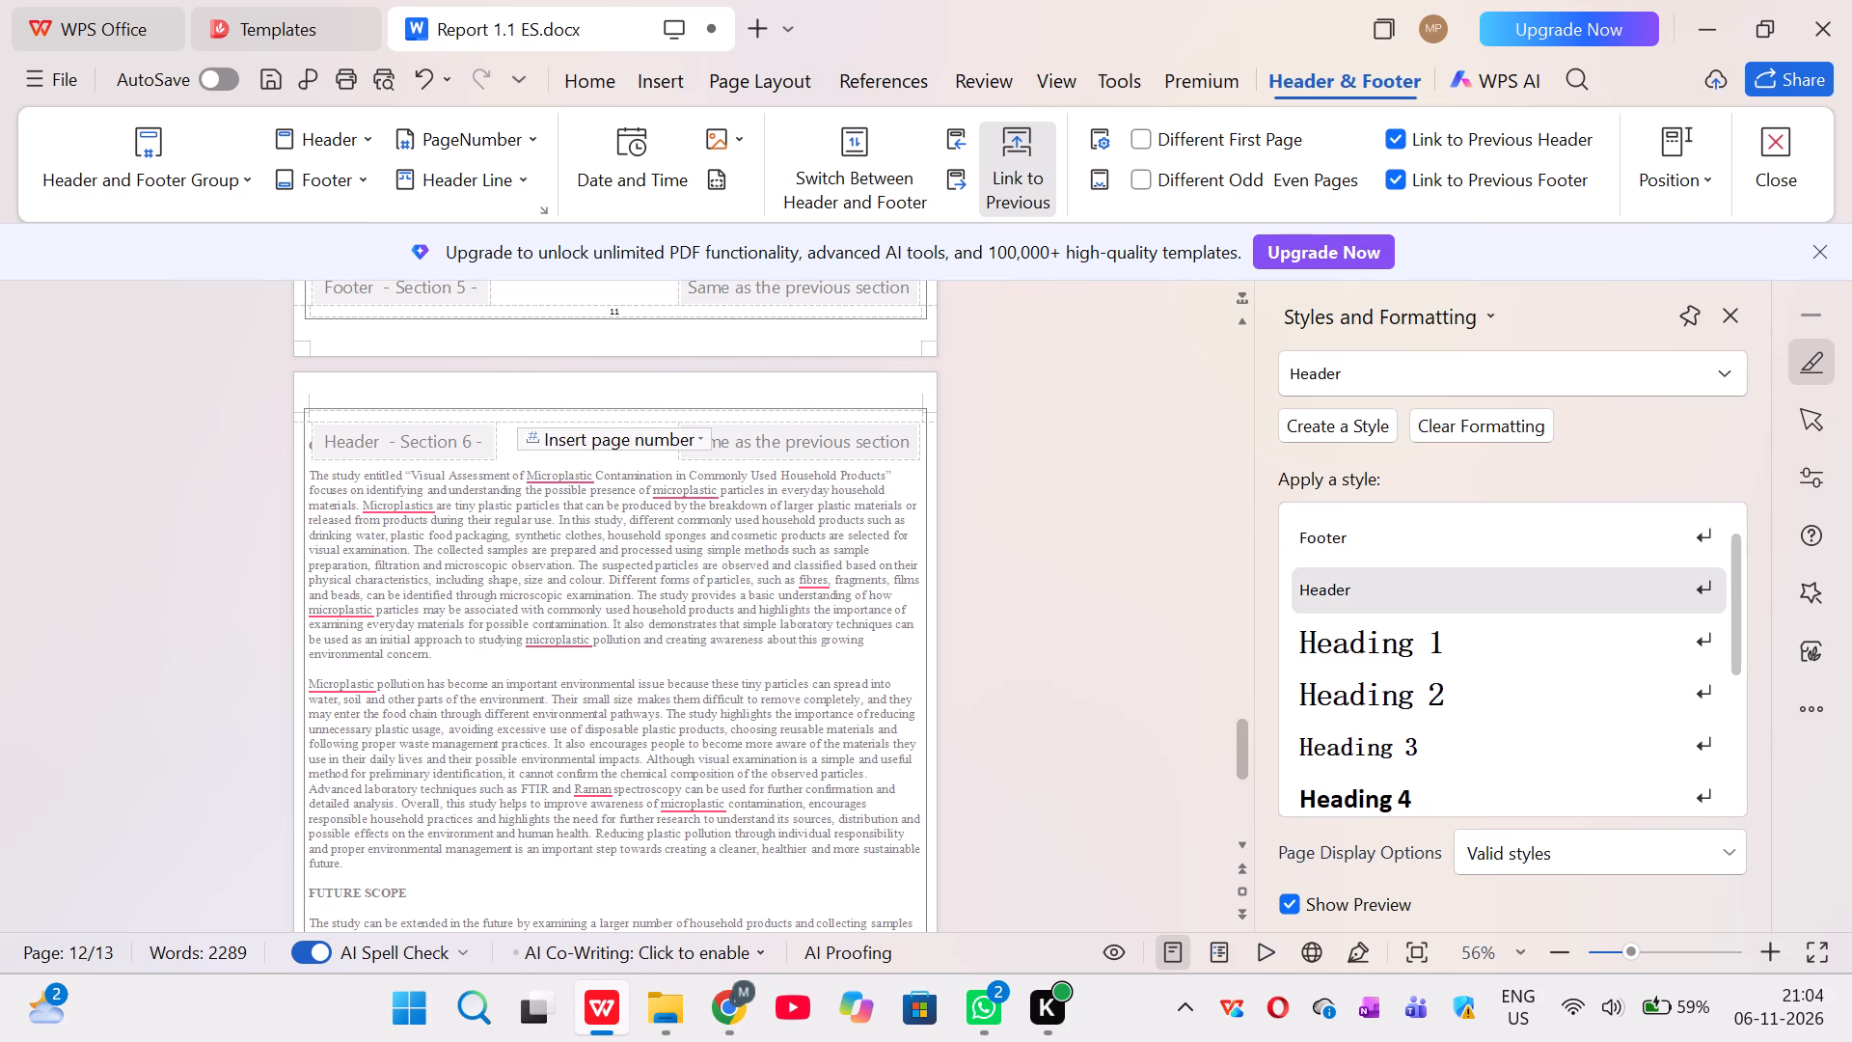
pyautogui.click(1145, 564)
pyautogui.click(1145, 564)
# Close the Styles and Formatting pane.
pyautogui.click(1729, 320)
pyautogui.click(1518, 523)
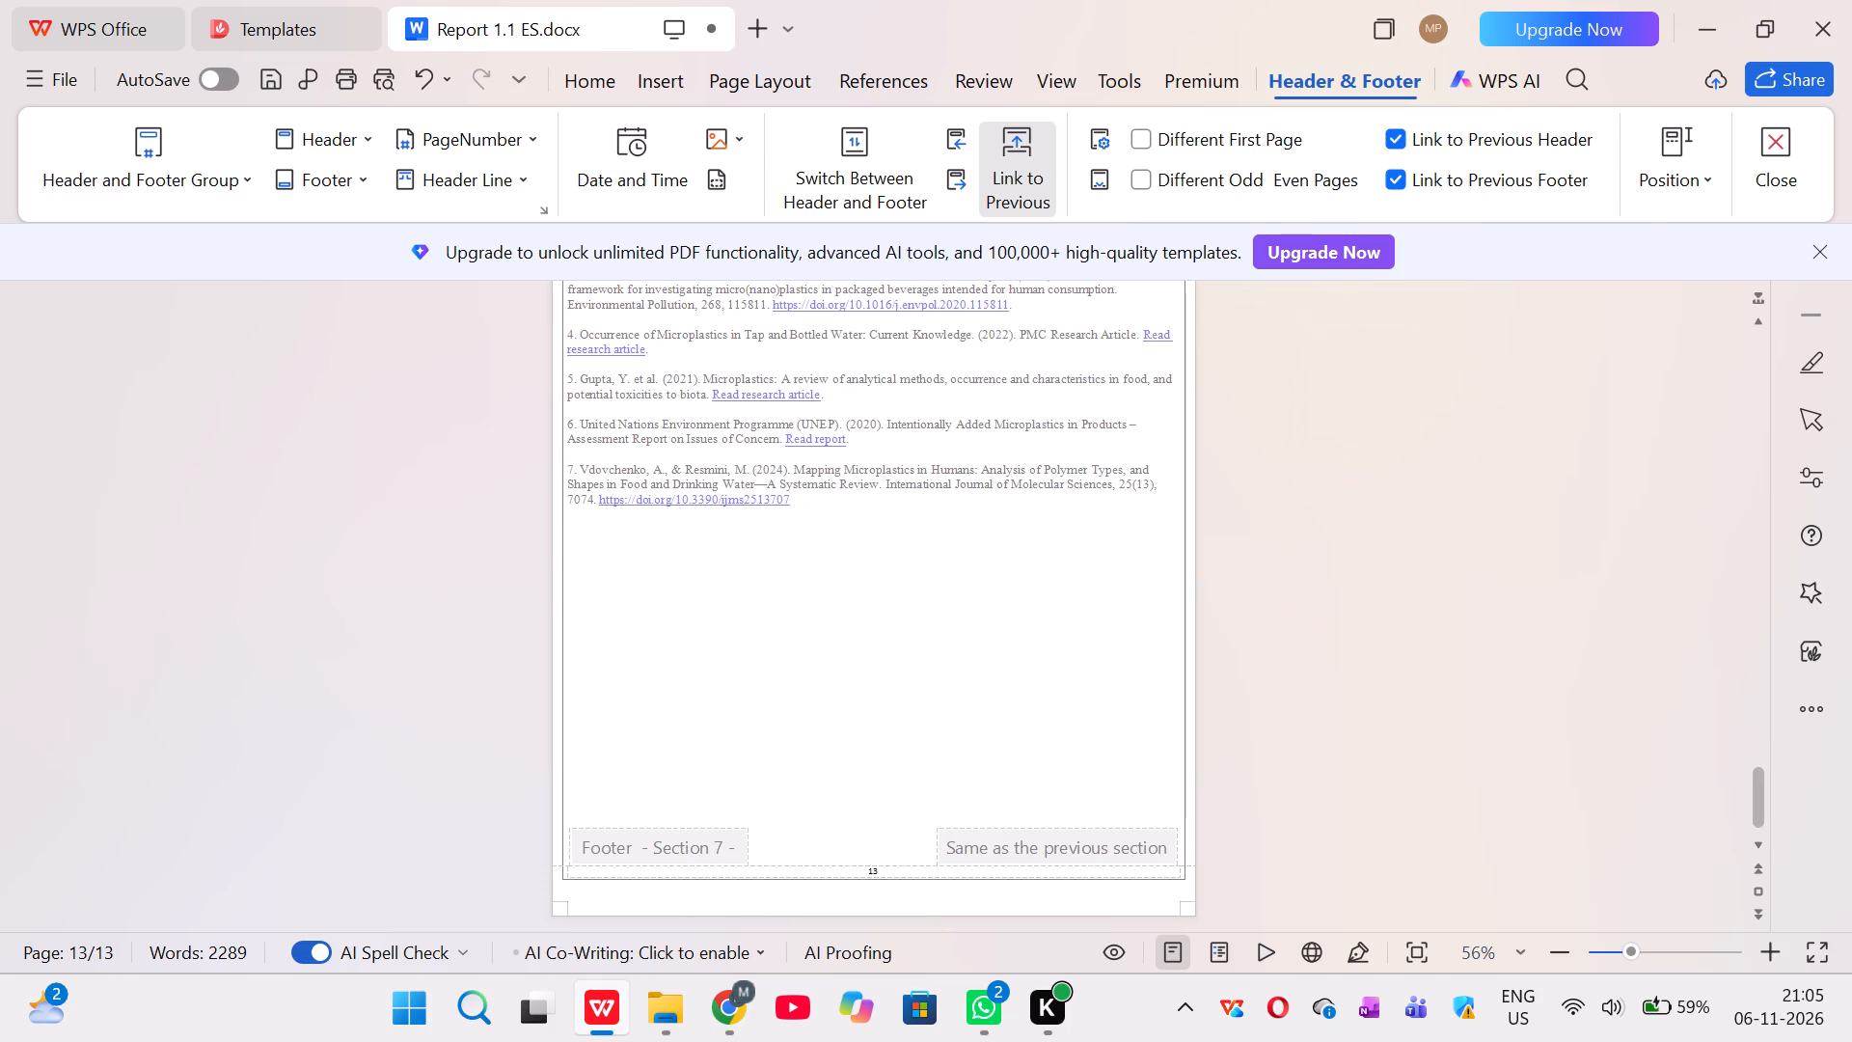
# Apply the 1, 2, 3 page number format, centered, to the entire document from the References page footer.
pyautogui.click(1441, 579)
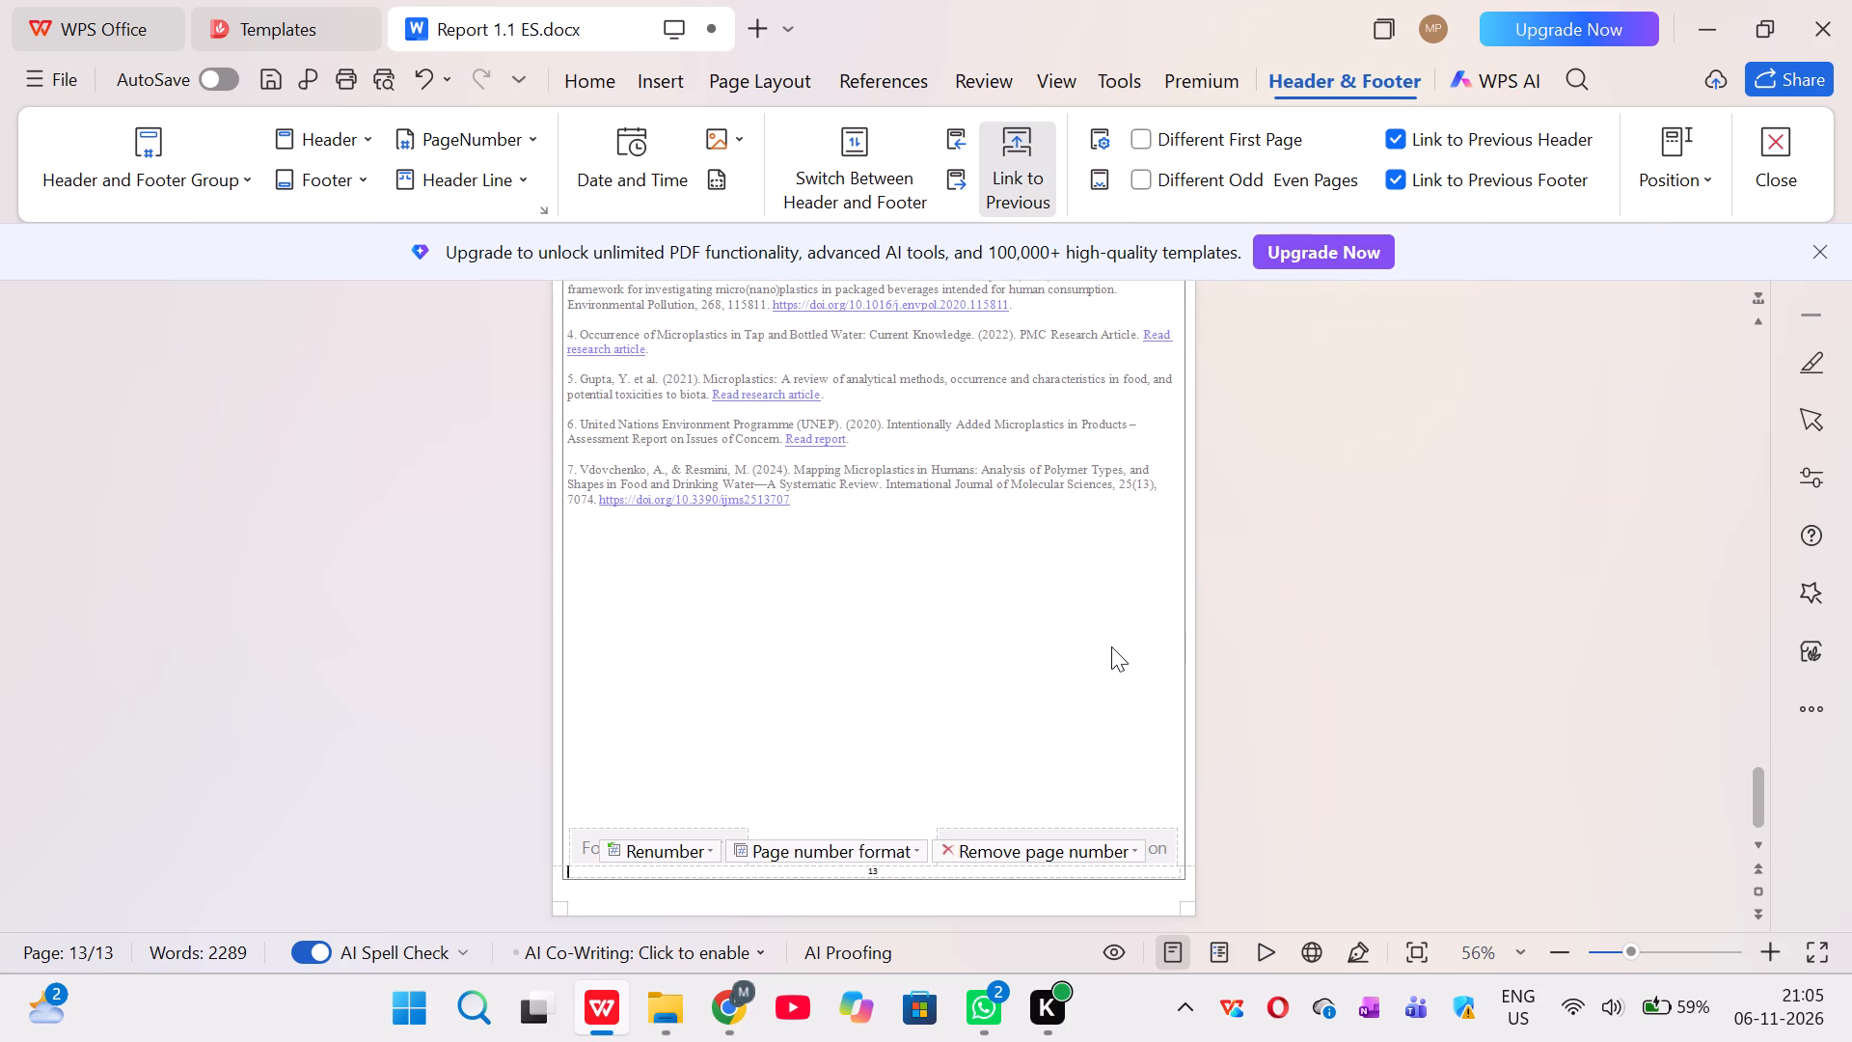
pyautogui.click(1111, 646)
pyautogui.click(823, 730)
pyautogui.click(803, 846)
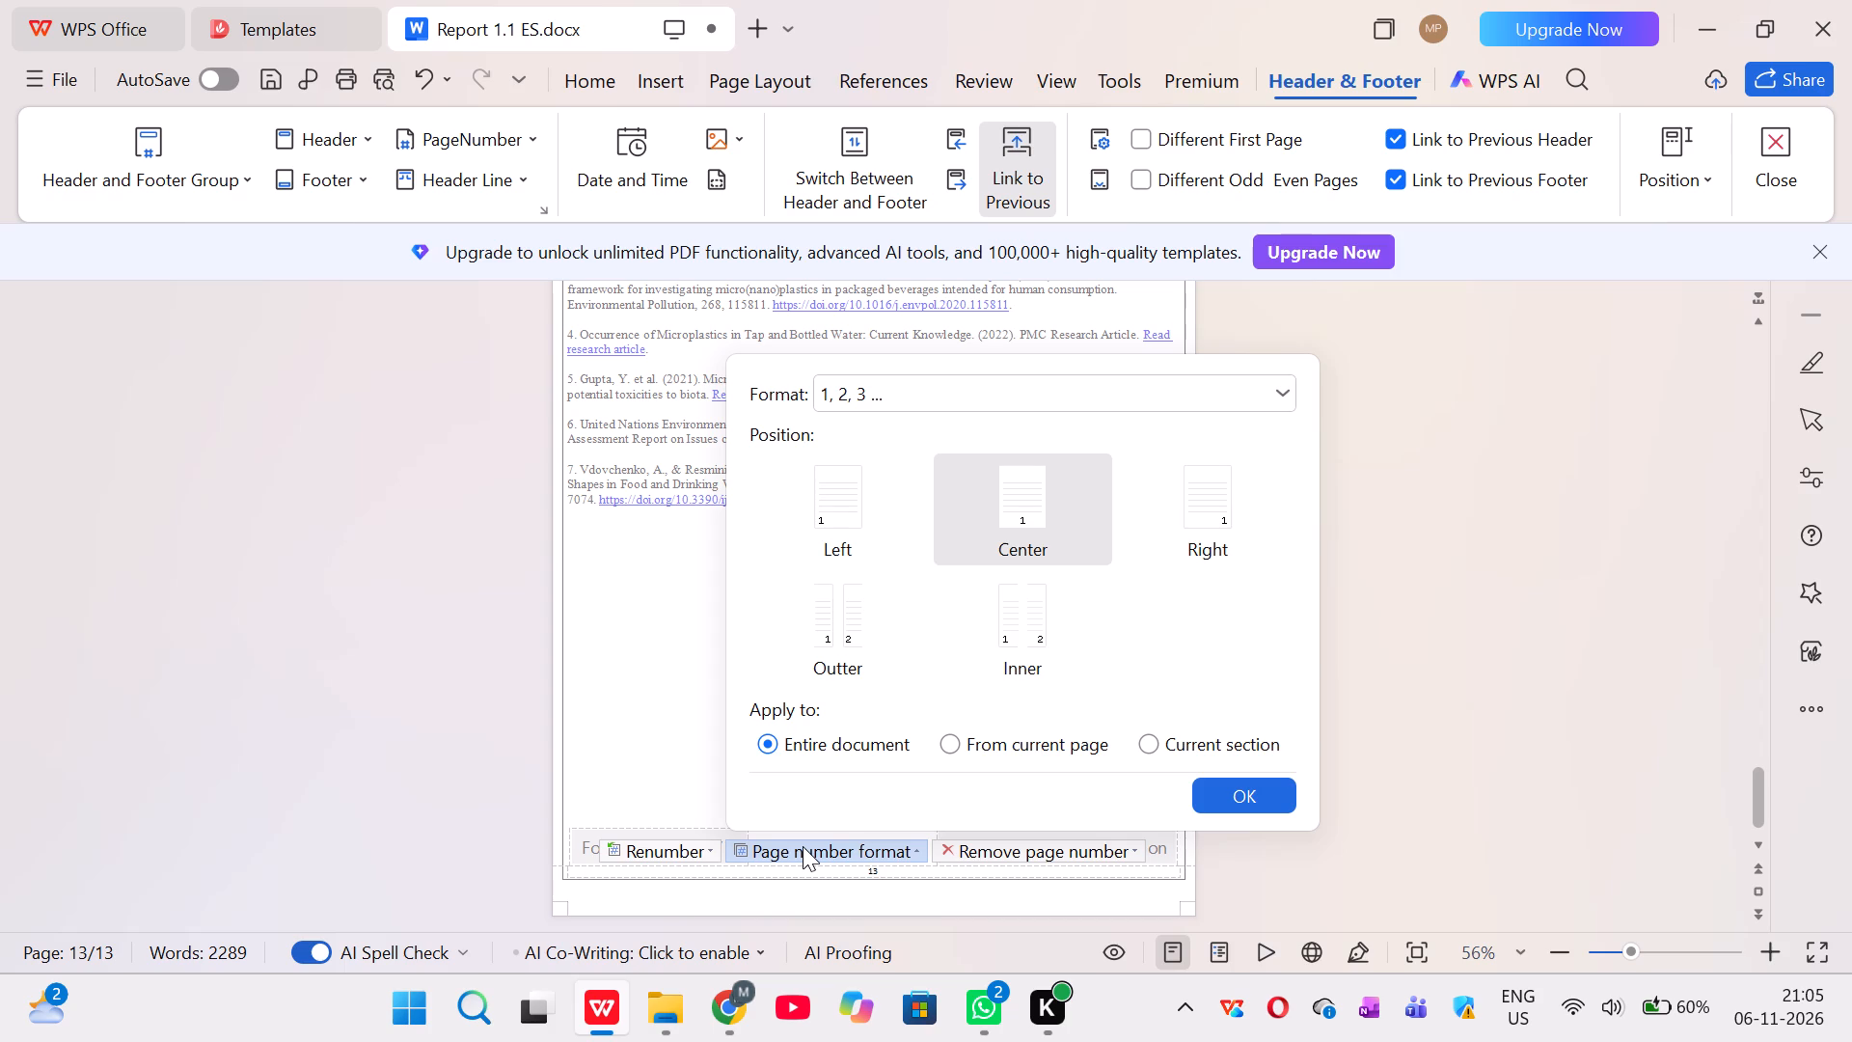
pyautogui.click(1232, 798)
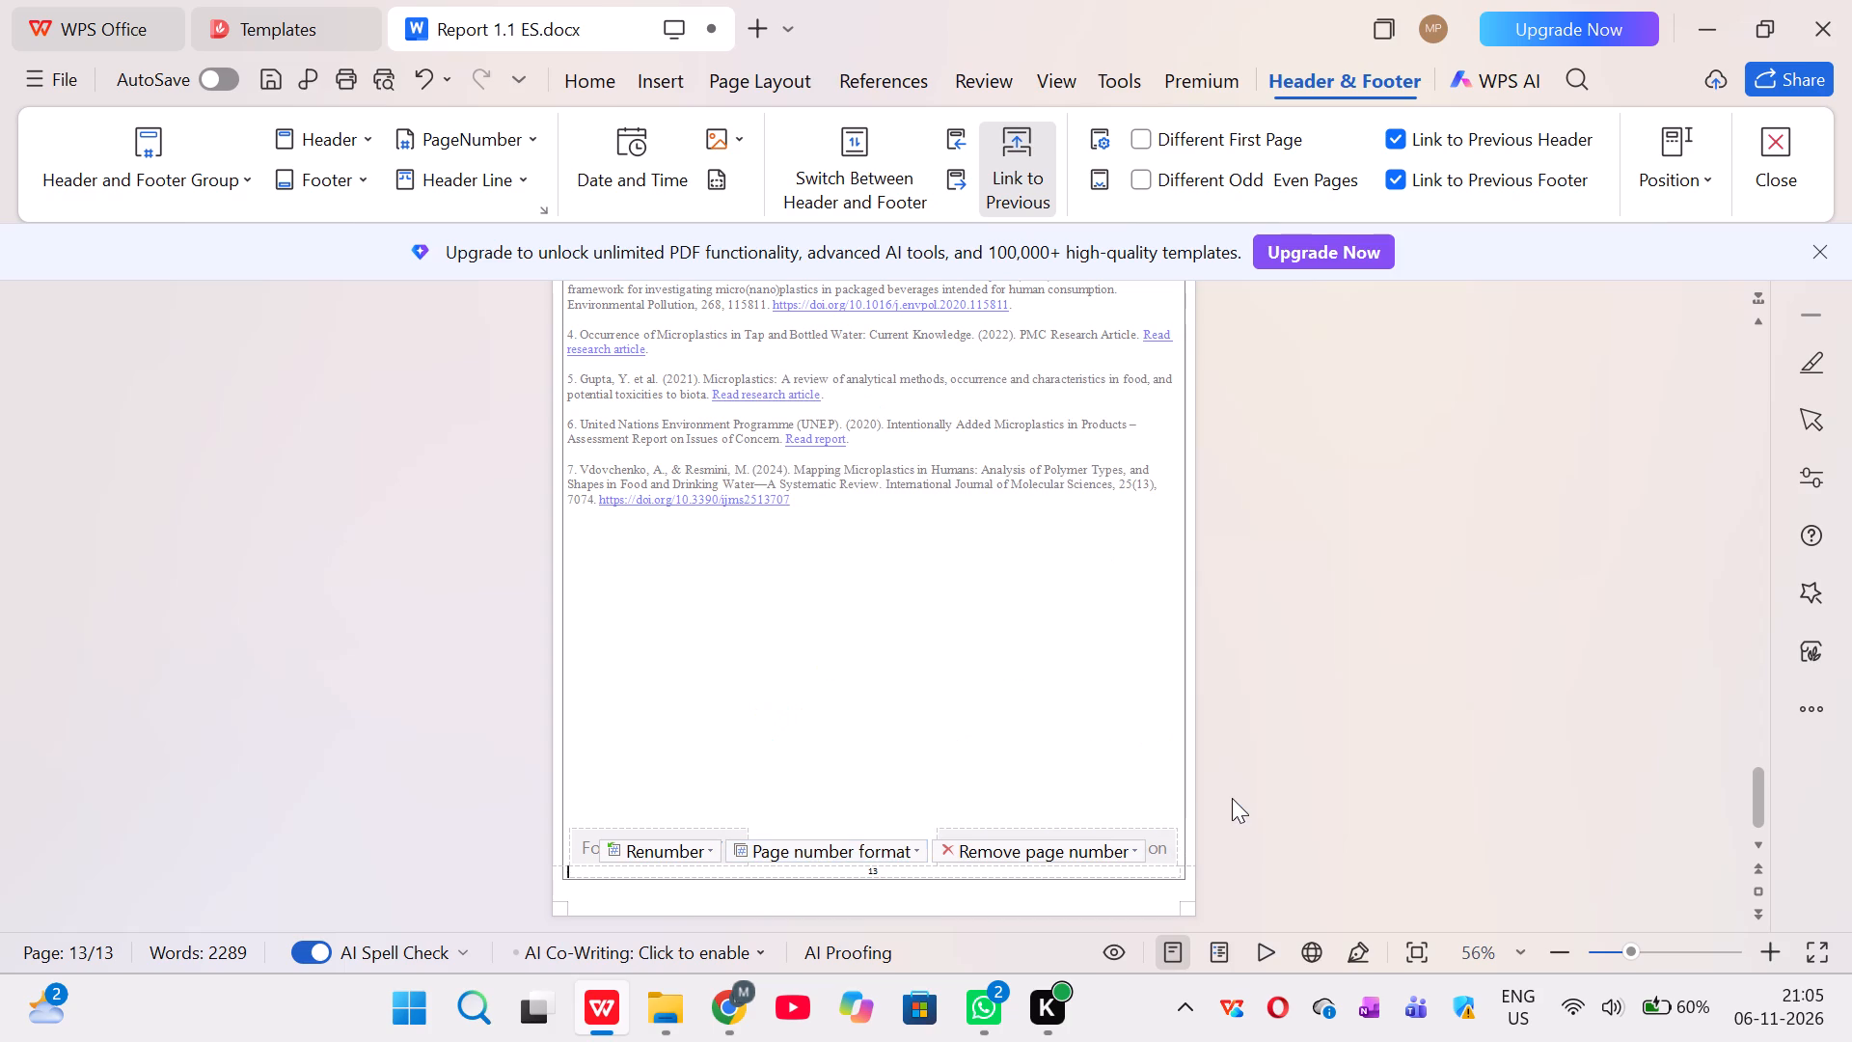
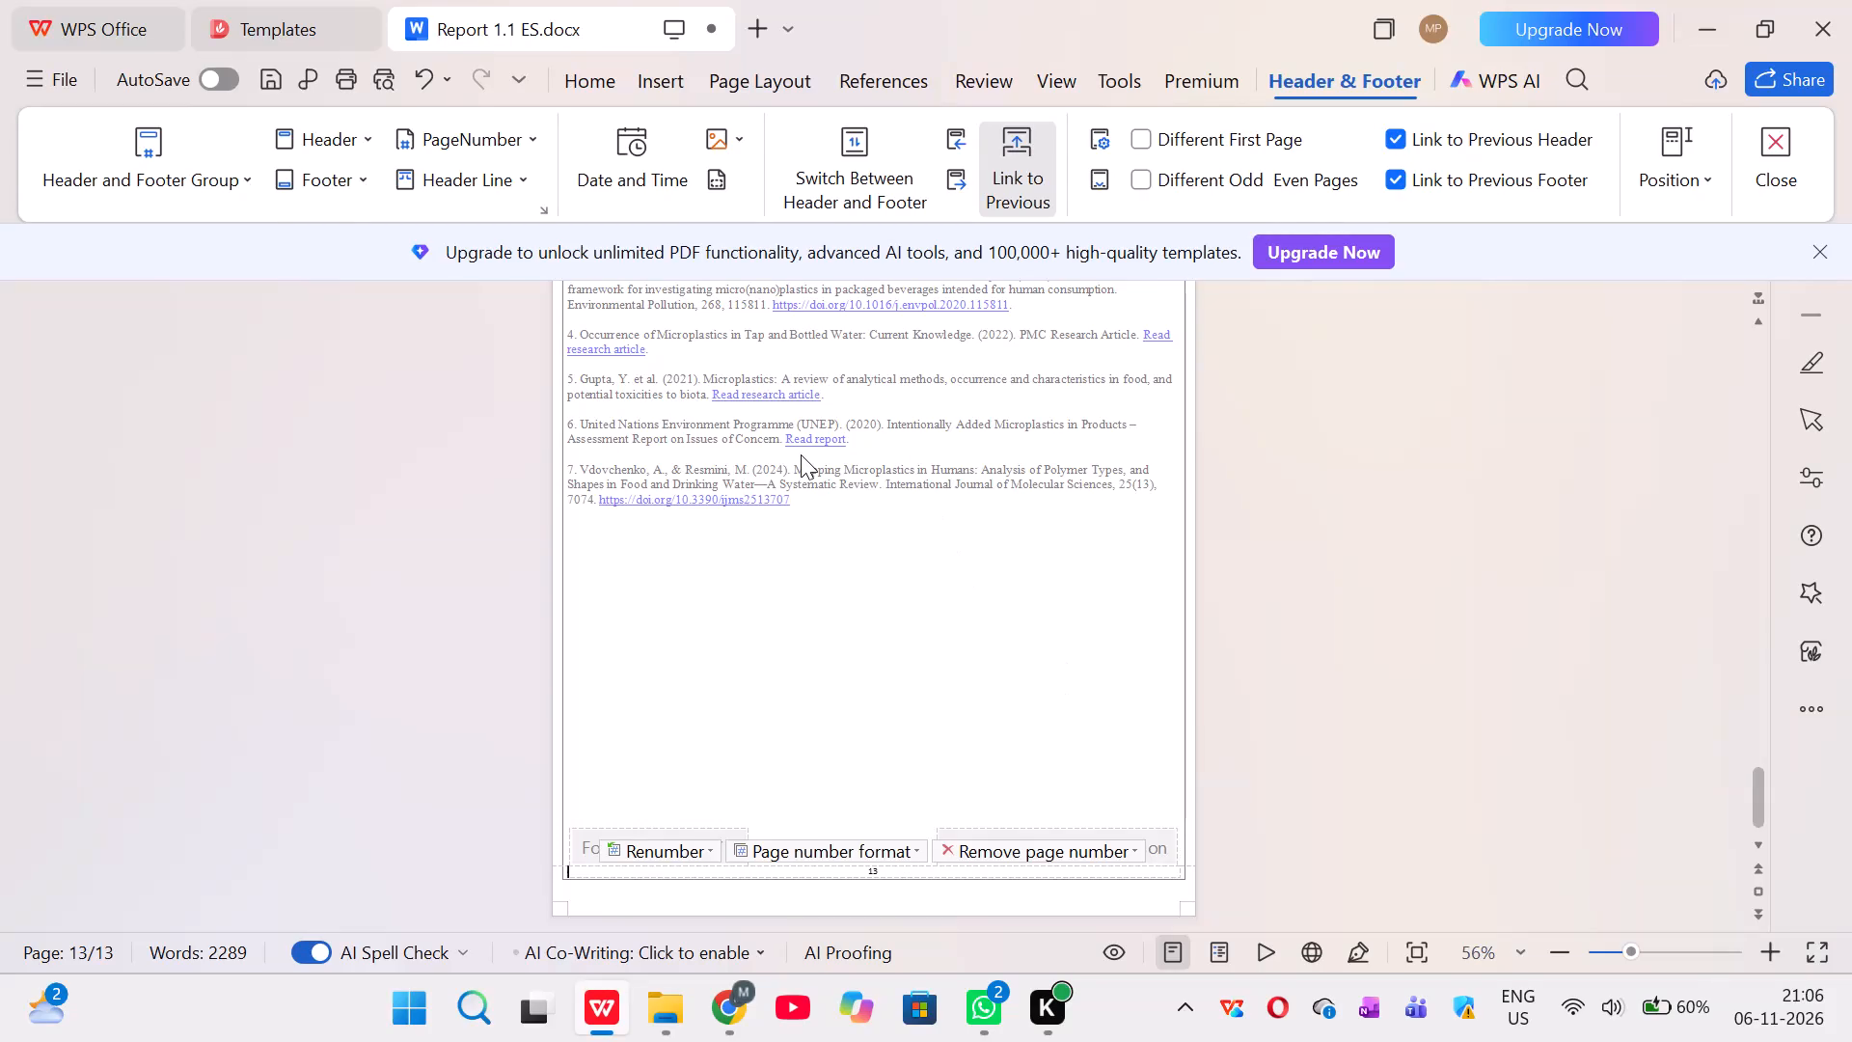
# Remove the headers and footers from the report, starting from the References page footer.
pyautogui.click(192, 184)
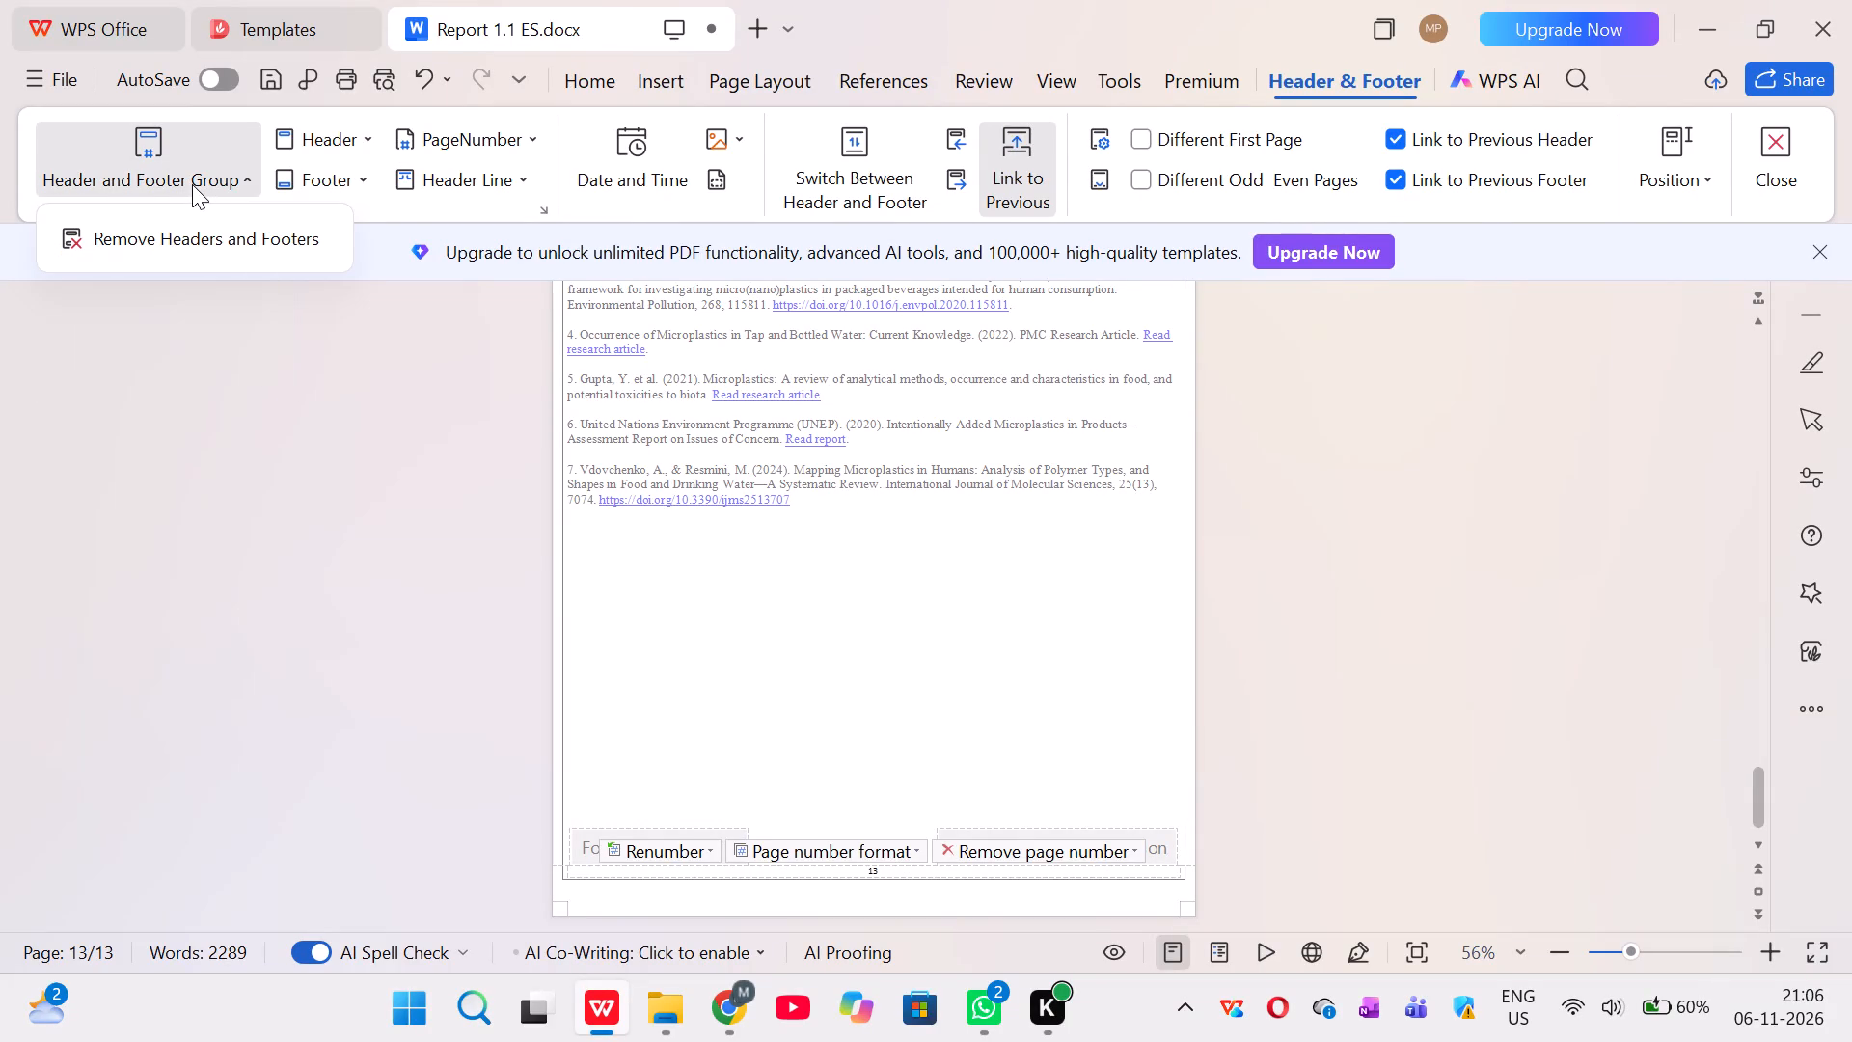
pyautogui.click(177, 239)
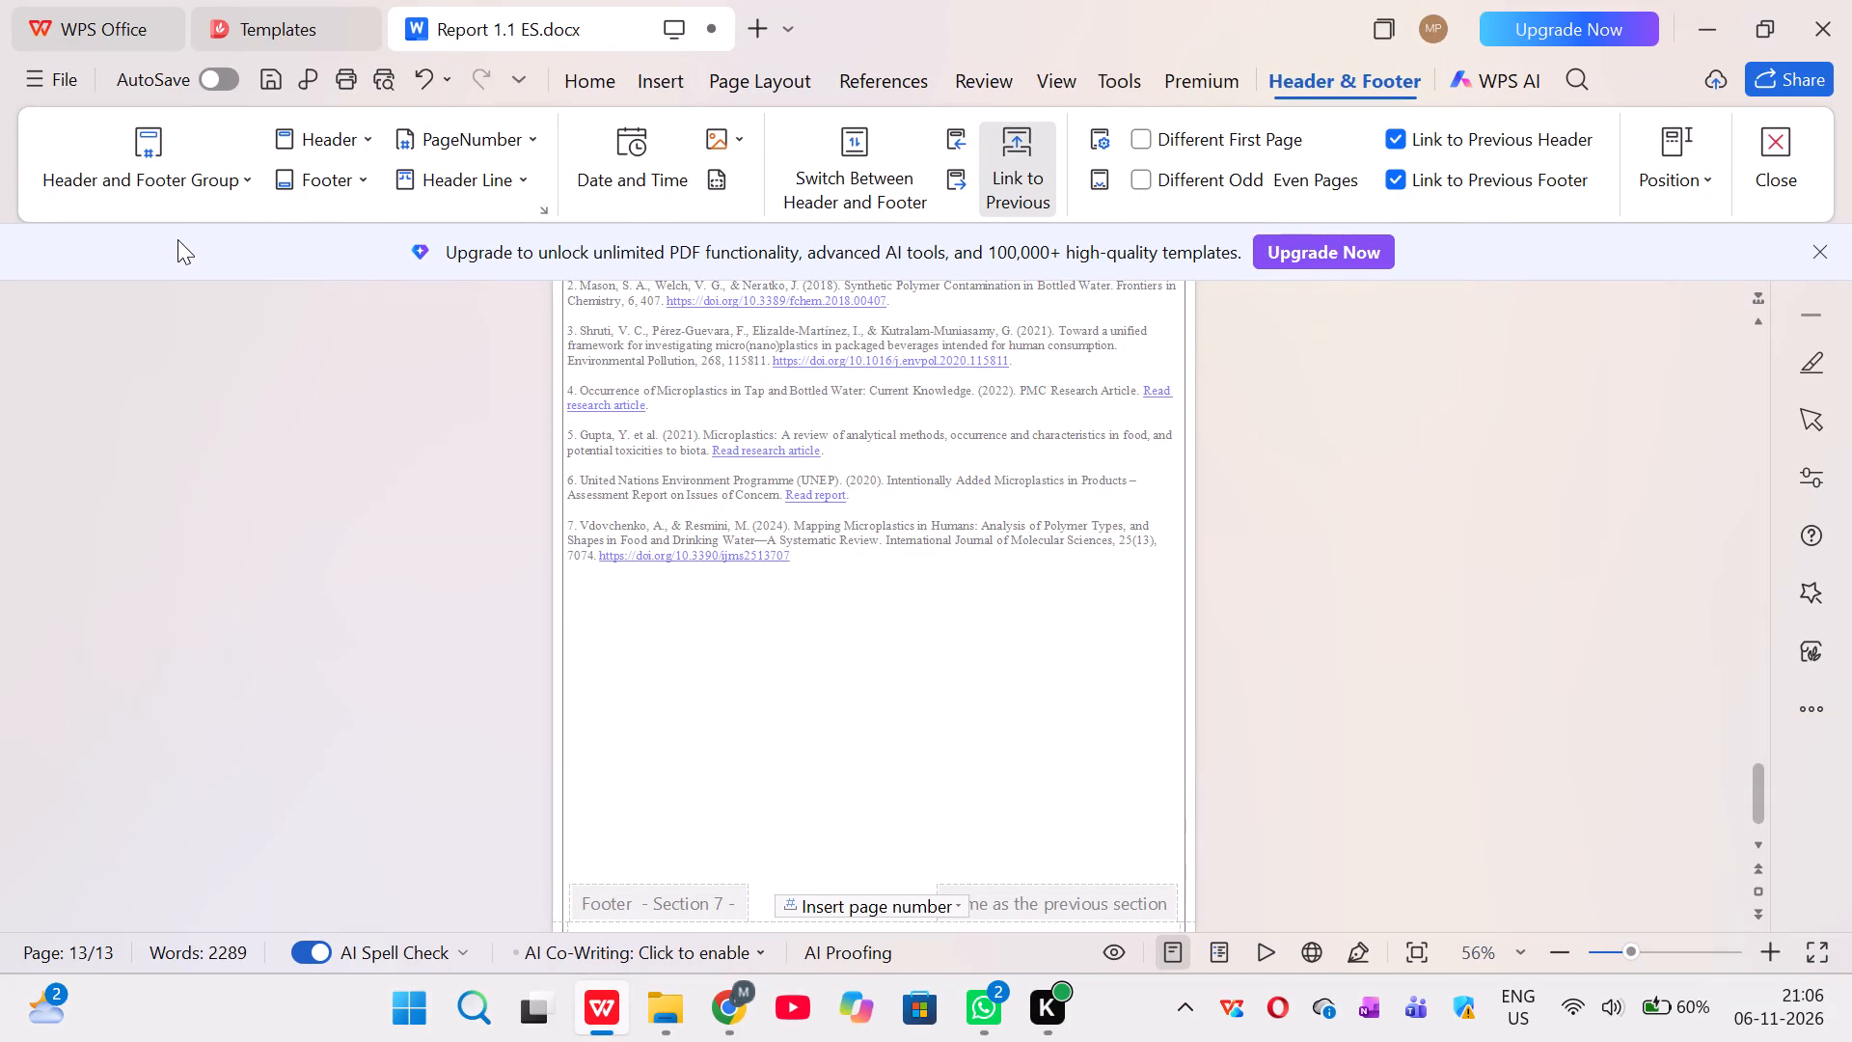
# Check the footers of all sections from the References page back to the contents table page for remaining page numbers.
pyautogui.click(221, 369)
pyautogui.scroll(-1, 793, 577)
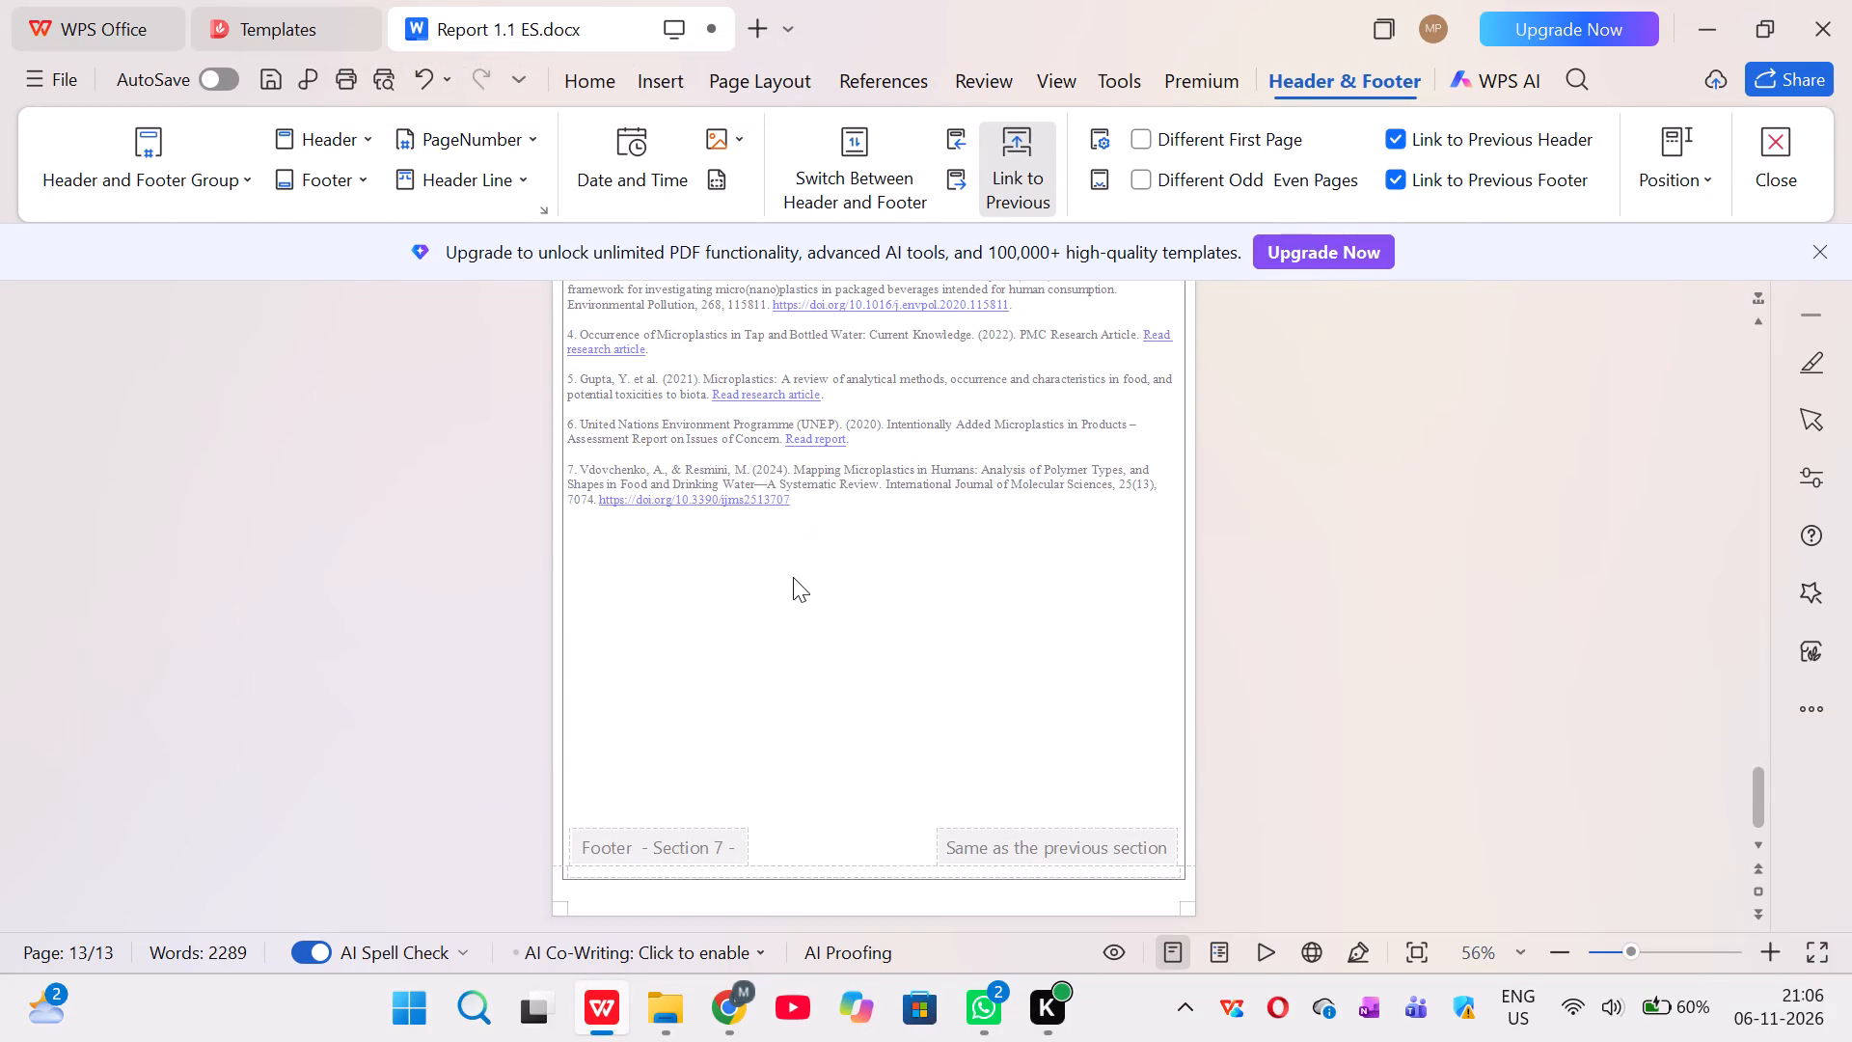
pyautogui.scroll(-1, 793, 577)
pyautogui.scroll(6, 793, 577)
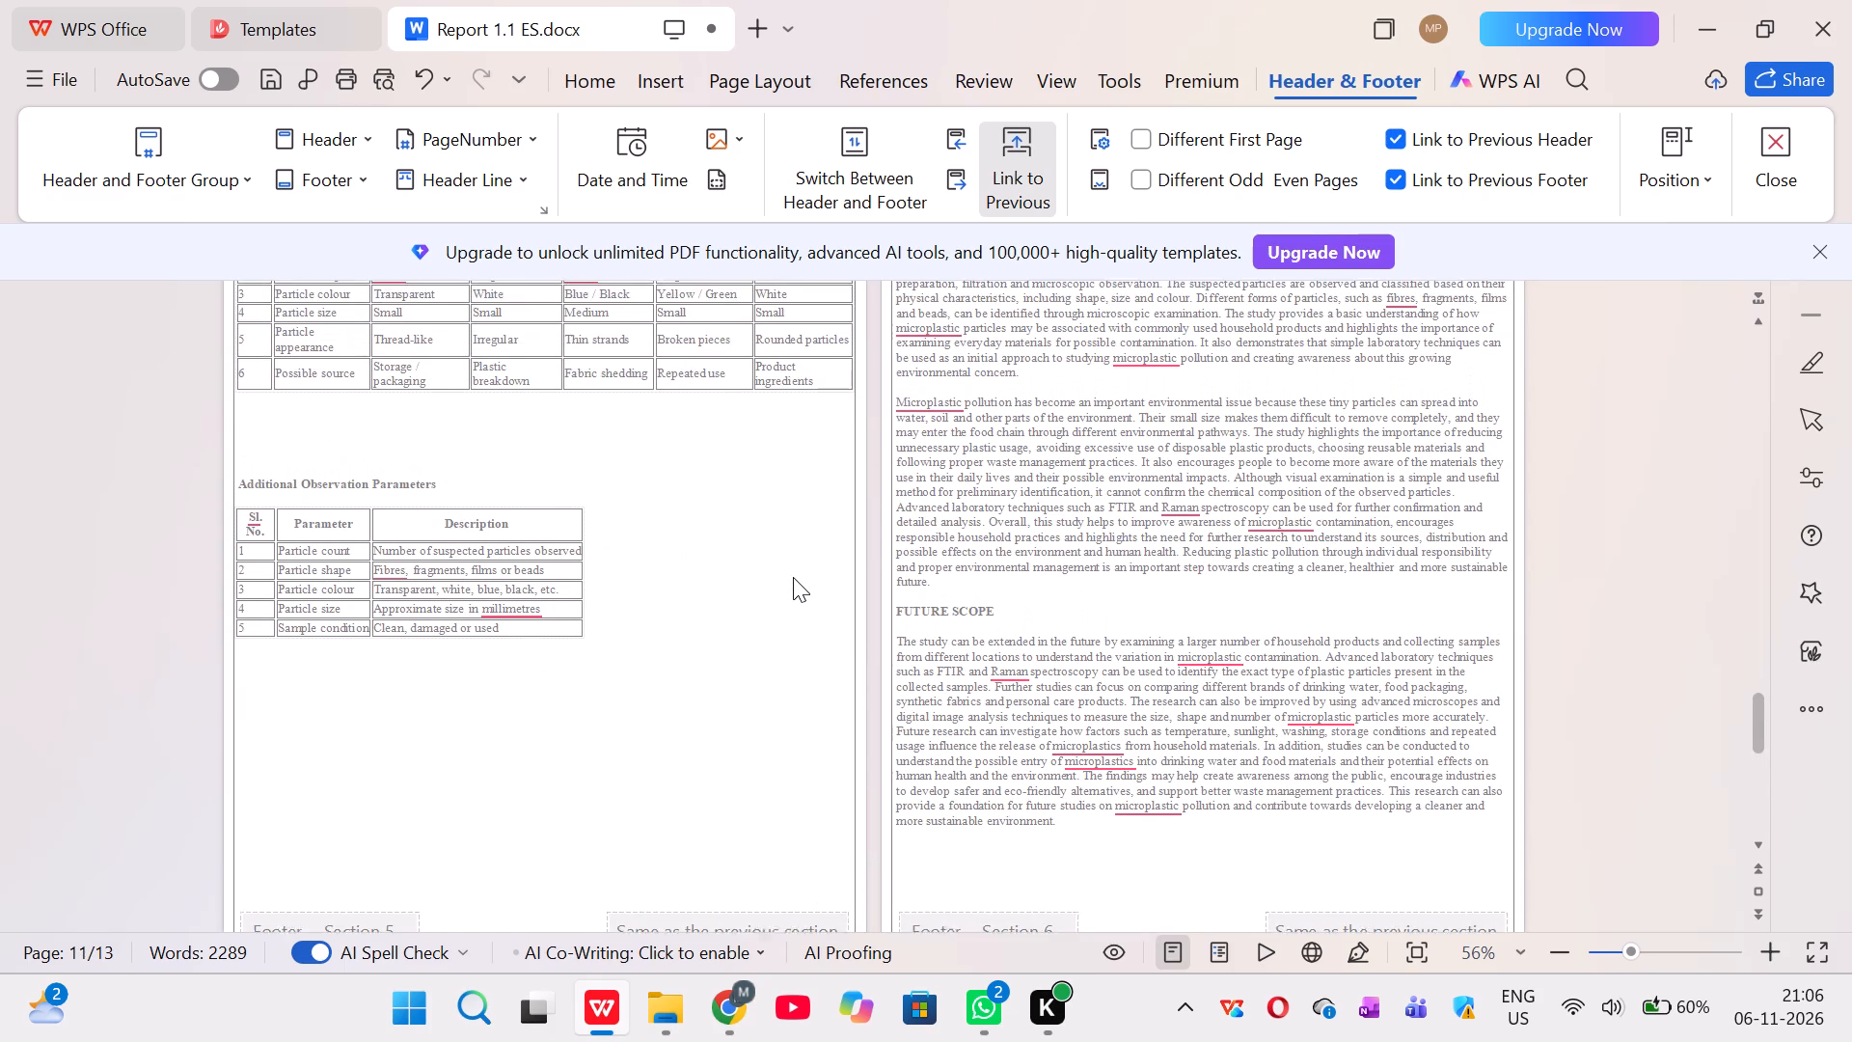
pyautogui.scroll(10, 793, 577)
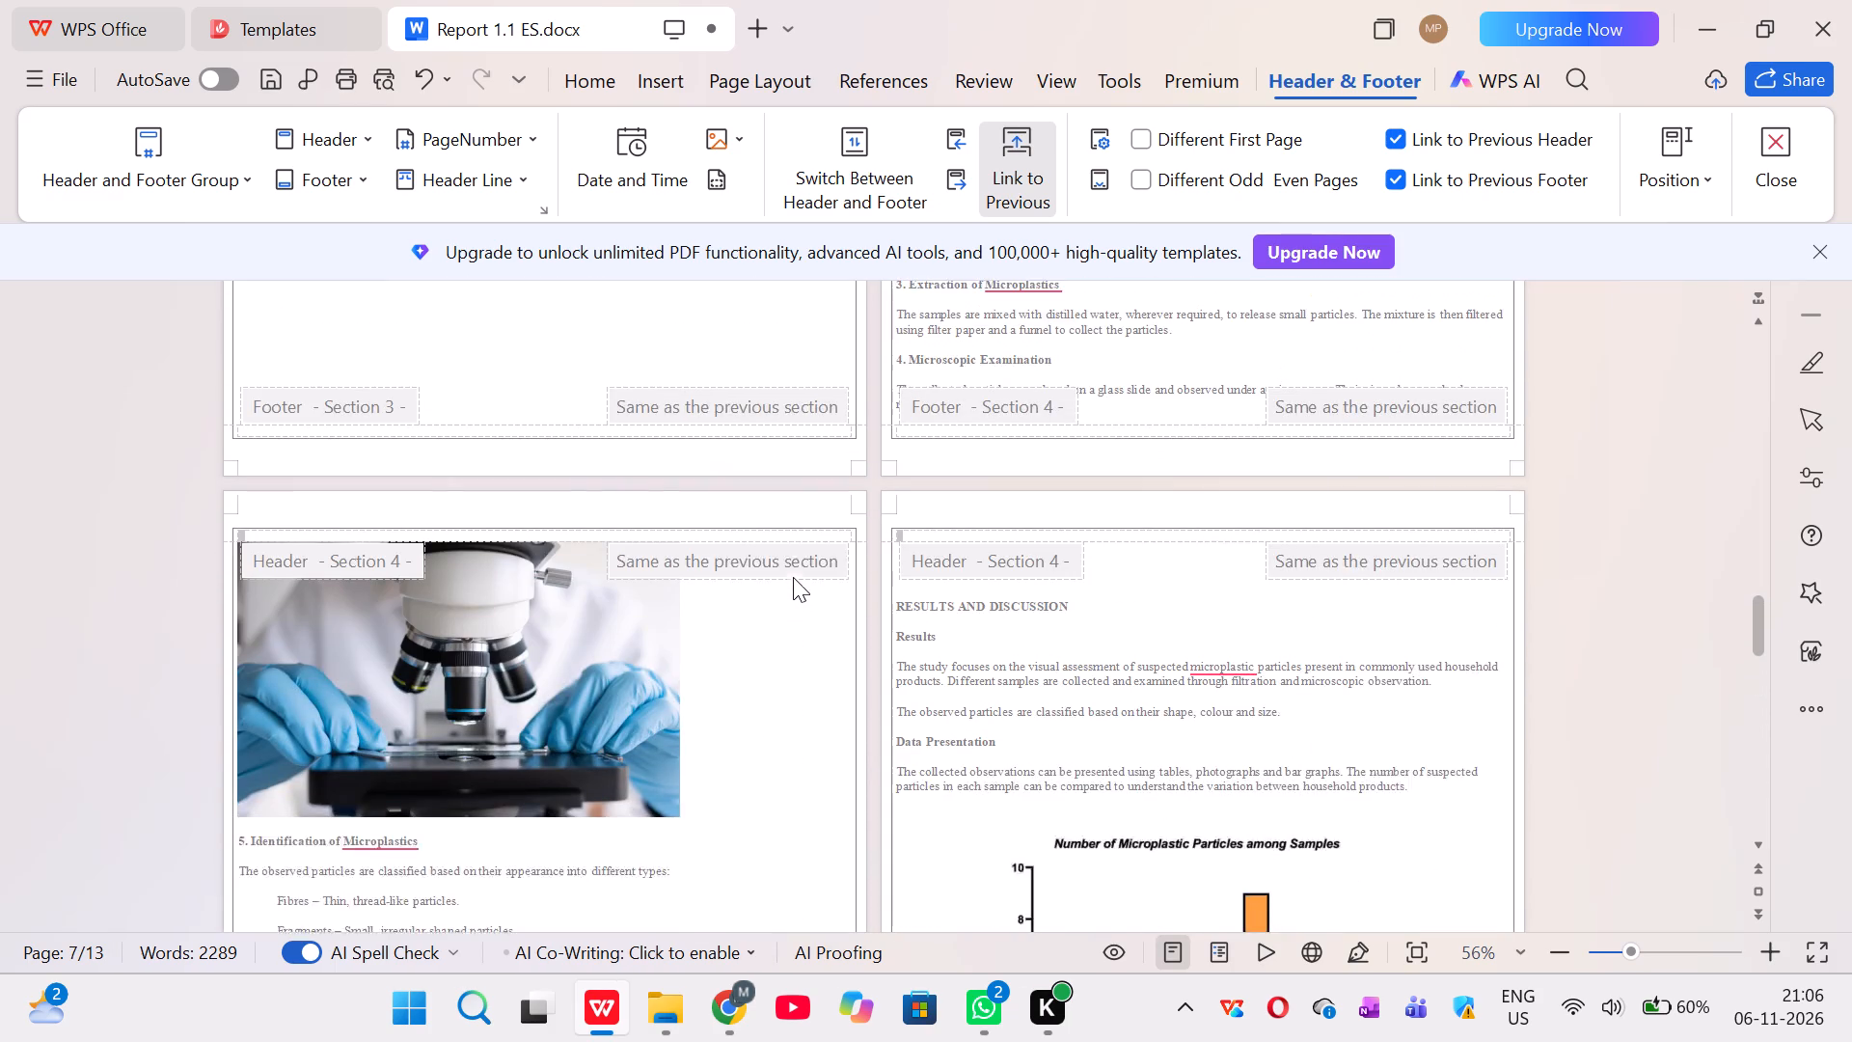
pyautogui.scroll(11, 793, 577)
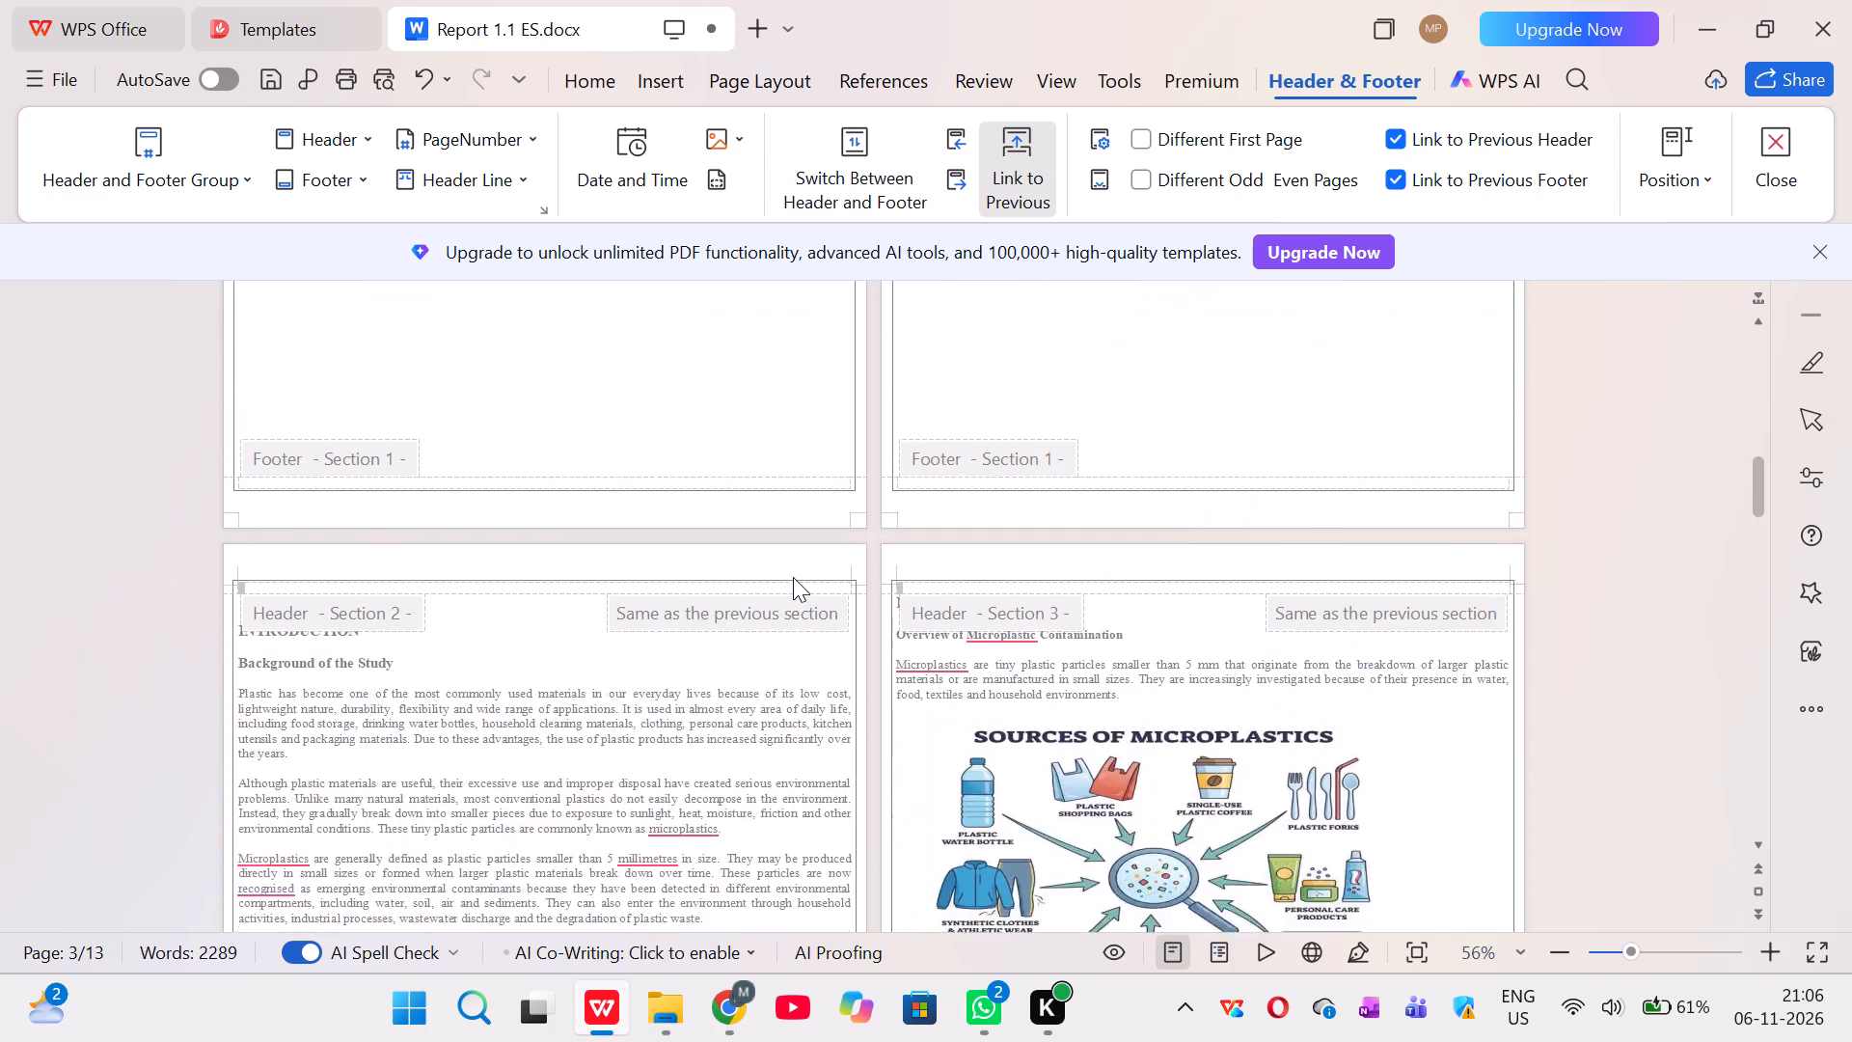
pyautogui.scroll(3, 793, 577)
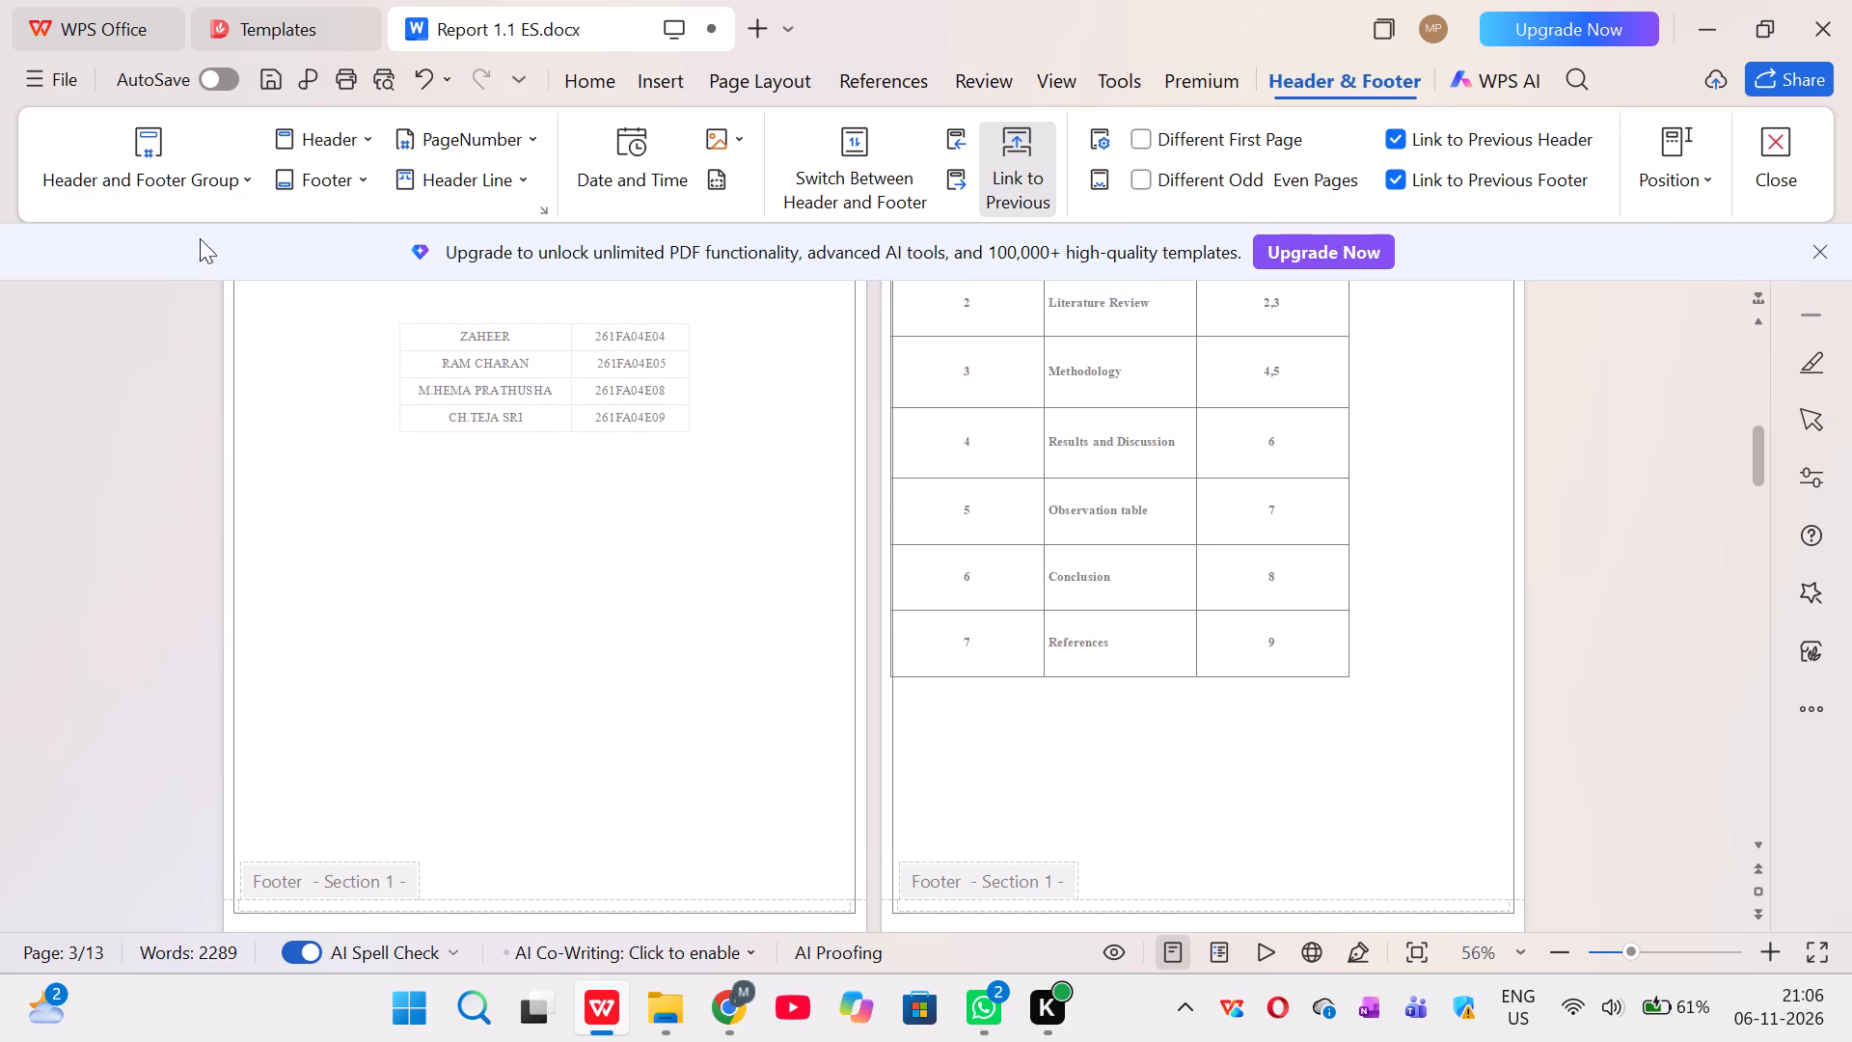
# Close header and footer editing and return to the document body.
pyautogui.click(200, 193)
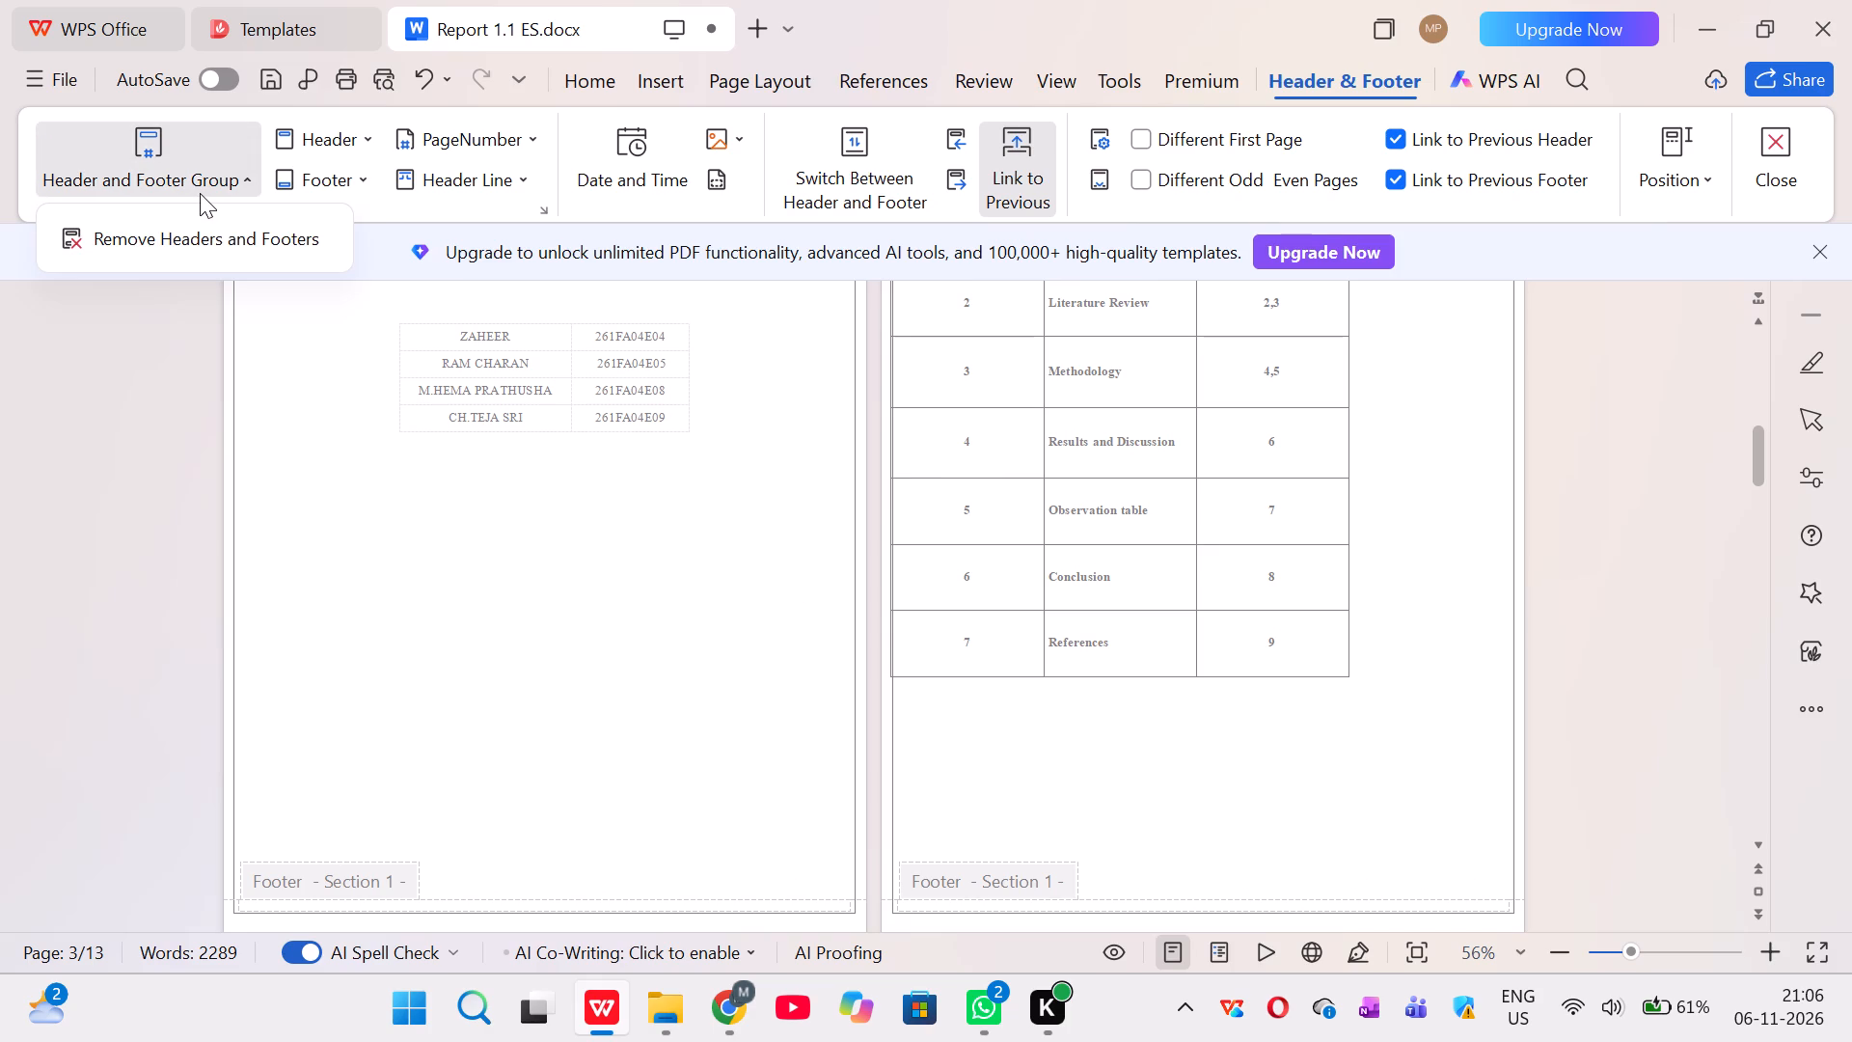
pyautogui.click(101, 461)
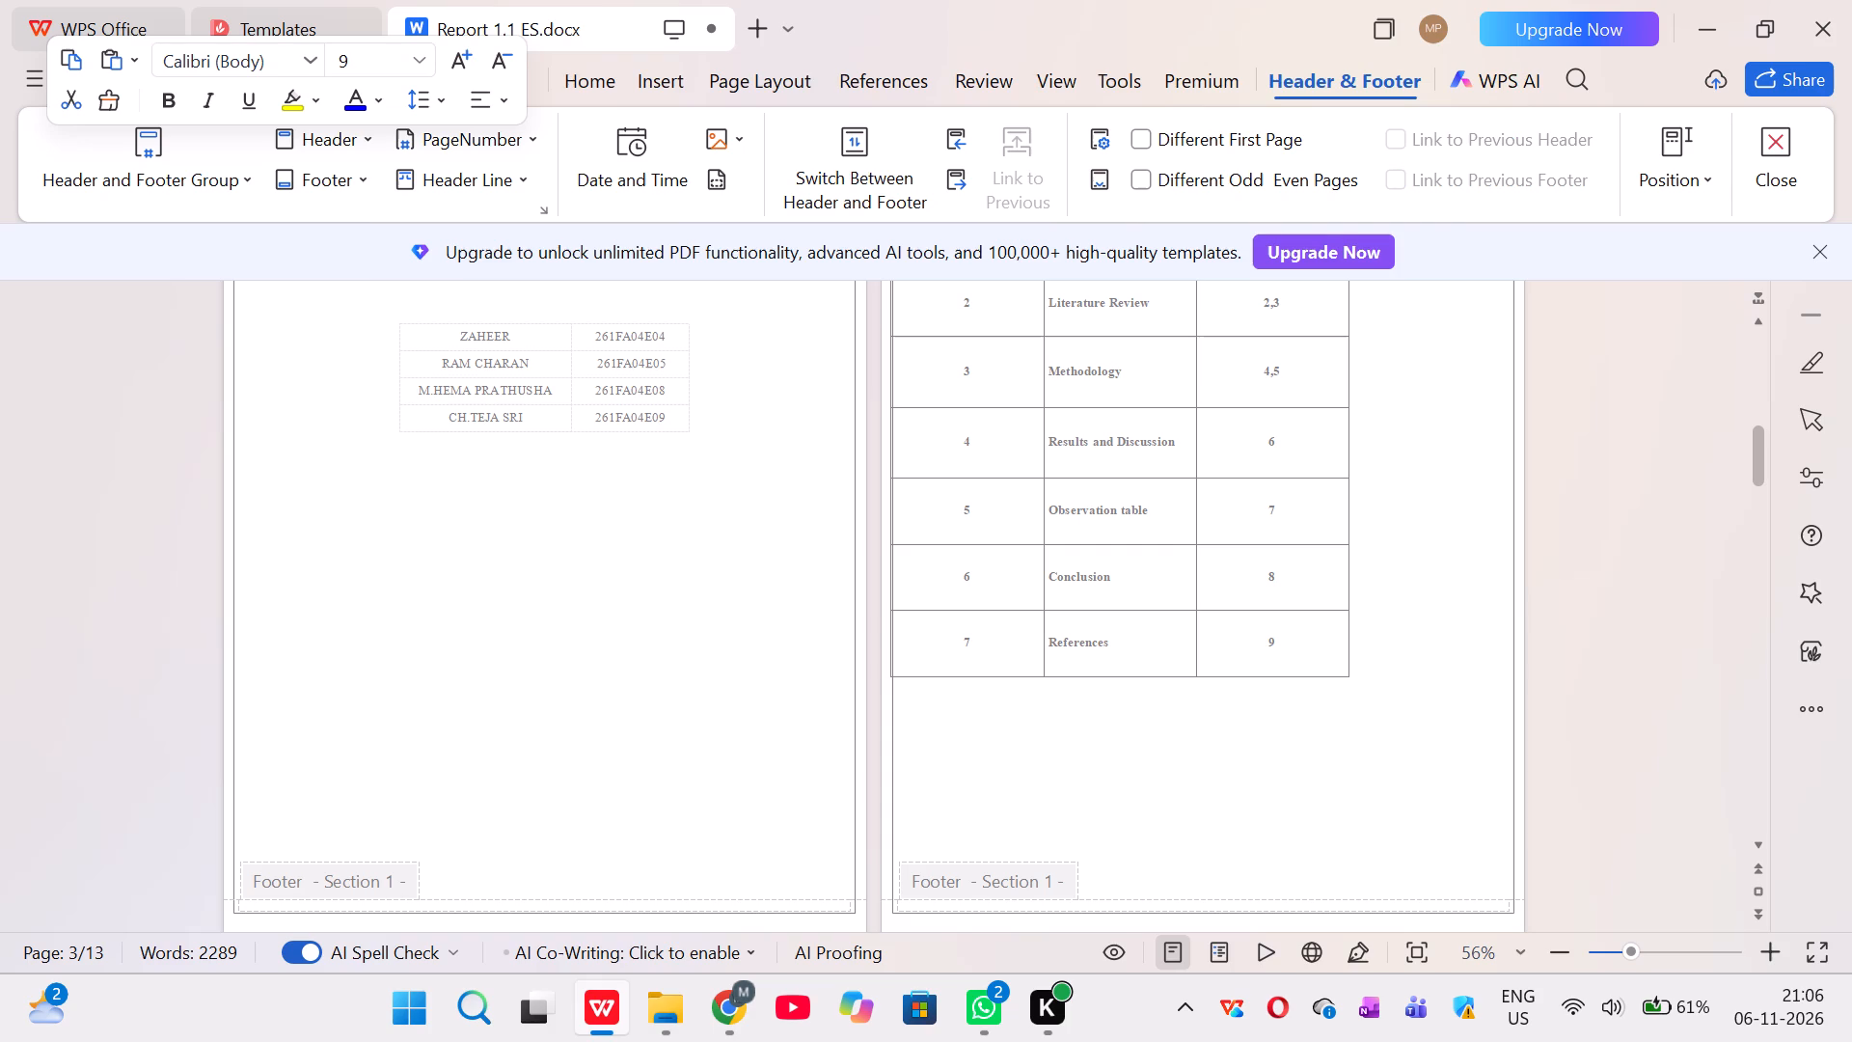
pyautogui.click(1784, 133)
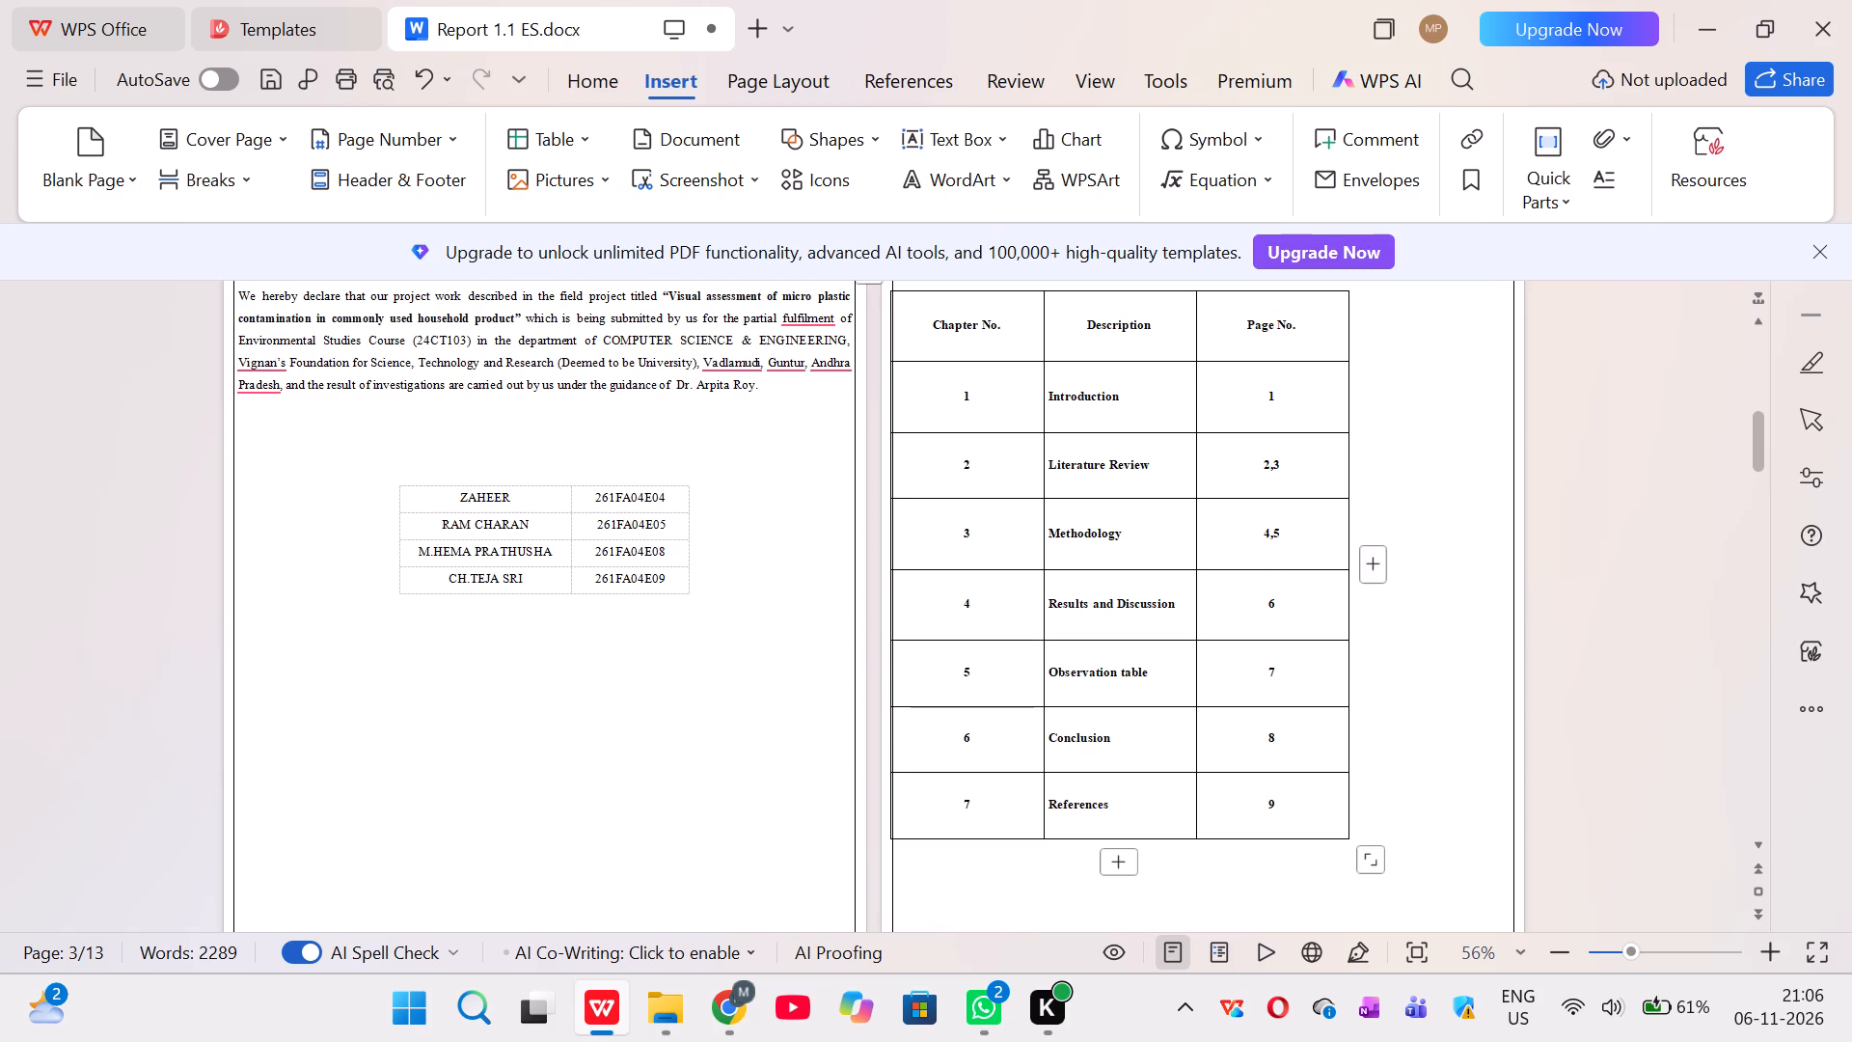
# Return to the cover page and open the preset styles for page numbers.
pyautogui.scroll(-6, 824, 587)
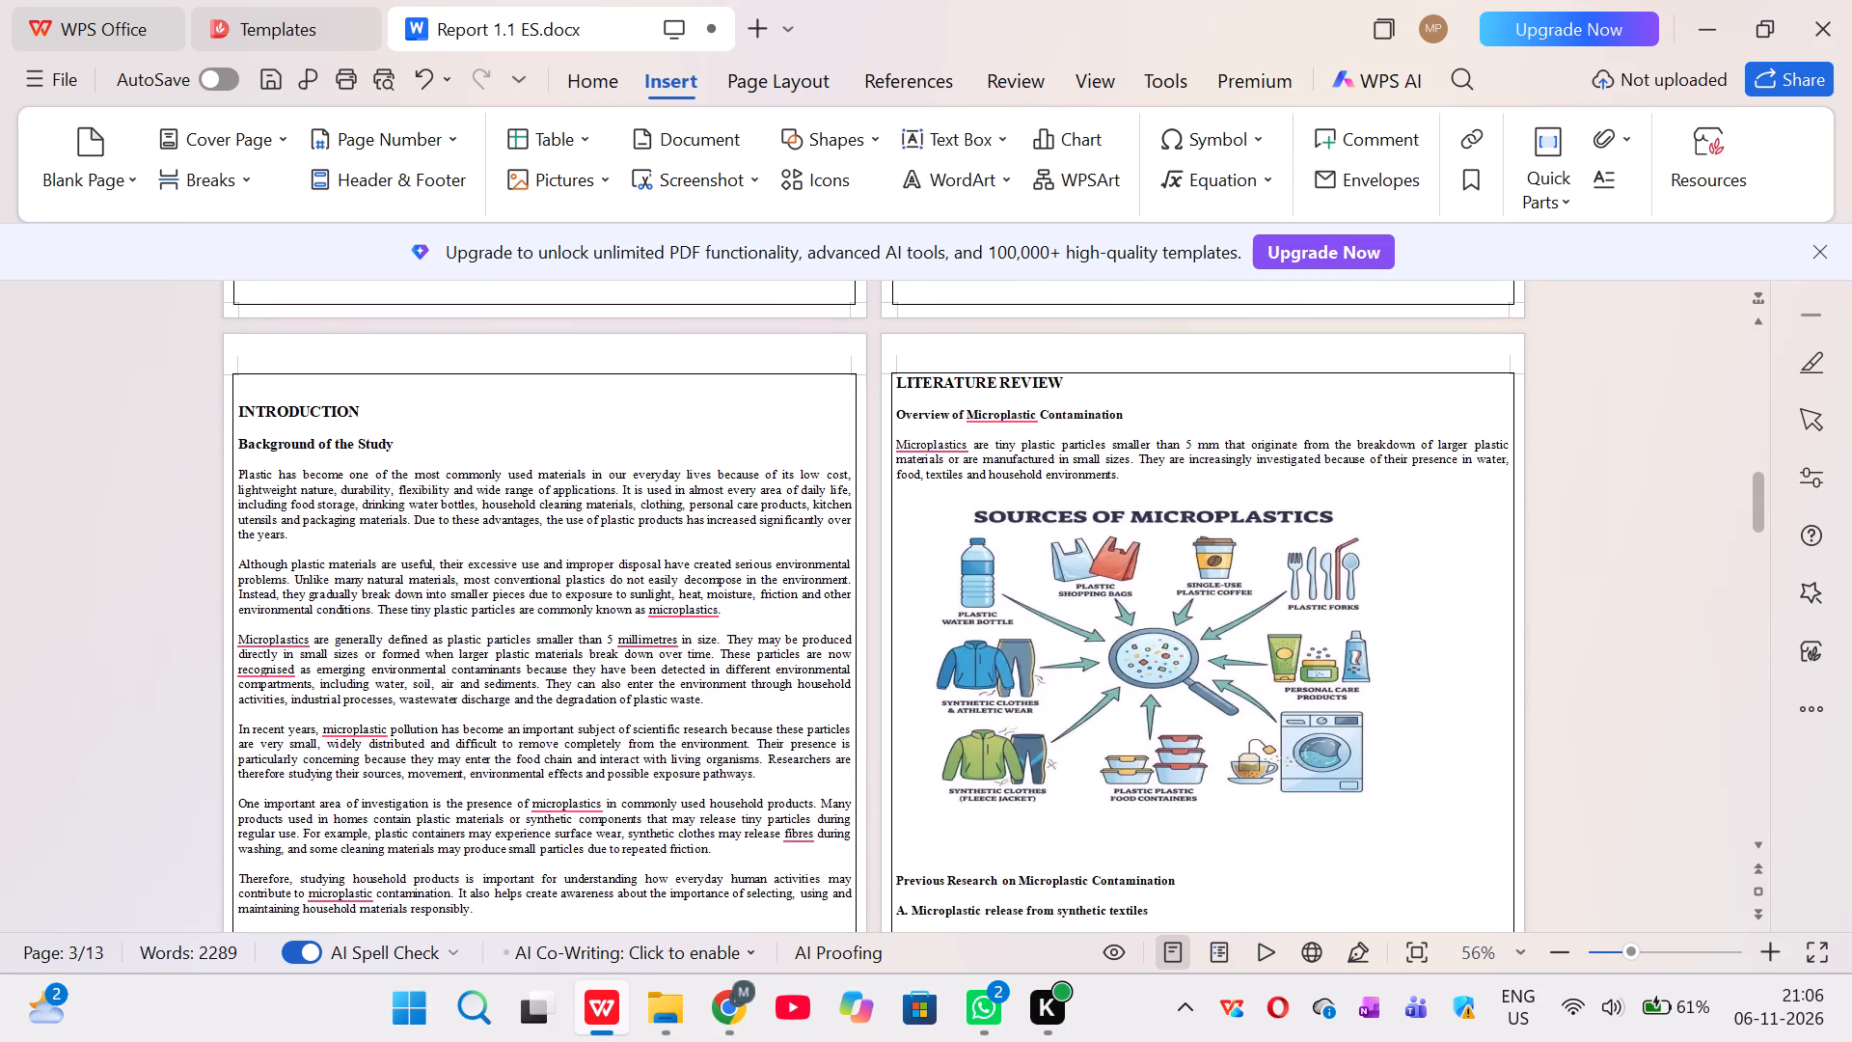
pyautogui.scroll(-3, 824, 587)
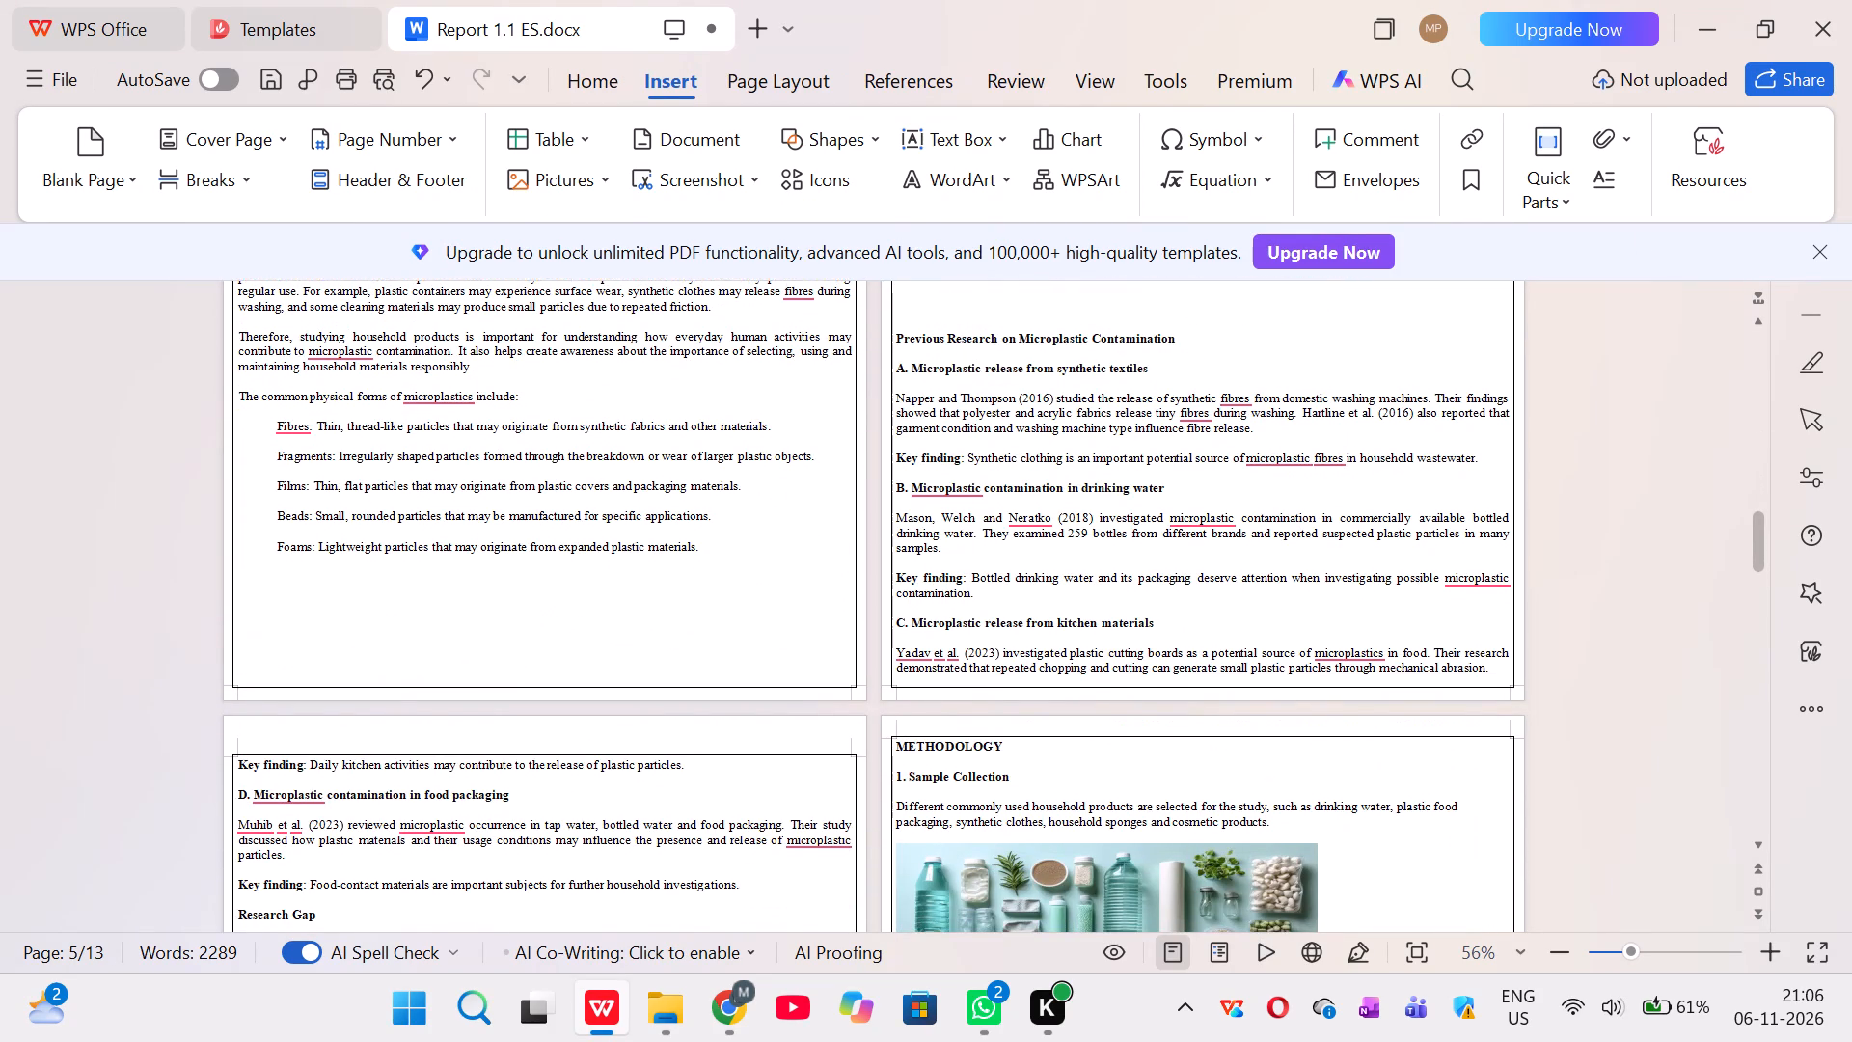
pyautogui.scroll(12, 824, 587)
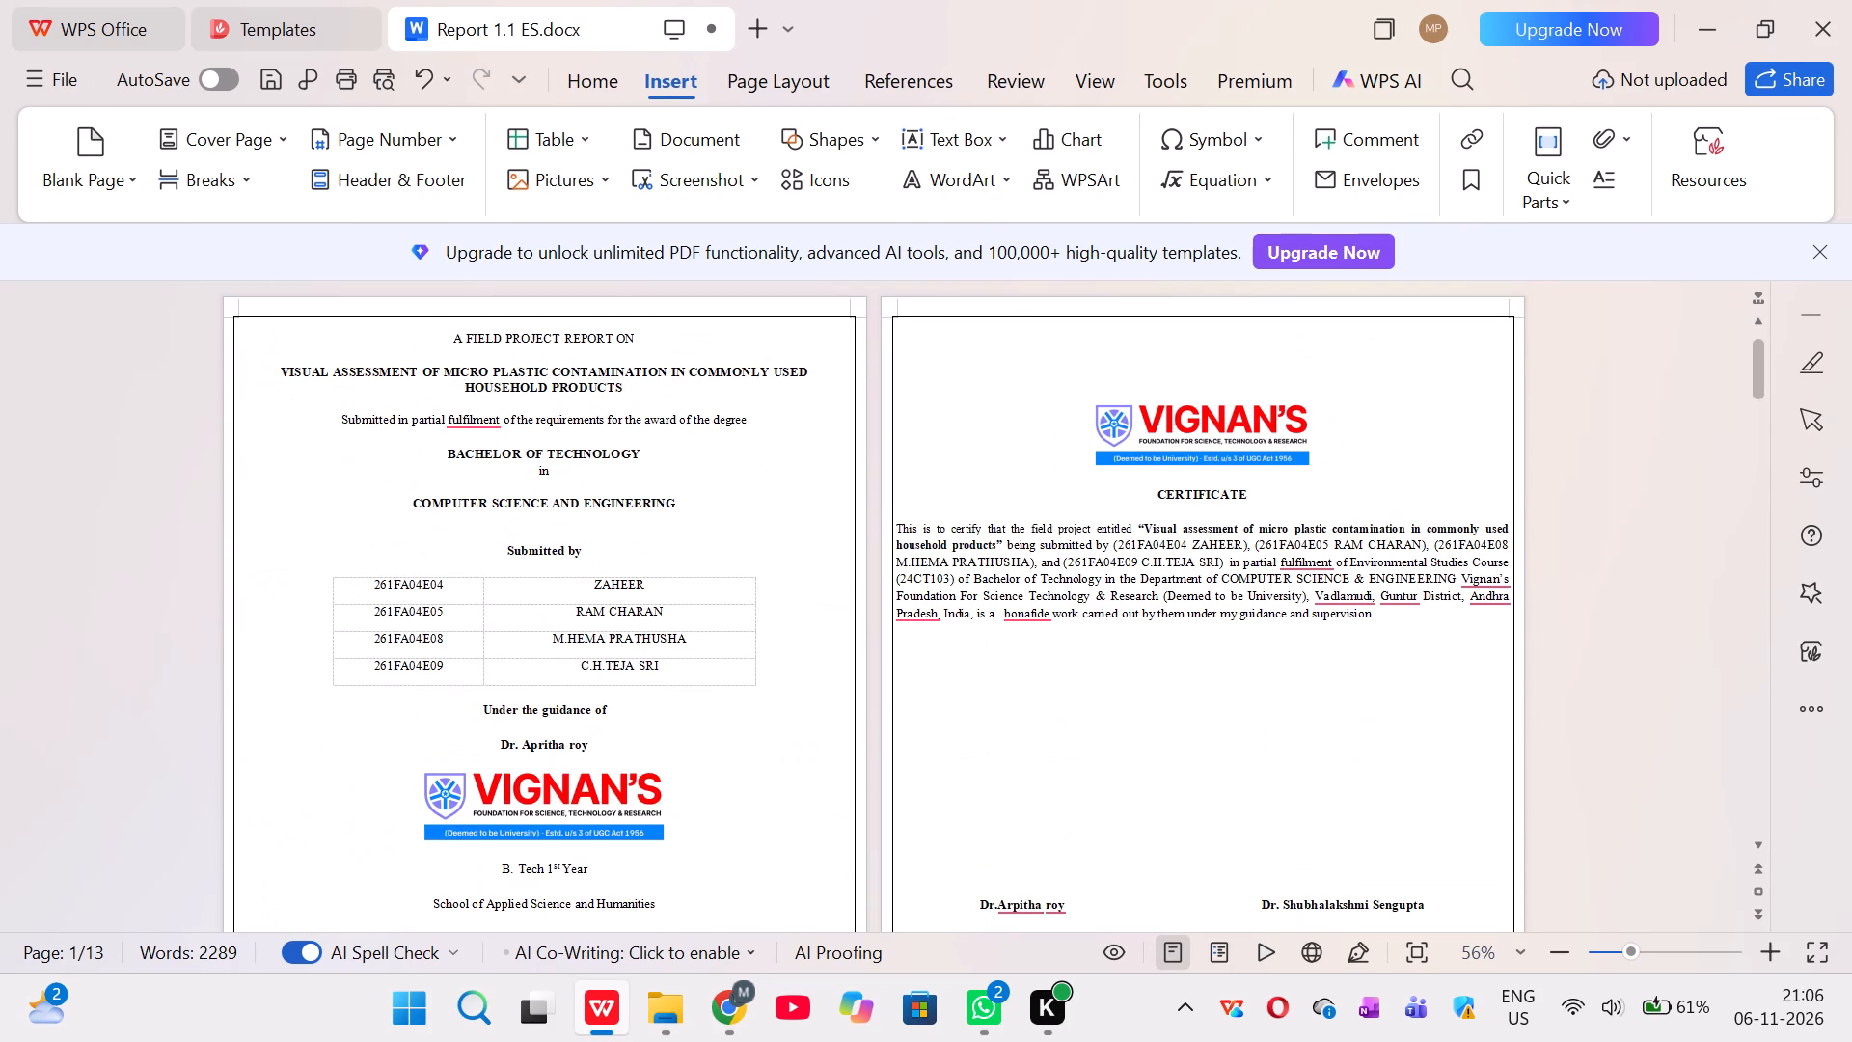
pyautogui.scroll(5, 824, 587)
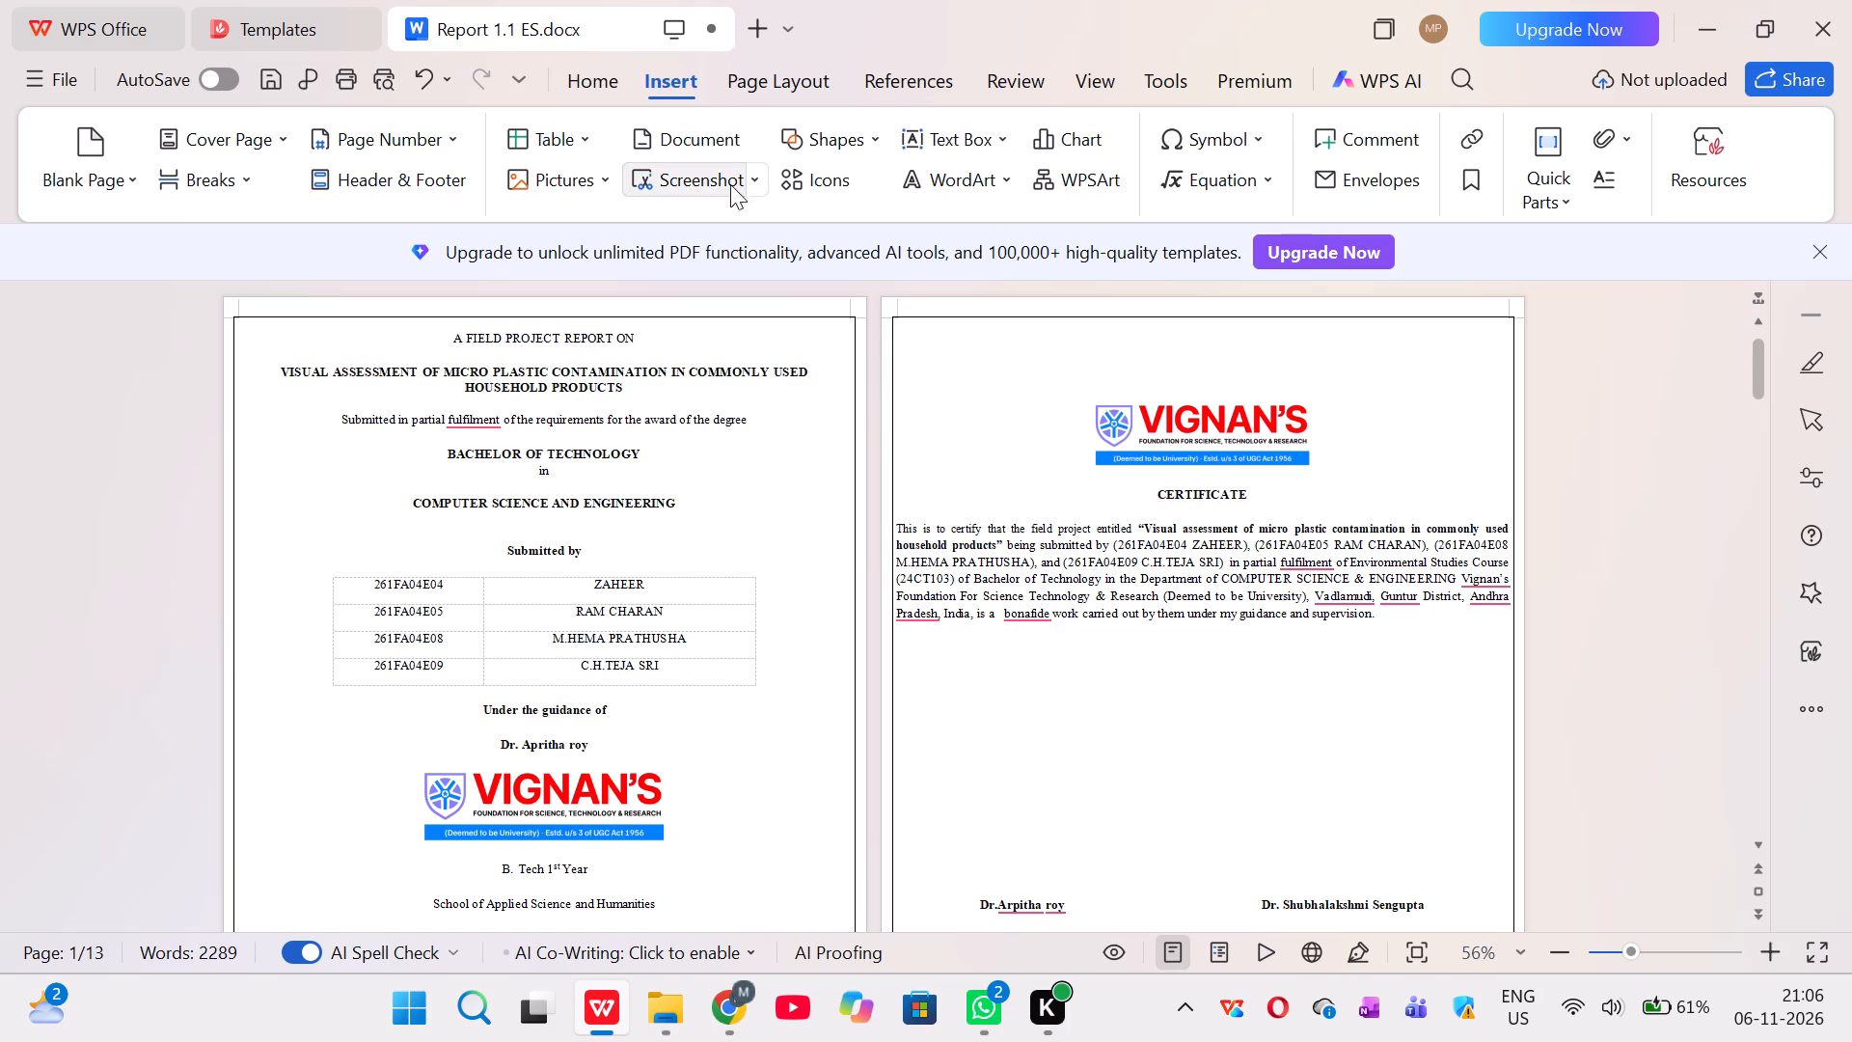
pyautogui.click(442, 133)
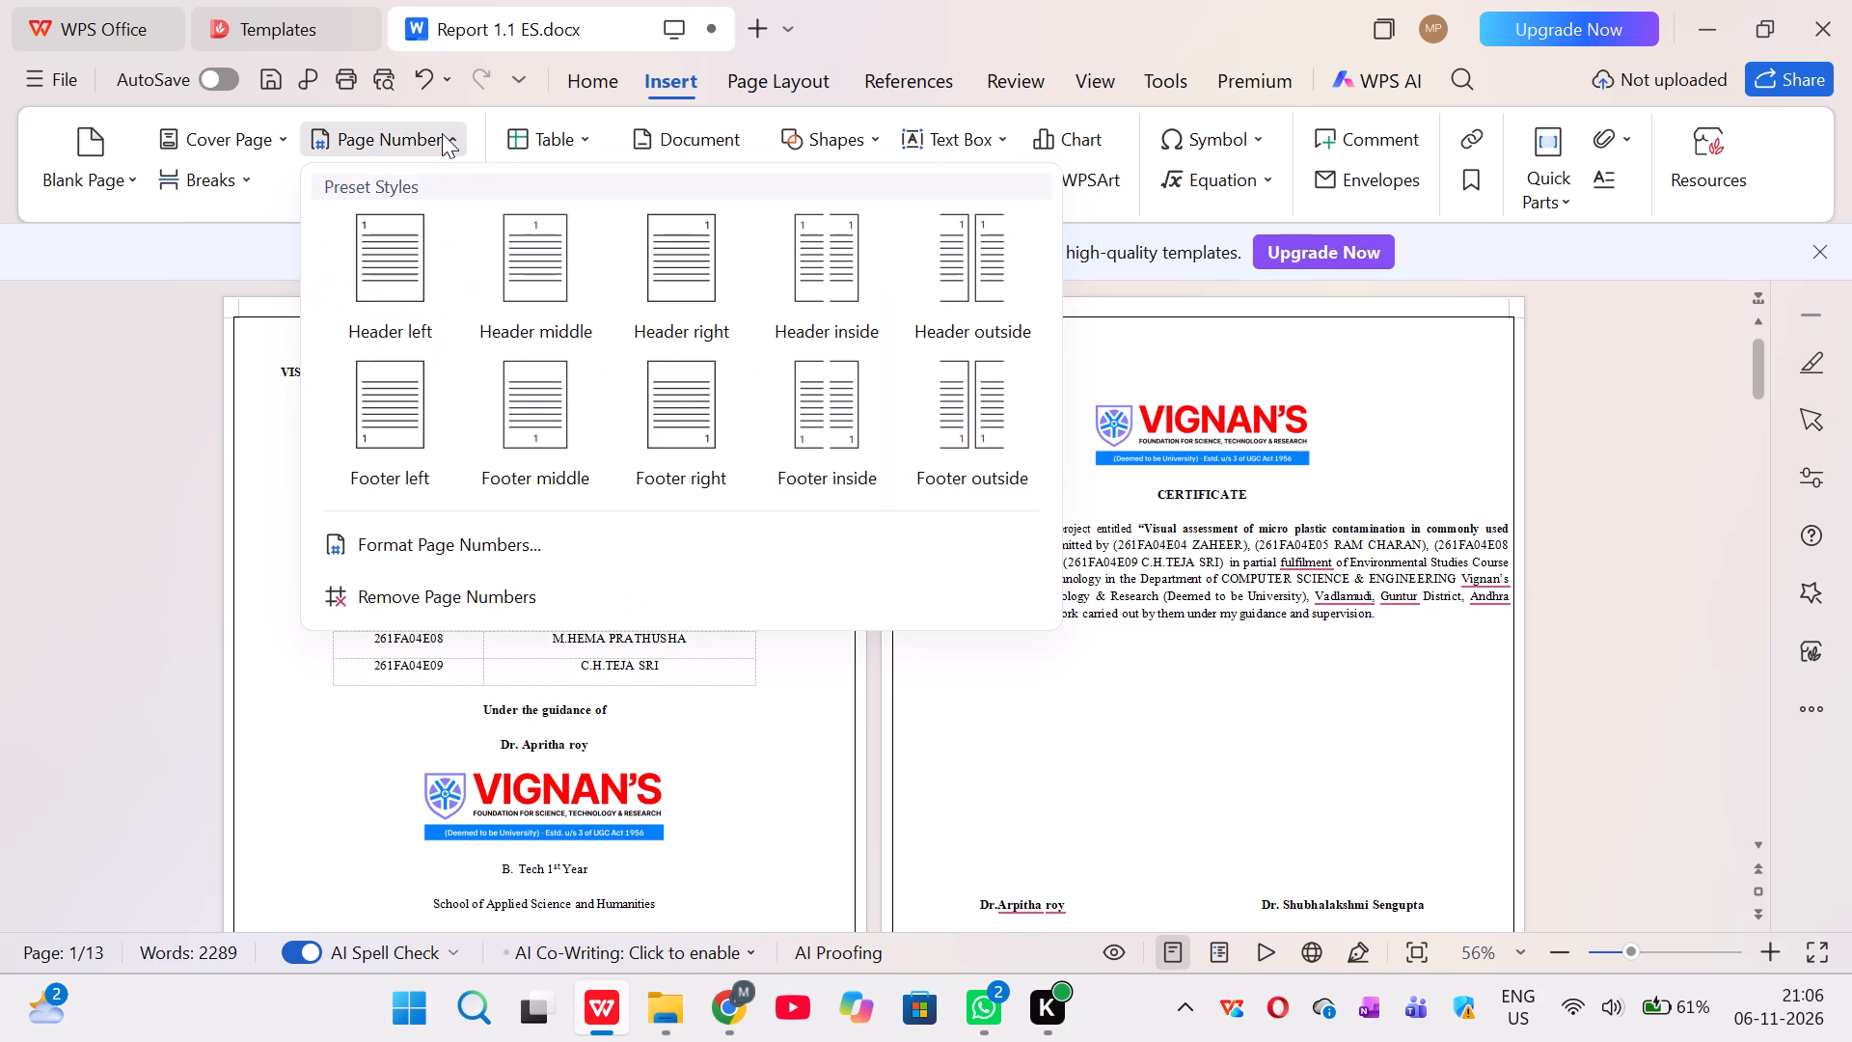
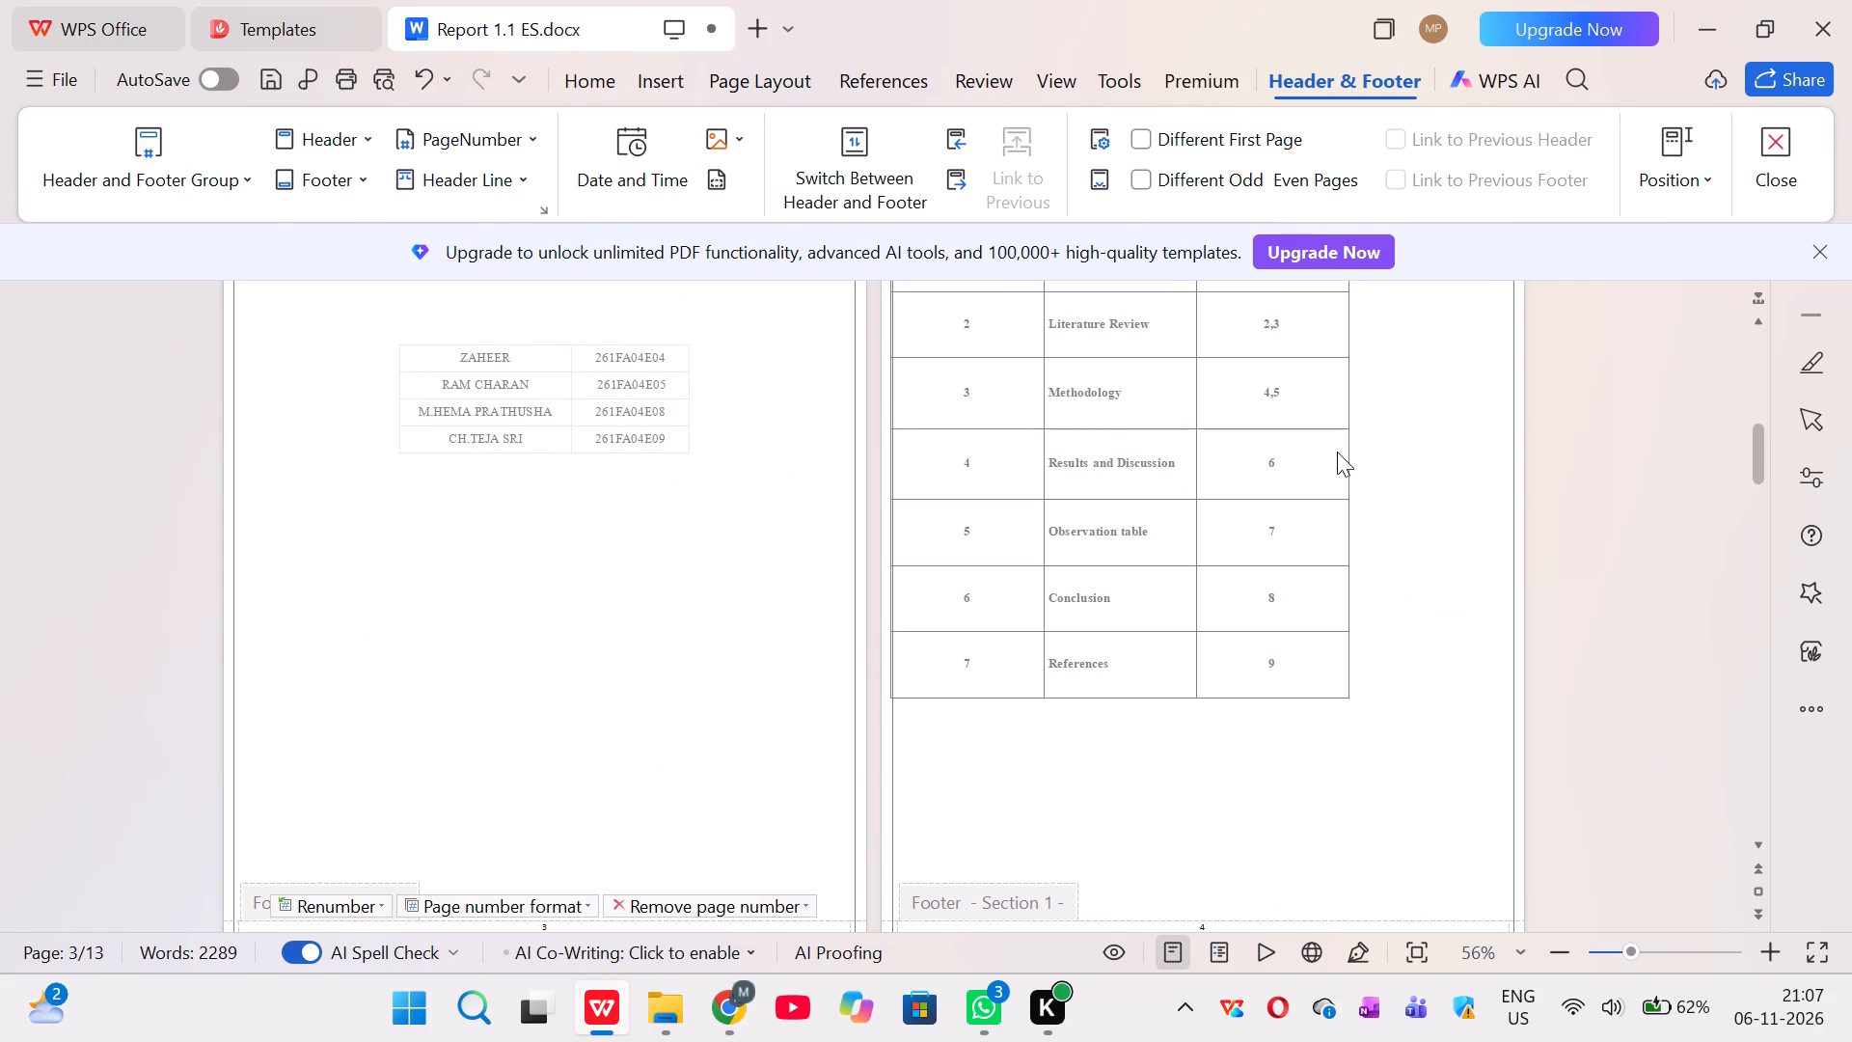
# Close header and footer editing and dismiss the upgrade banner above the document.
pyautogui.click(1783, 135)
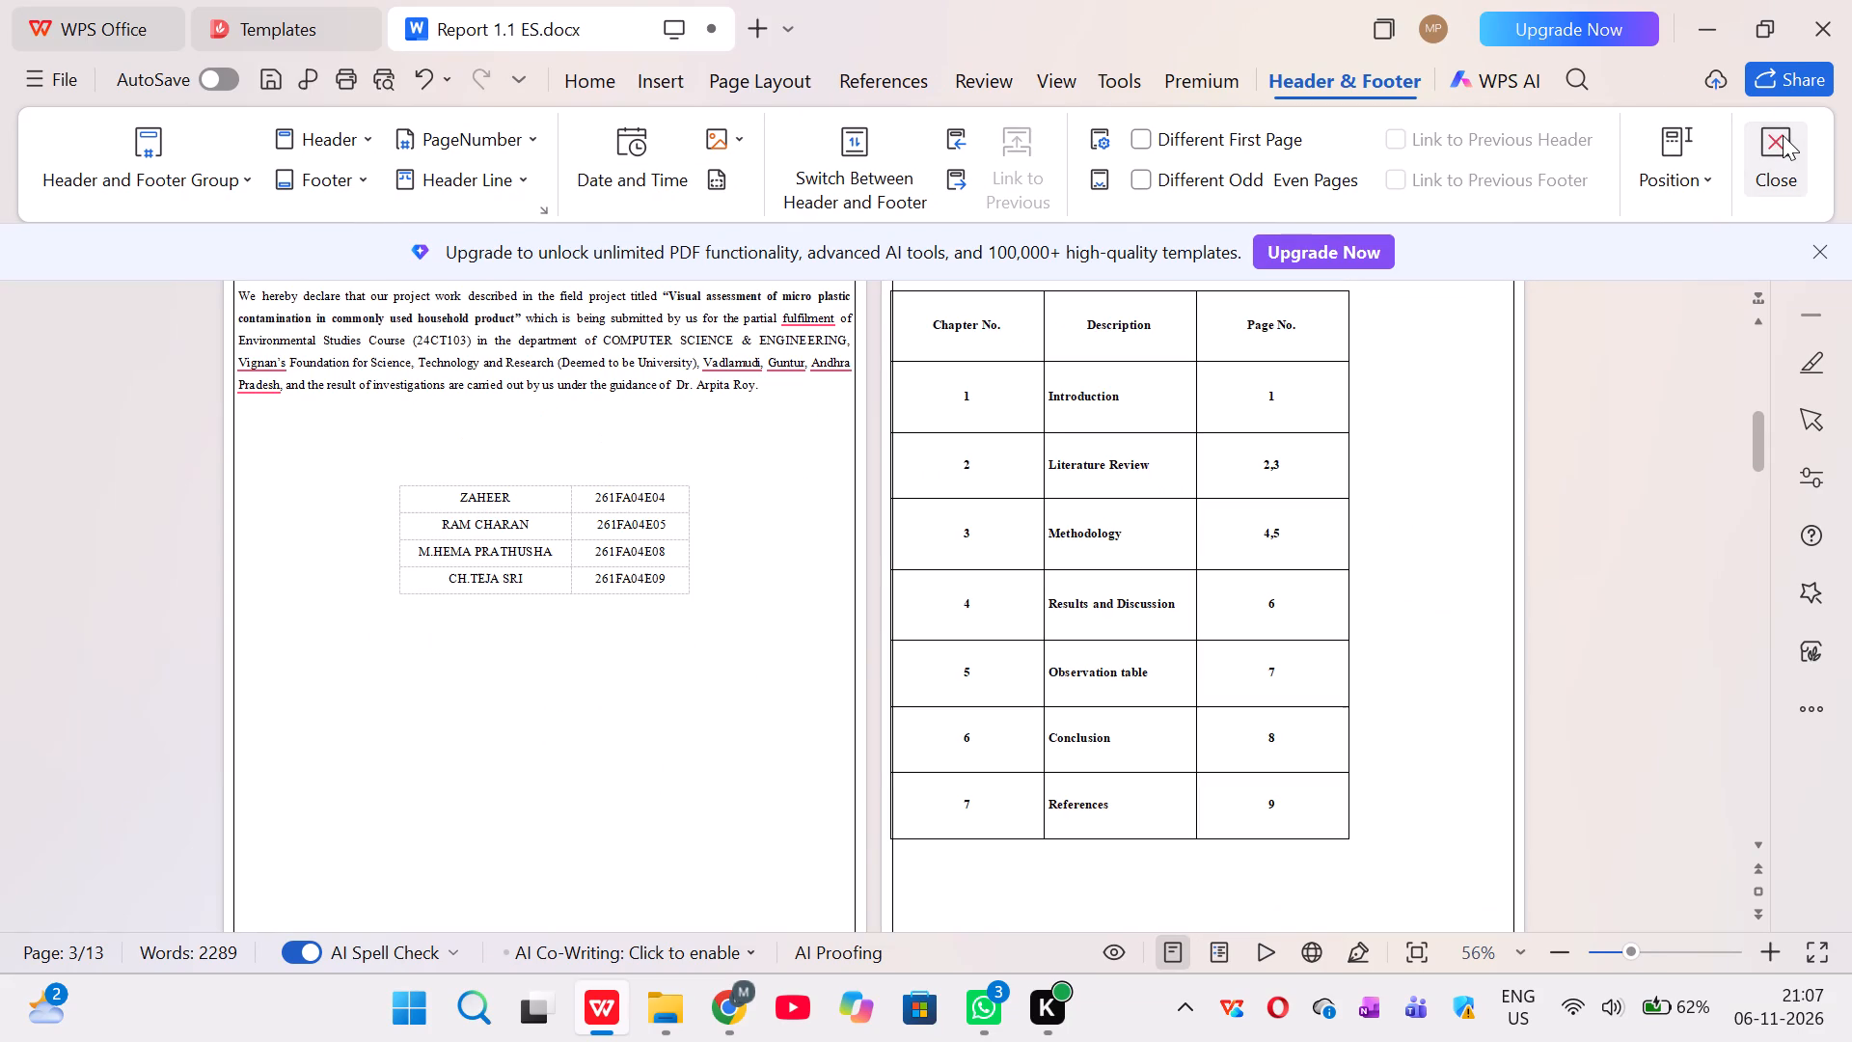
pyautogui.click(1813, 254)
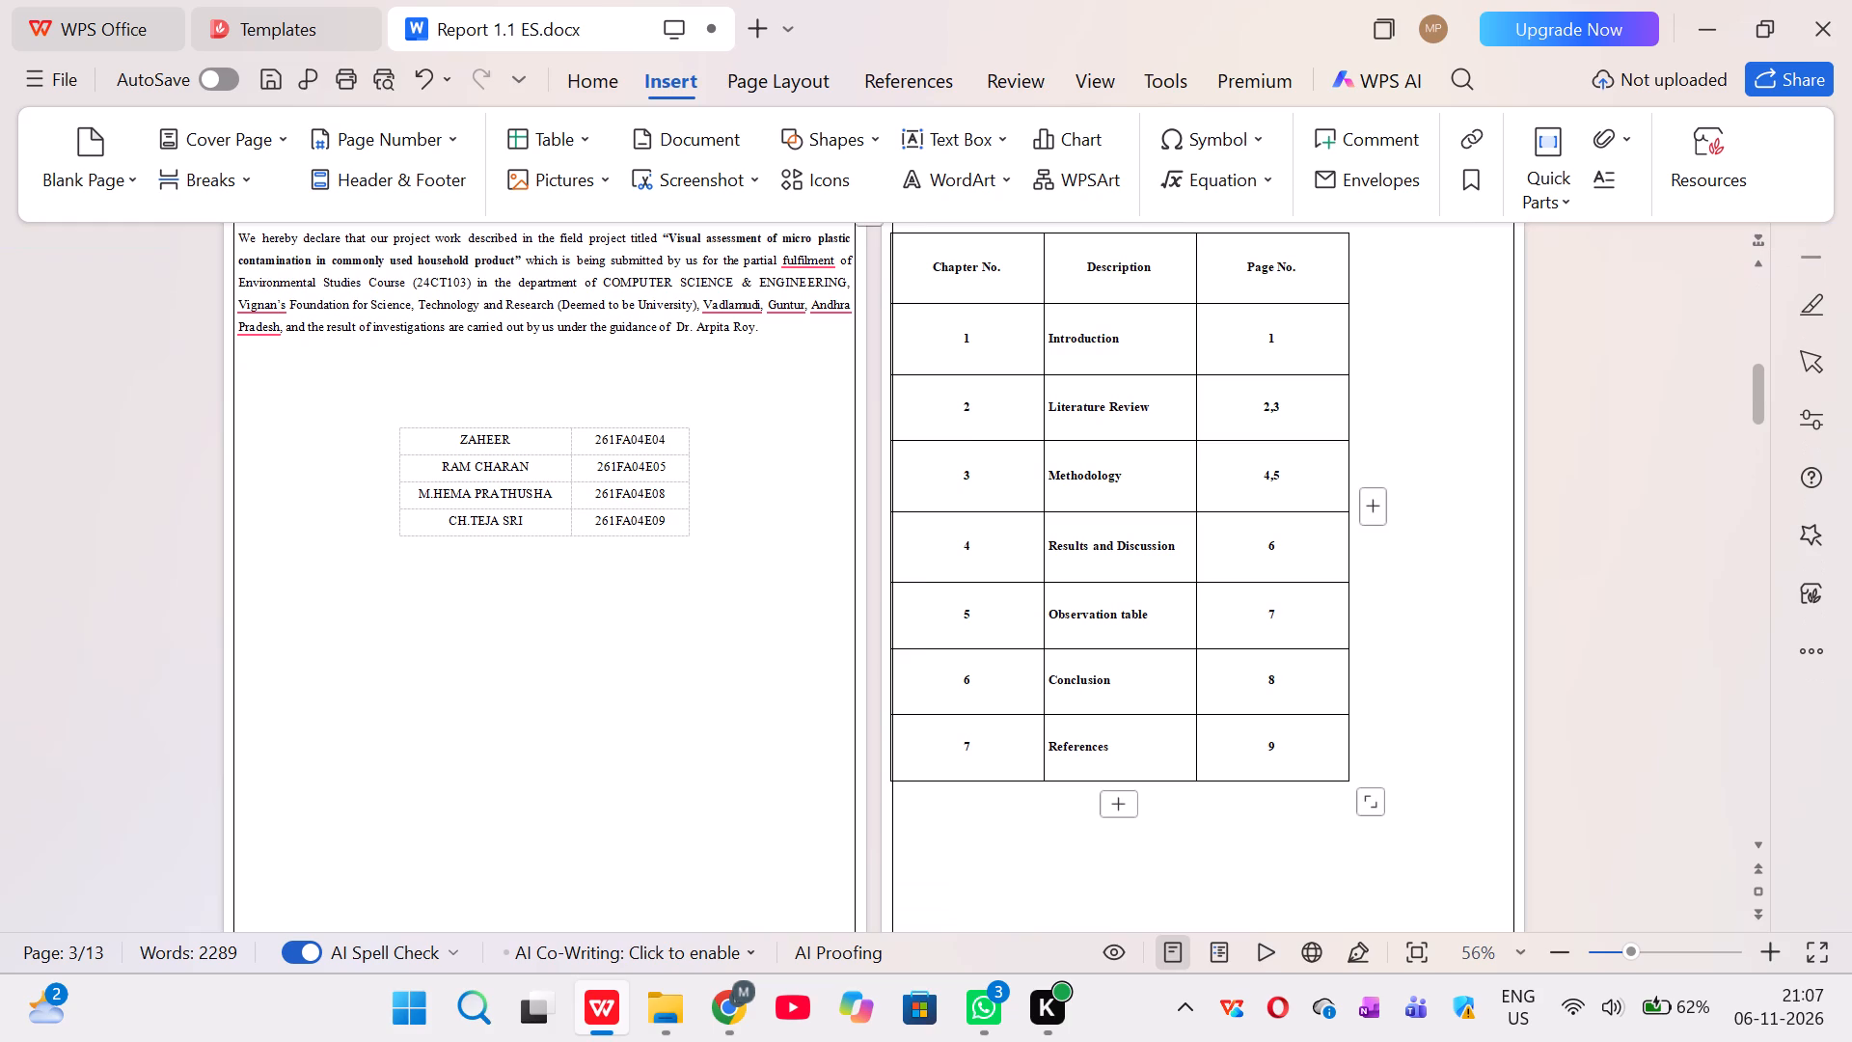
# Review the footer page numbers and page layout from the cover page through the Literature Review pages.
pyautogui.scroll(-5, 940, 659)
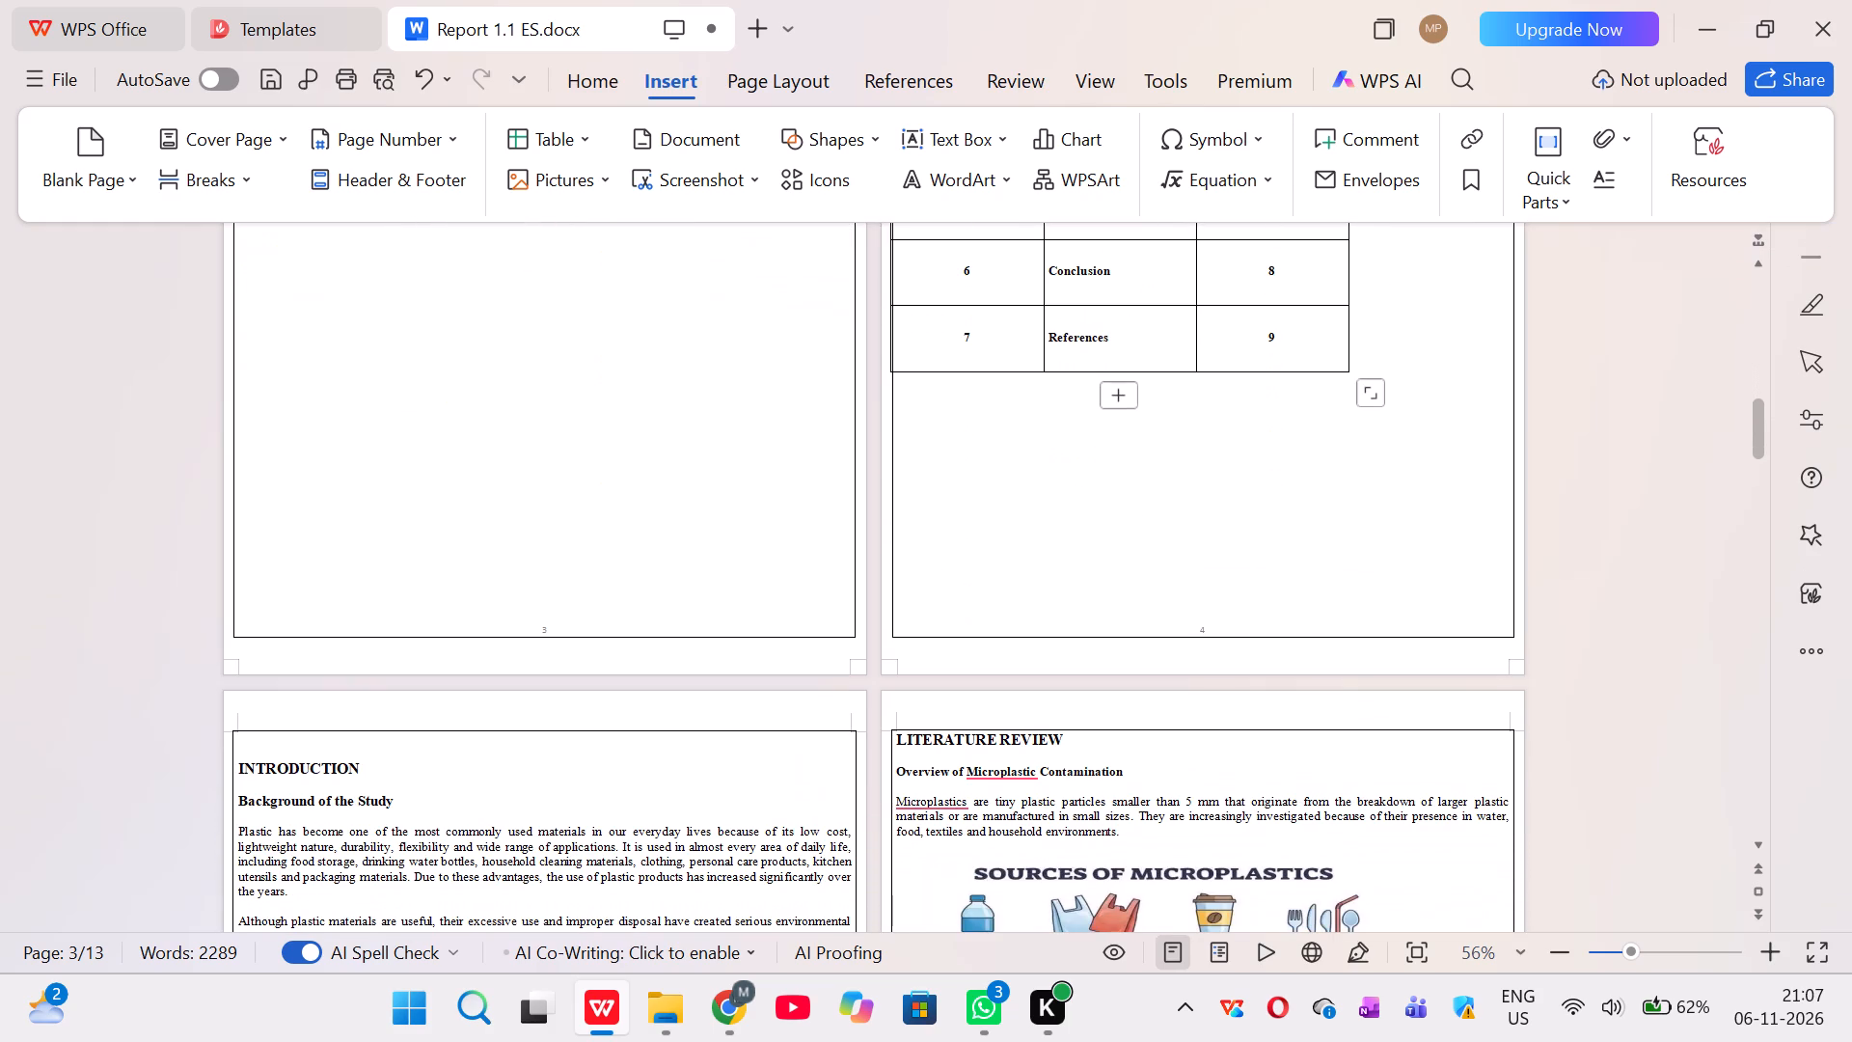
pyautogui.scroll(7, 940, 659)
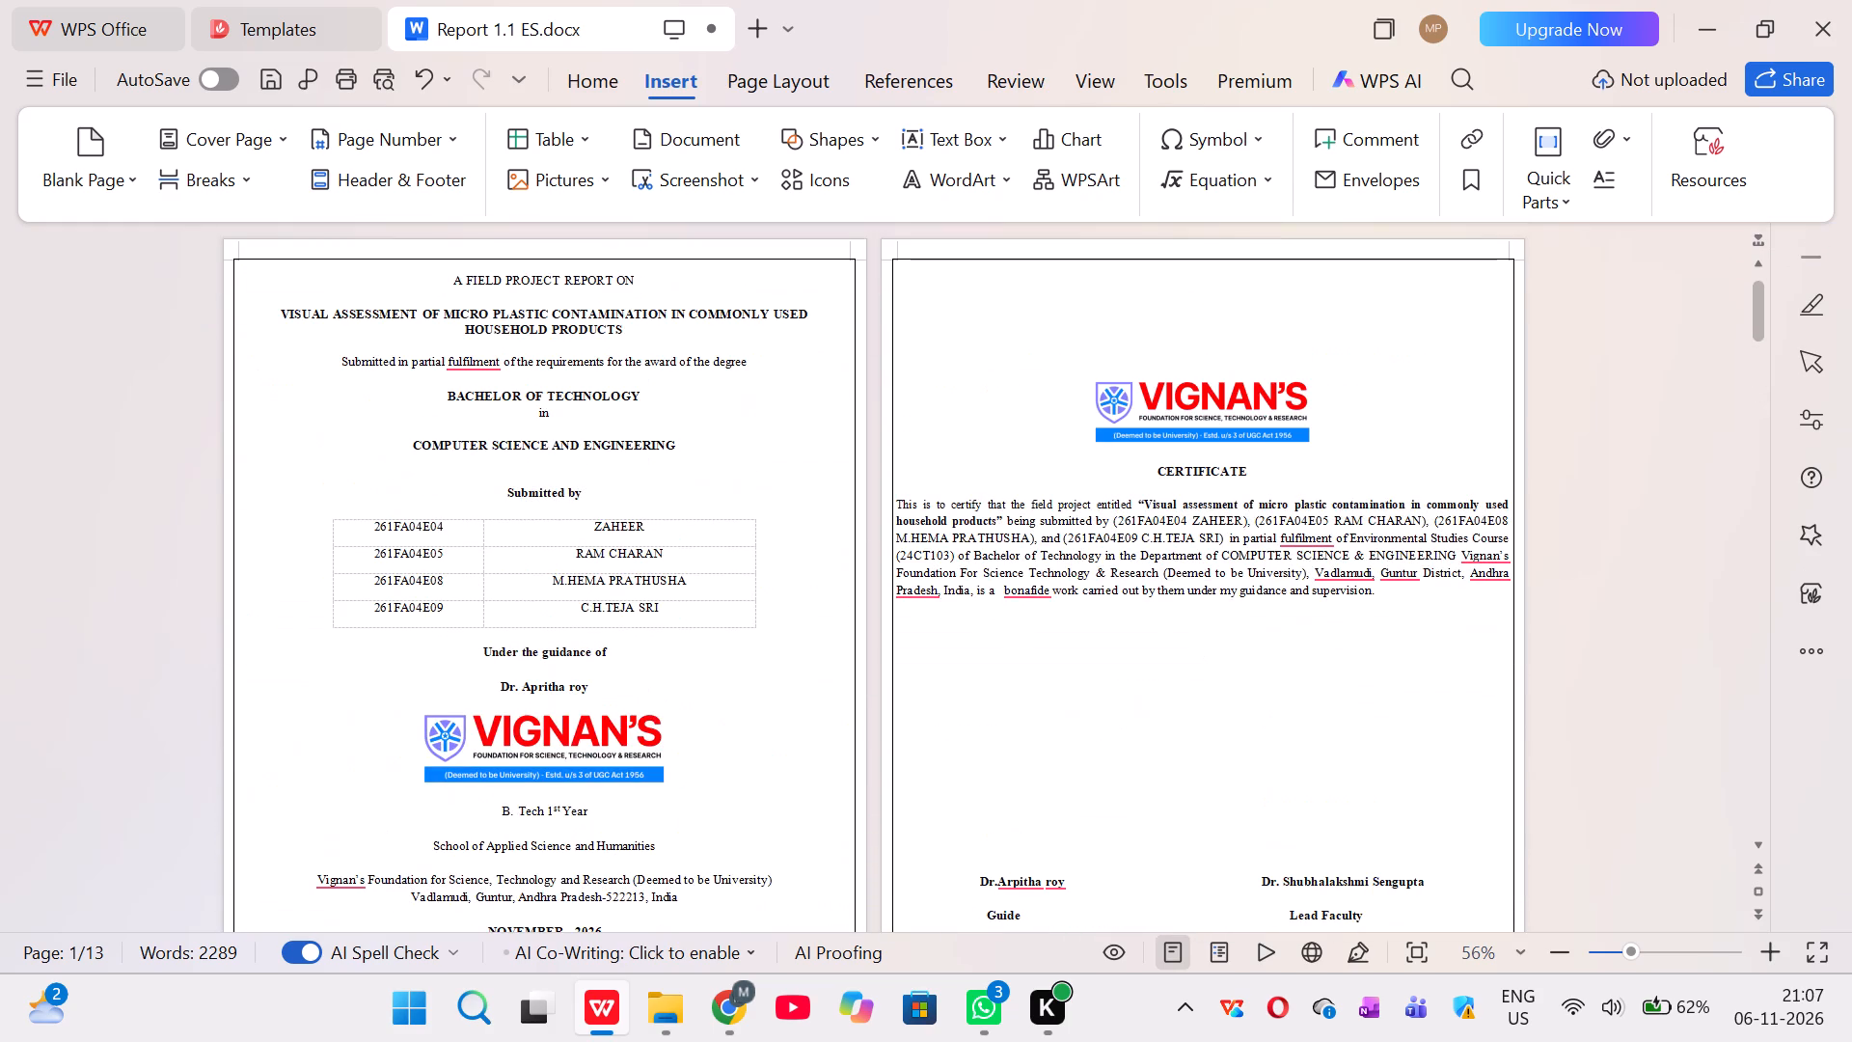
pyautogui.scroll(-5, 875, 690)
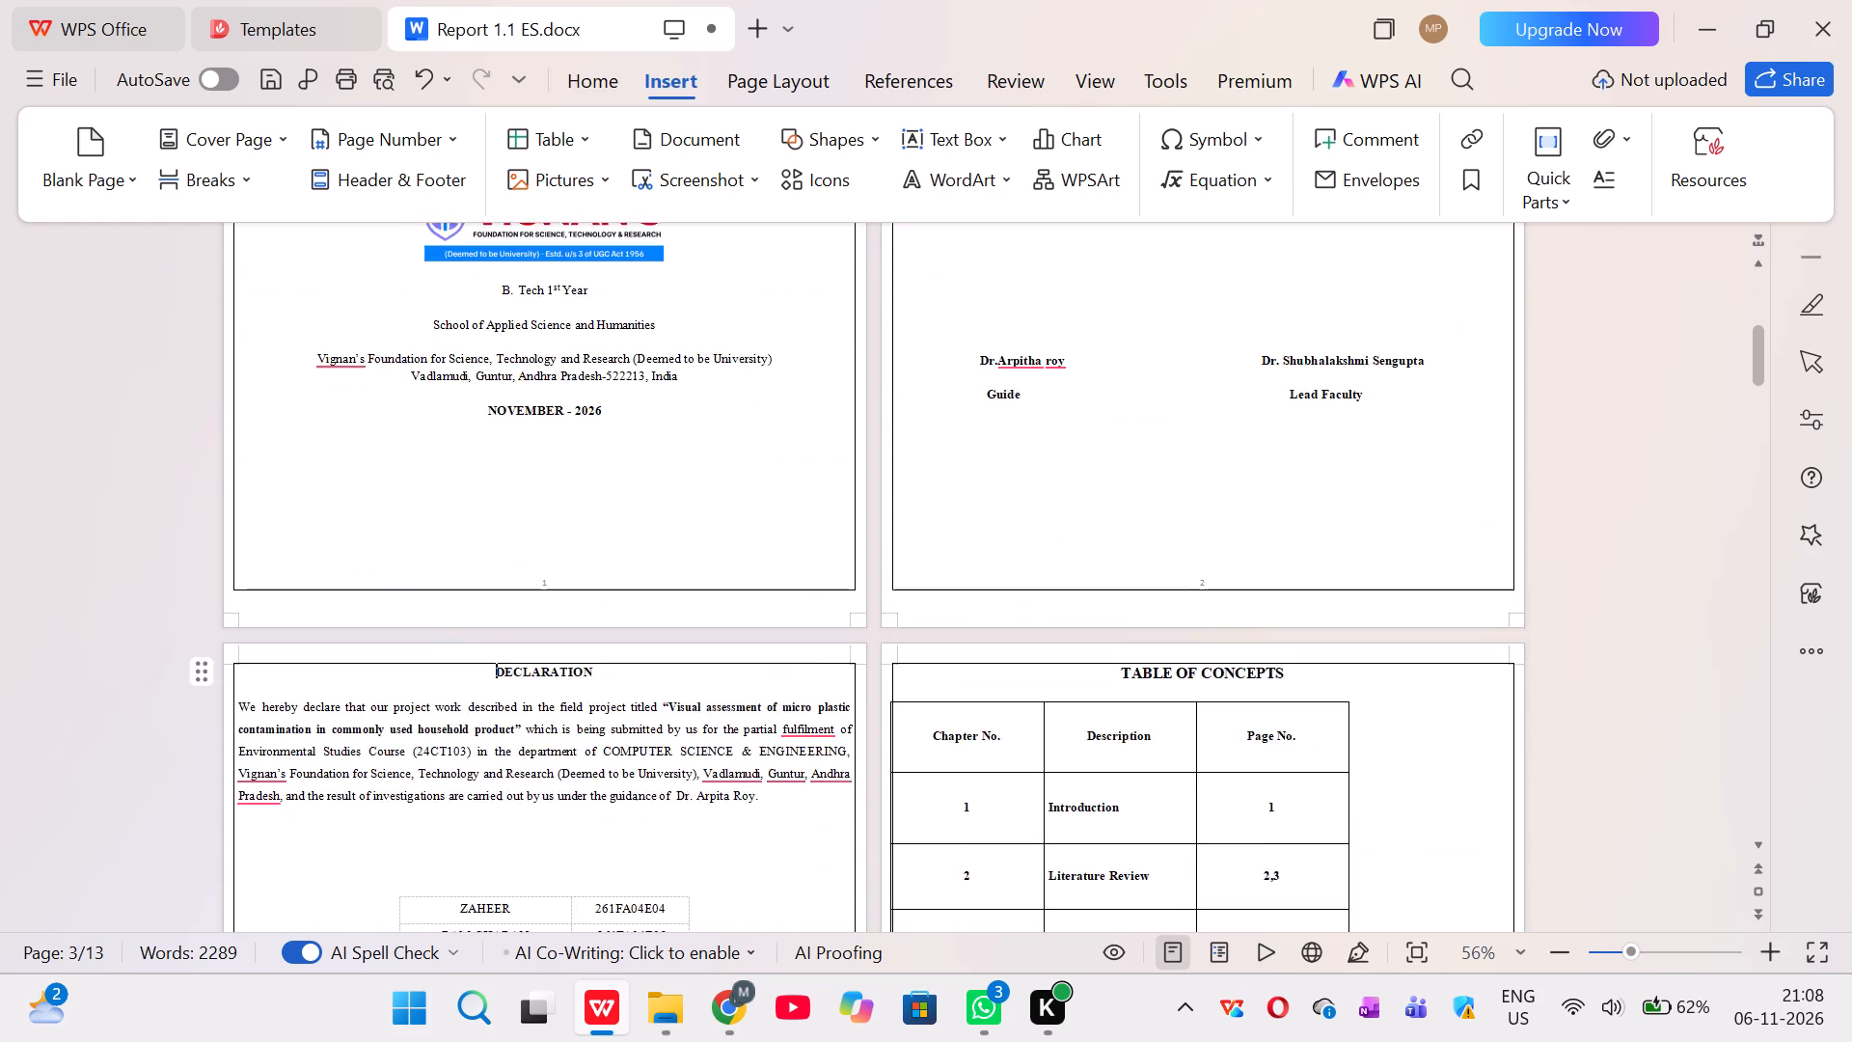
pyautogui.scroll(-5, 875, 690)
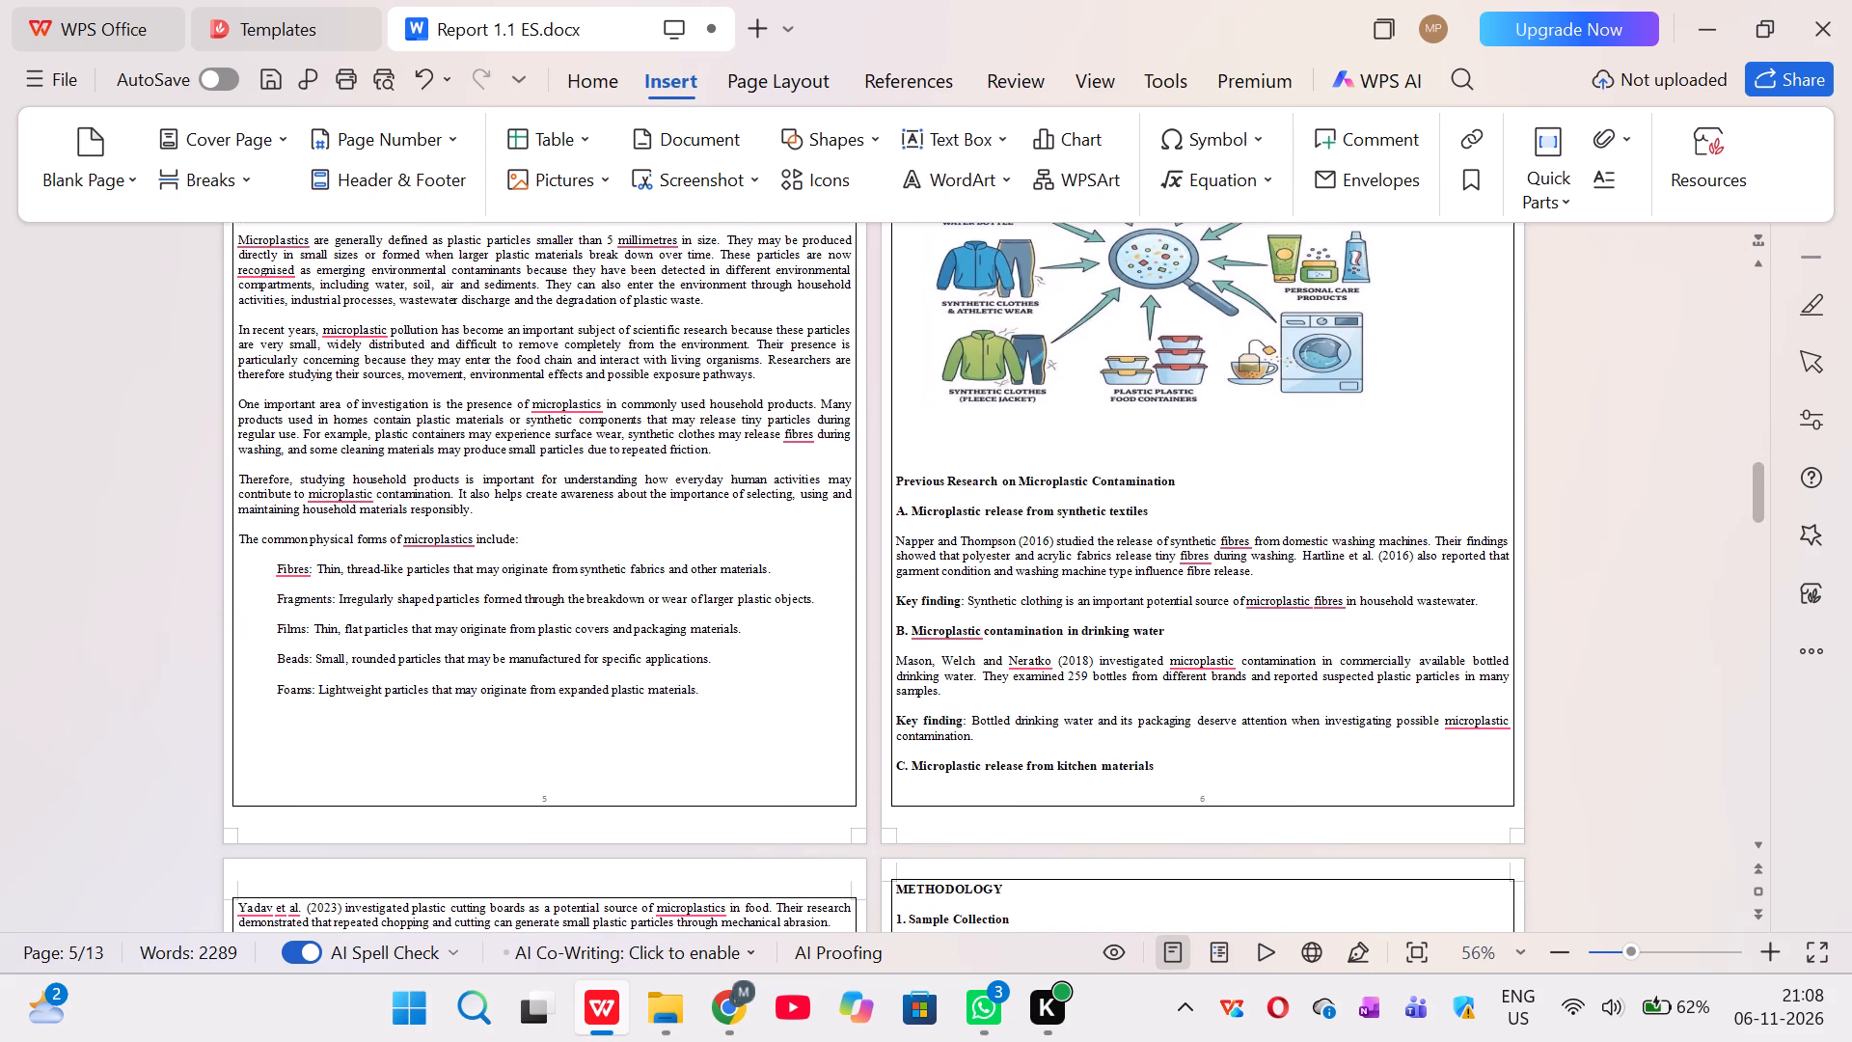
# Save the report under Save As as a Word document (*.docx) in the Downloads folder.
pyautogui.click(67, 62)
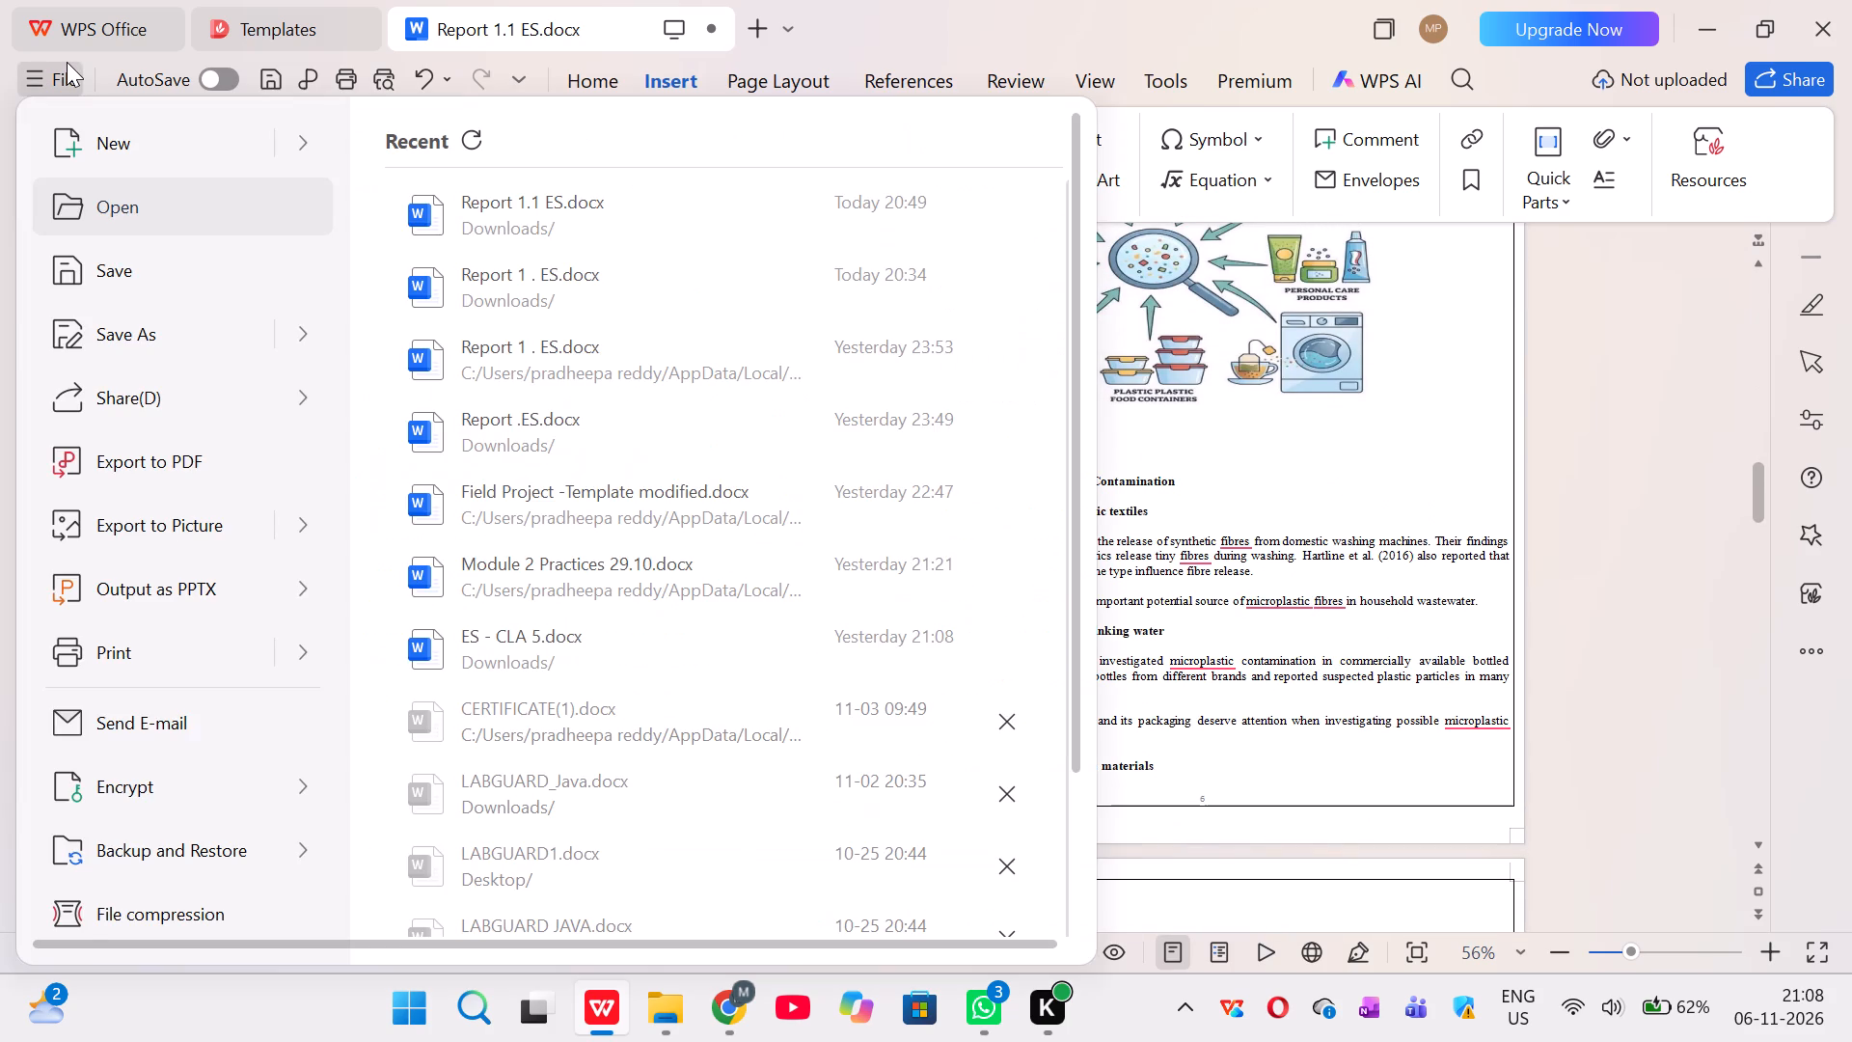
pyautogui.click(130, 341)
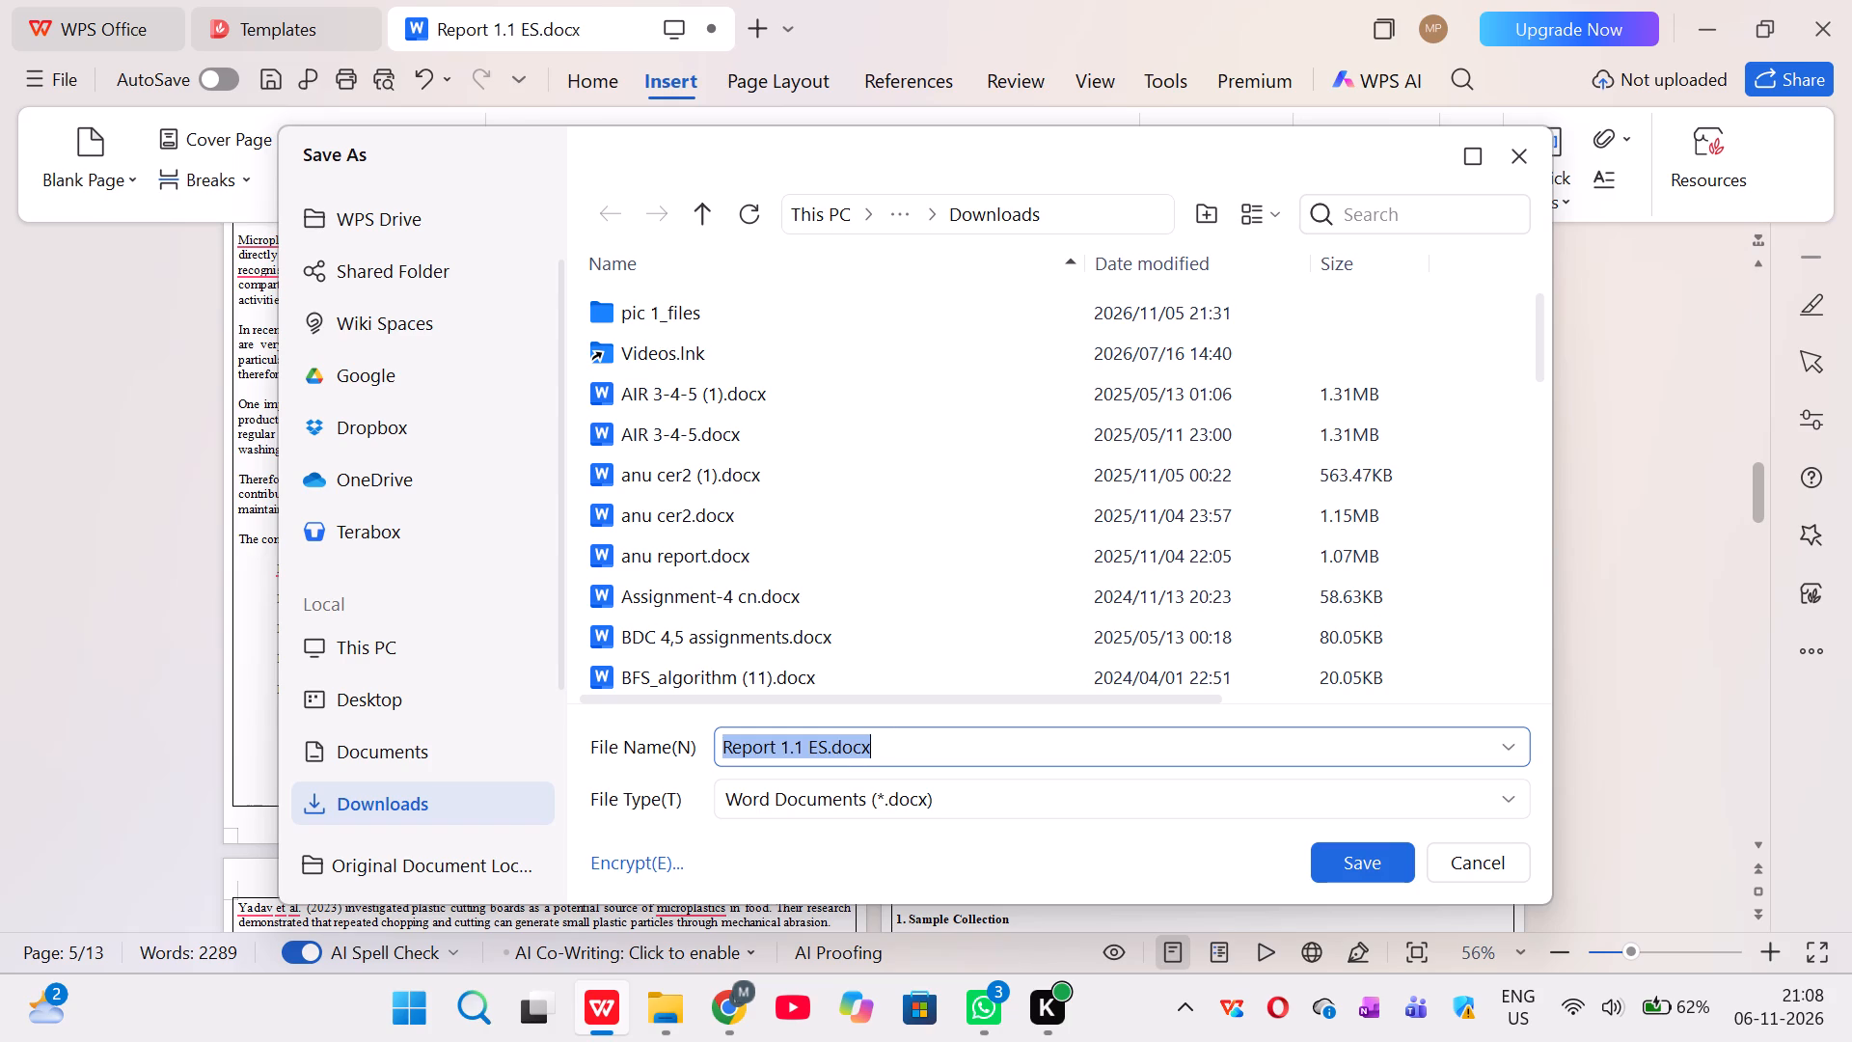
pyautogui.click(405, 804)
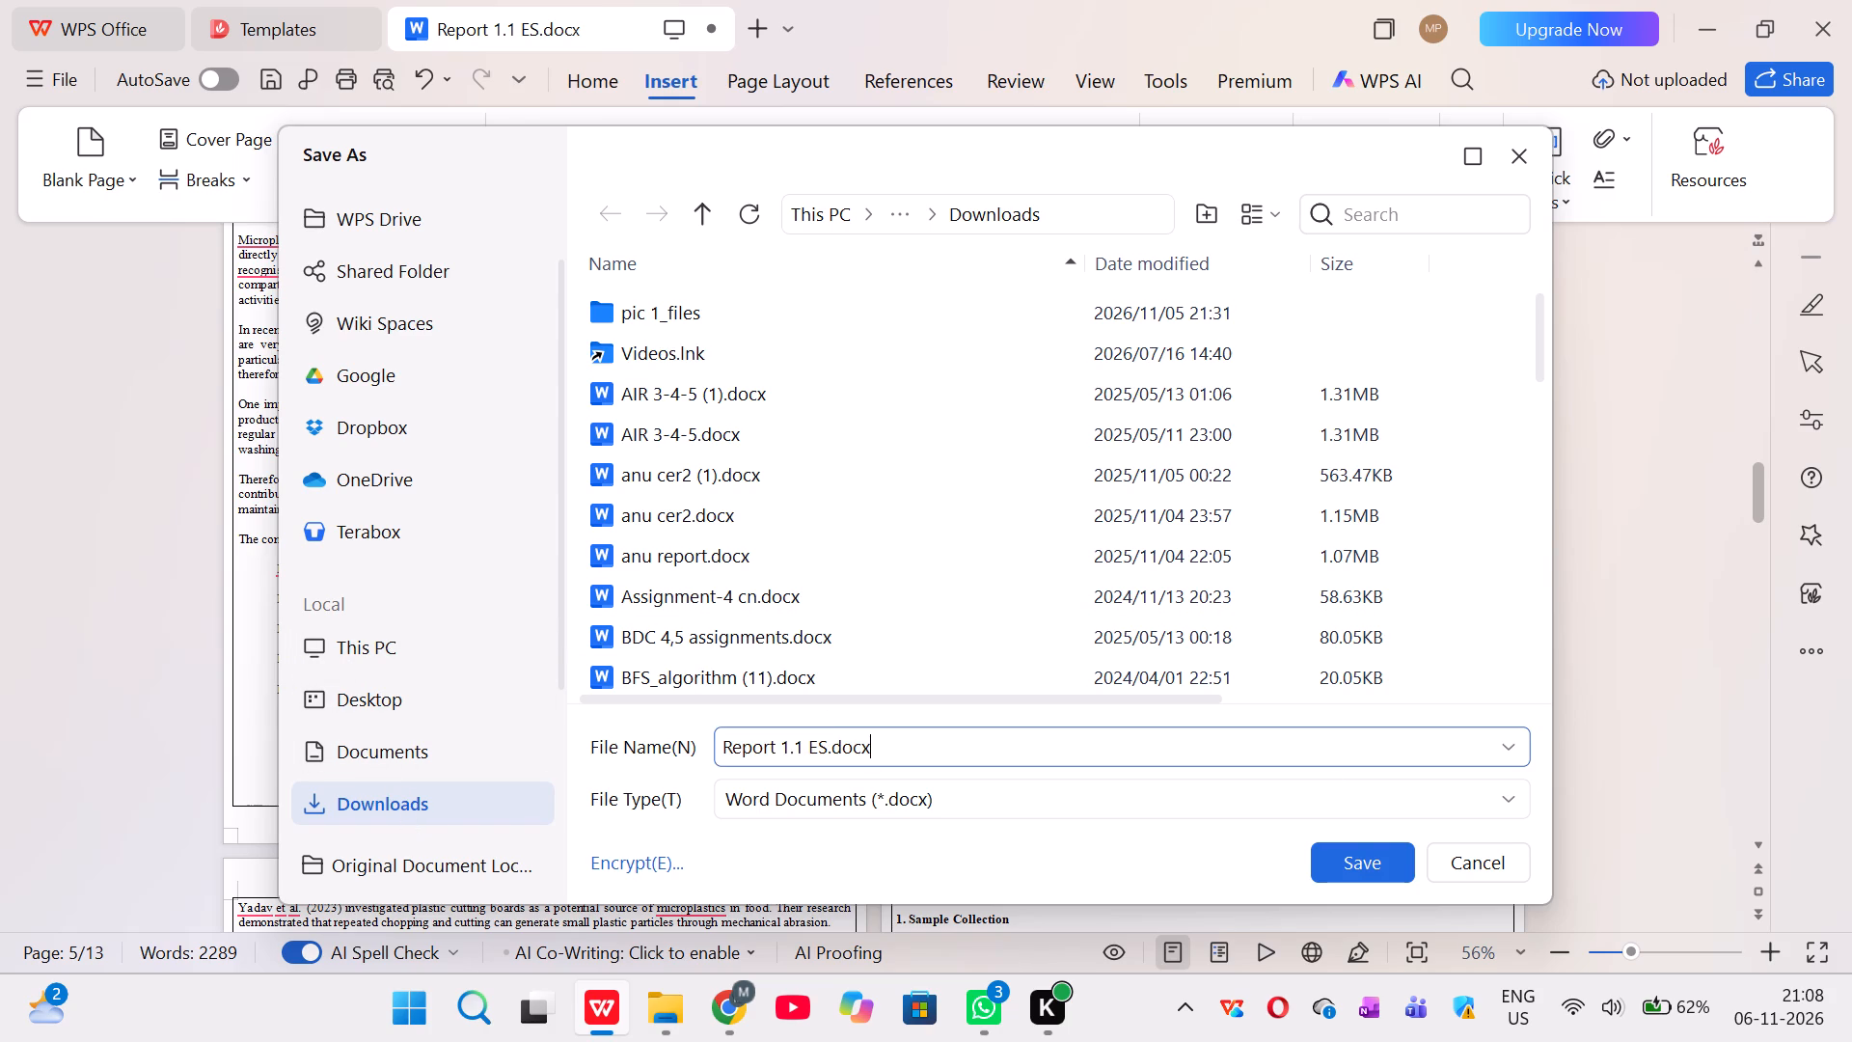
# Save the report as Report 1.1 ES.docx in Downloads, replacing the existing file of that name.
pyautogui.click(1359, 856)
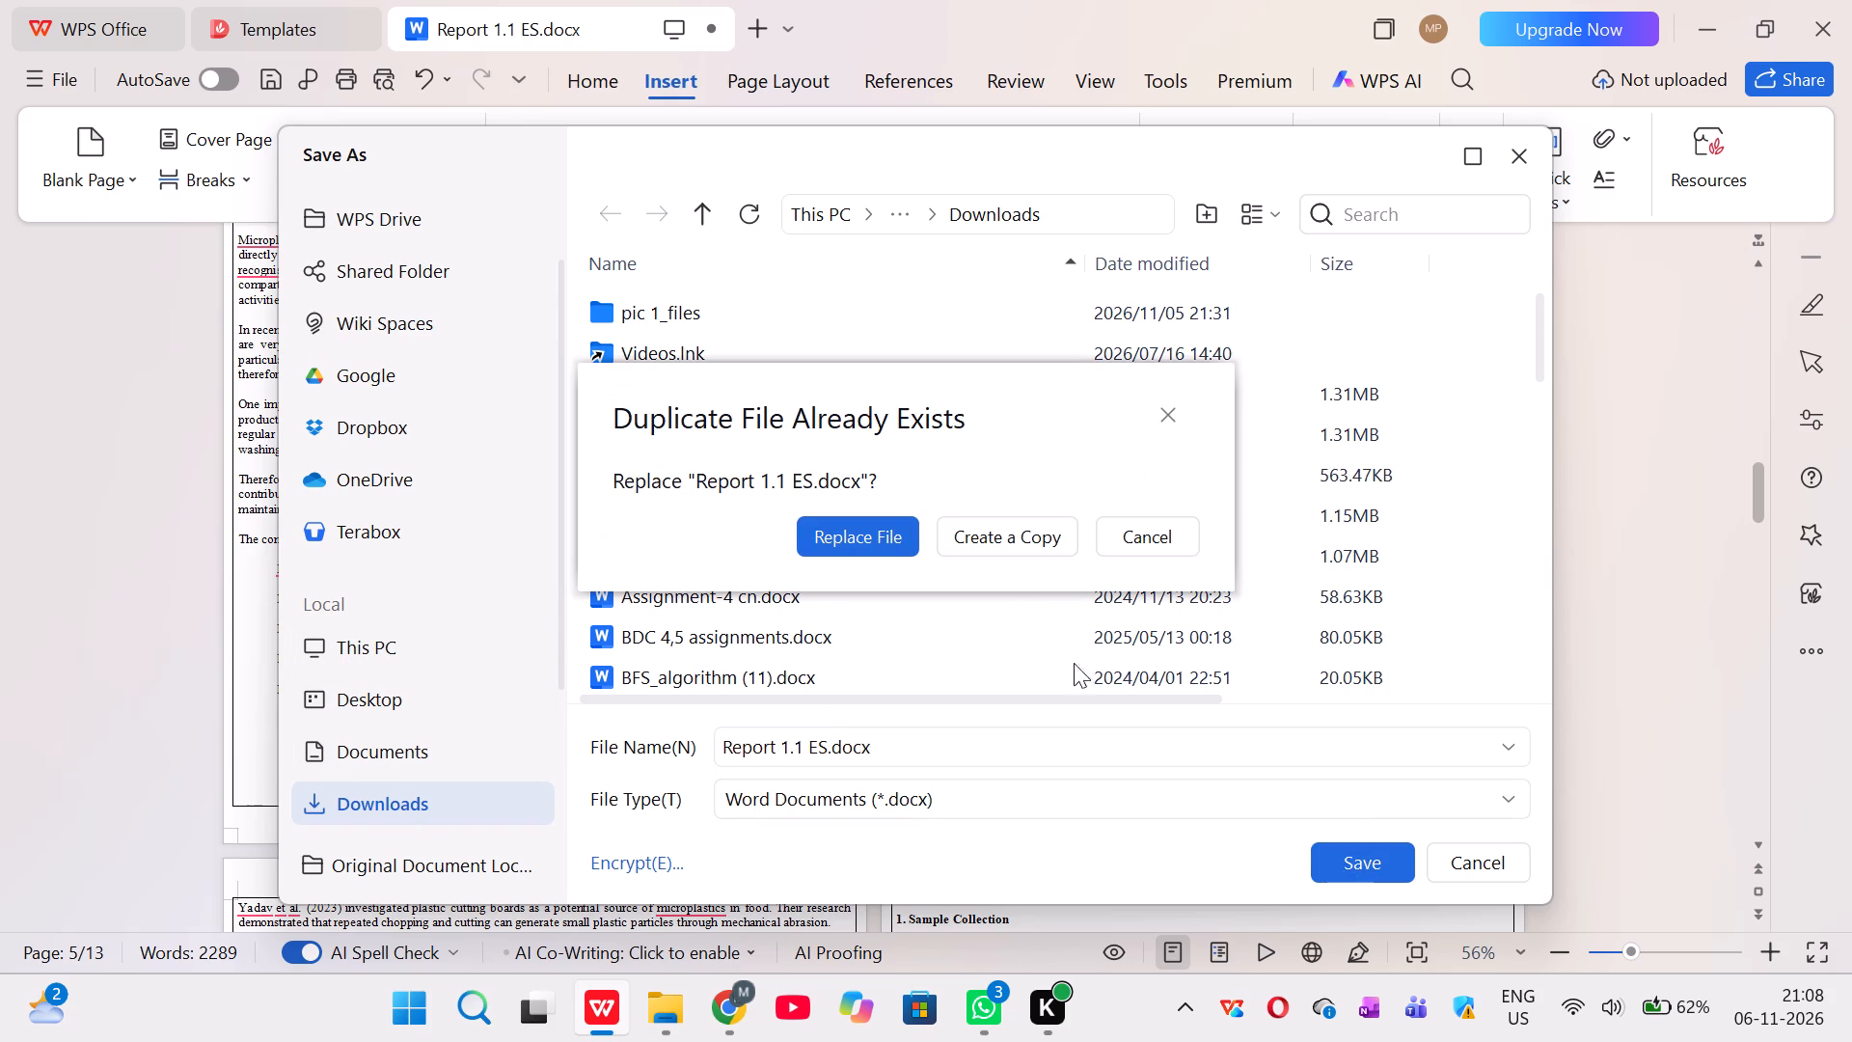
pyautogui.click(901, 535)
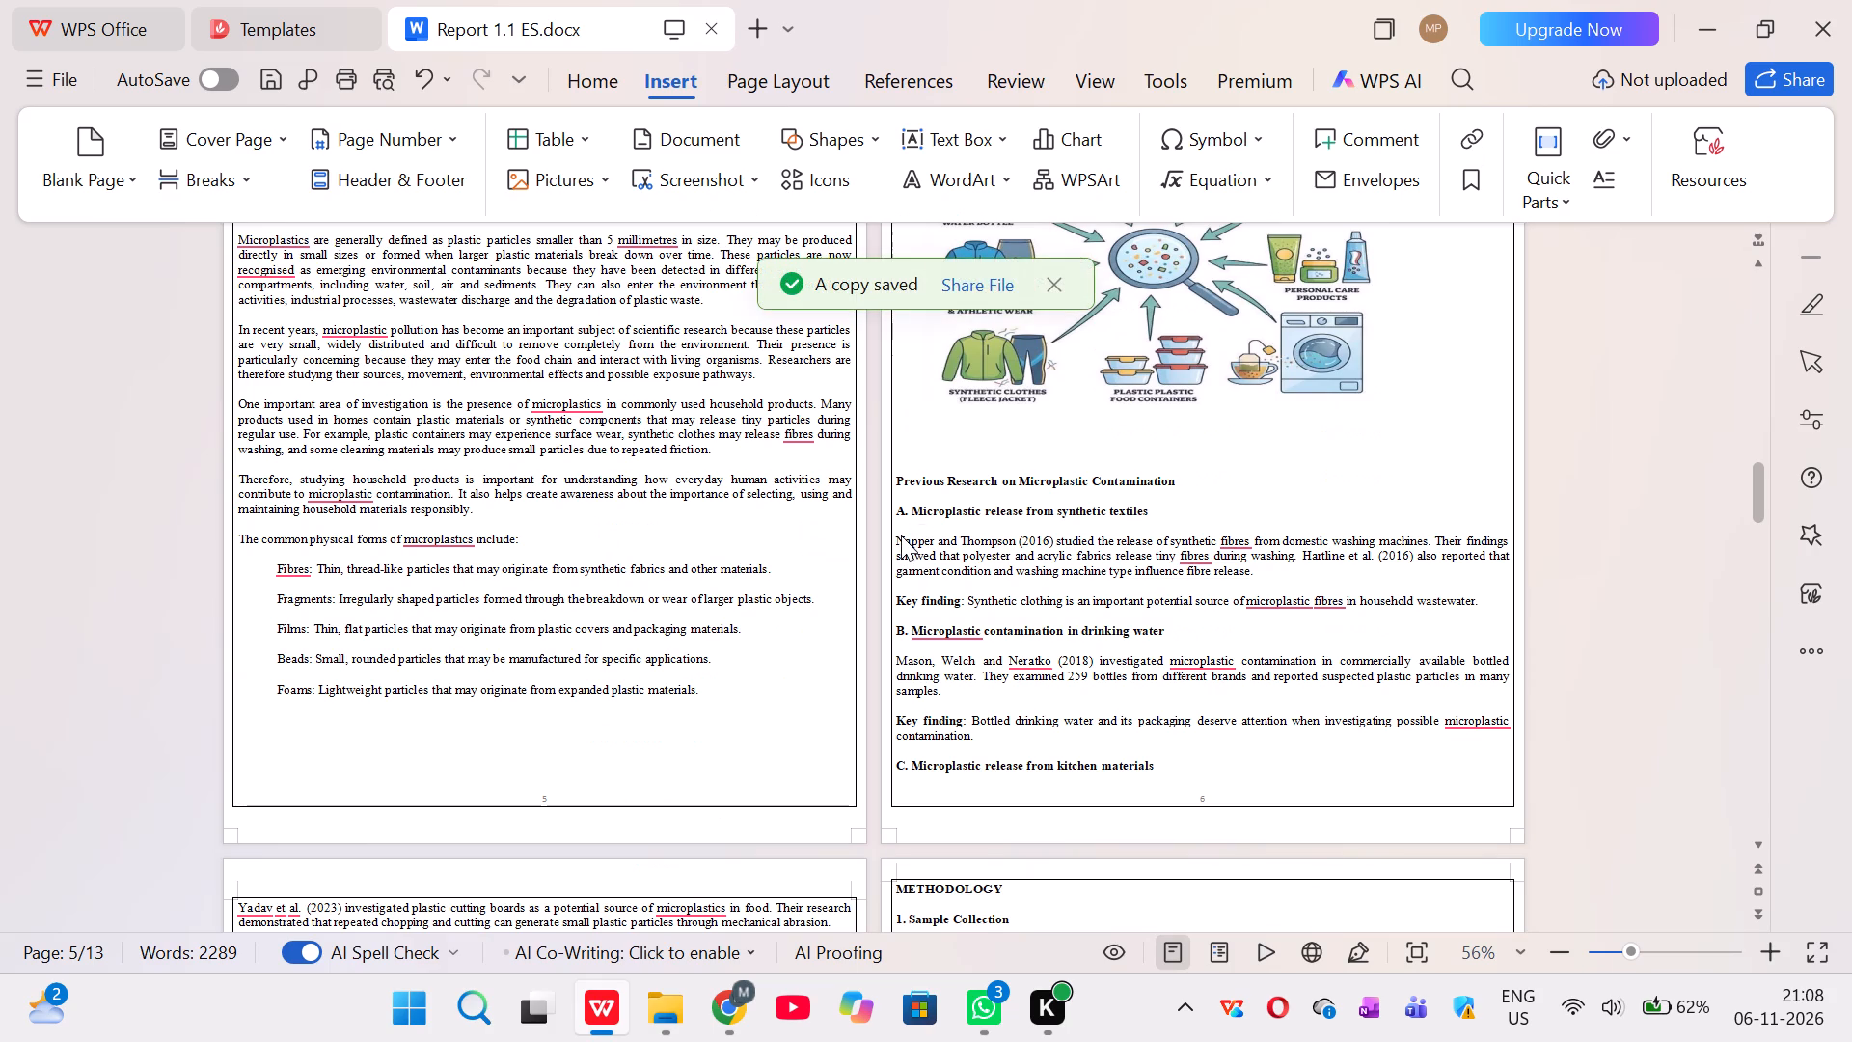
# Switch to File Explorer and copy Report 1.1 ES.docx from the Downloads folder.
pyautogui.click(663, 1030)
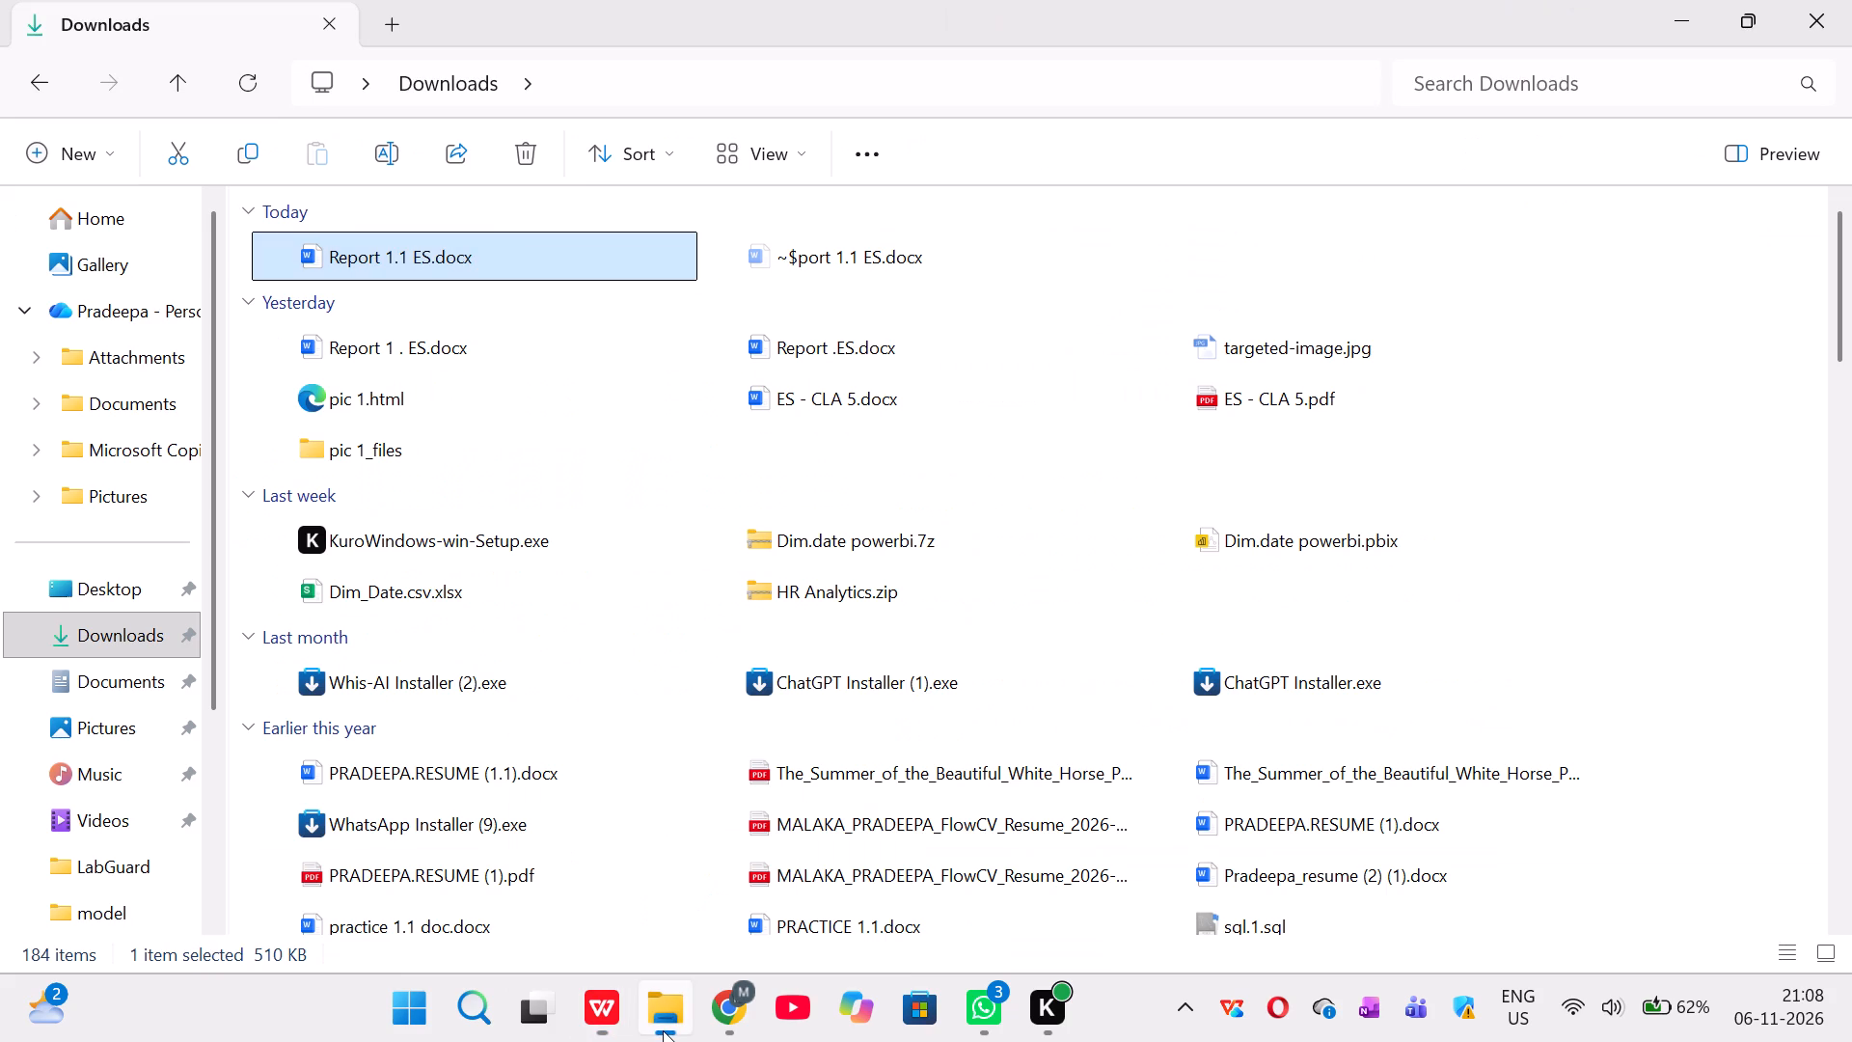
pyautogui.rightClick(474, 258)
pyautogui.click(613, 119)
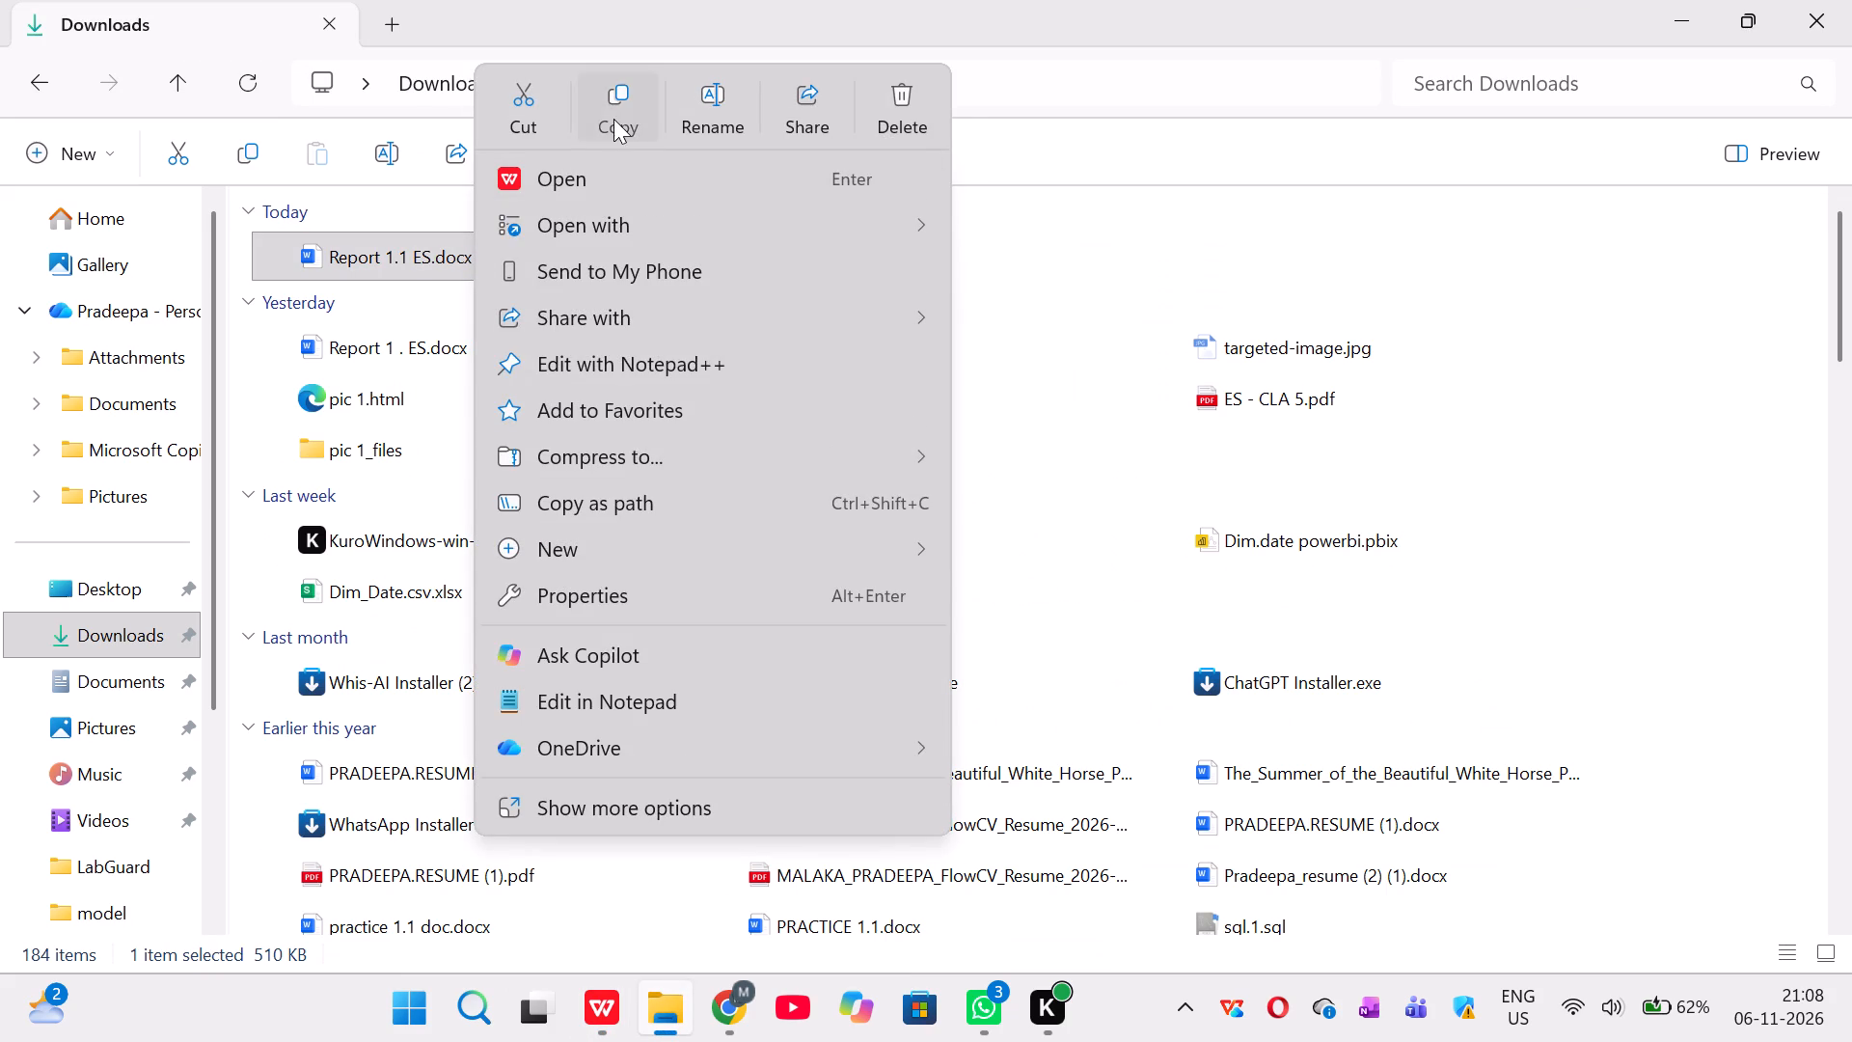
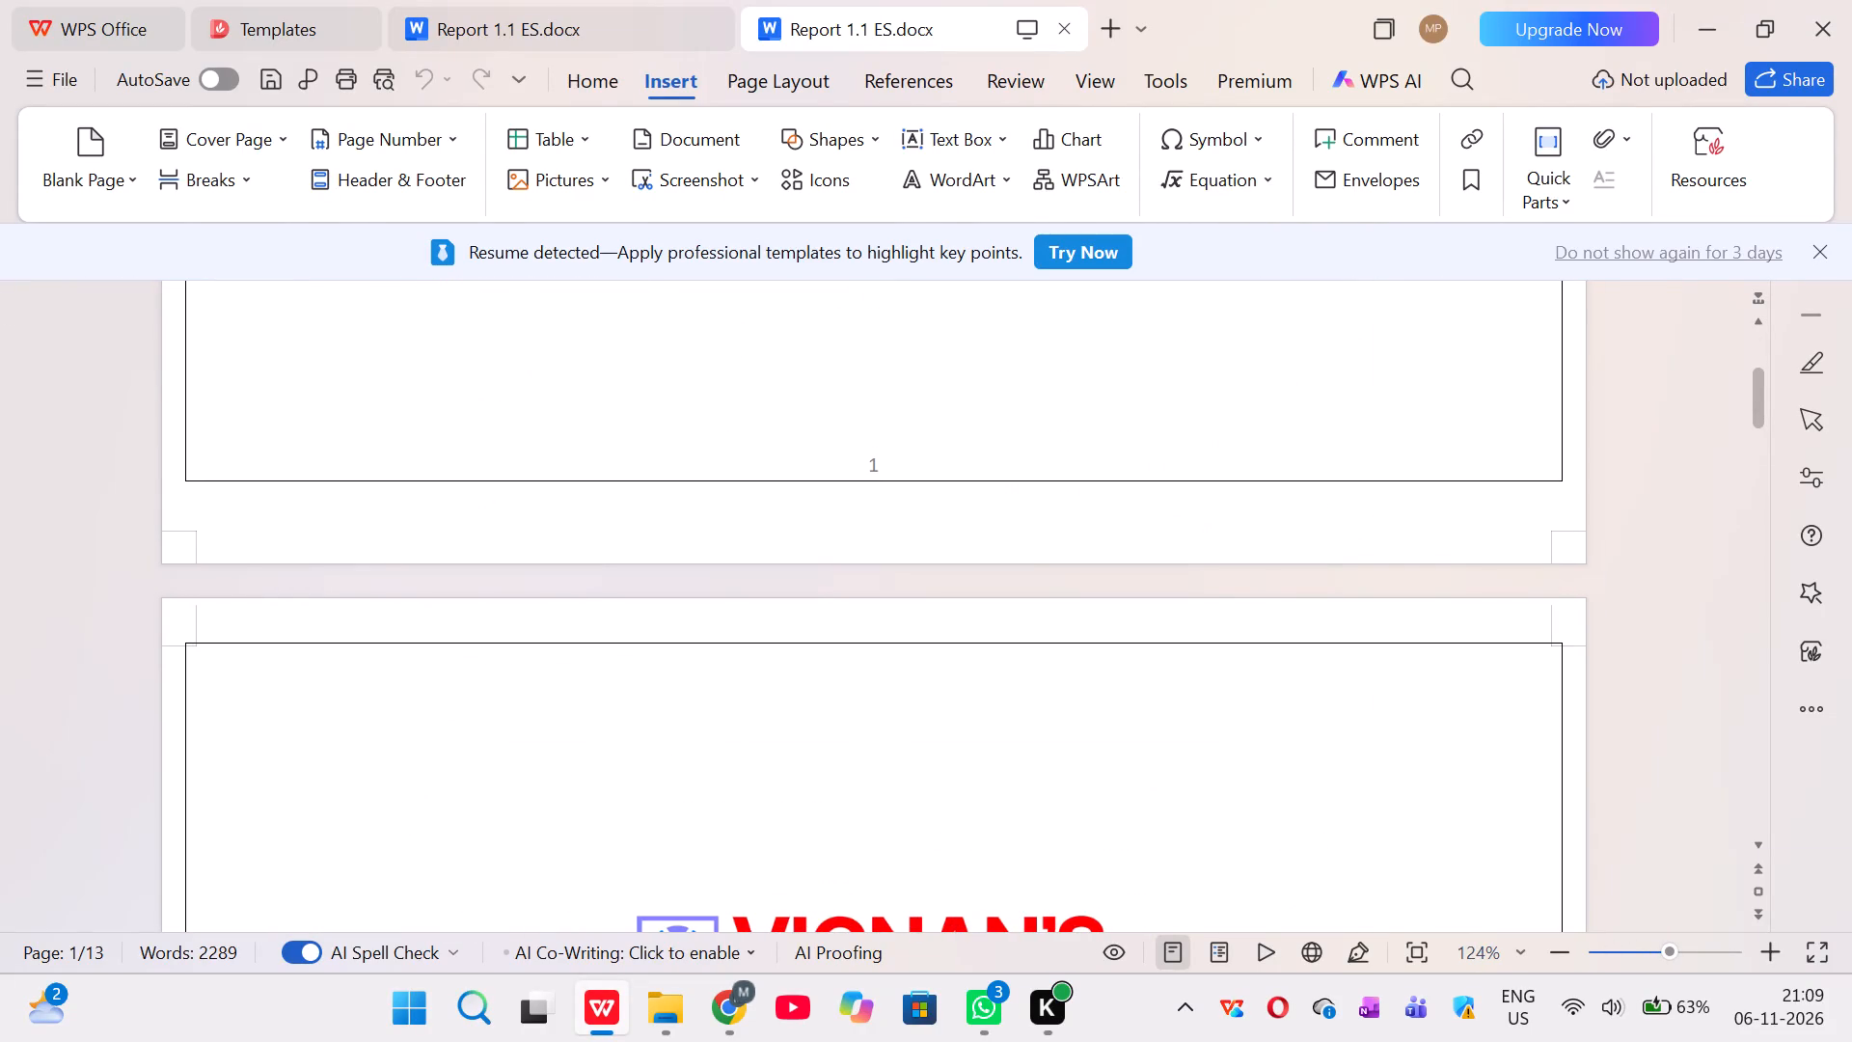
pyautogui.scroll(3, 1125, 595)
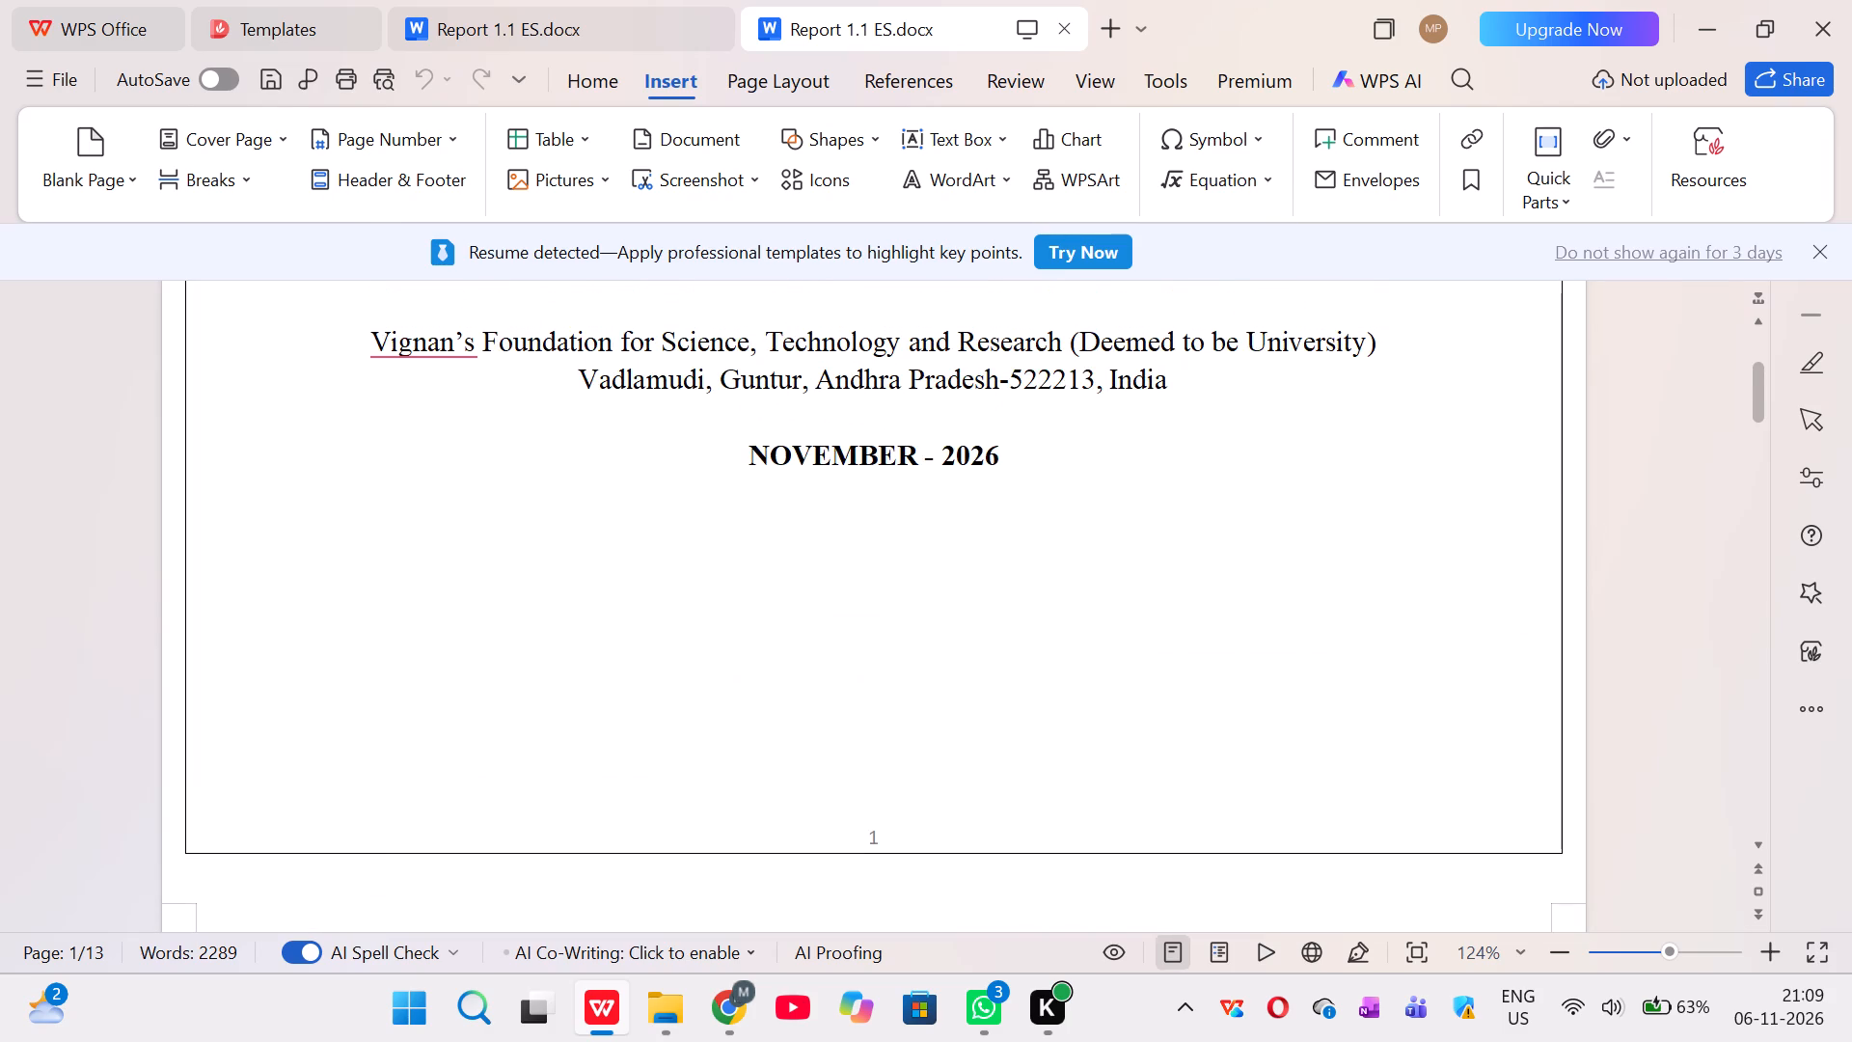
# Review the report from the cover page through the certificate and declaration pages, and examine the page numbers listed in the contents table.
pyautogui.scroll(12, 1107, 607)
pyautogui.scroll(-9, 1107, 607)
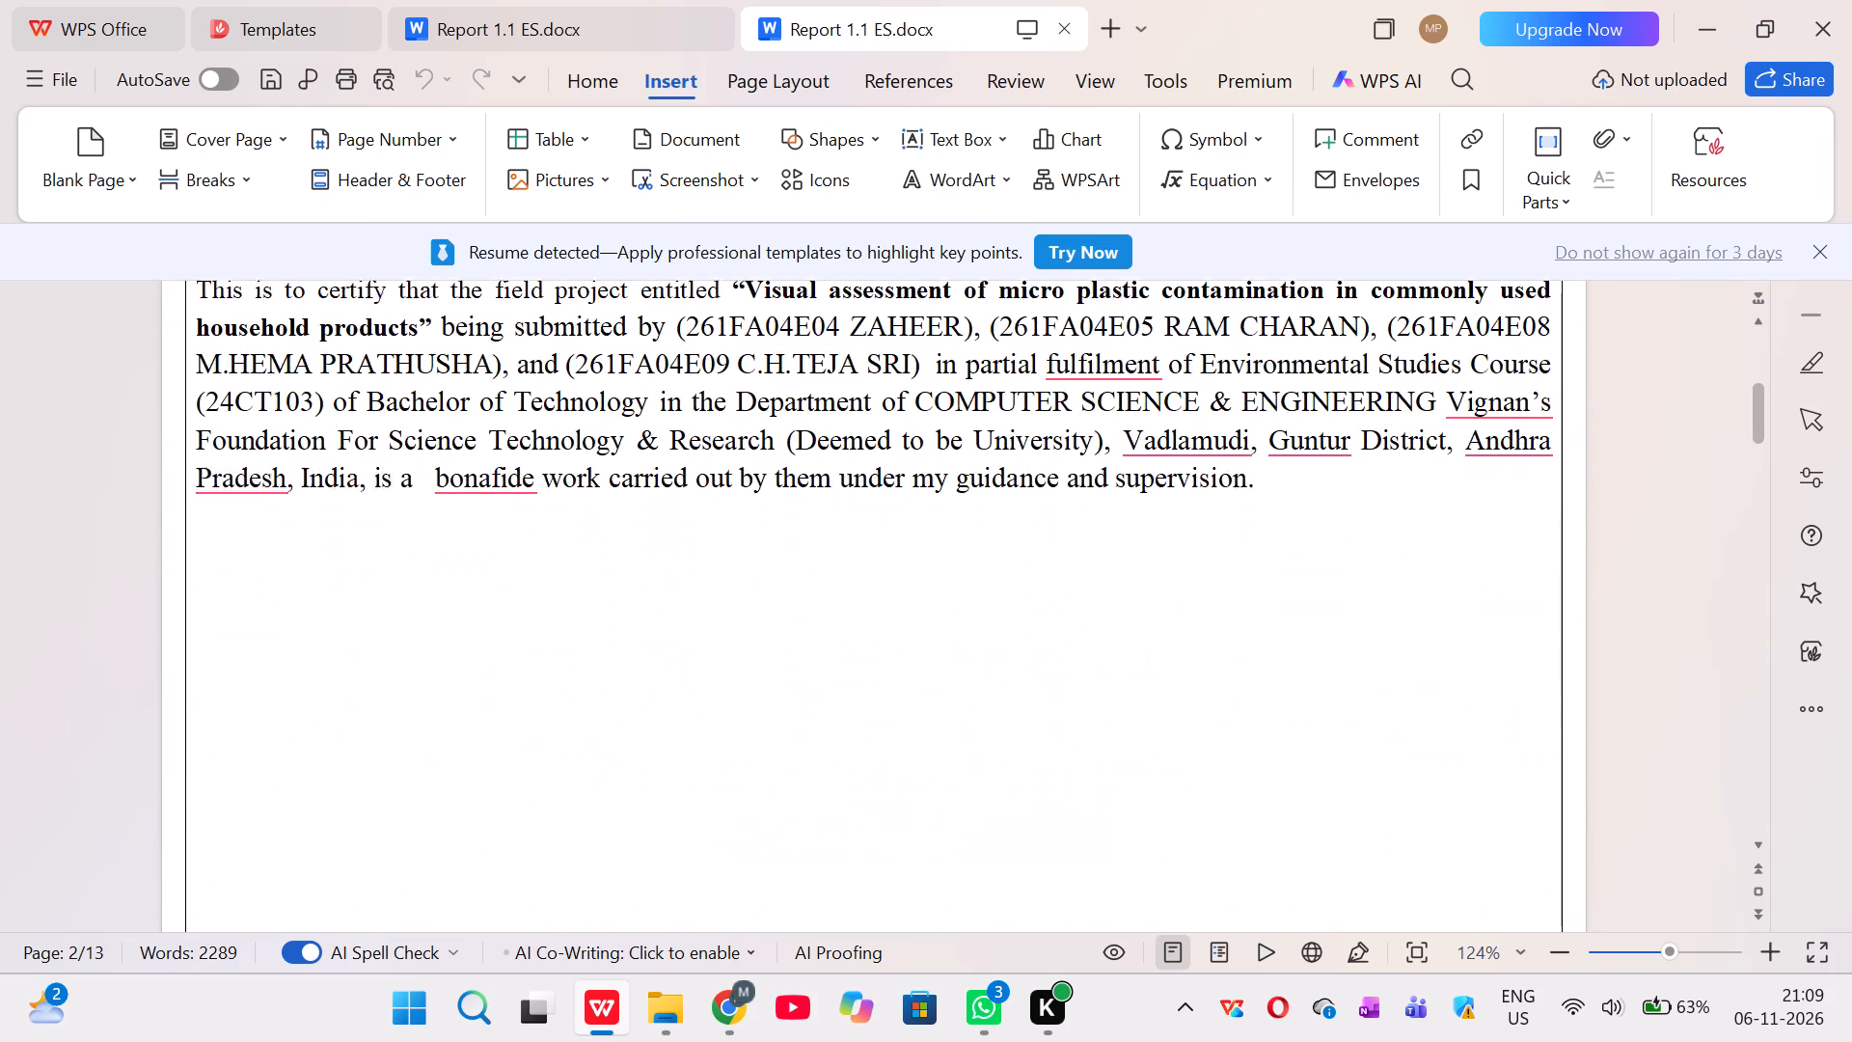
pyautogui.scroll(-11, 1107, 607)
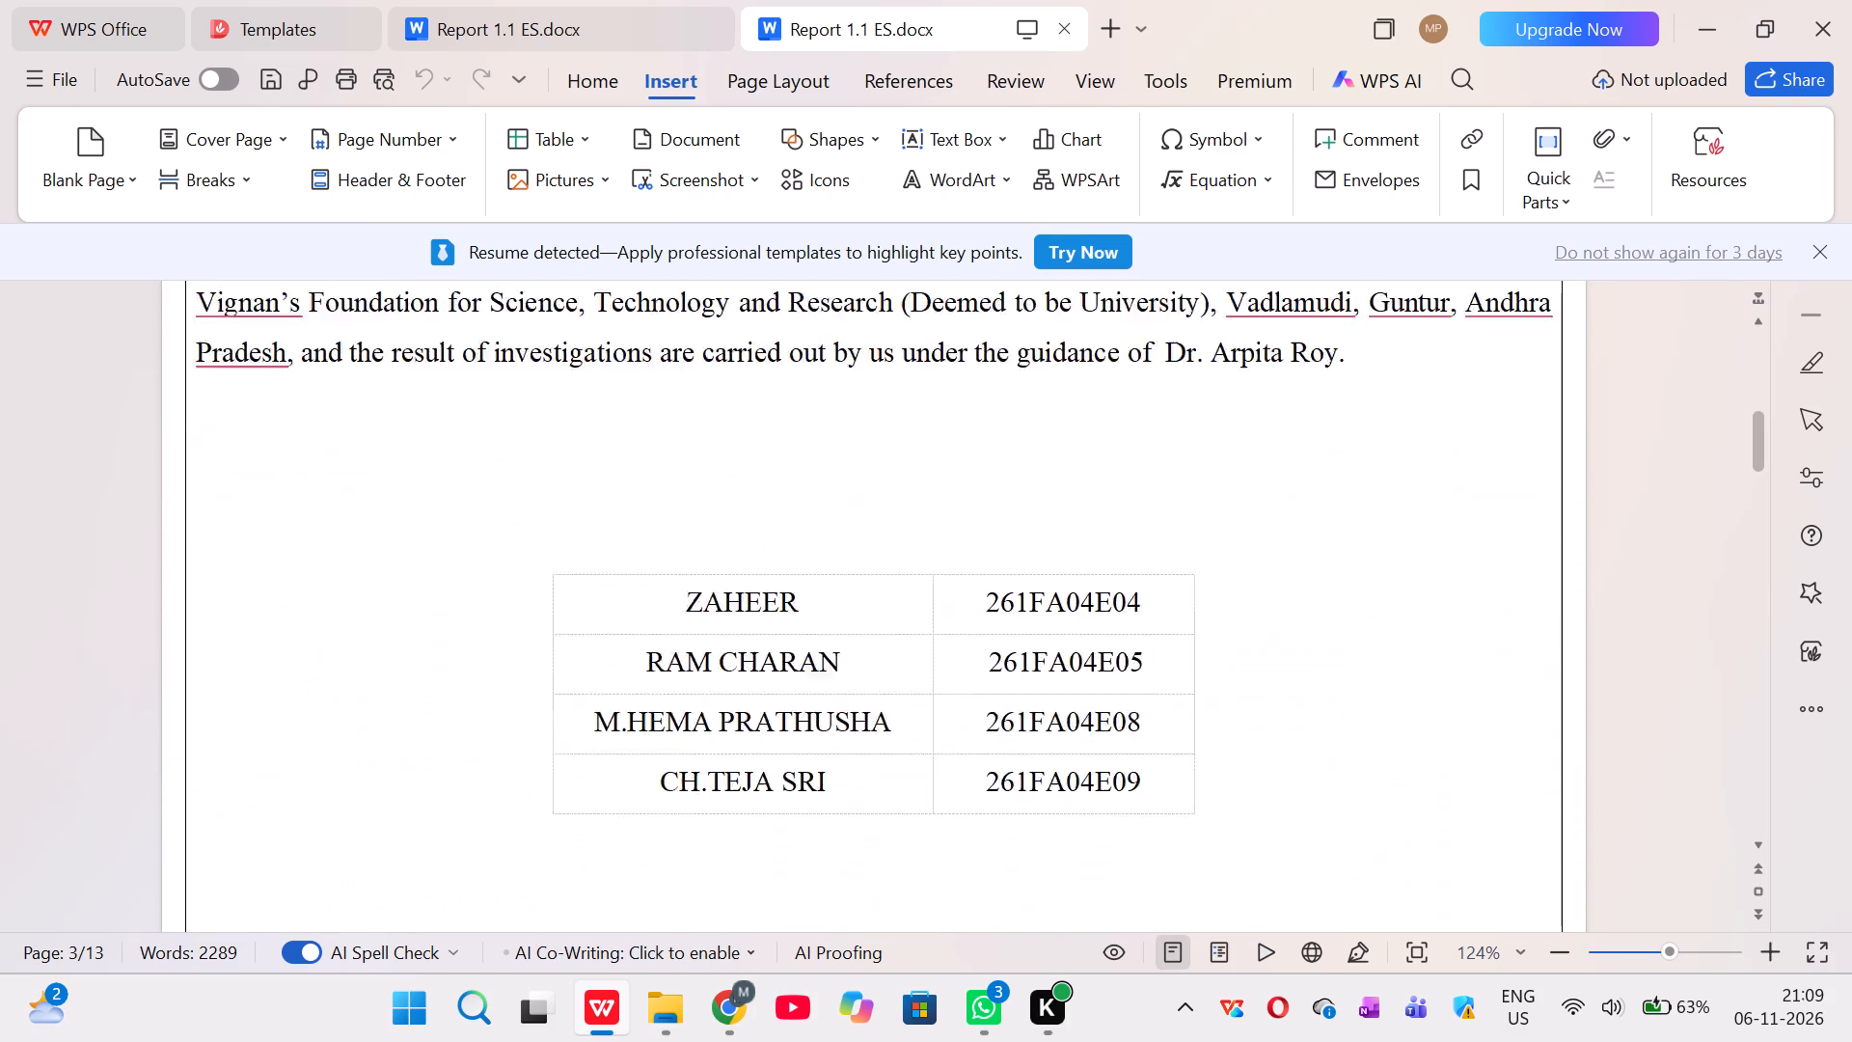
pyautogui.scroll(-5, 1107, 607)
pyautogui.scroll(6, 1107, 607)
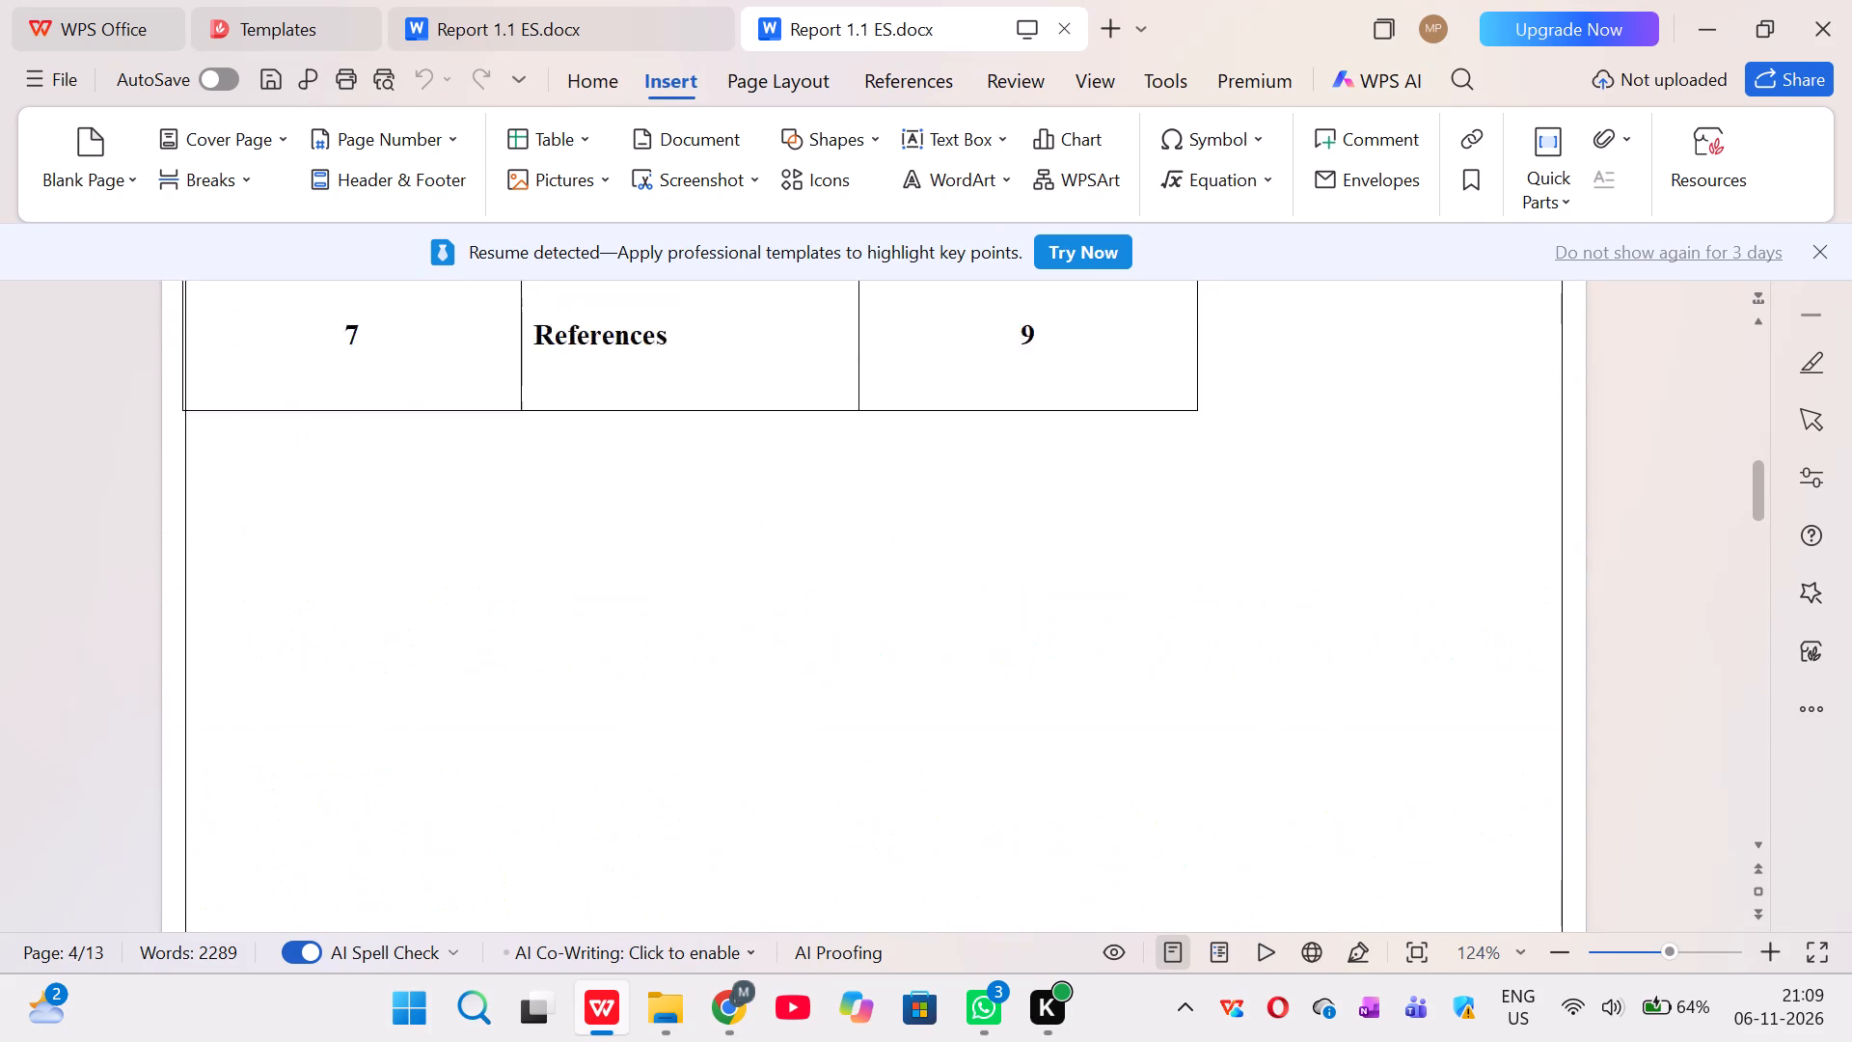
pyautogui.scroll(3, 1107, 607)
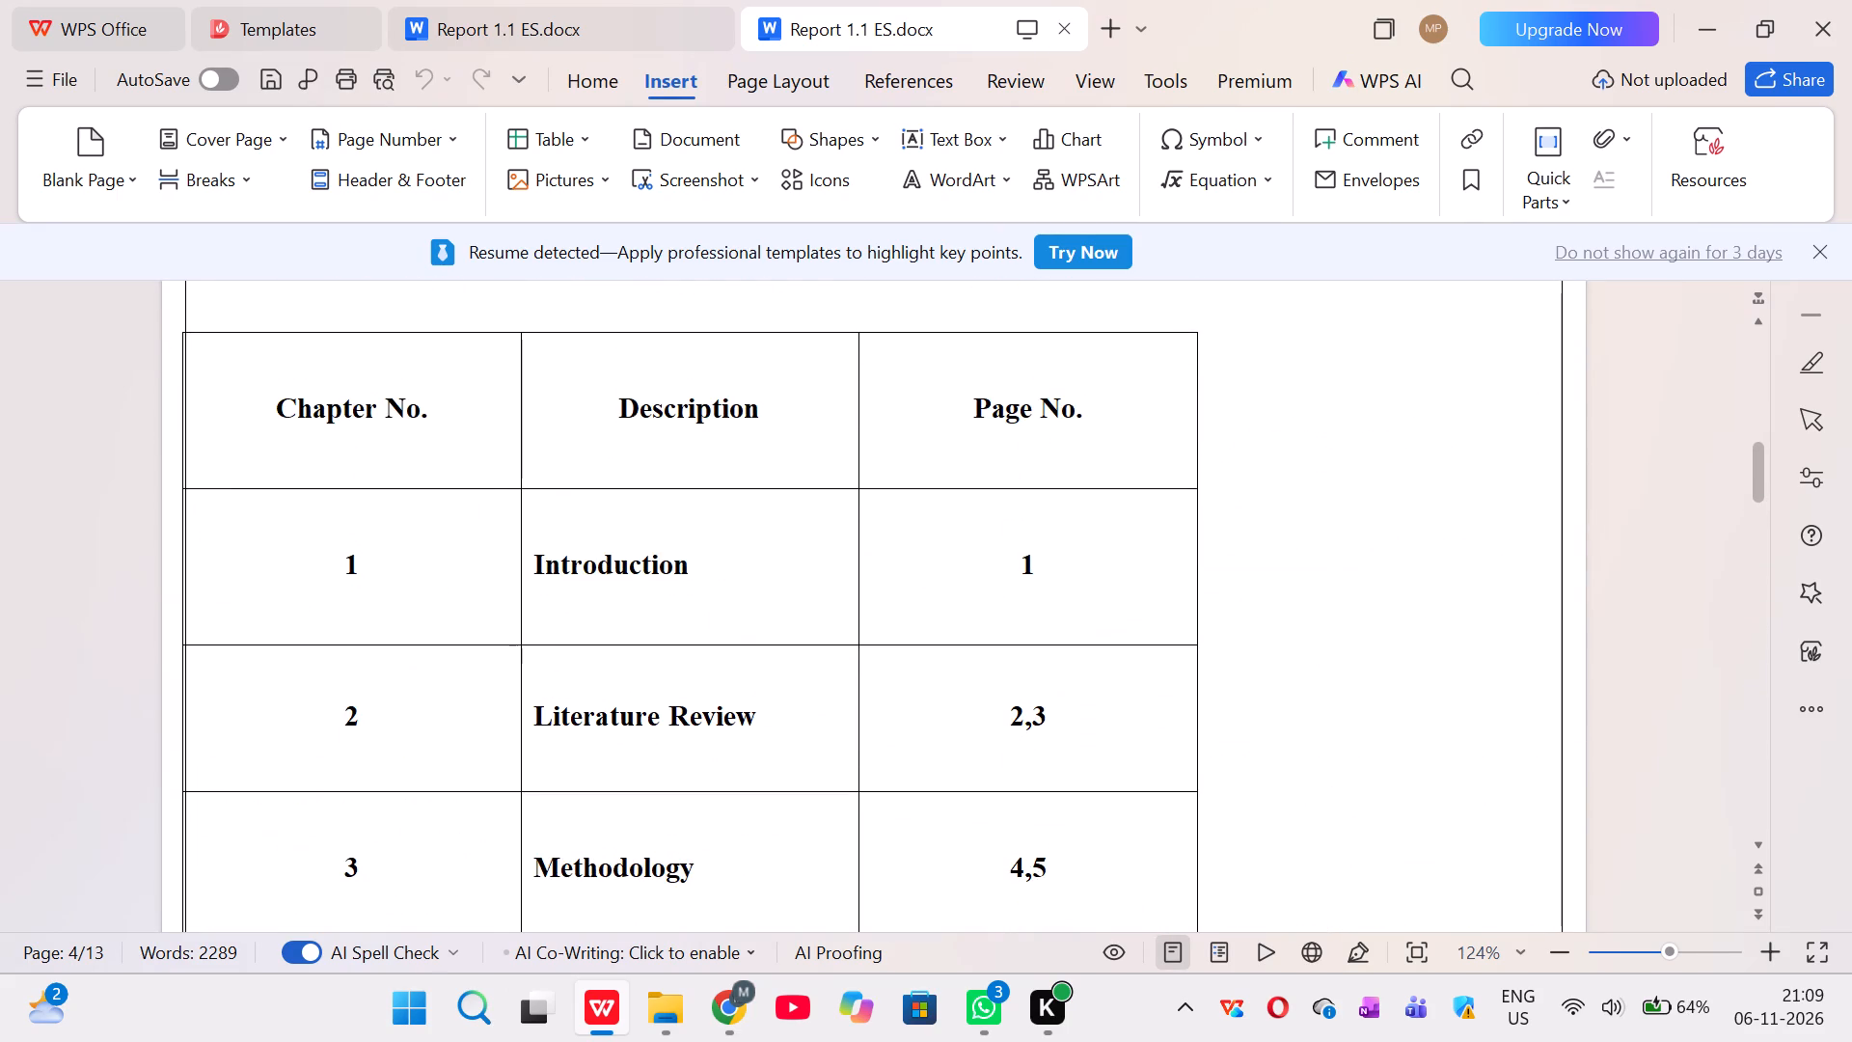
pyautogui.click(1107, 607)
pyautogui.scroll(-4, 1107, 607)
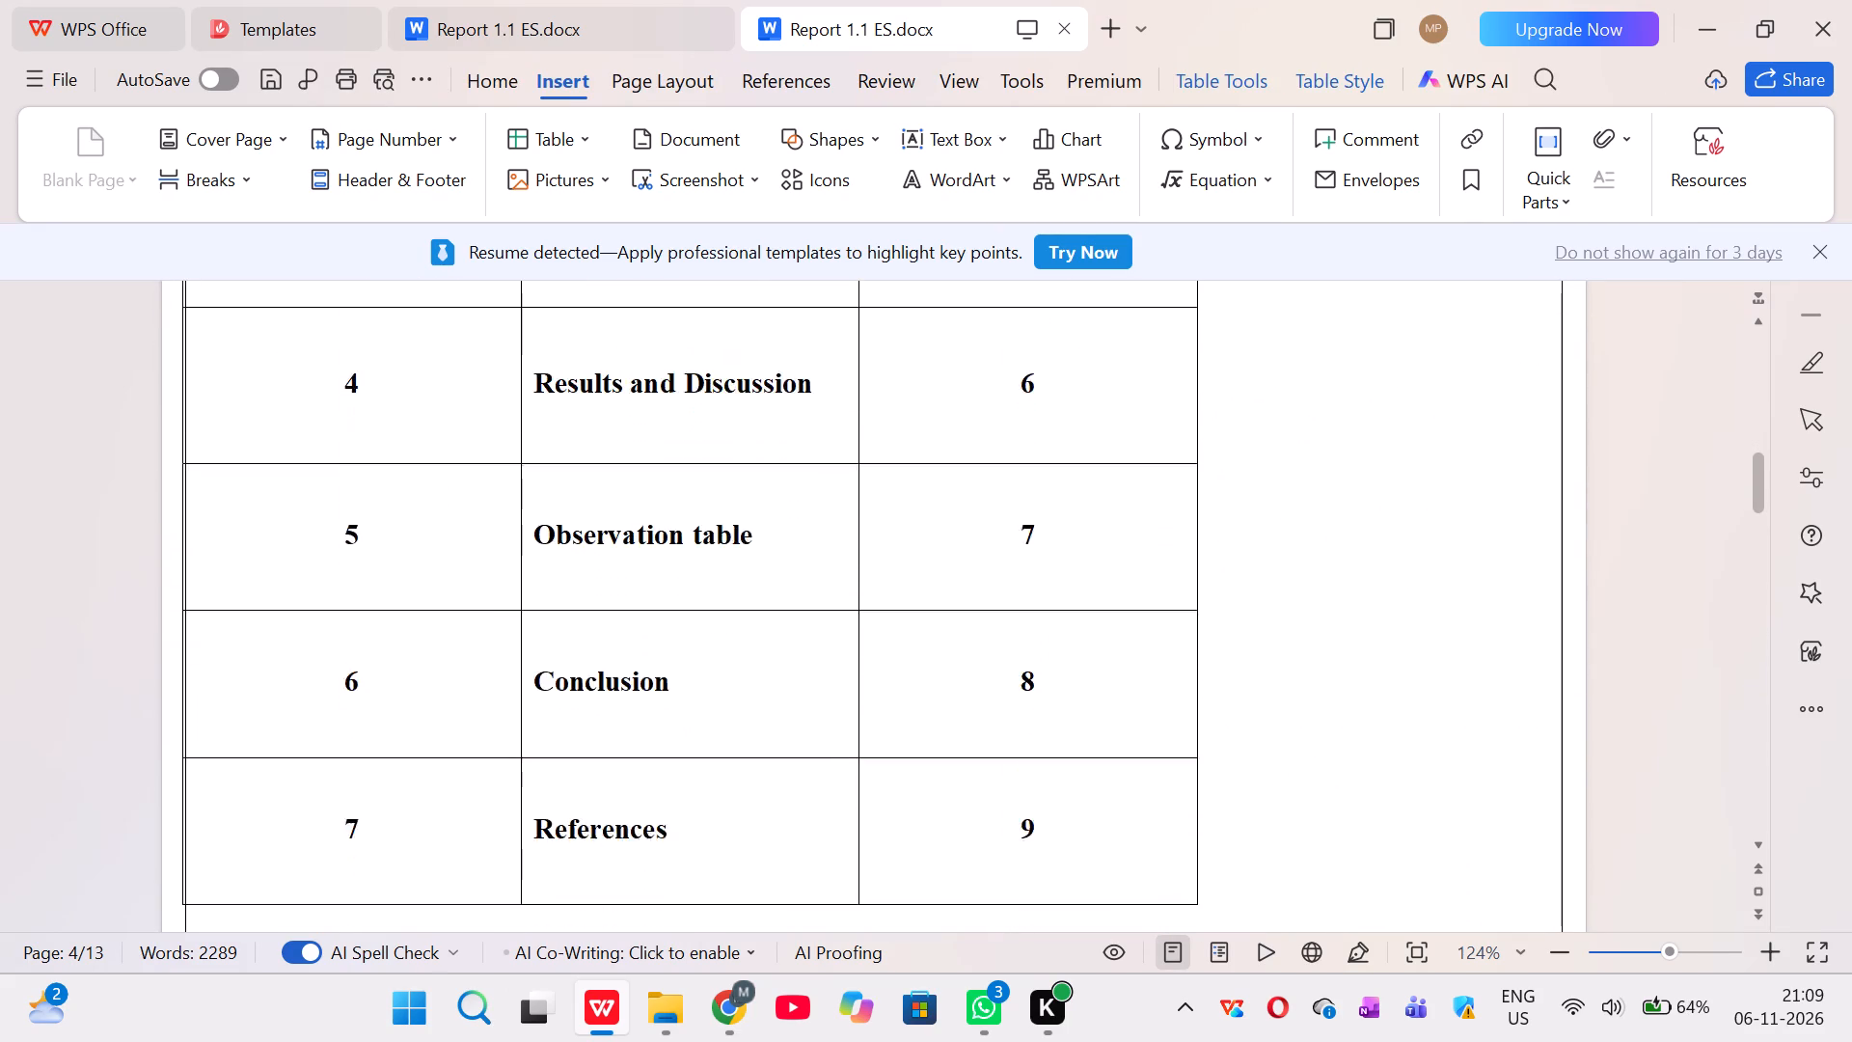
# Check the footer page number on which each chapter falls, from Introduction through References, against the contents table.
pyautogui.scroll(-9, 1107, 607)
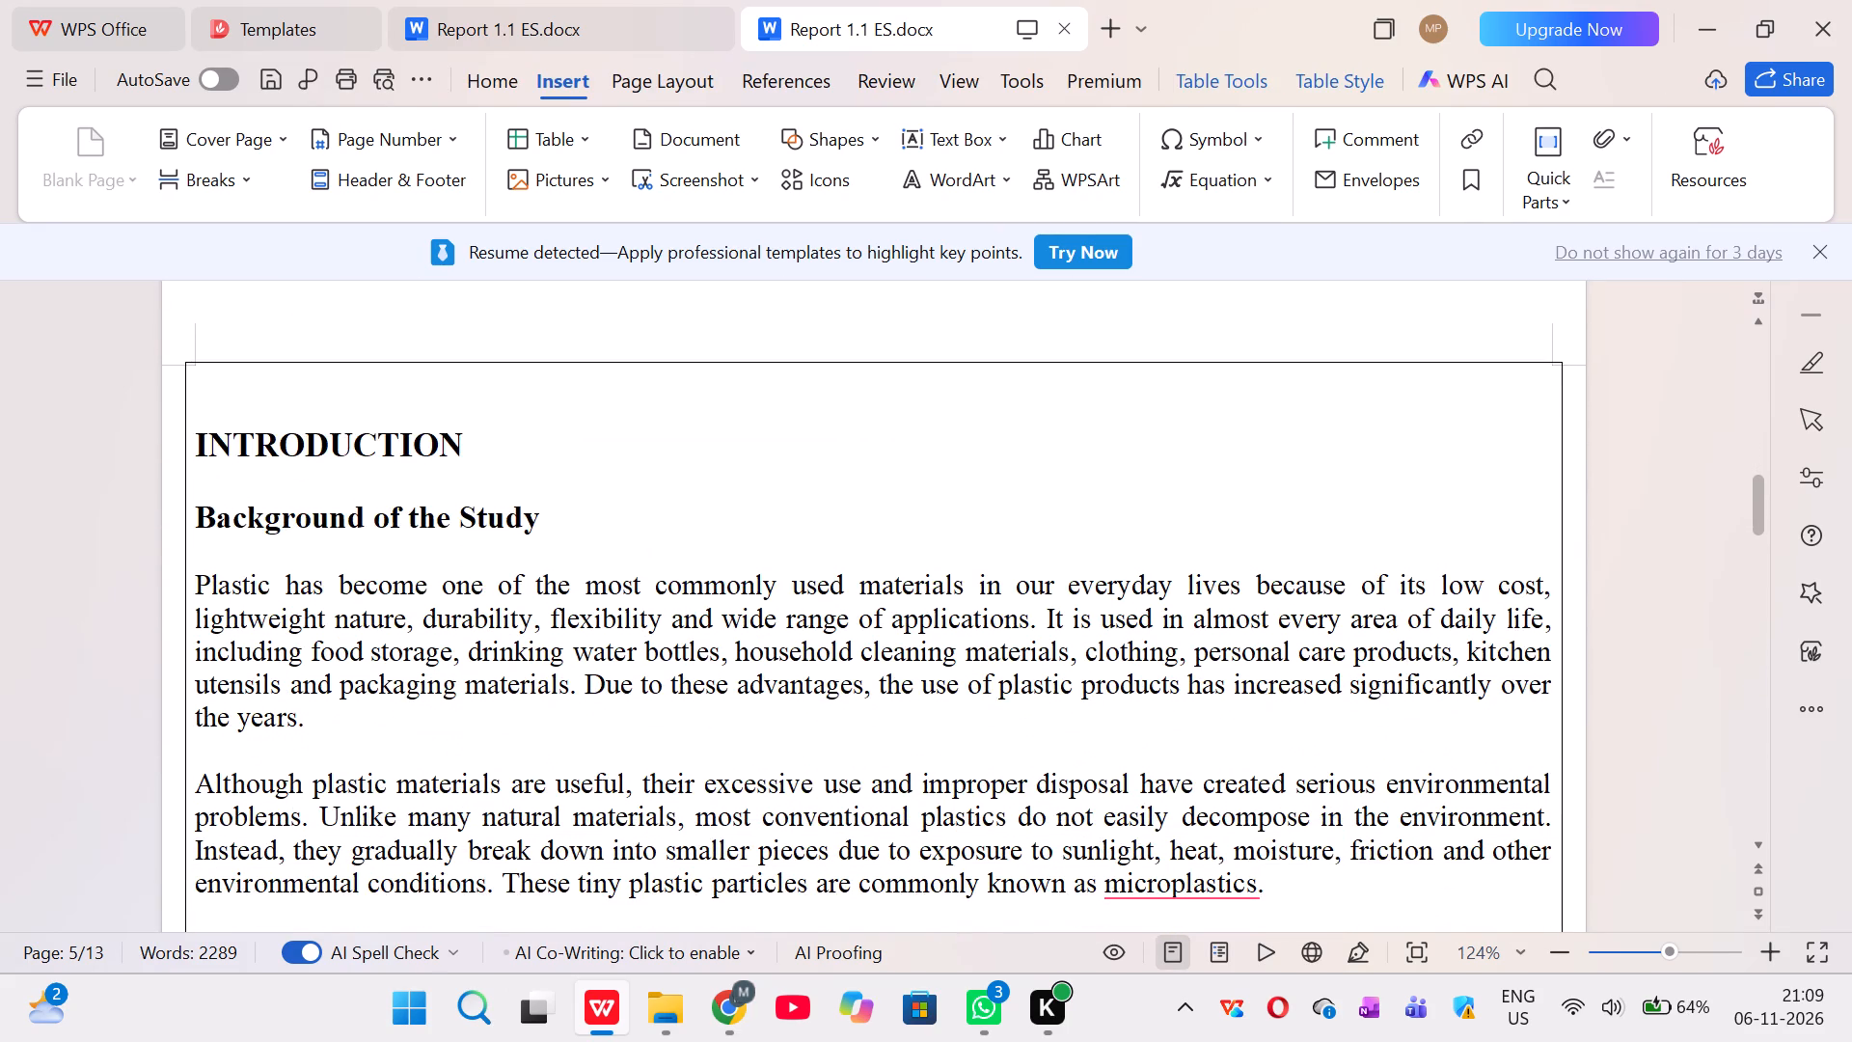
pyautogui.scroll(-5, 1107, 607)
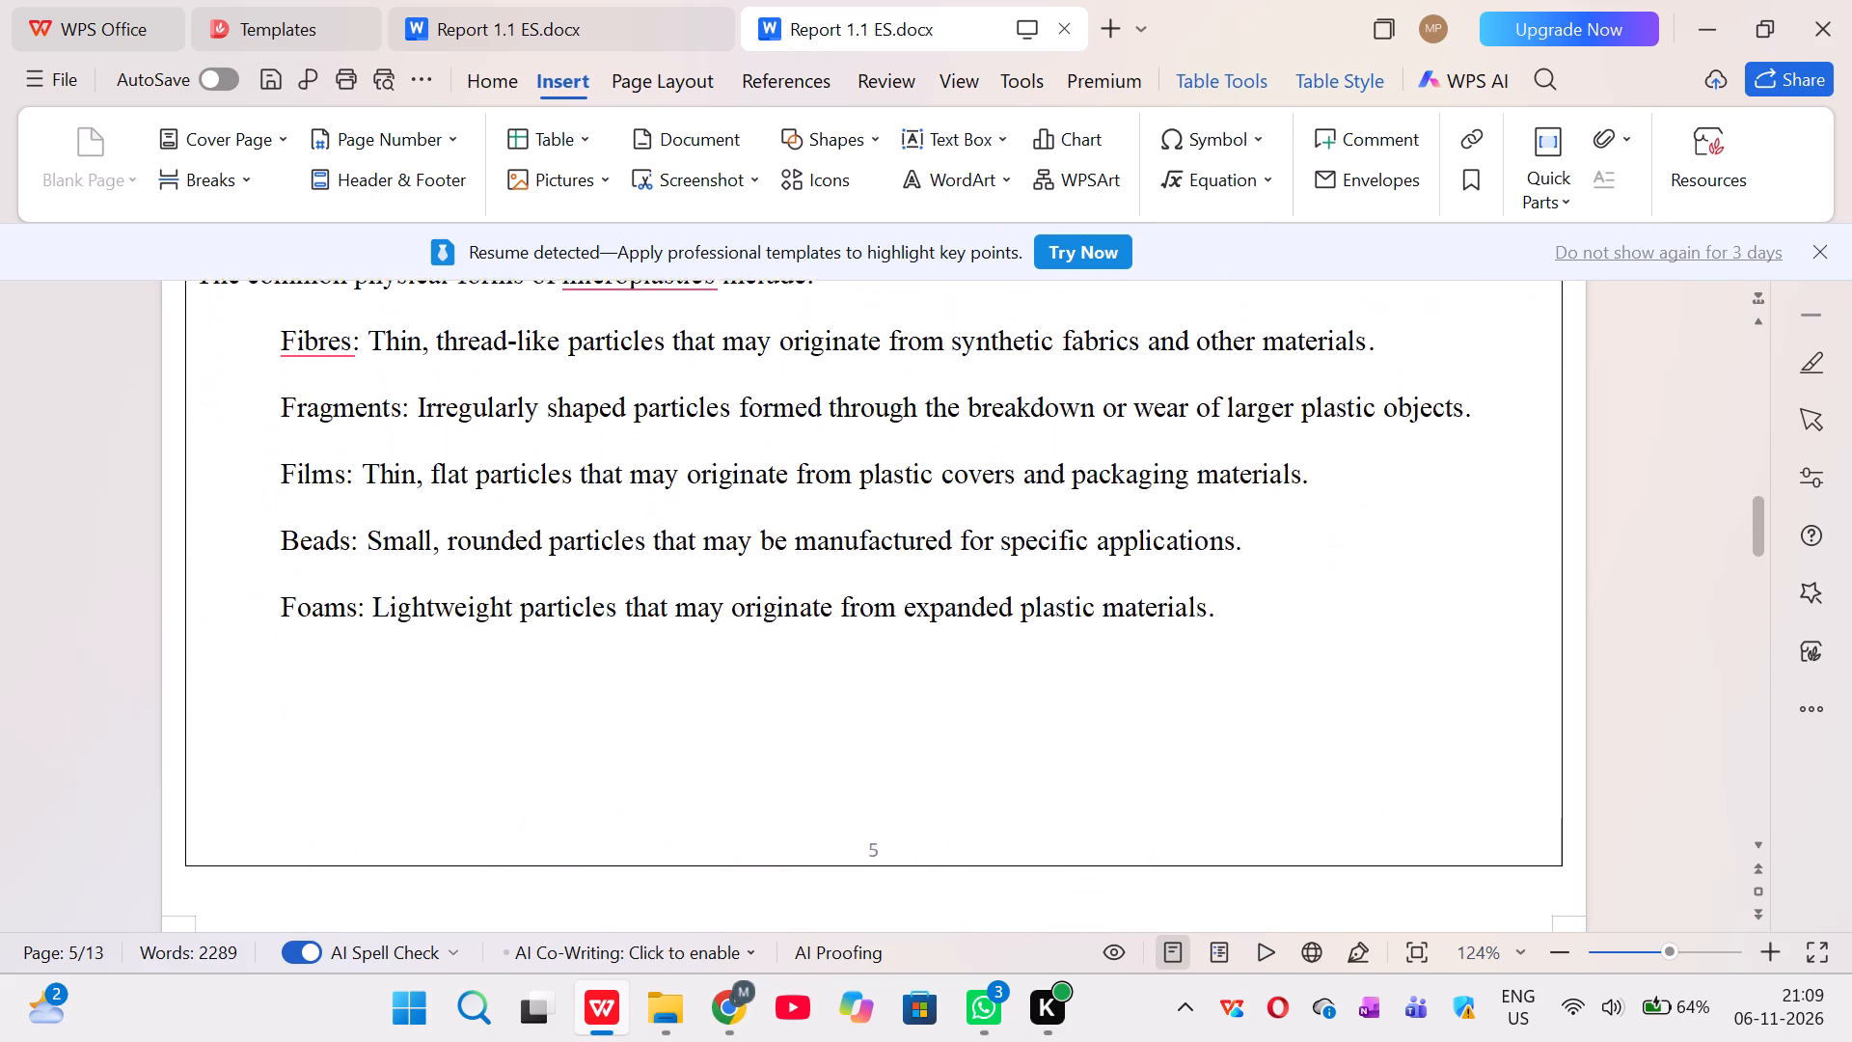
pyautogui.scroll(-12, 1107, 607)
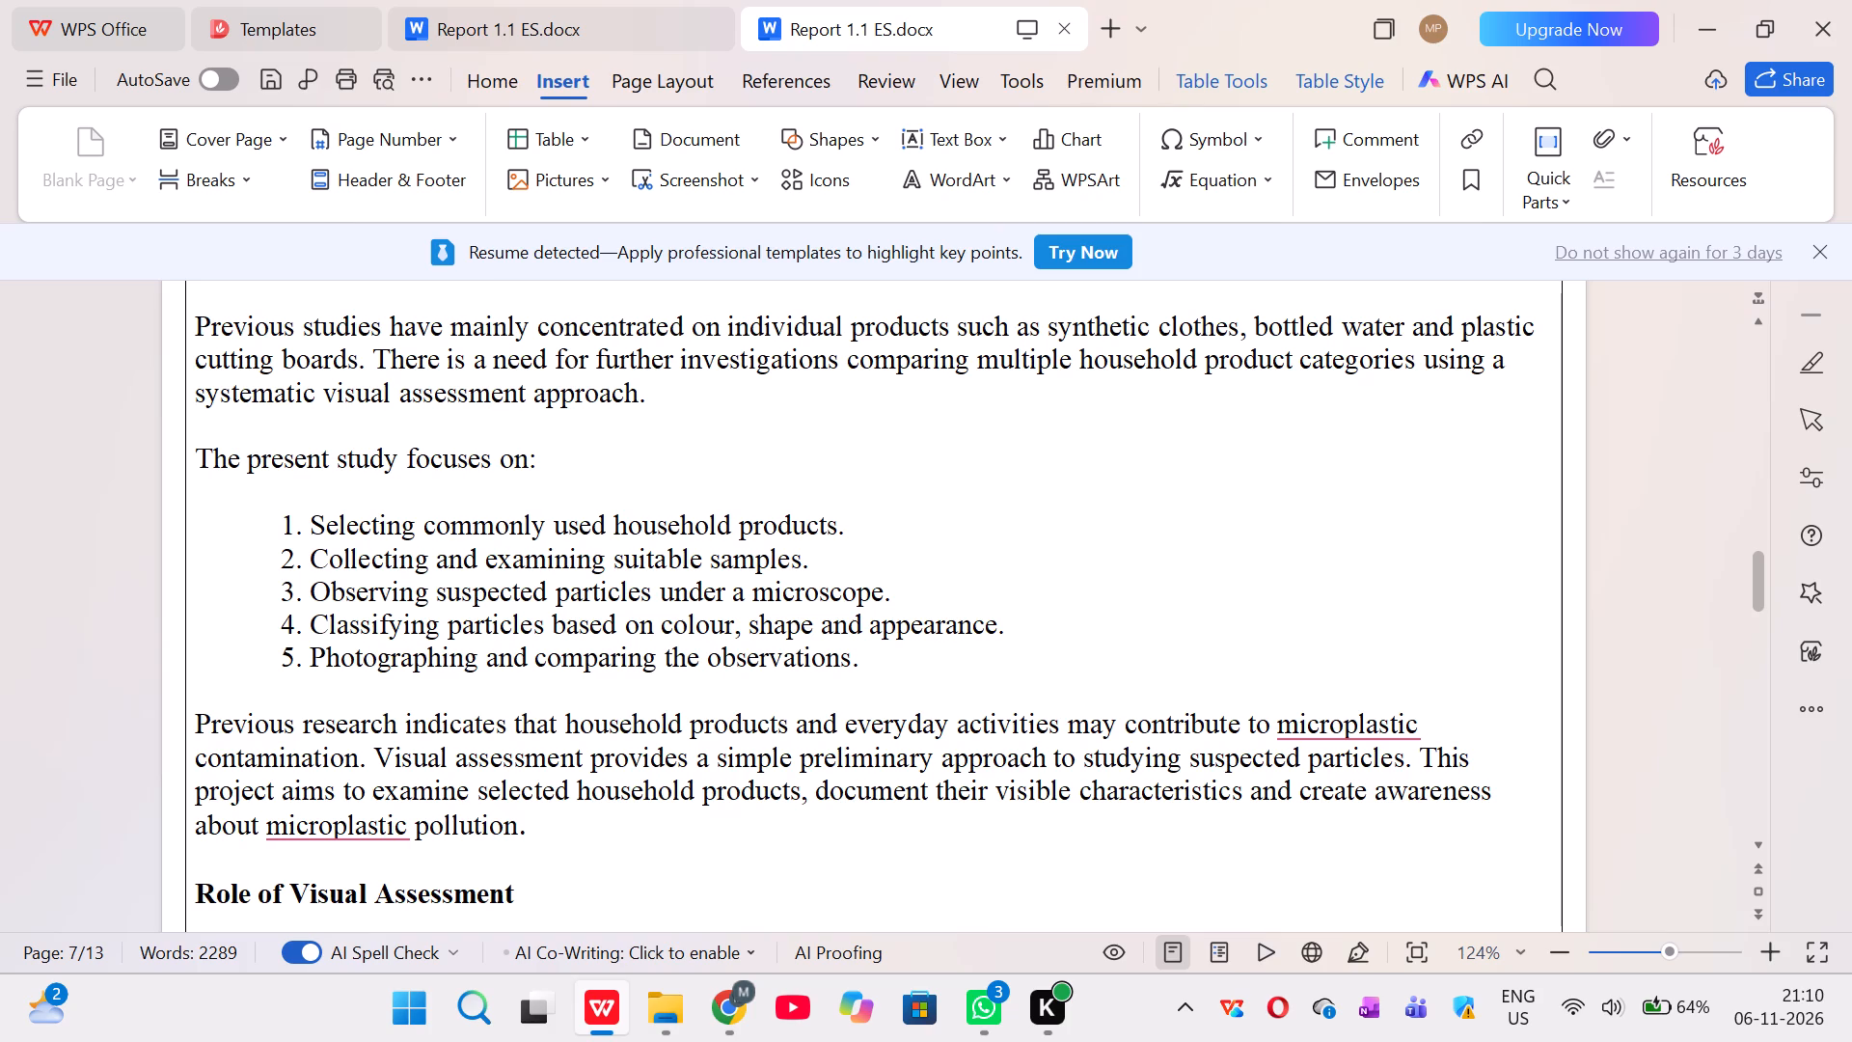
pyautogui.scroll(-6, 1044, 772)
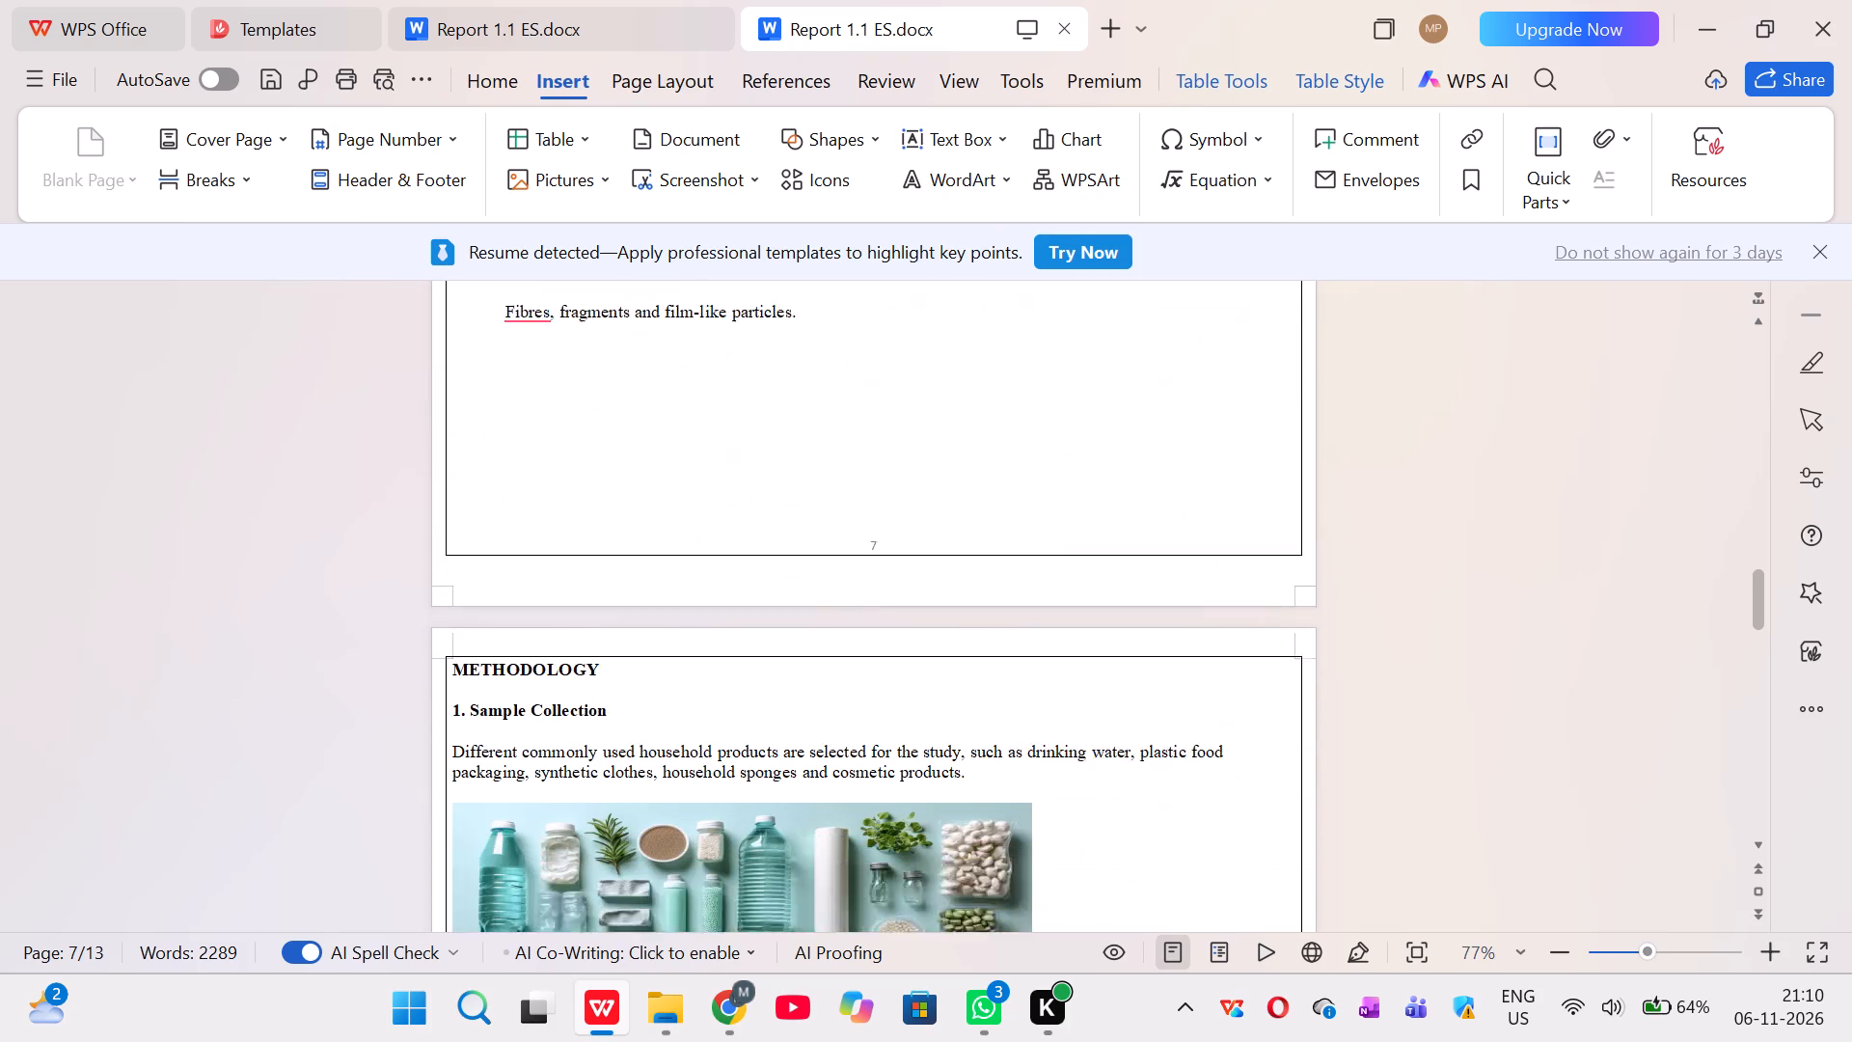
pyautogui.scroll(-9, 1044, 772)
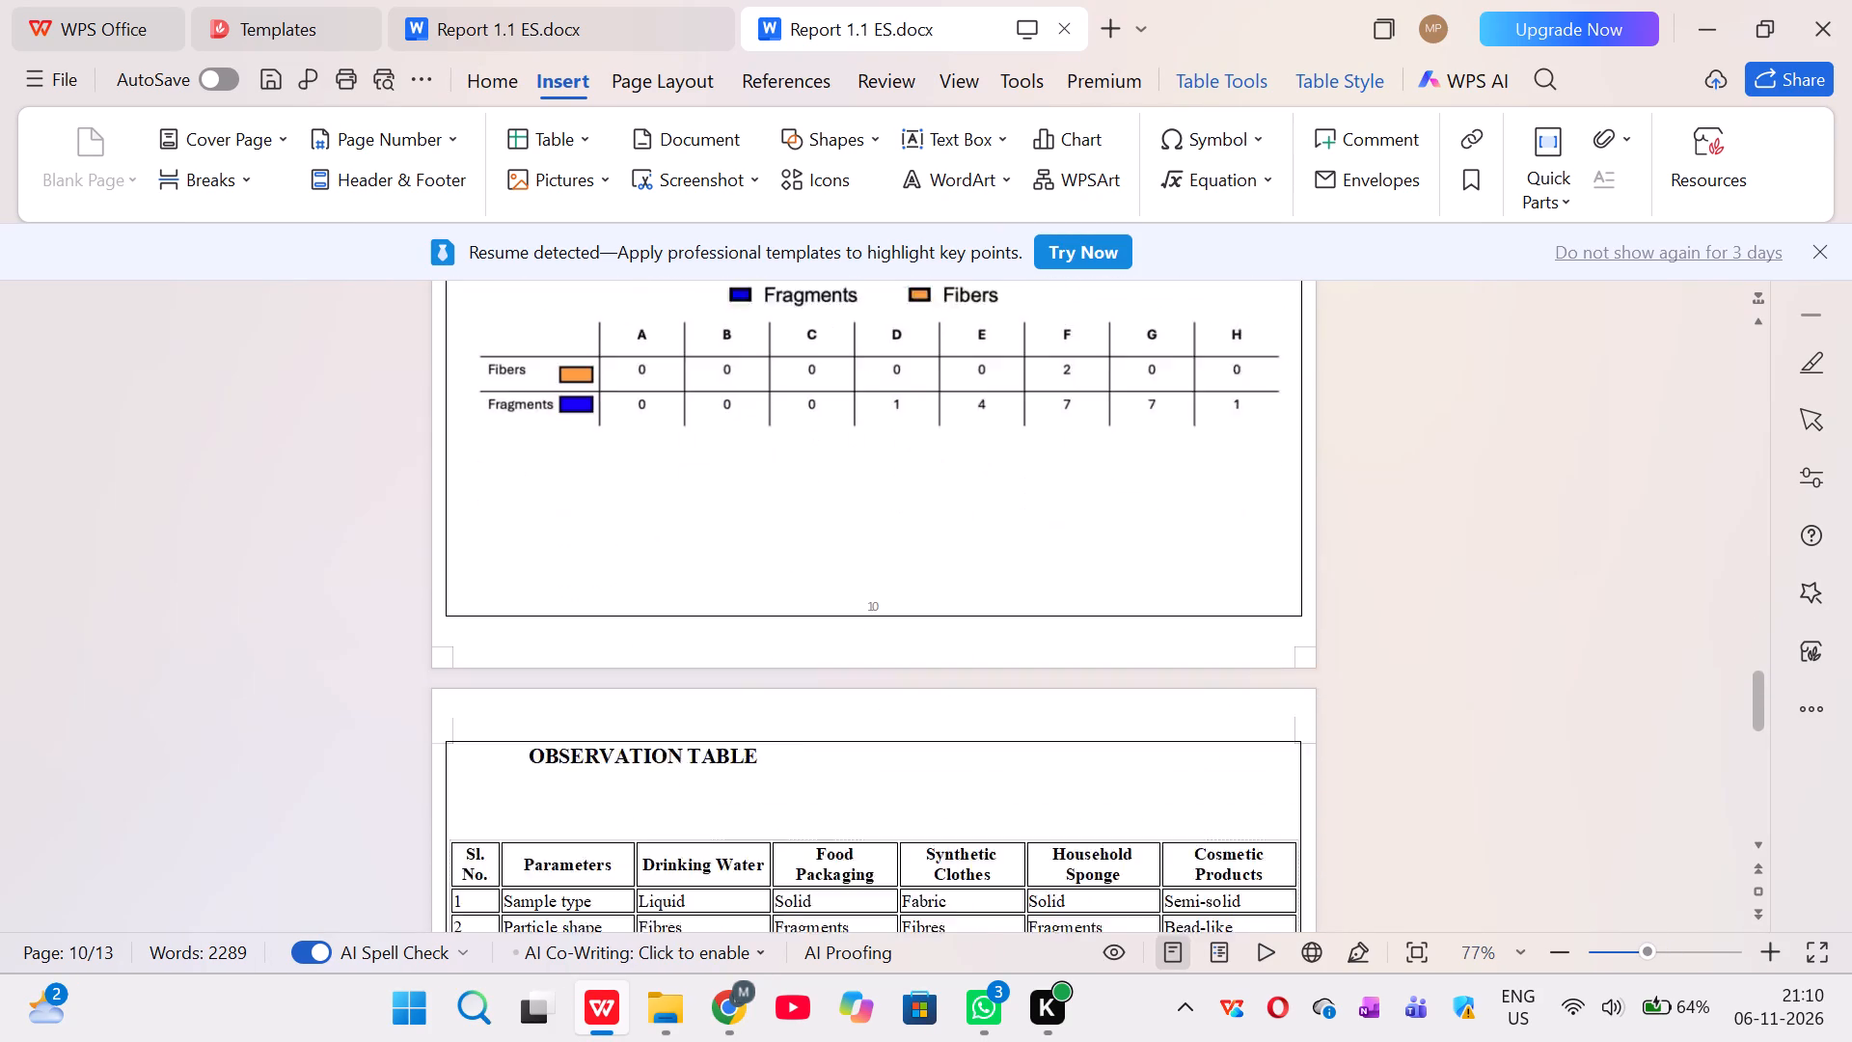
pyautogui.scroll(-6, 1044, 772)
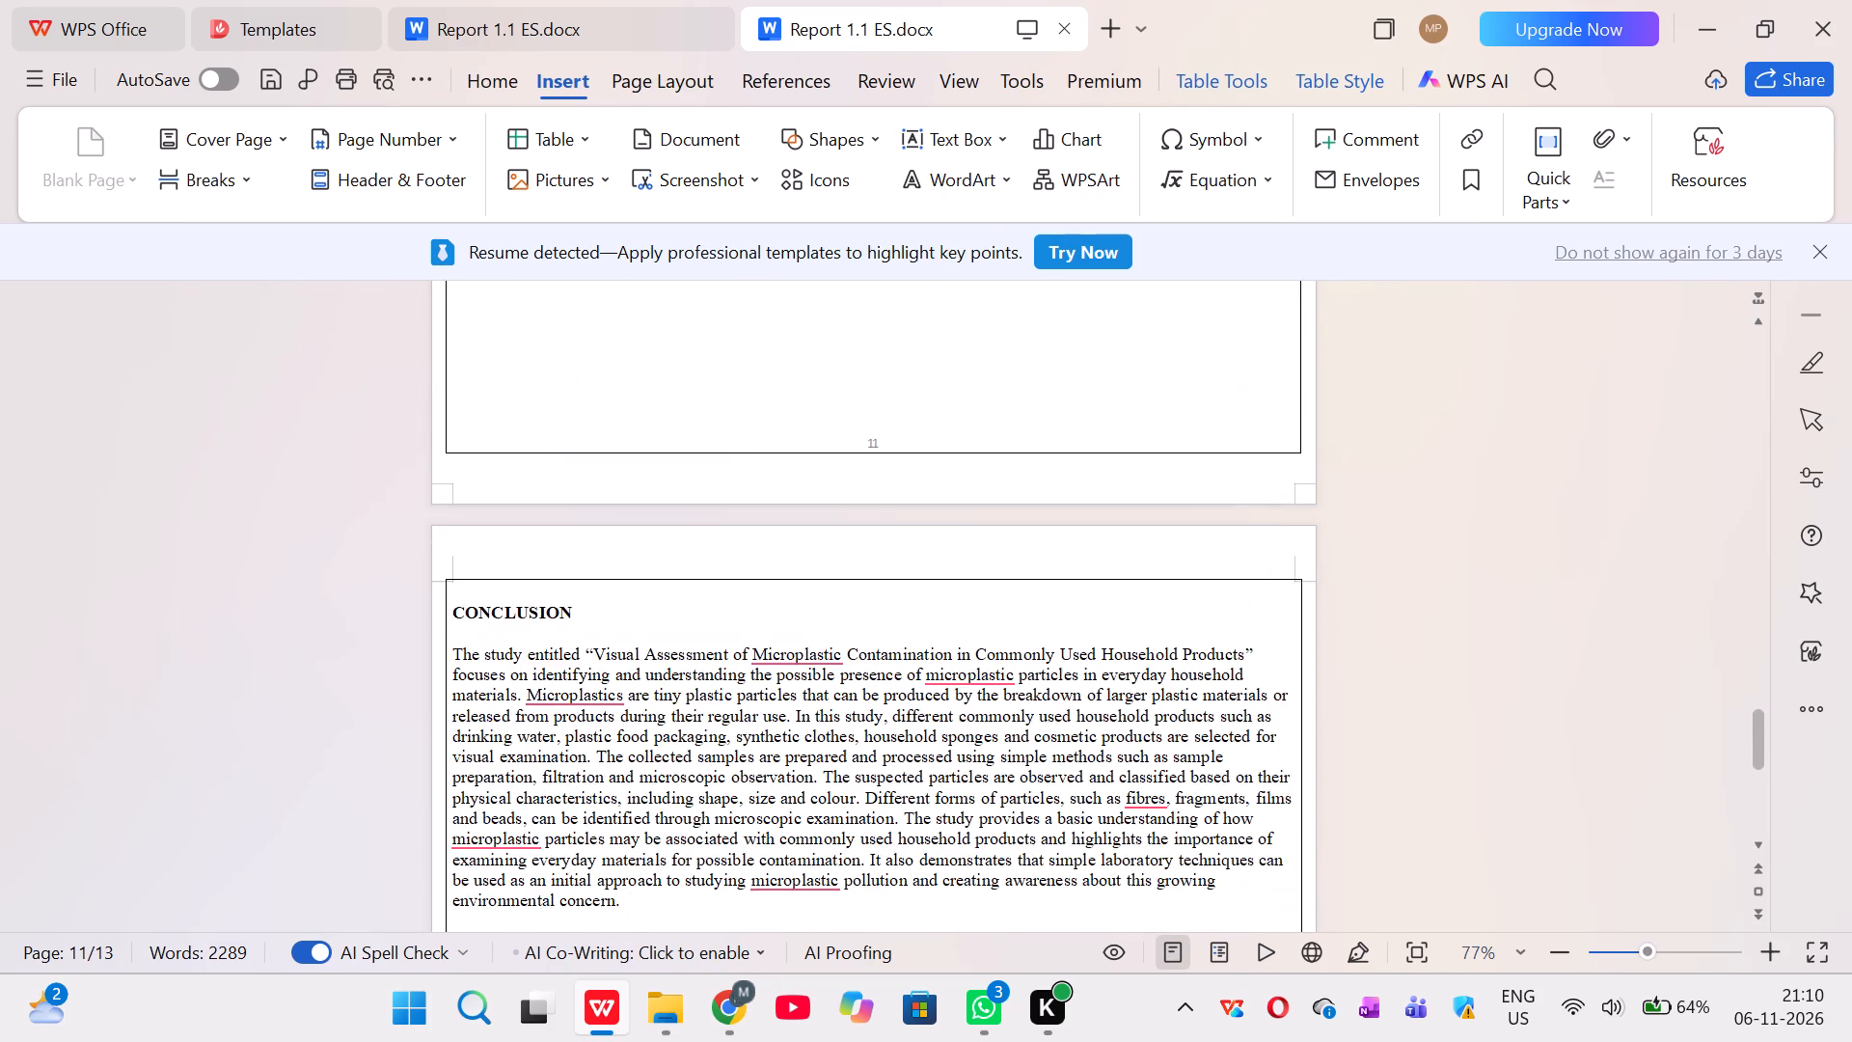
pyautogui.scroll(-6, 1044, 772)
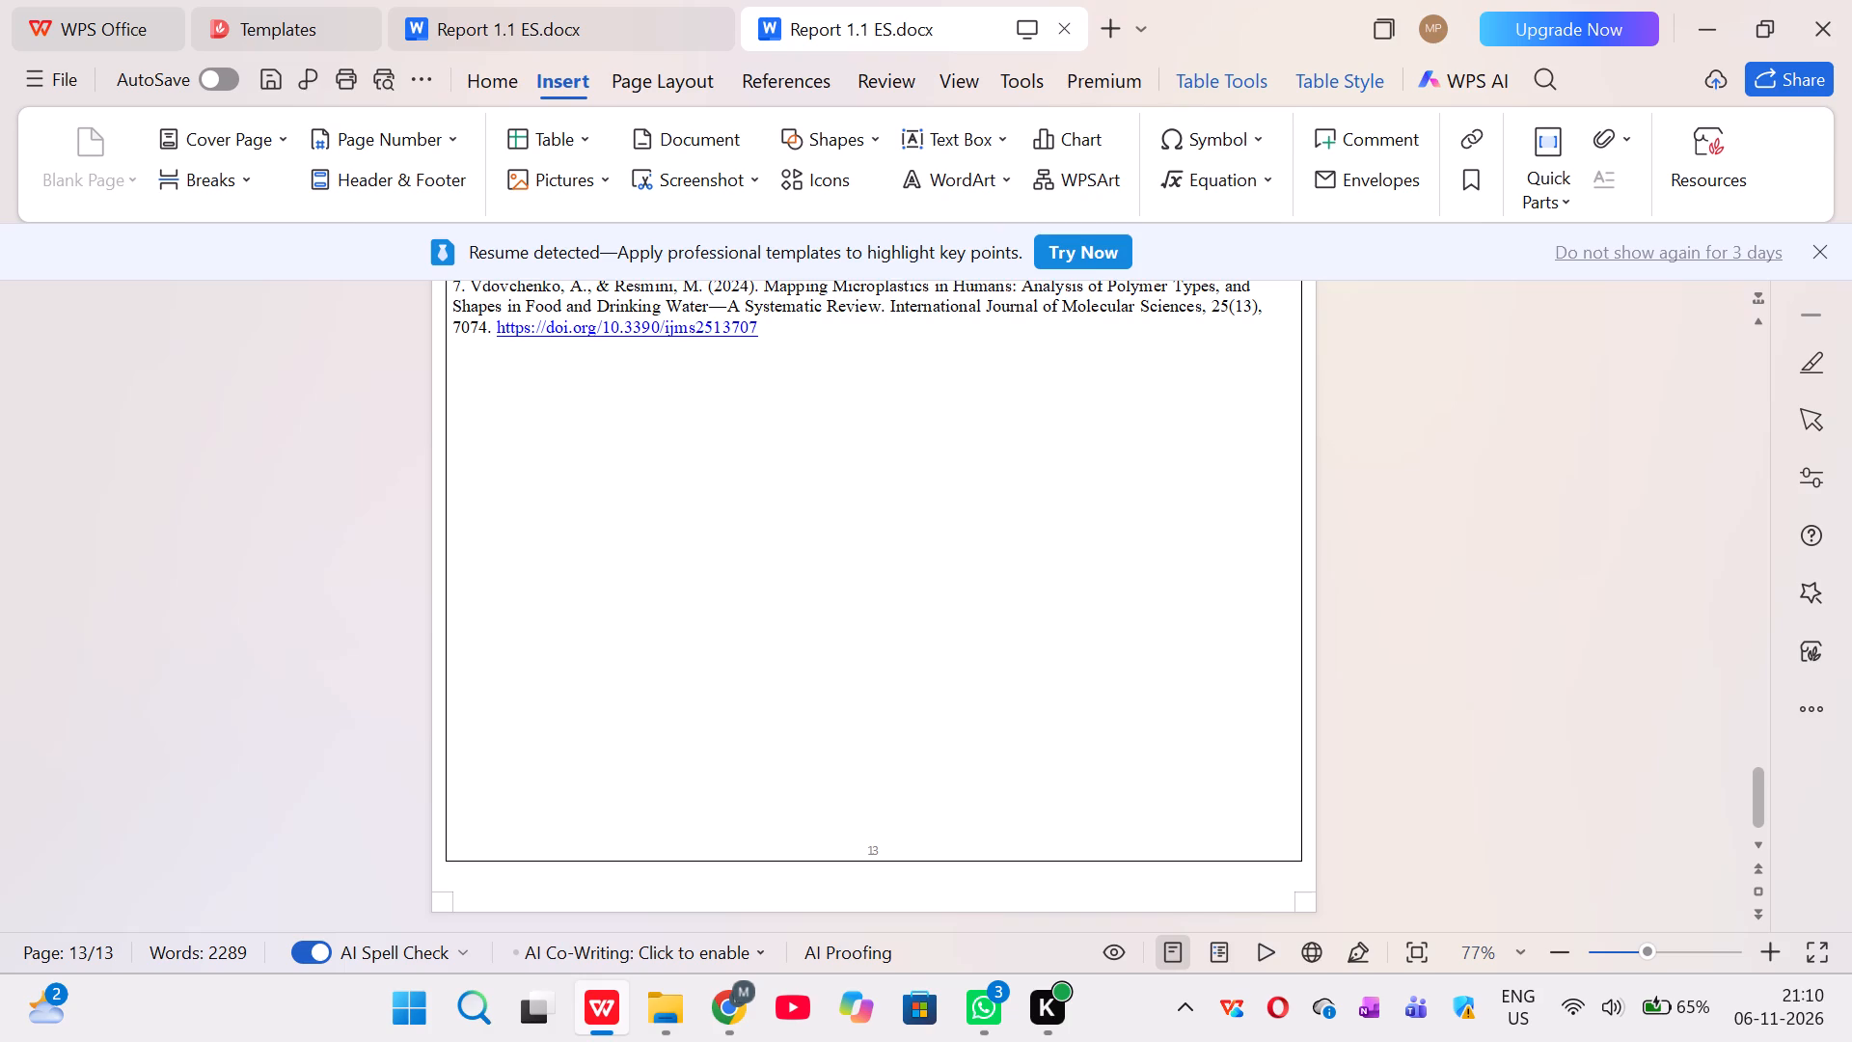
pyautogui.scroll(7, 990, 514)
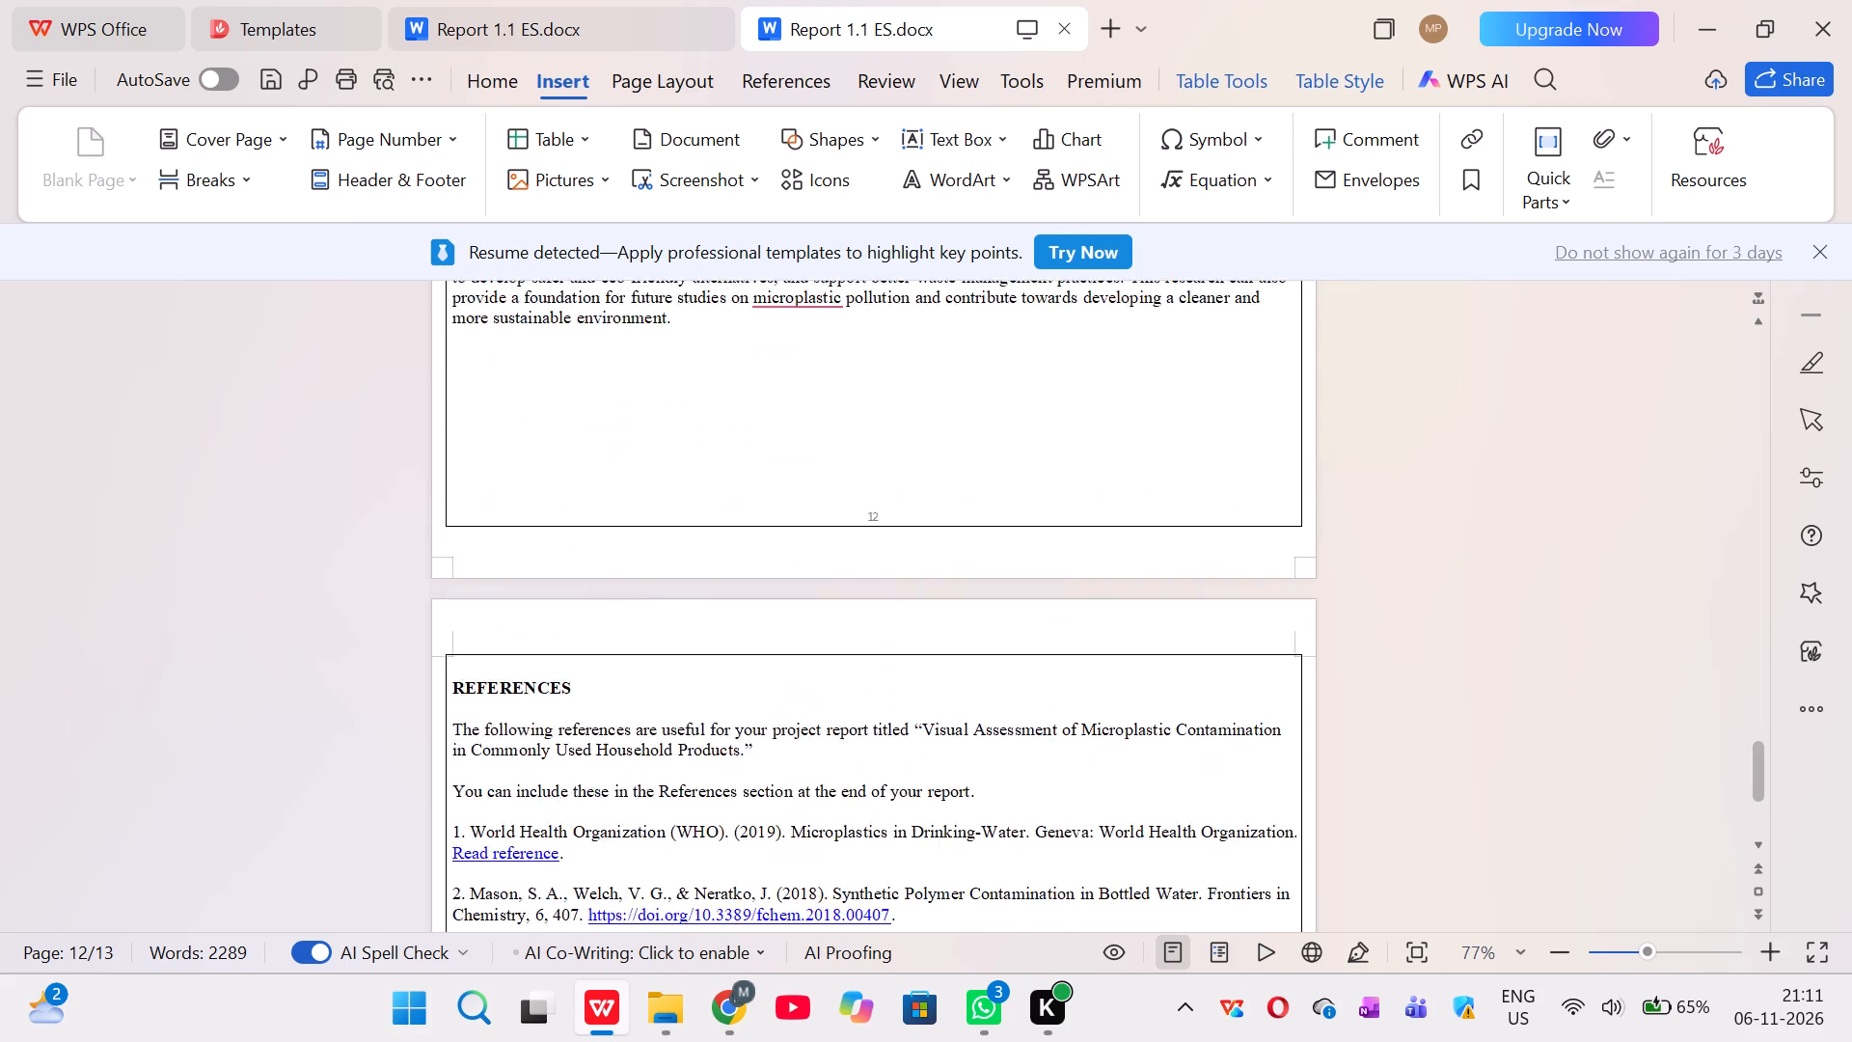
pyautogui.scroll(13, 990, 514)
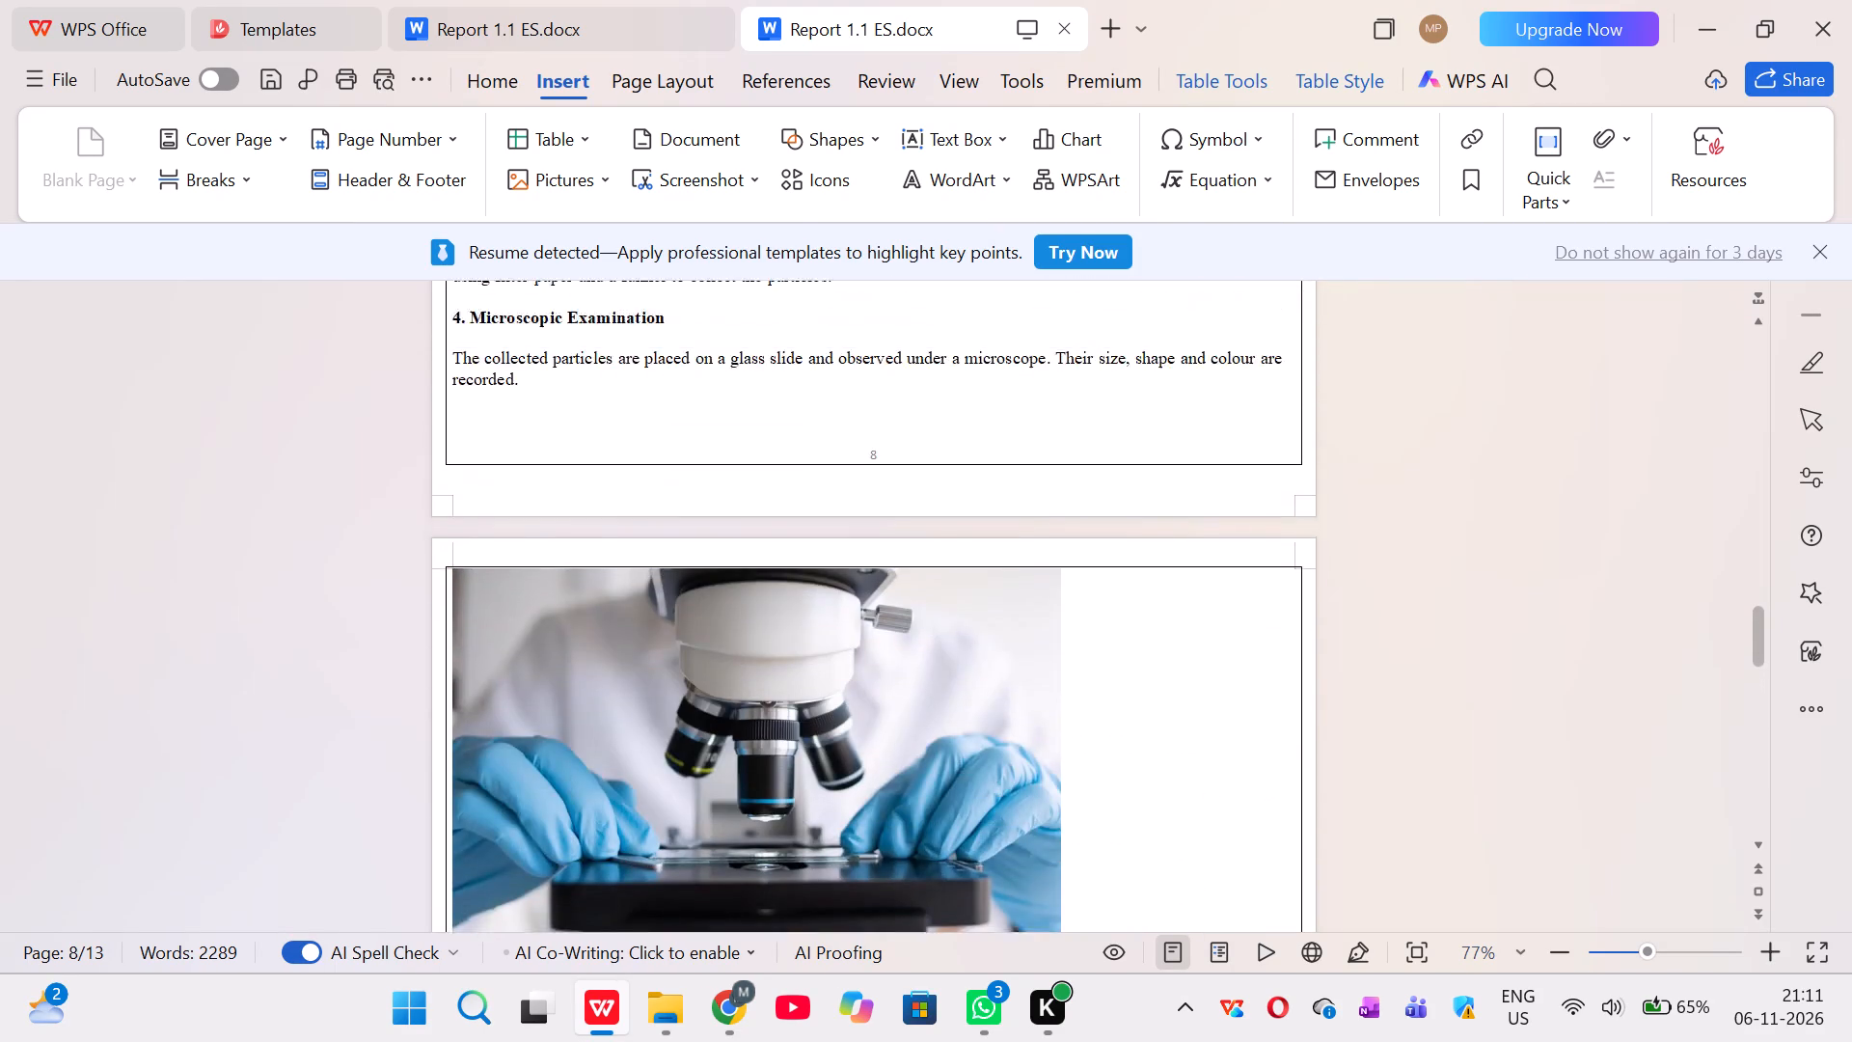
pyautogui.scroll(10, 990, 514)
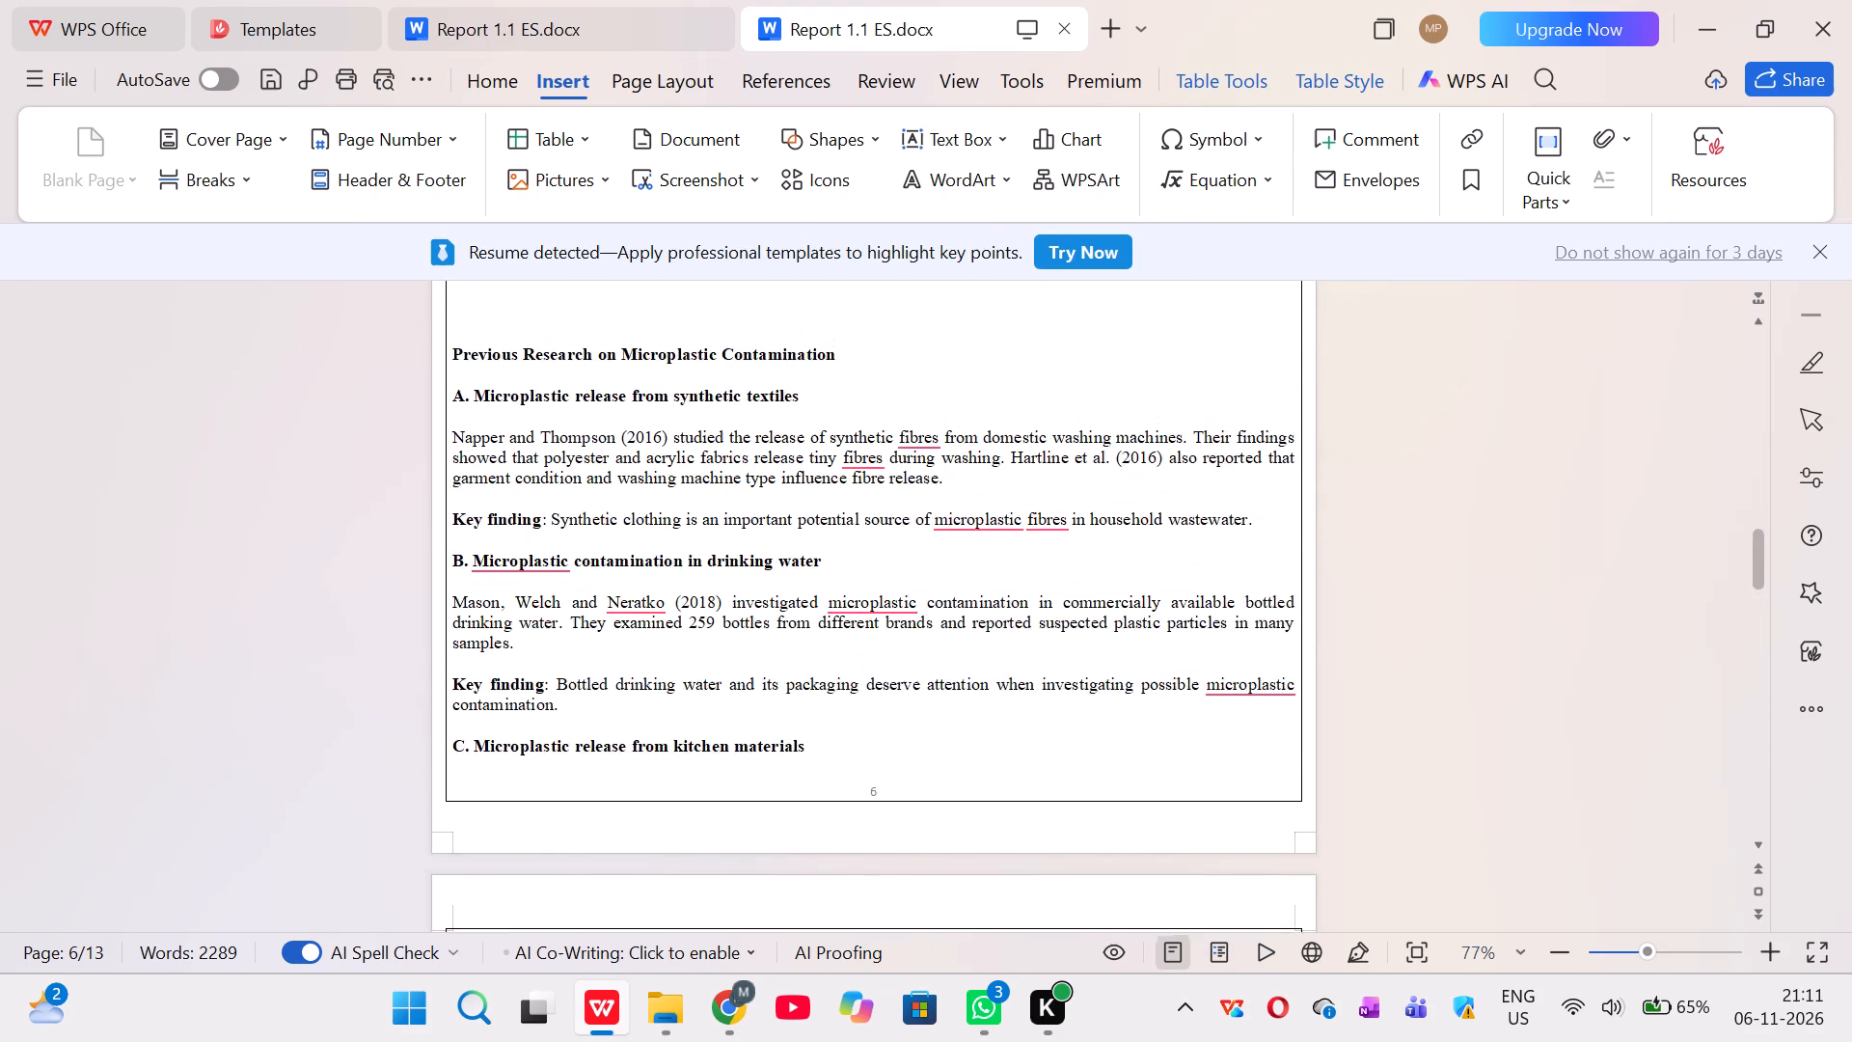
# In the contents table, set the page numbers to 5 for Introduction and 6,7 for Literature Review.
pyautogui.scroll(3, 990, 514)
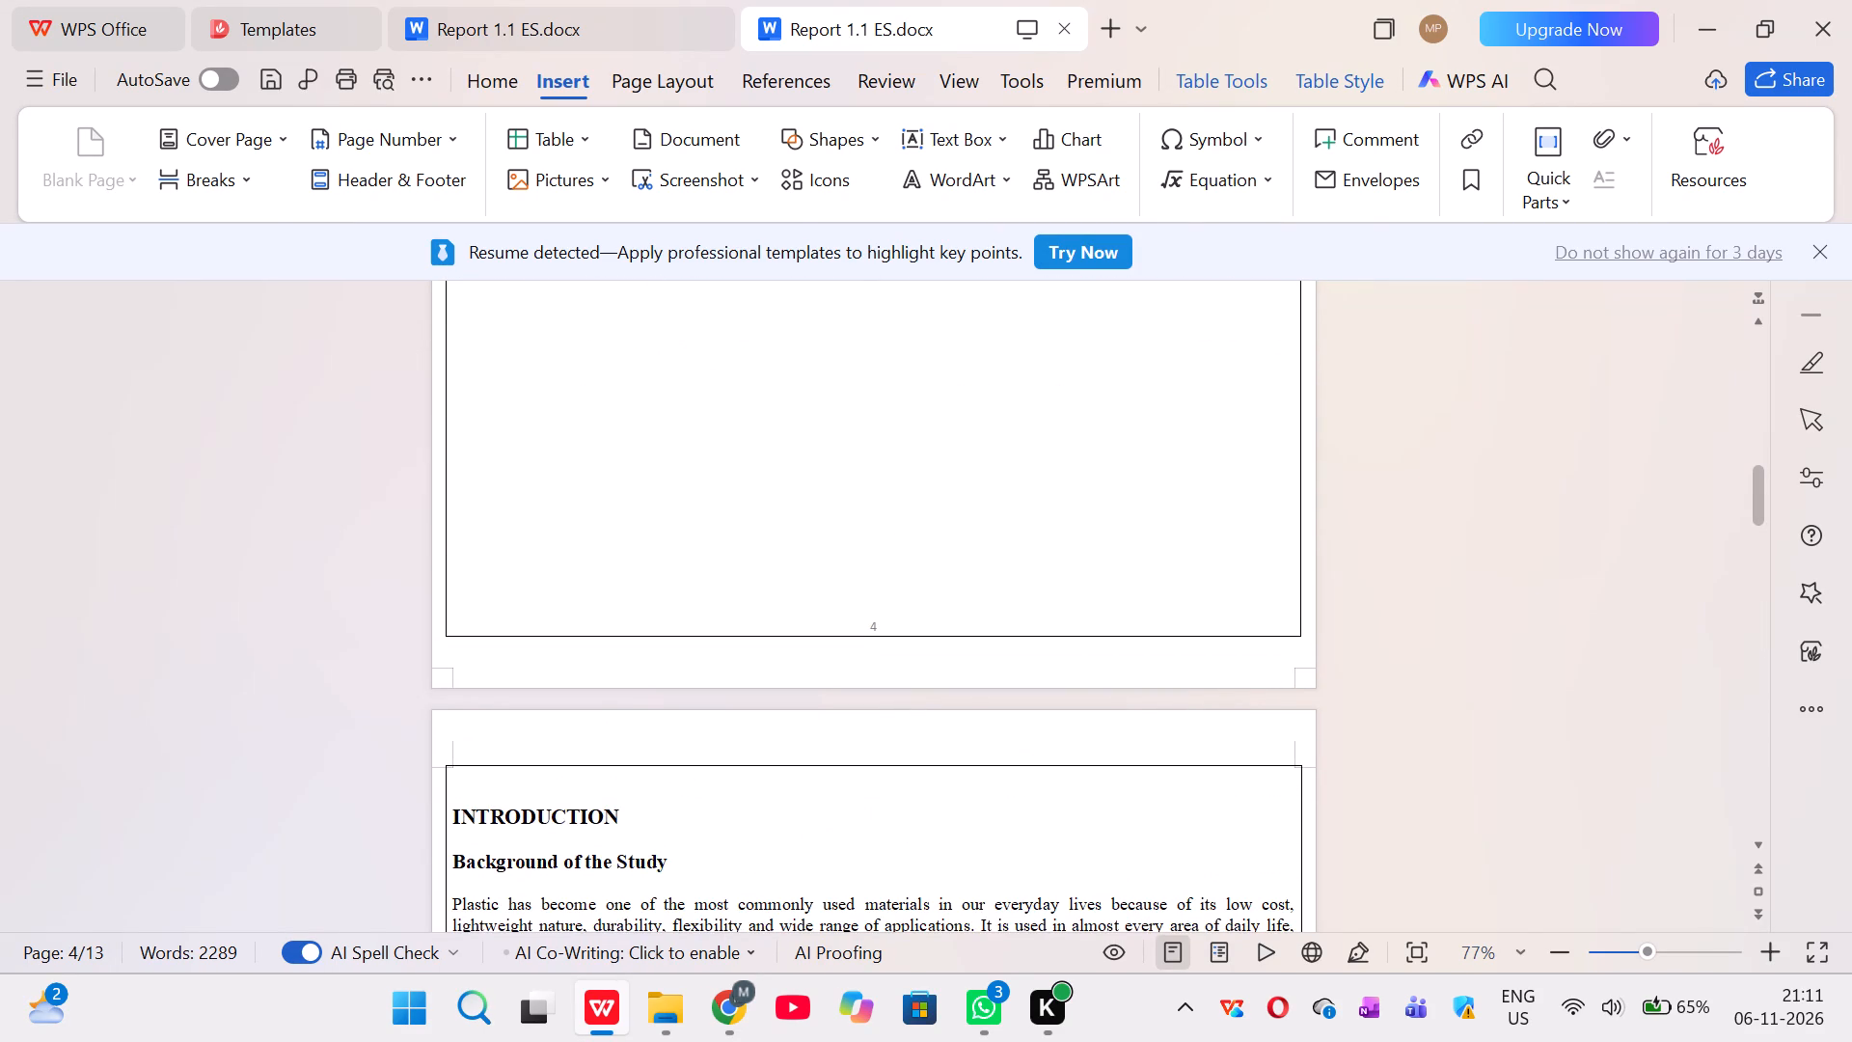
pyautogui.scroll(4, 990, 514)
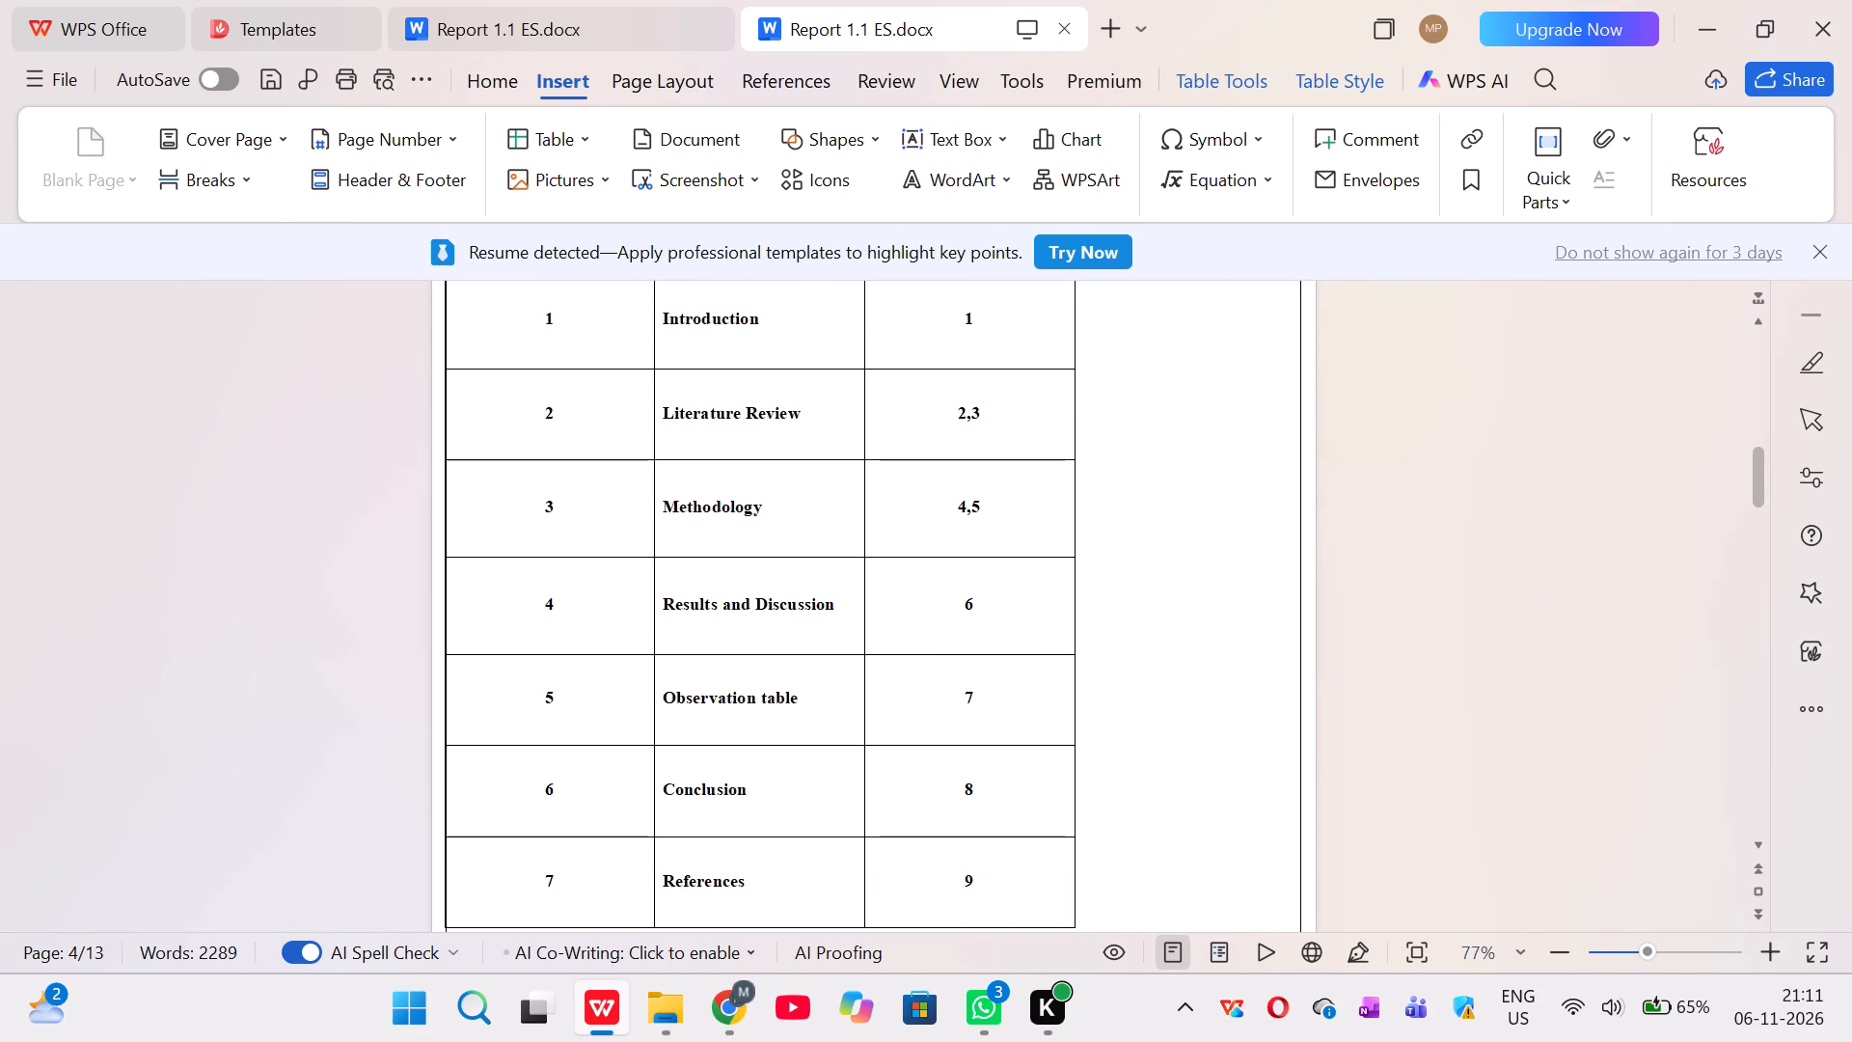
pyautogui.scroll(1, 987, 530)
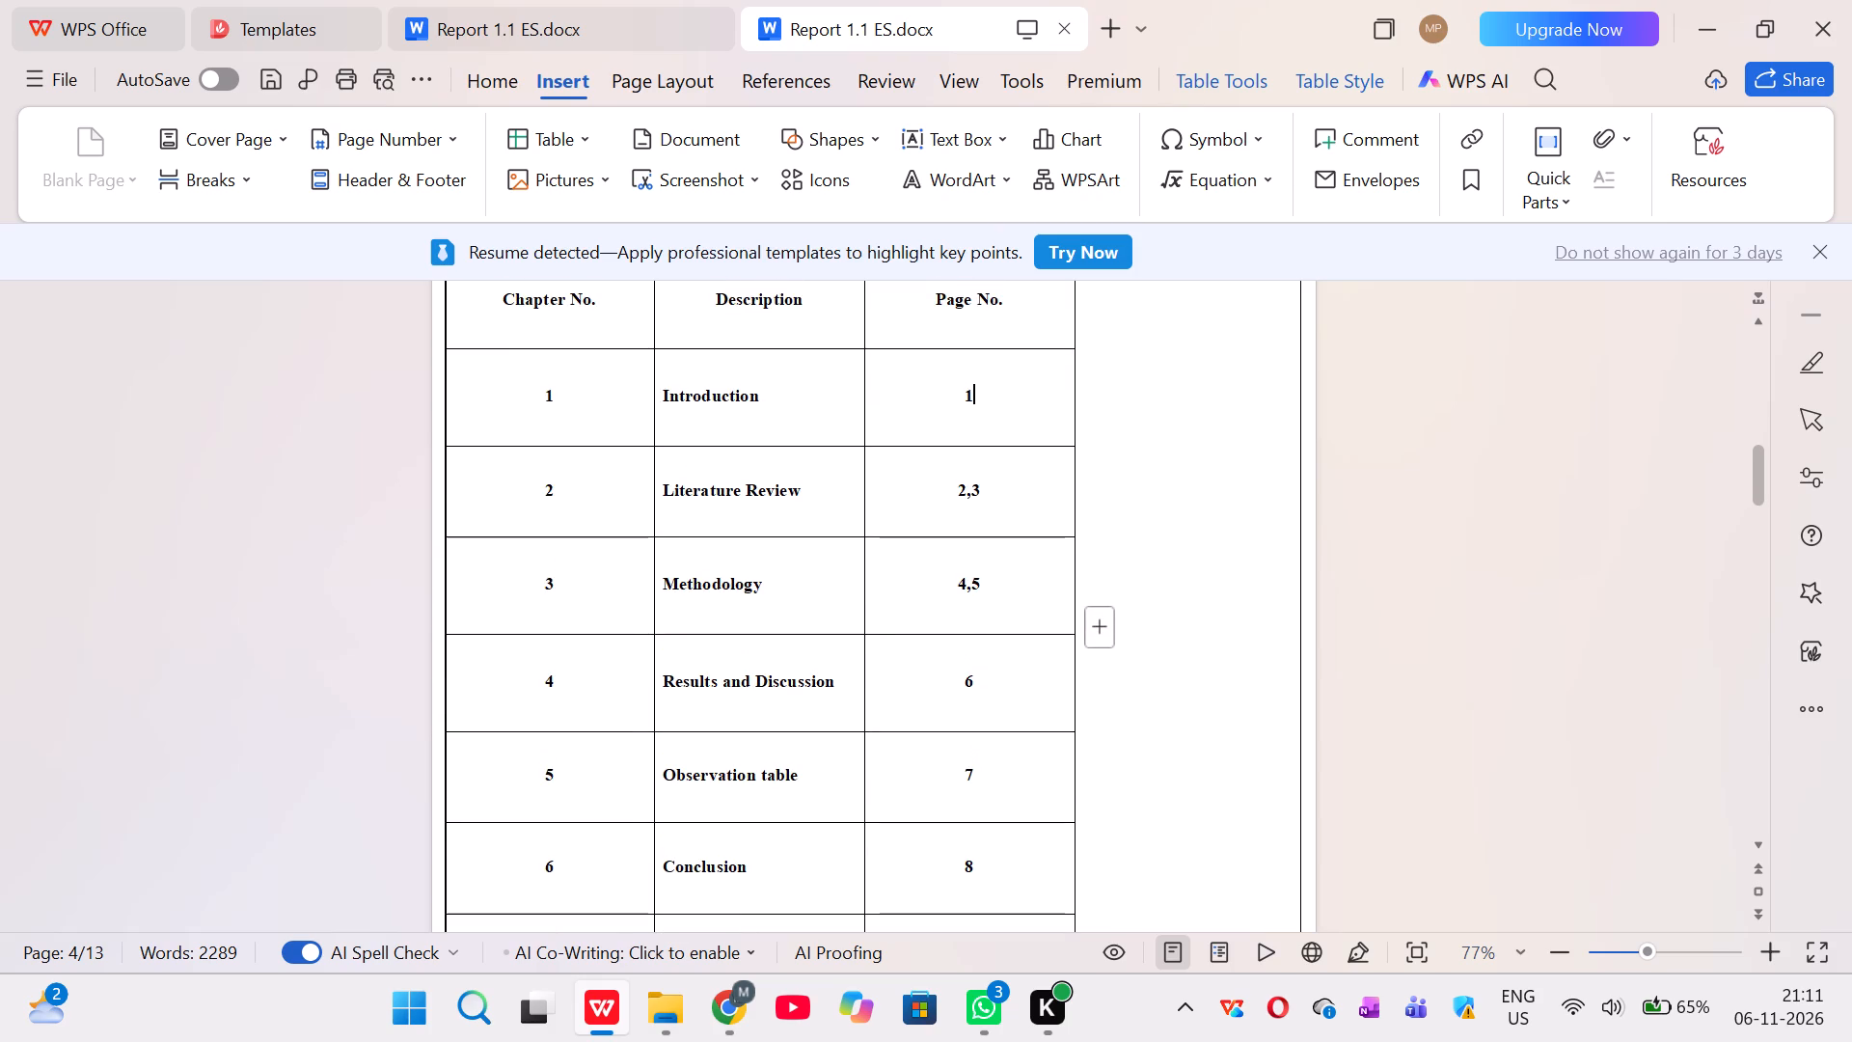
pyautogui.click(997, 407)
pyautogui.press('BackSpace')
pyautogui.press('5')
pyautogui.click(983, 484)
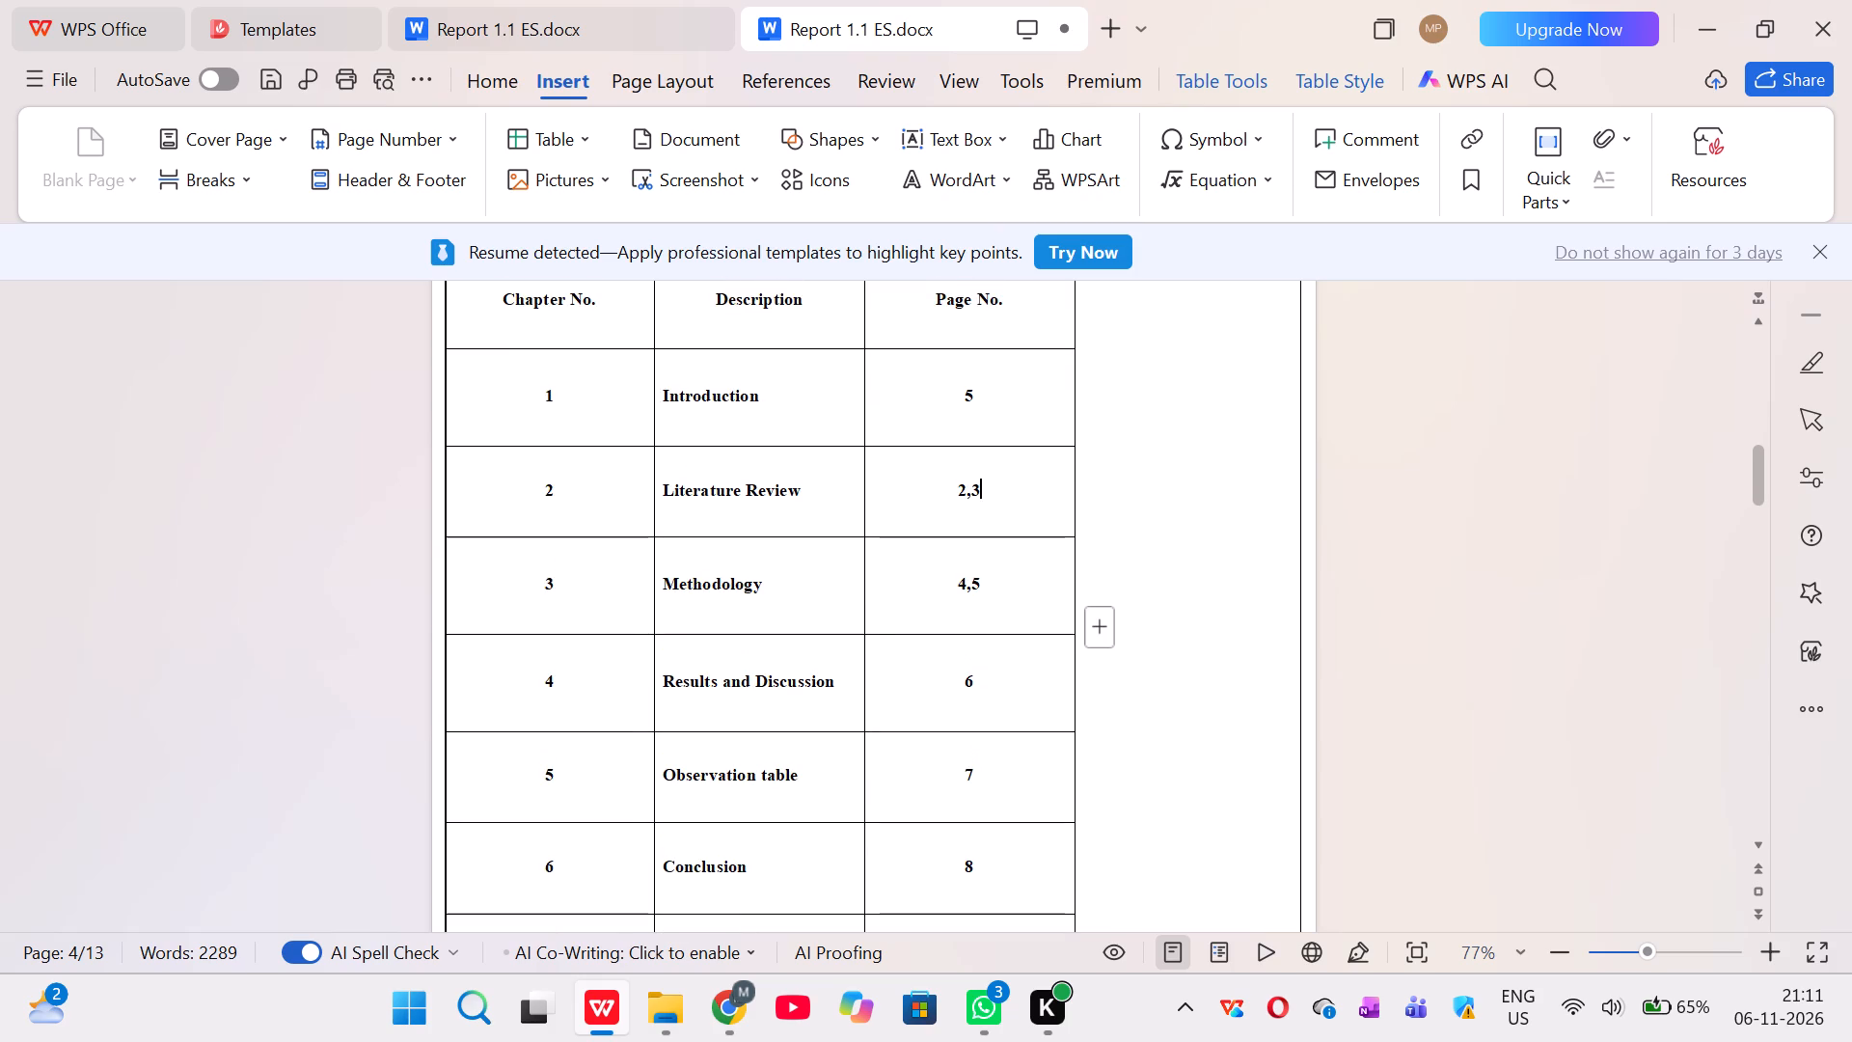
pyautogui.press('BackSpace')
pyautogui.press('BackSpace')
pyautogui.press('BackSpace')
pyautogui.write('6,7')
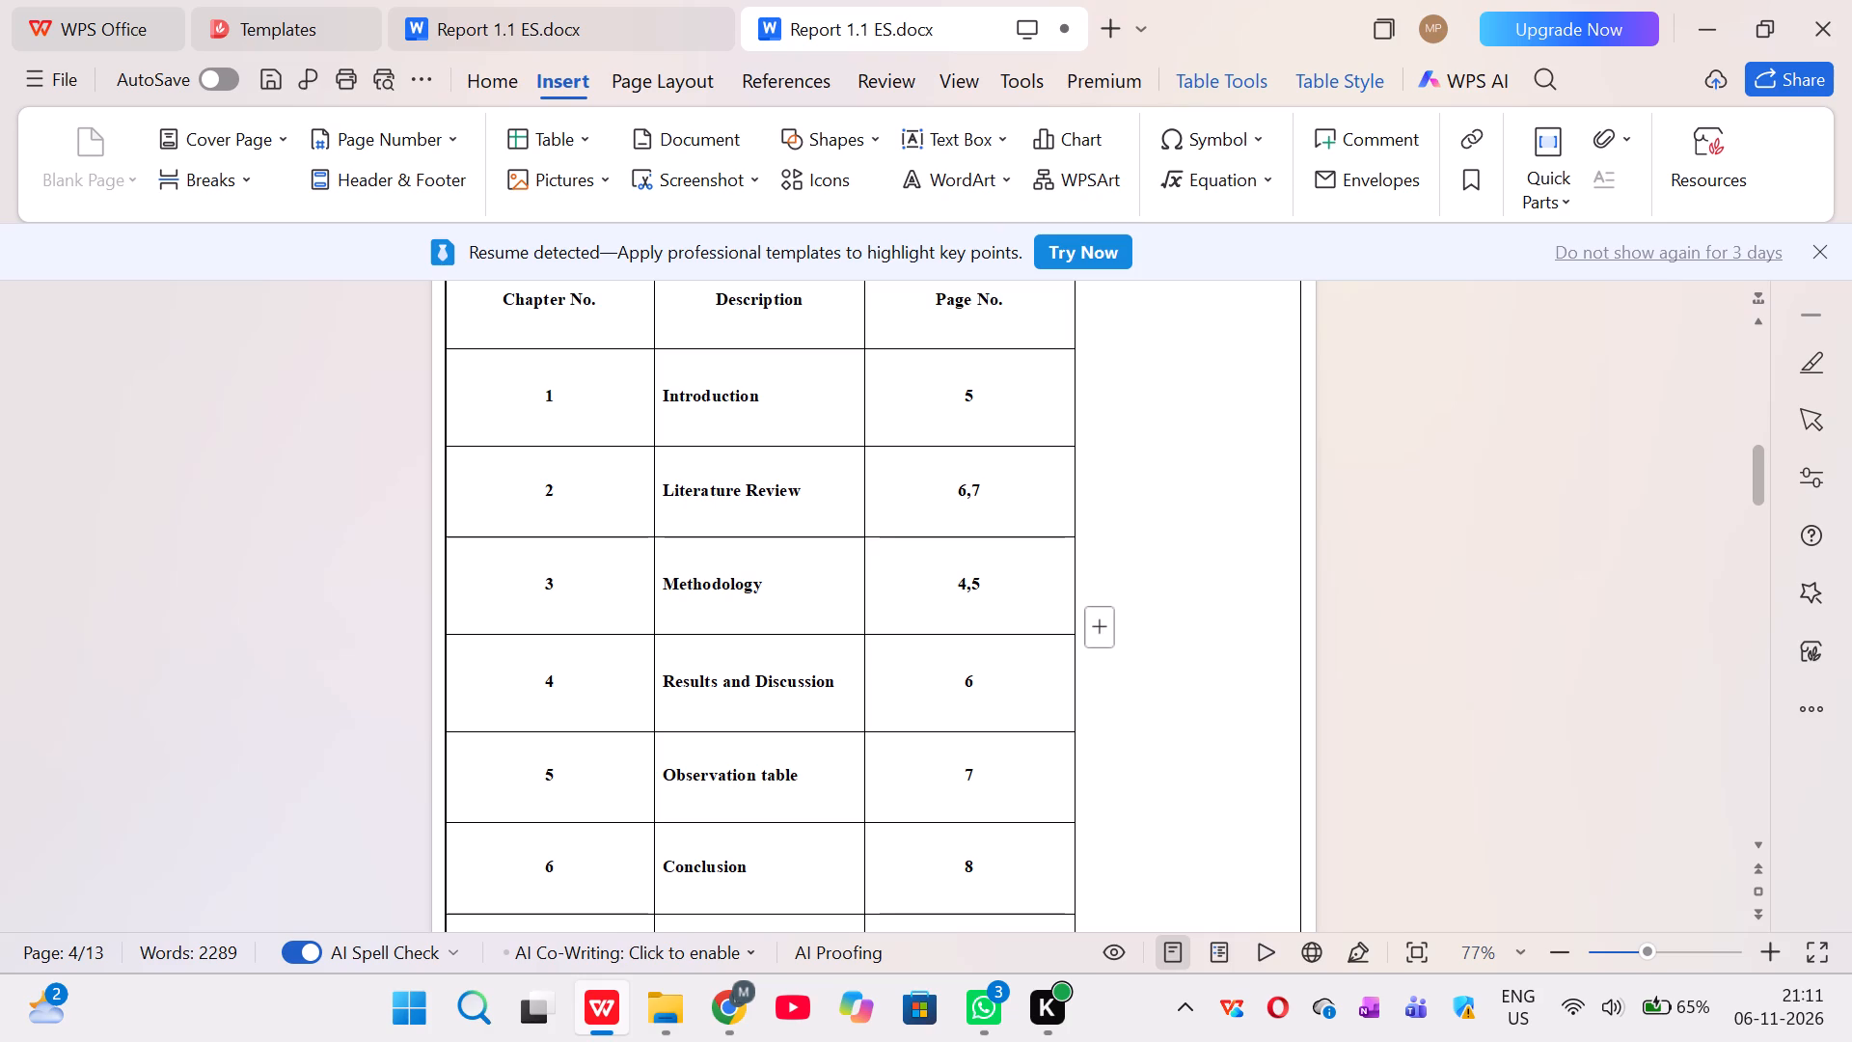
# In the contents table, set the page numbers to 8,9 for Methodology and 10 for Results and Discussion.
pyautogui.click(991, 581)
pyautogui.press('BackSpace')
pyautogui.press('BackSpace')
pyautogui.press('BackSpace')
pyautogui.write('8,9')
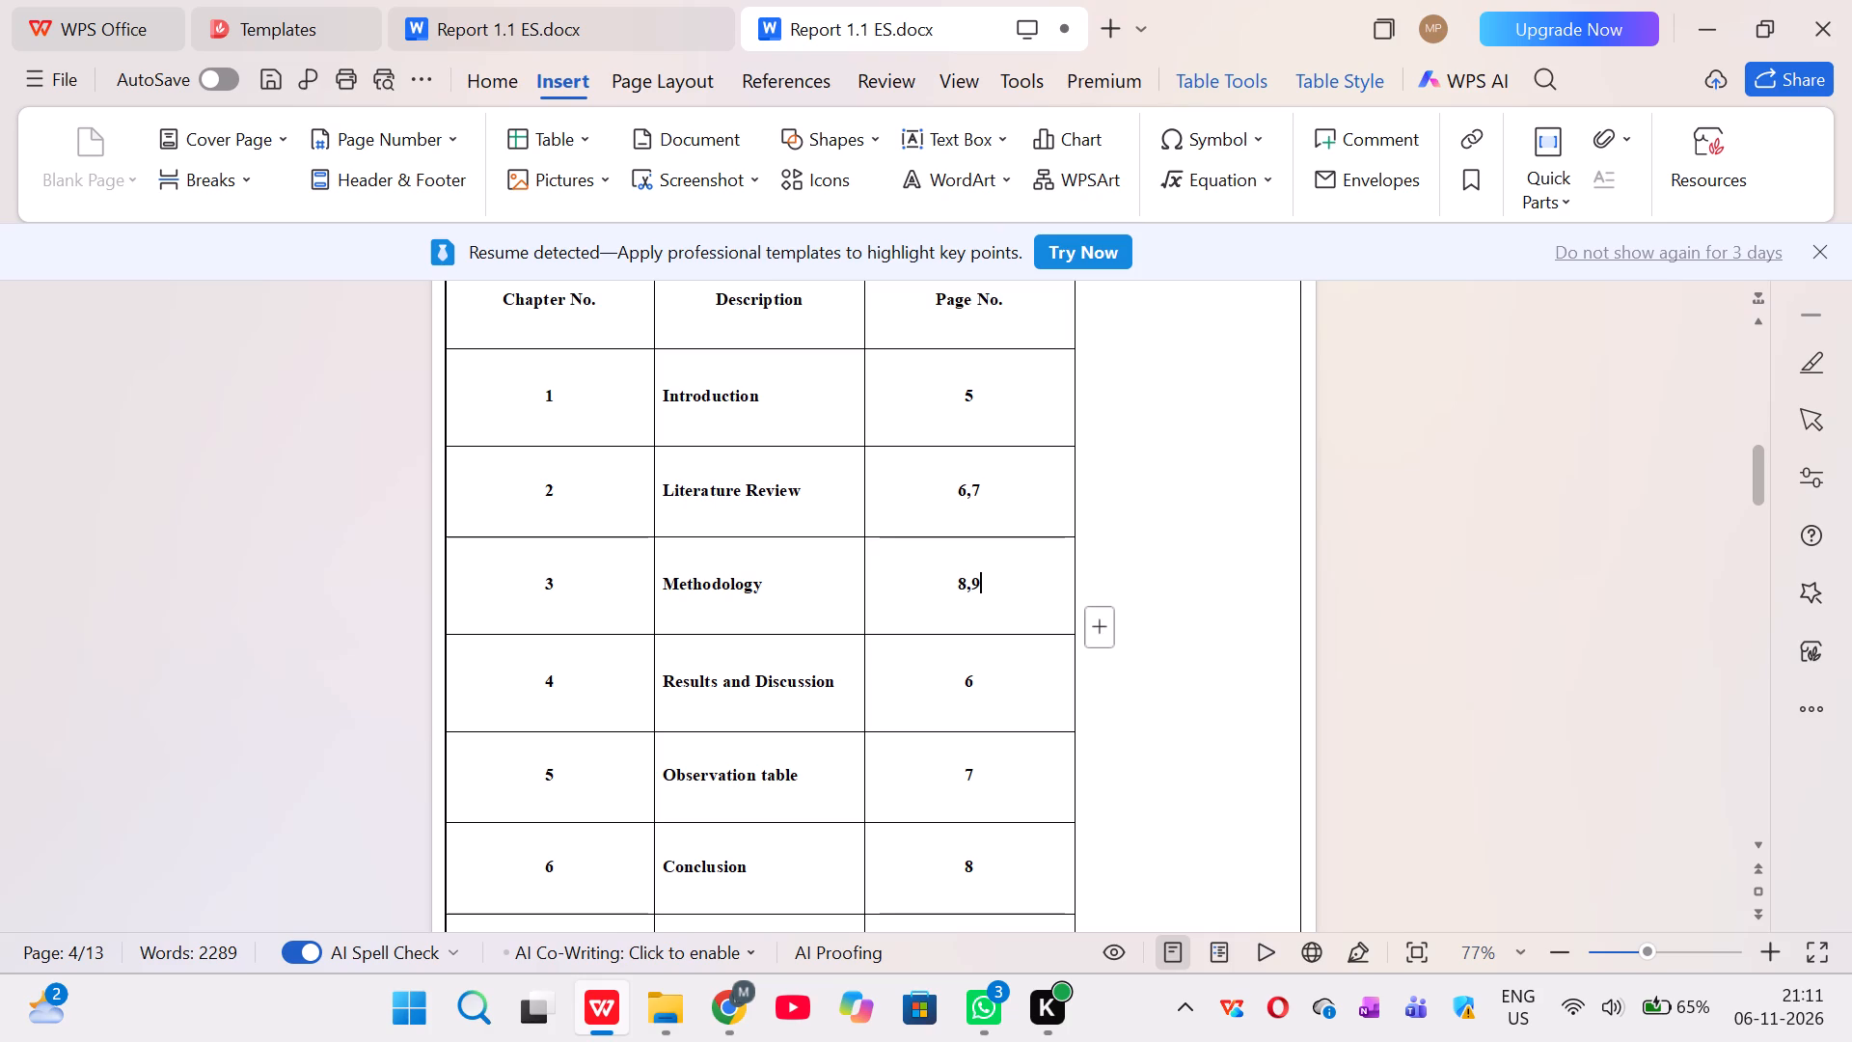
pyautogui.click(987, 676)
pyautogui.press('BackSpace')
pyautogui.write('10')
# In the contents table, set the page numbers to 11 for Observation table, 12 for Conclusion and 13 for References.
pyautogui.click(987, 773)
pyautogui.press('BackSpace')
pyautogui.write('11')
pyautogui.click(987, 862)
pyautogui.press('BackSpace')
pyautogui.write('12')
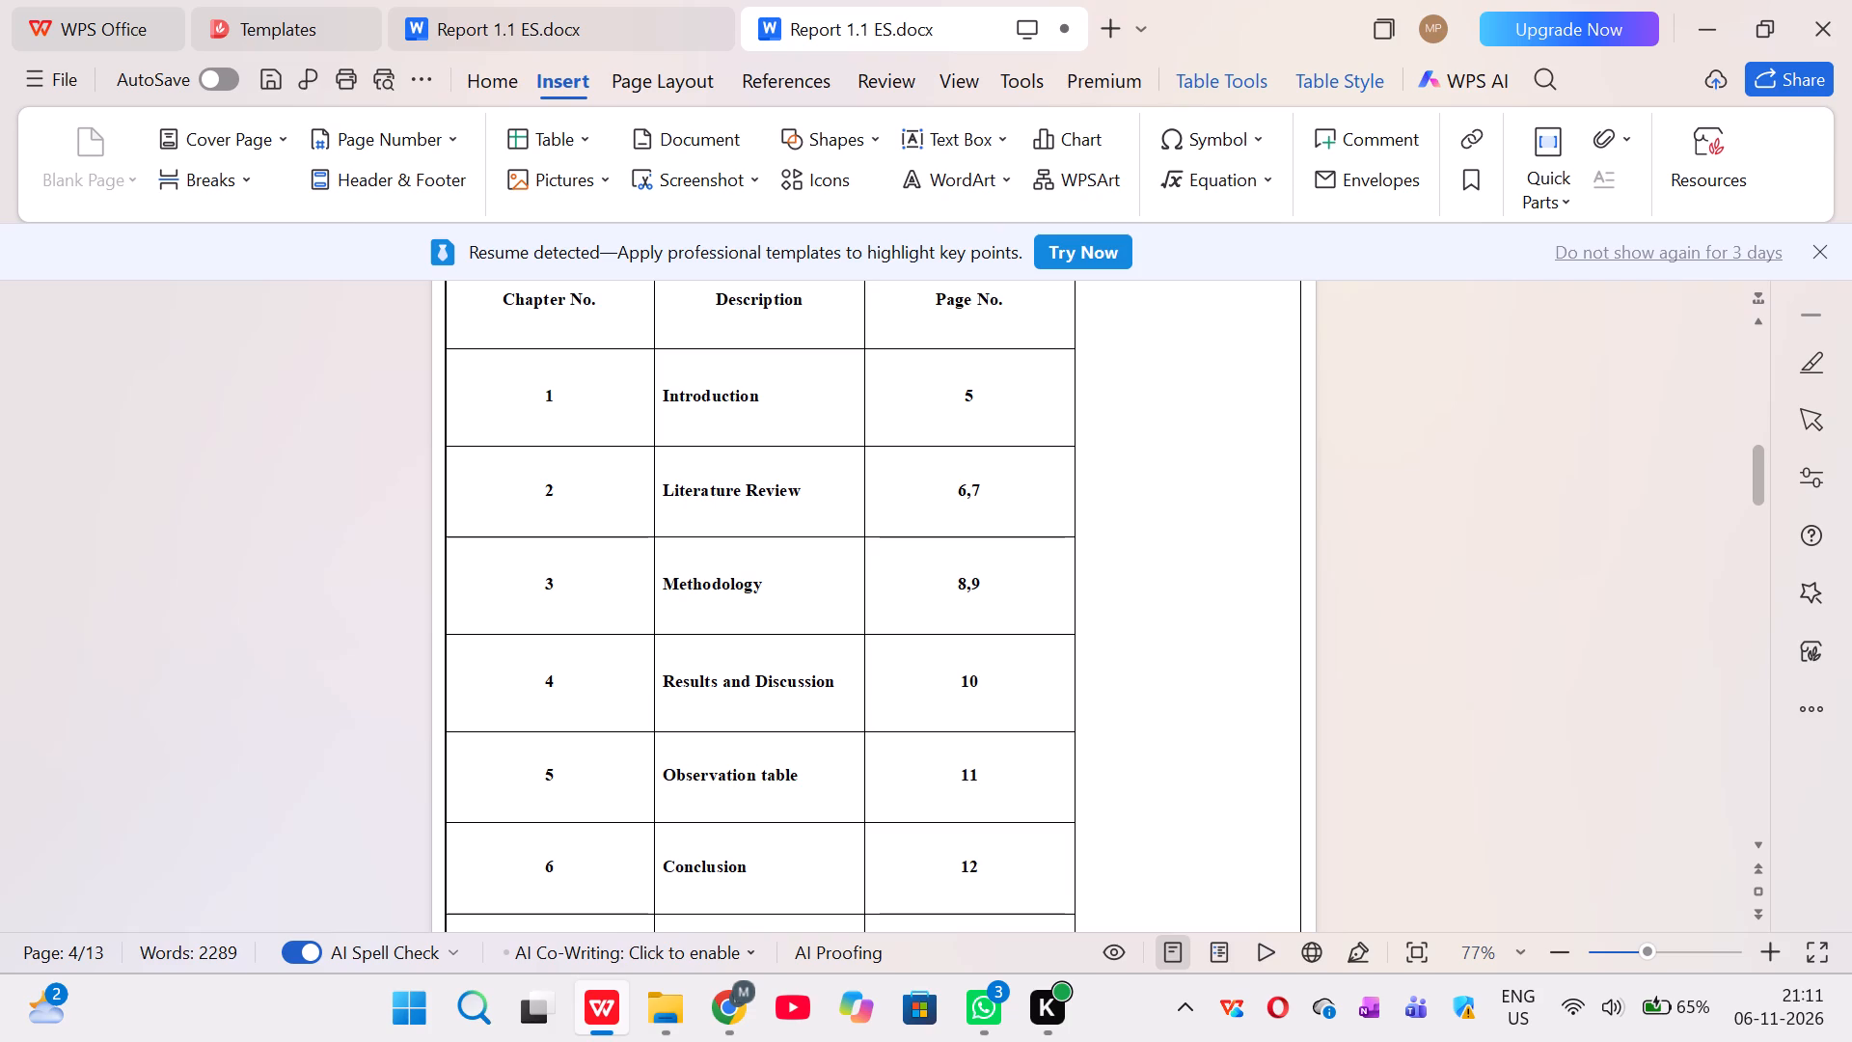
pyautogui.scroll(-1, 987, 862)
pyautogui.click(987, 862)
pyautogui.press('BackSpace')
pyautogui.write('13')
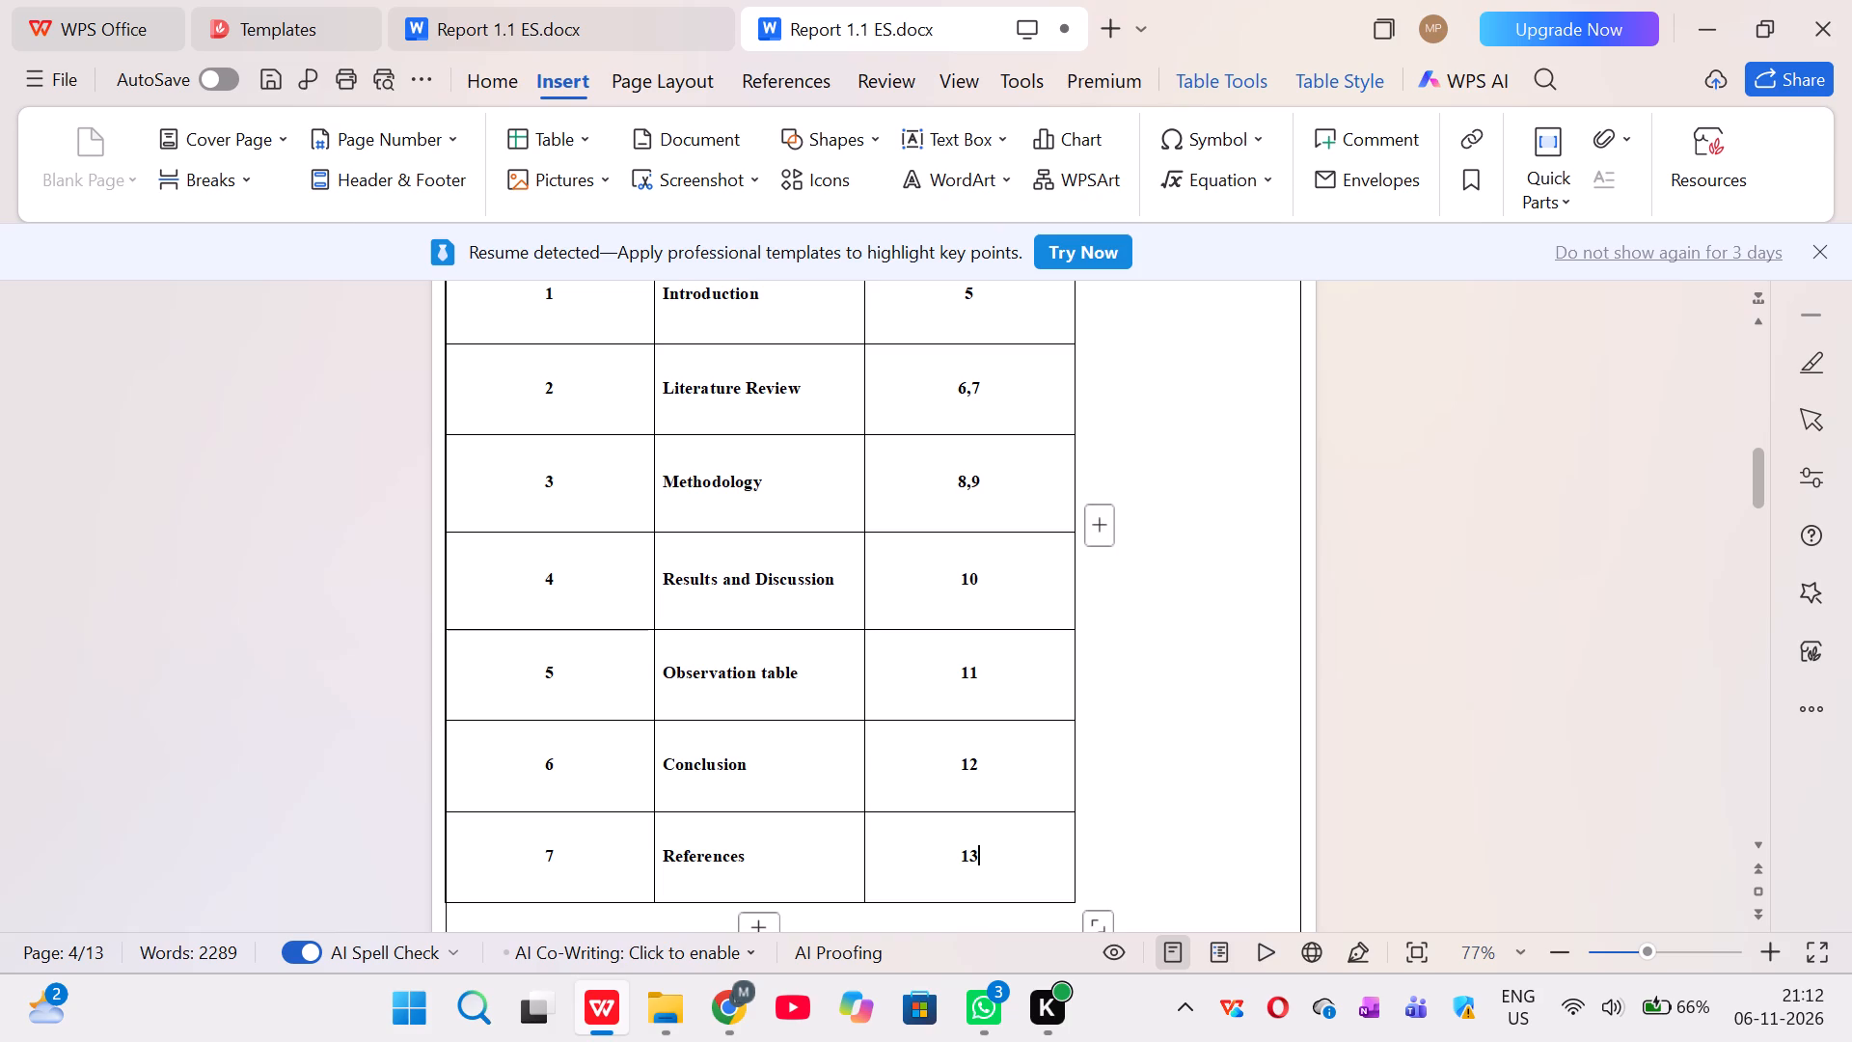
# Review the page layout and footer numbers from the contents page through the Introduction and Literature Review pages.
pyautogui.hscroll(-1, 986, 655)
pyautogui.scroll(-1, 986, 655)
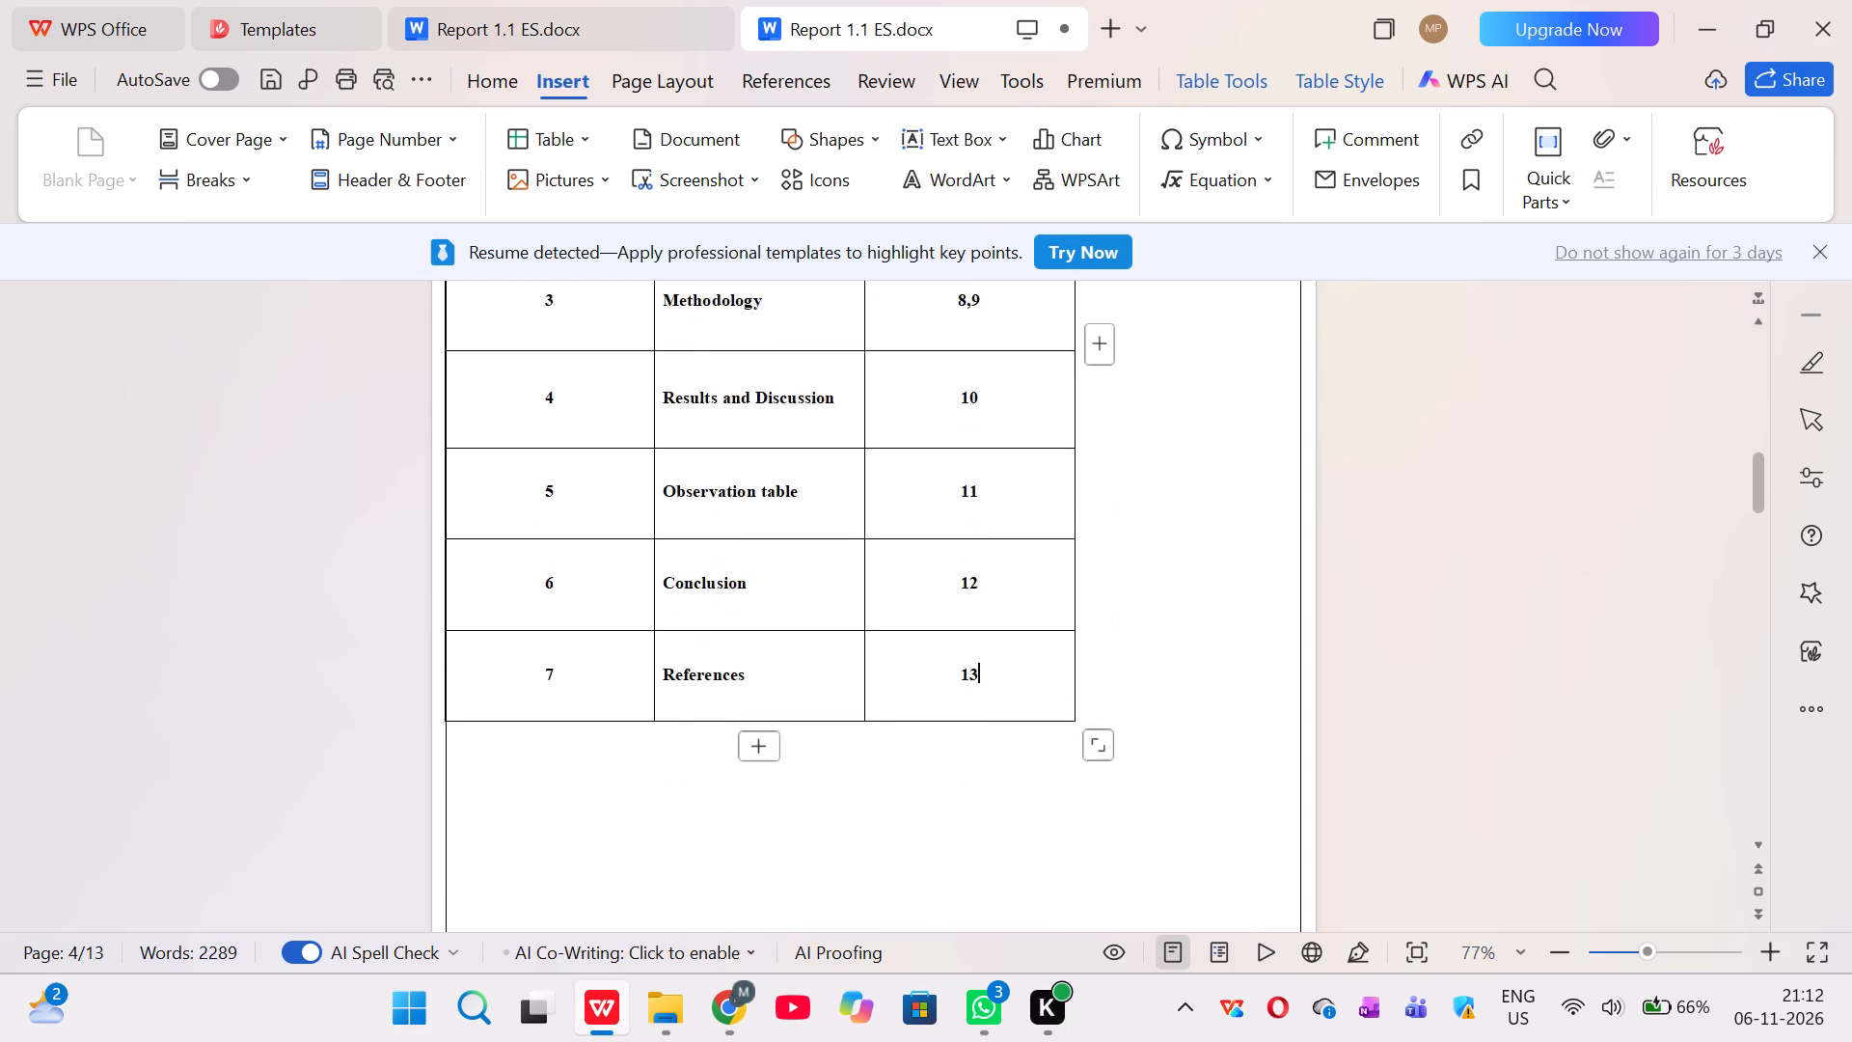
pyautogui.scroll(-1, 986, 655)
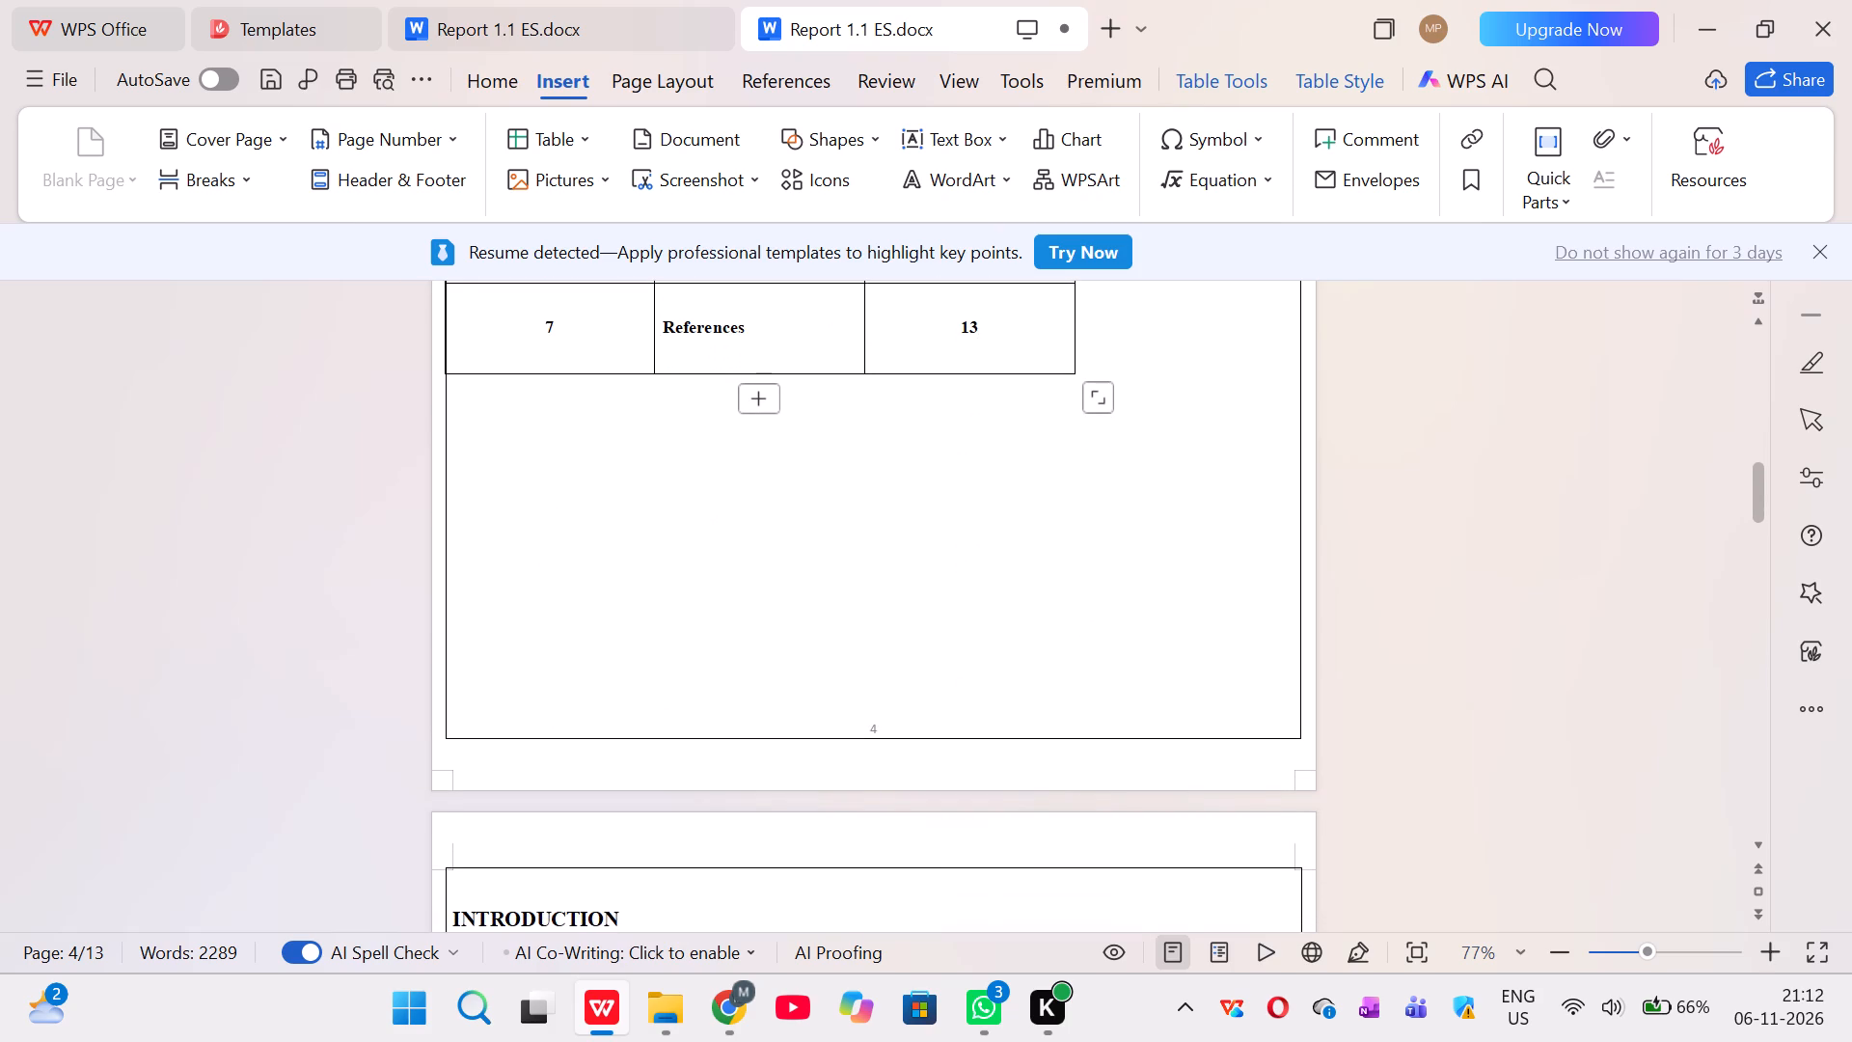
pyautogui.scroll(-7, 986, 655)
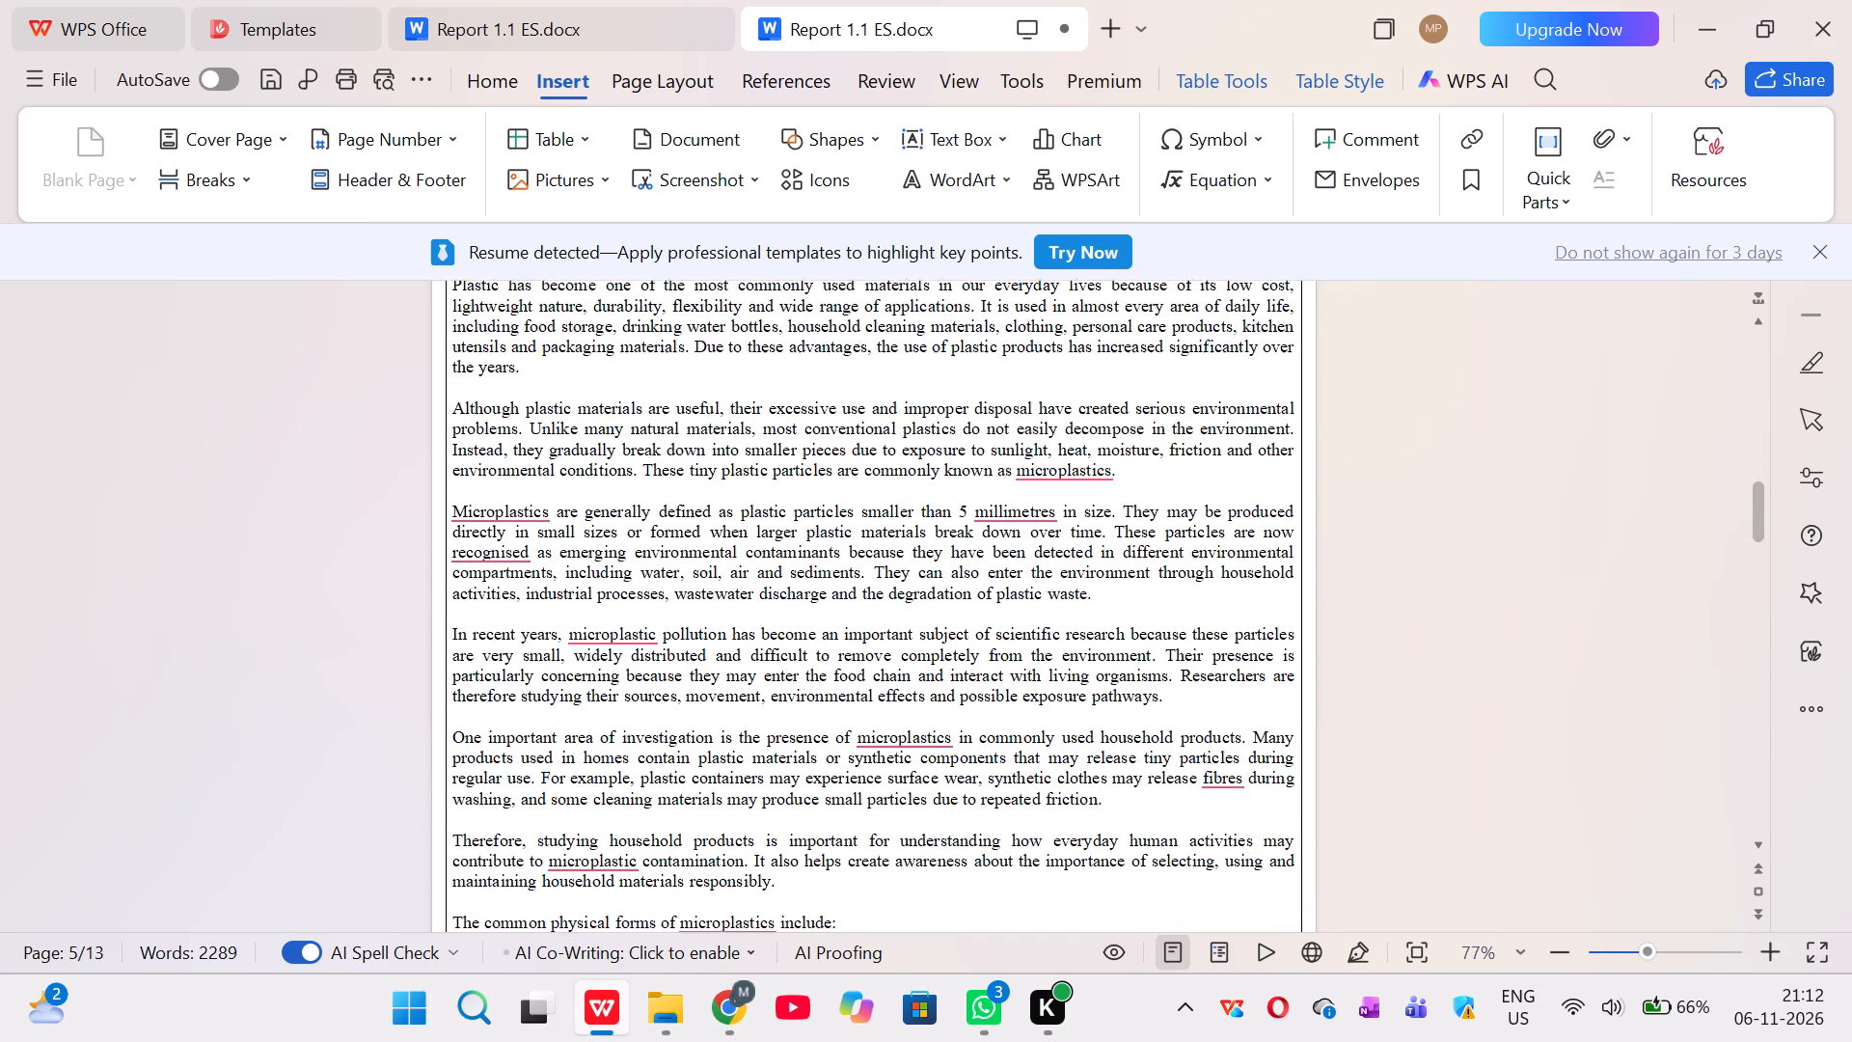
pyautogui.scroll(-5, 986, 655)
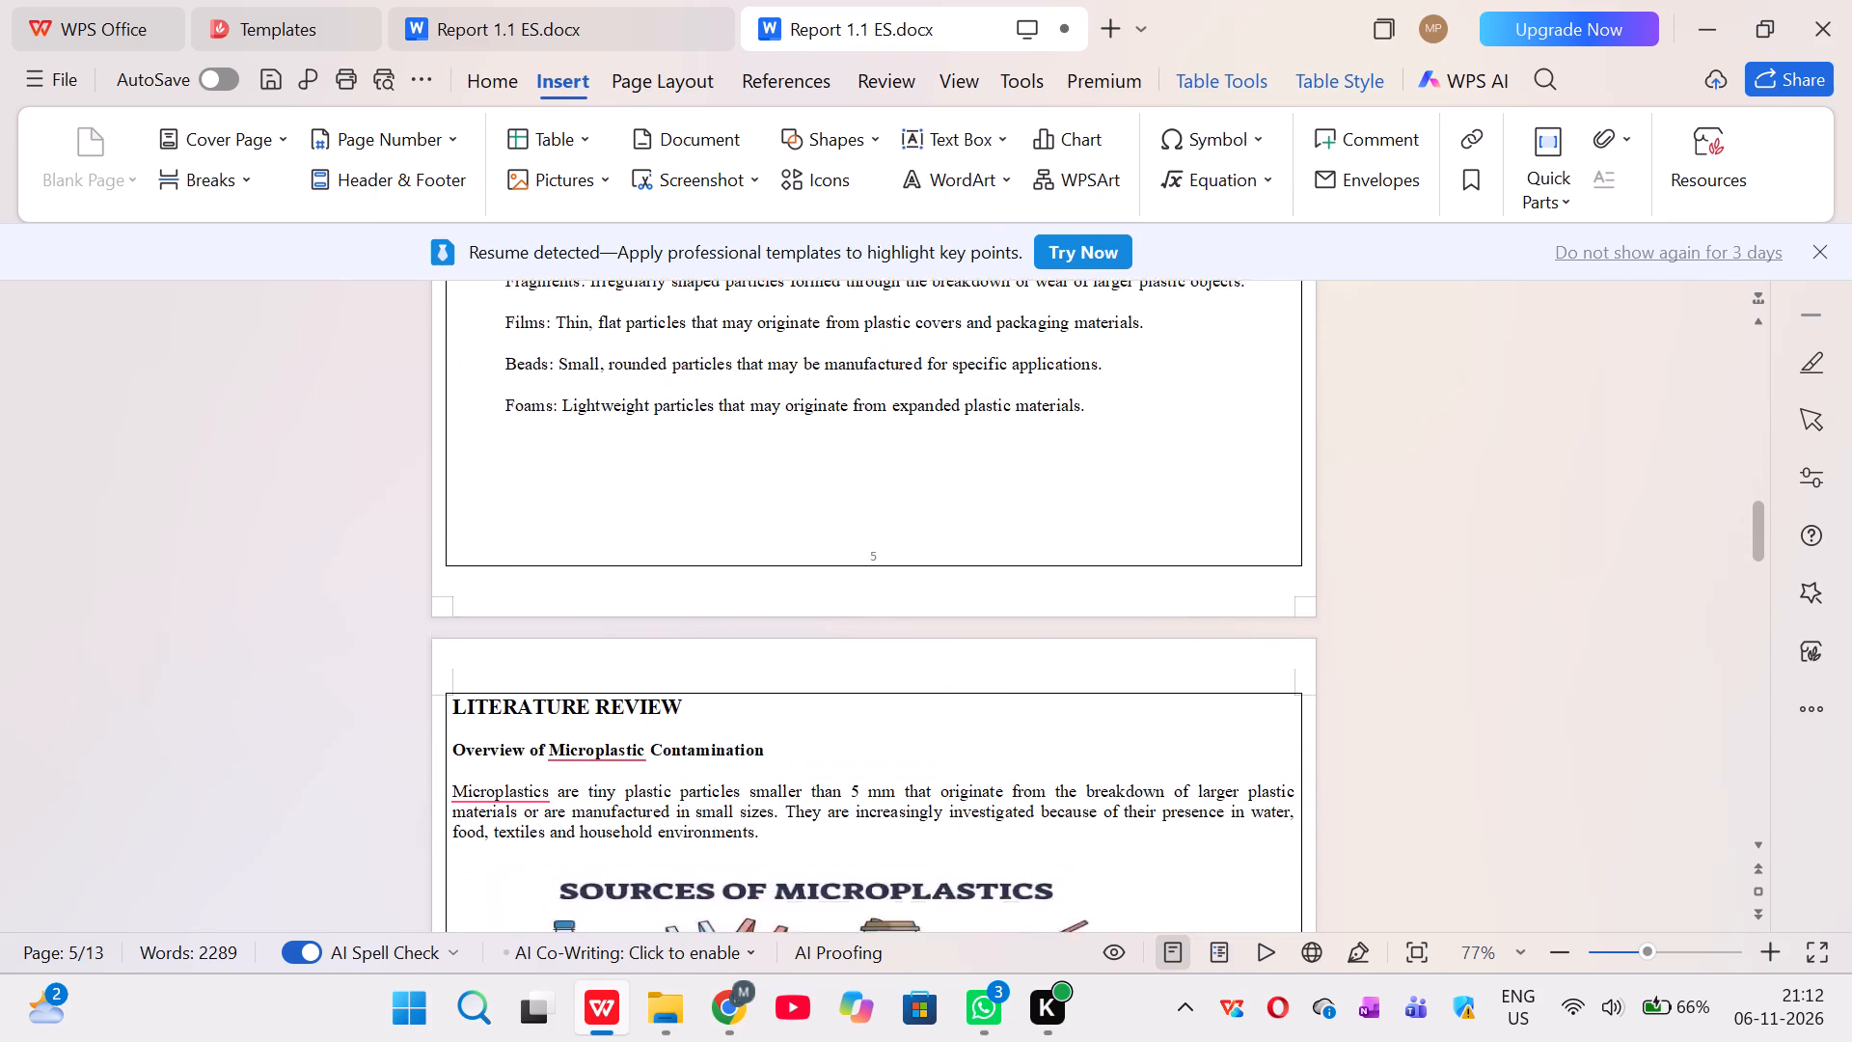
pyautogui.scroll(-4, 986, 655)
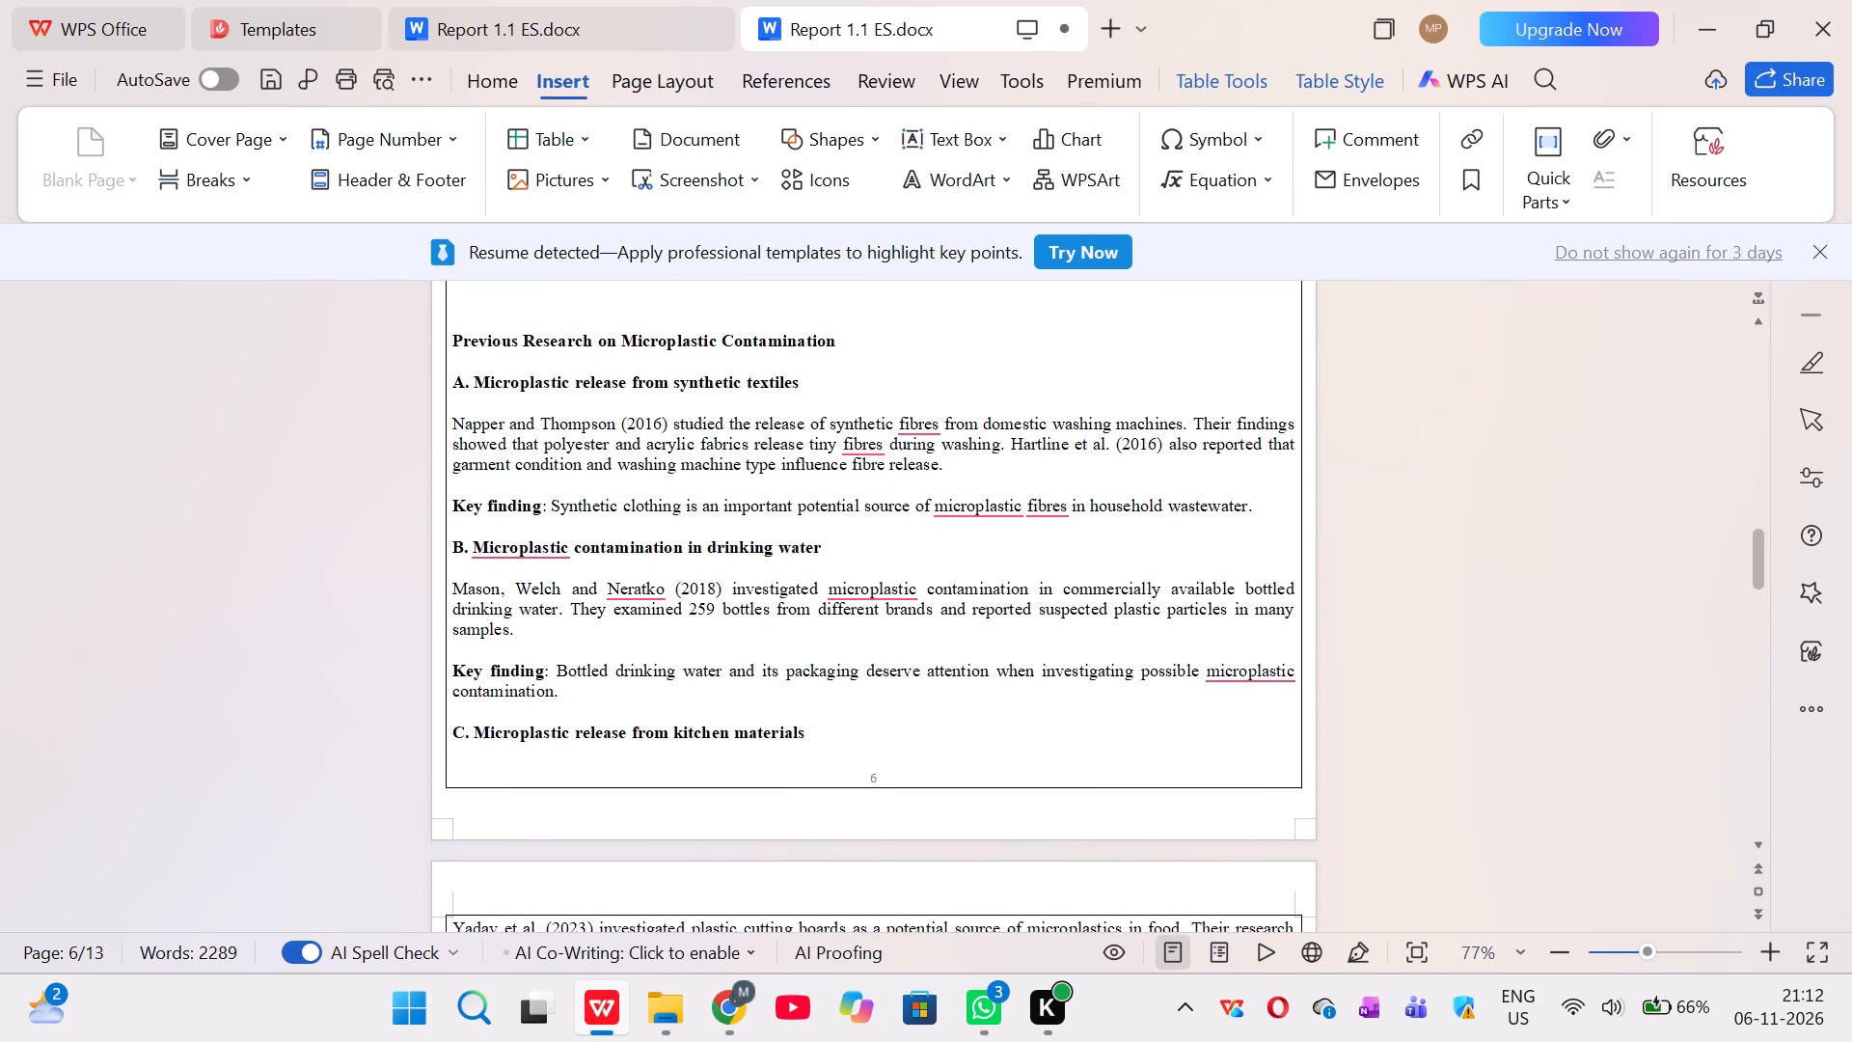
pyautogui.scroll(6, 986, 655)
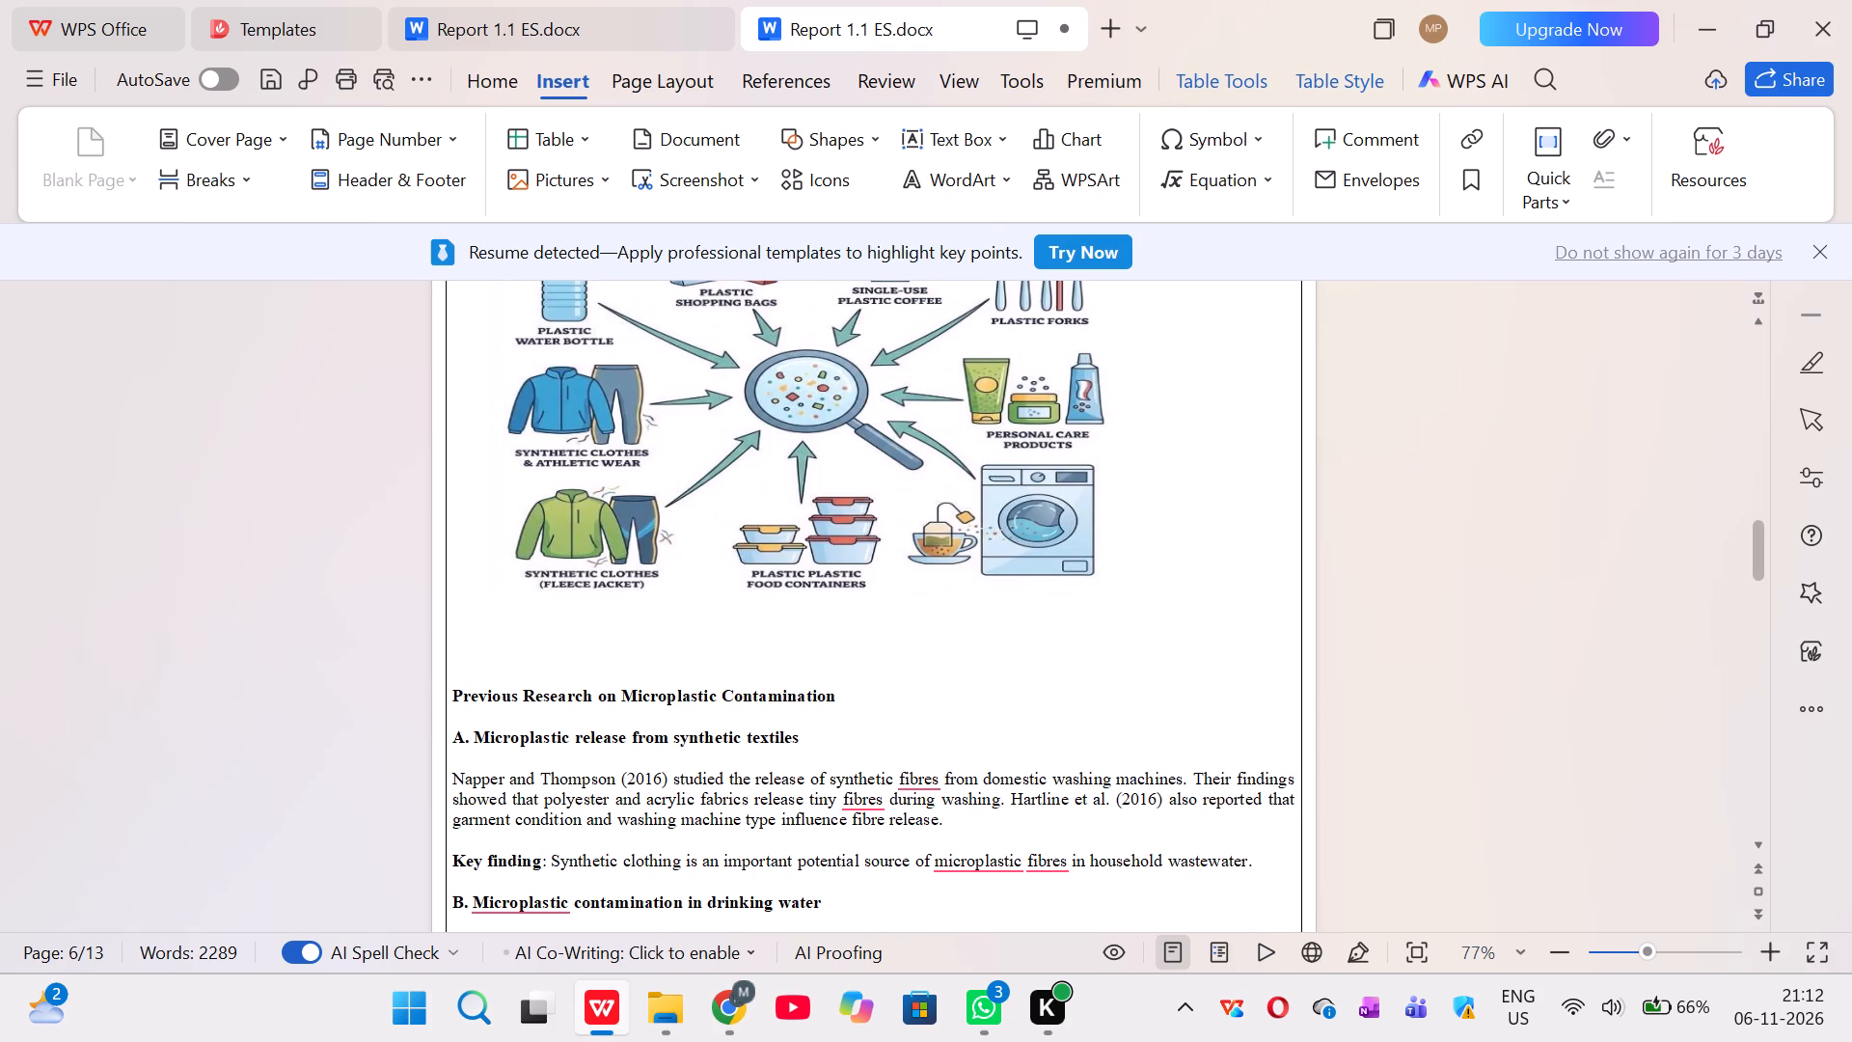
pyautogui.scroll(2, 986, 655)
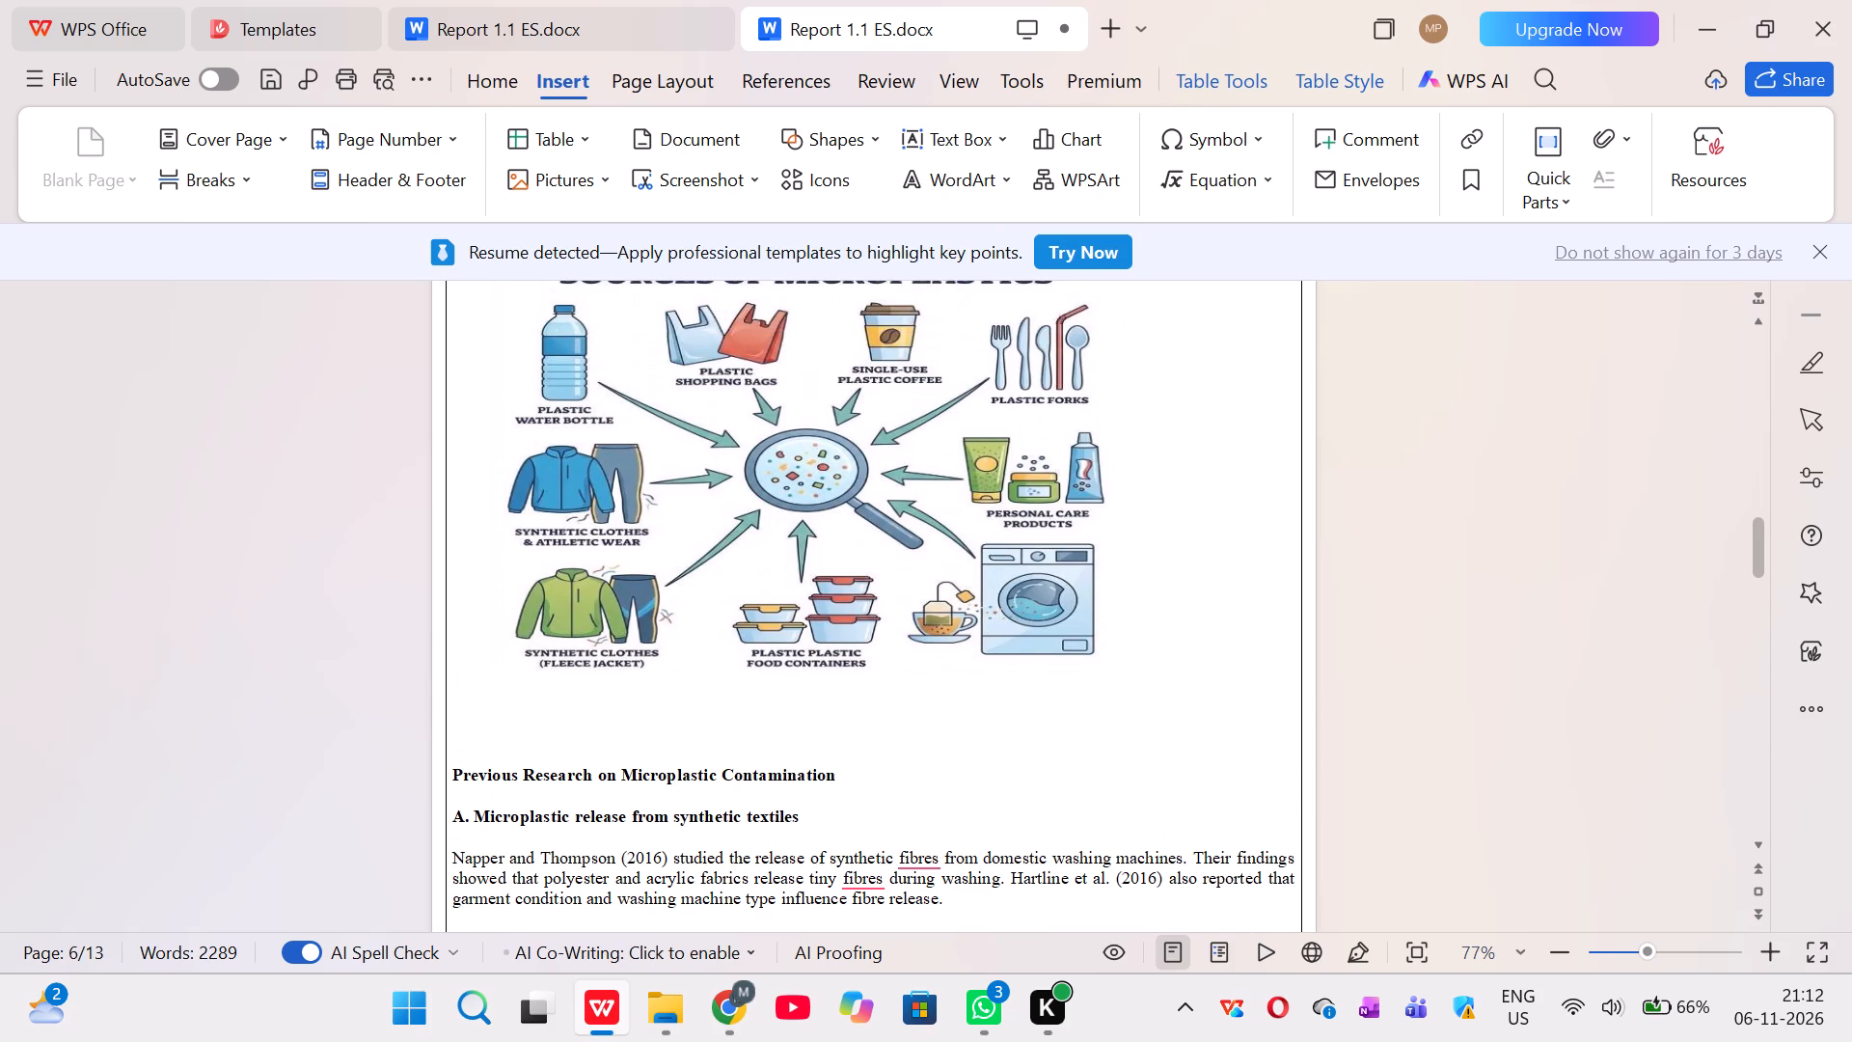
pyautogui.scroll(7, 986, 655)
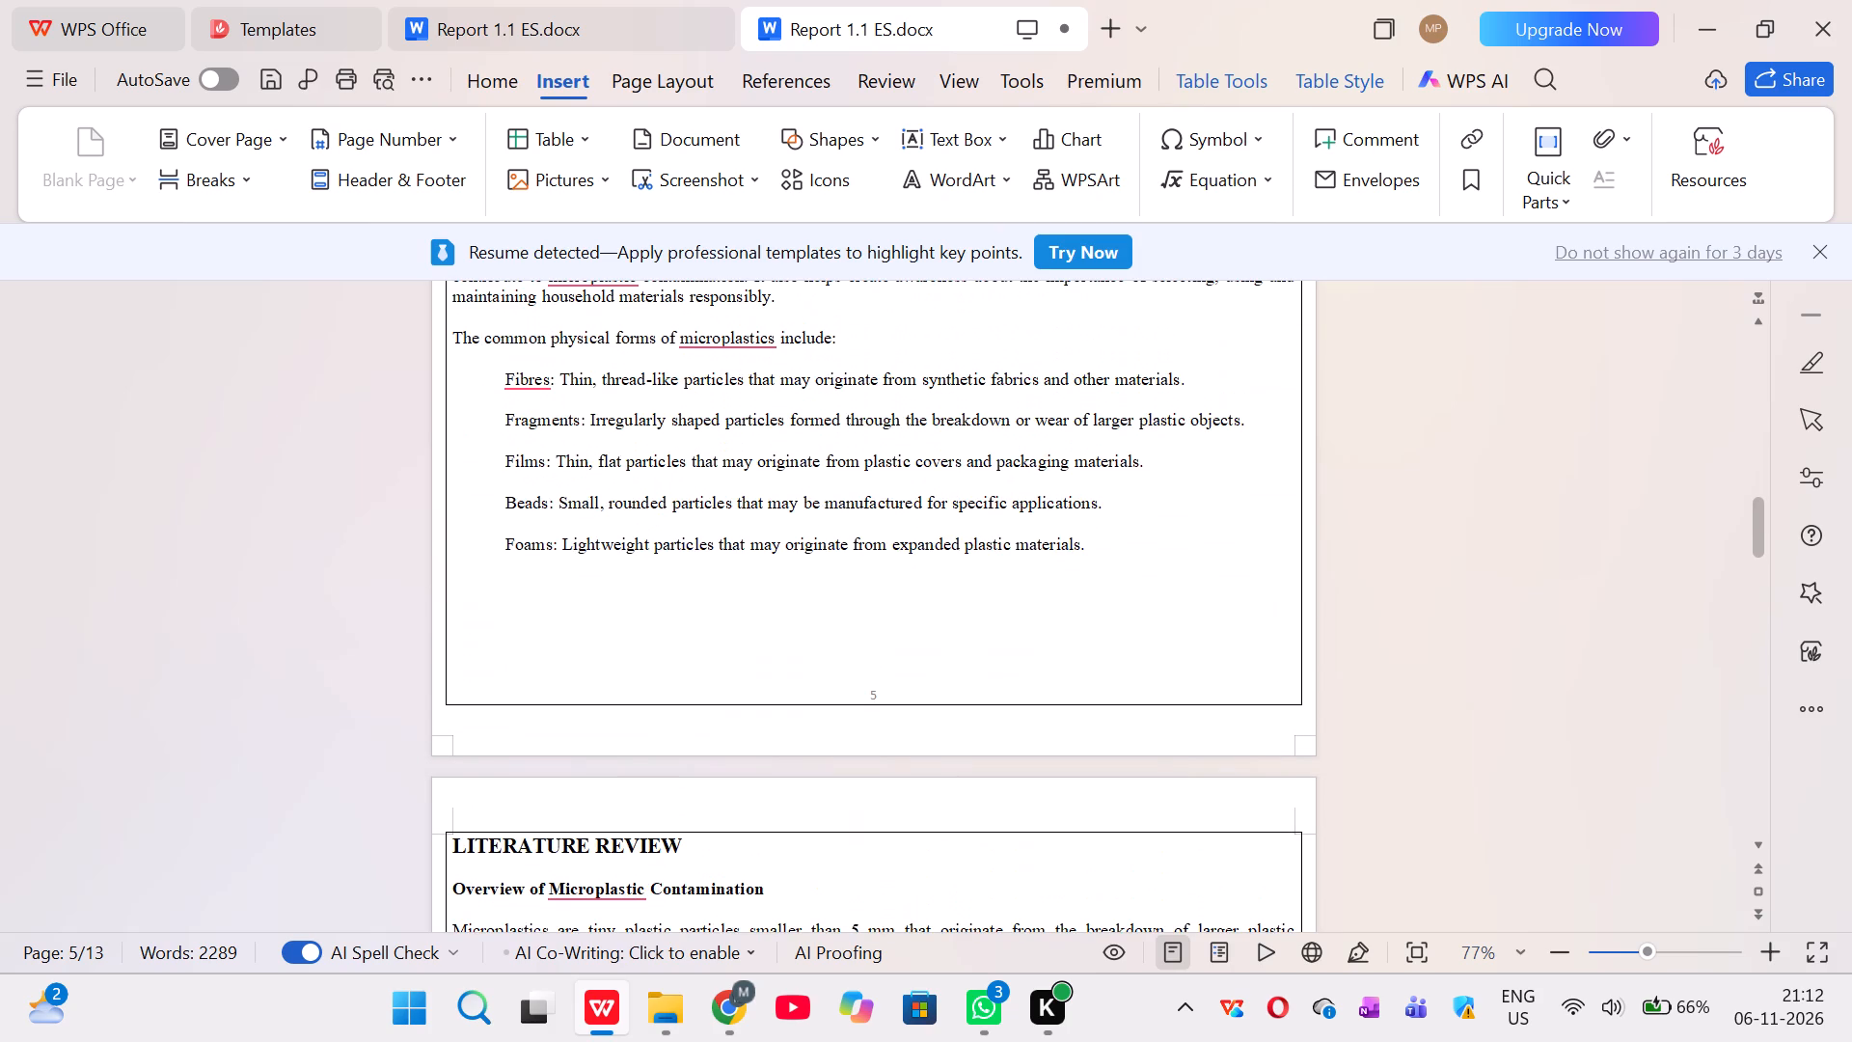
pyautogui.scroll(1, 986, 655)
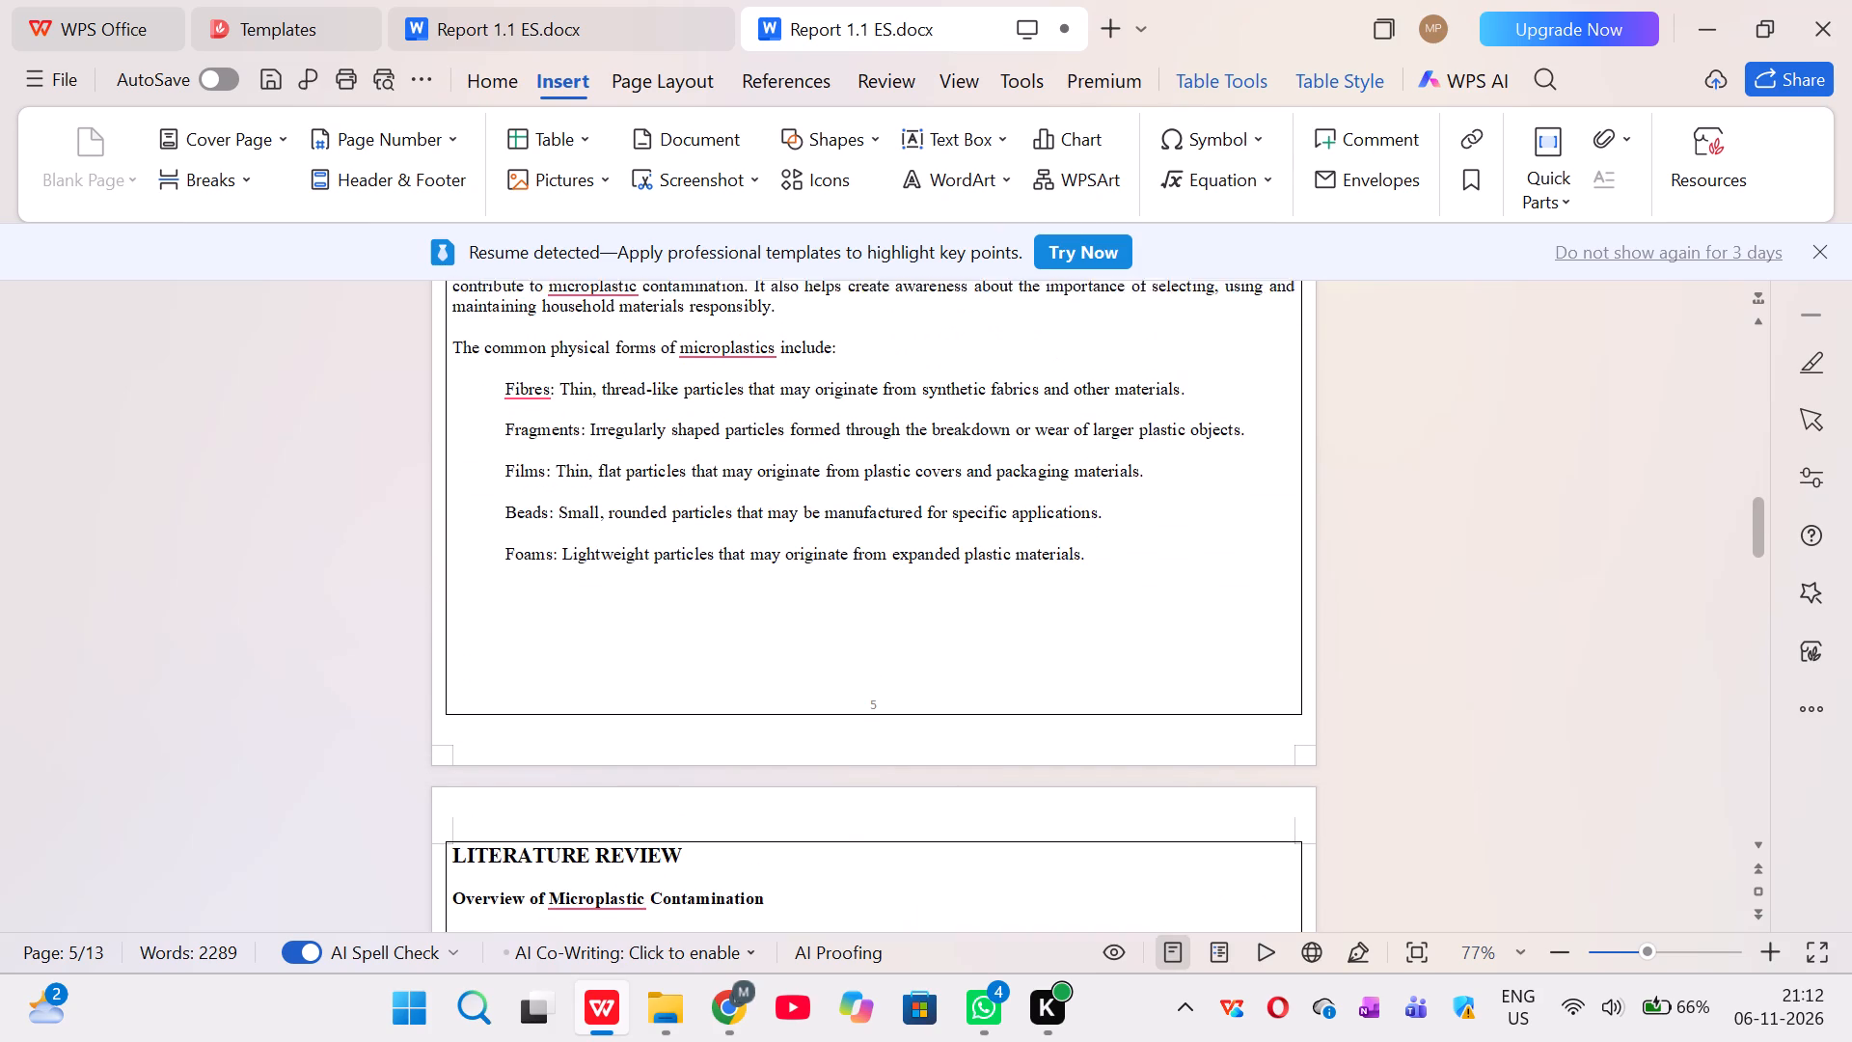
pyautogui.scroll(5, 986, 655)
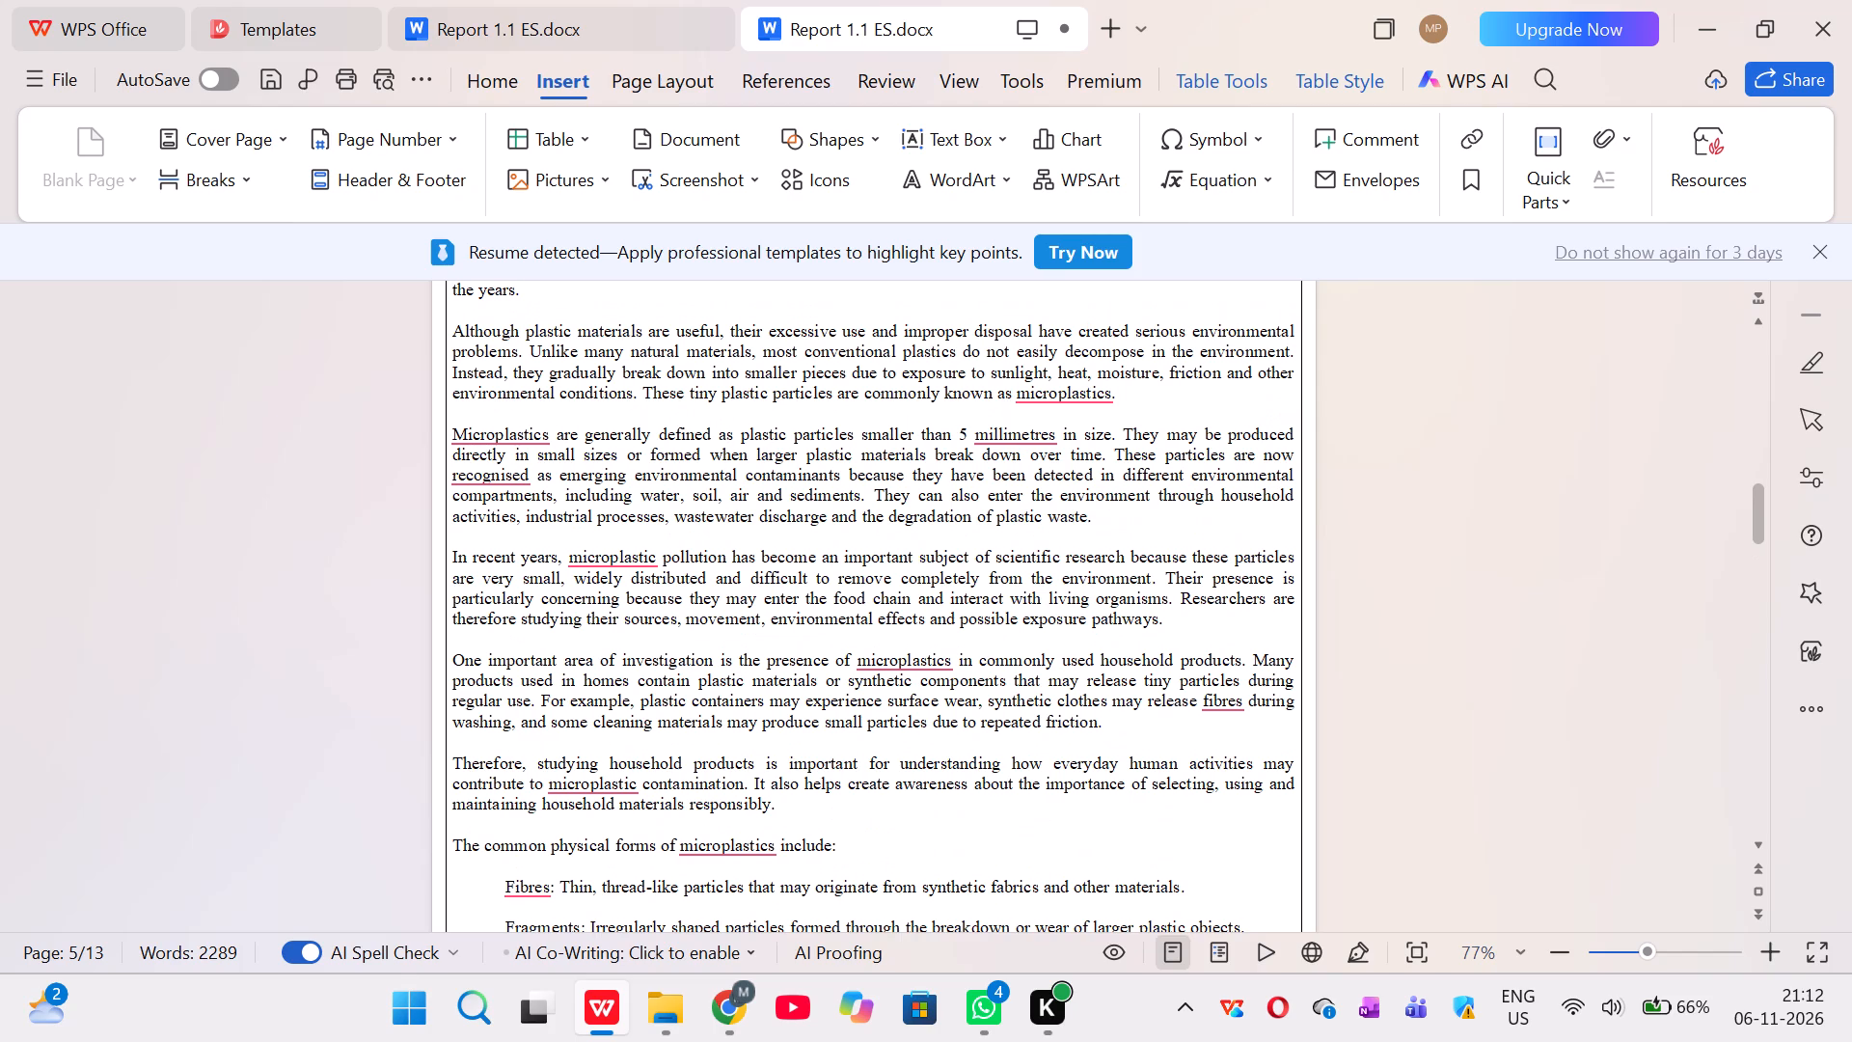
pyautogui.scroll(4, 986, 655)
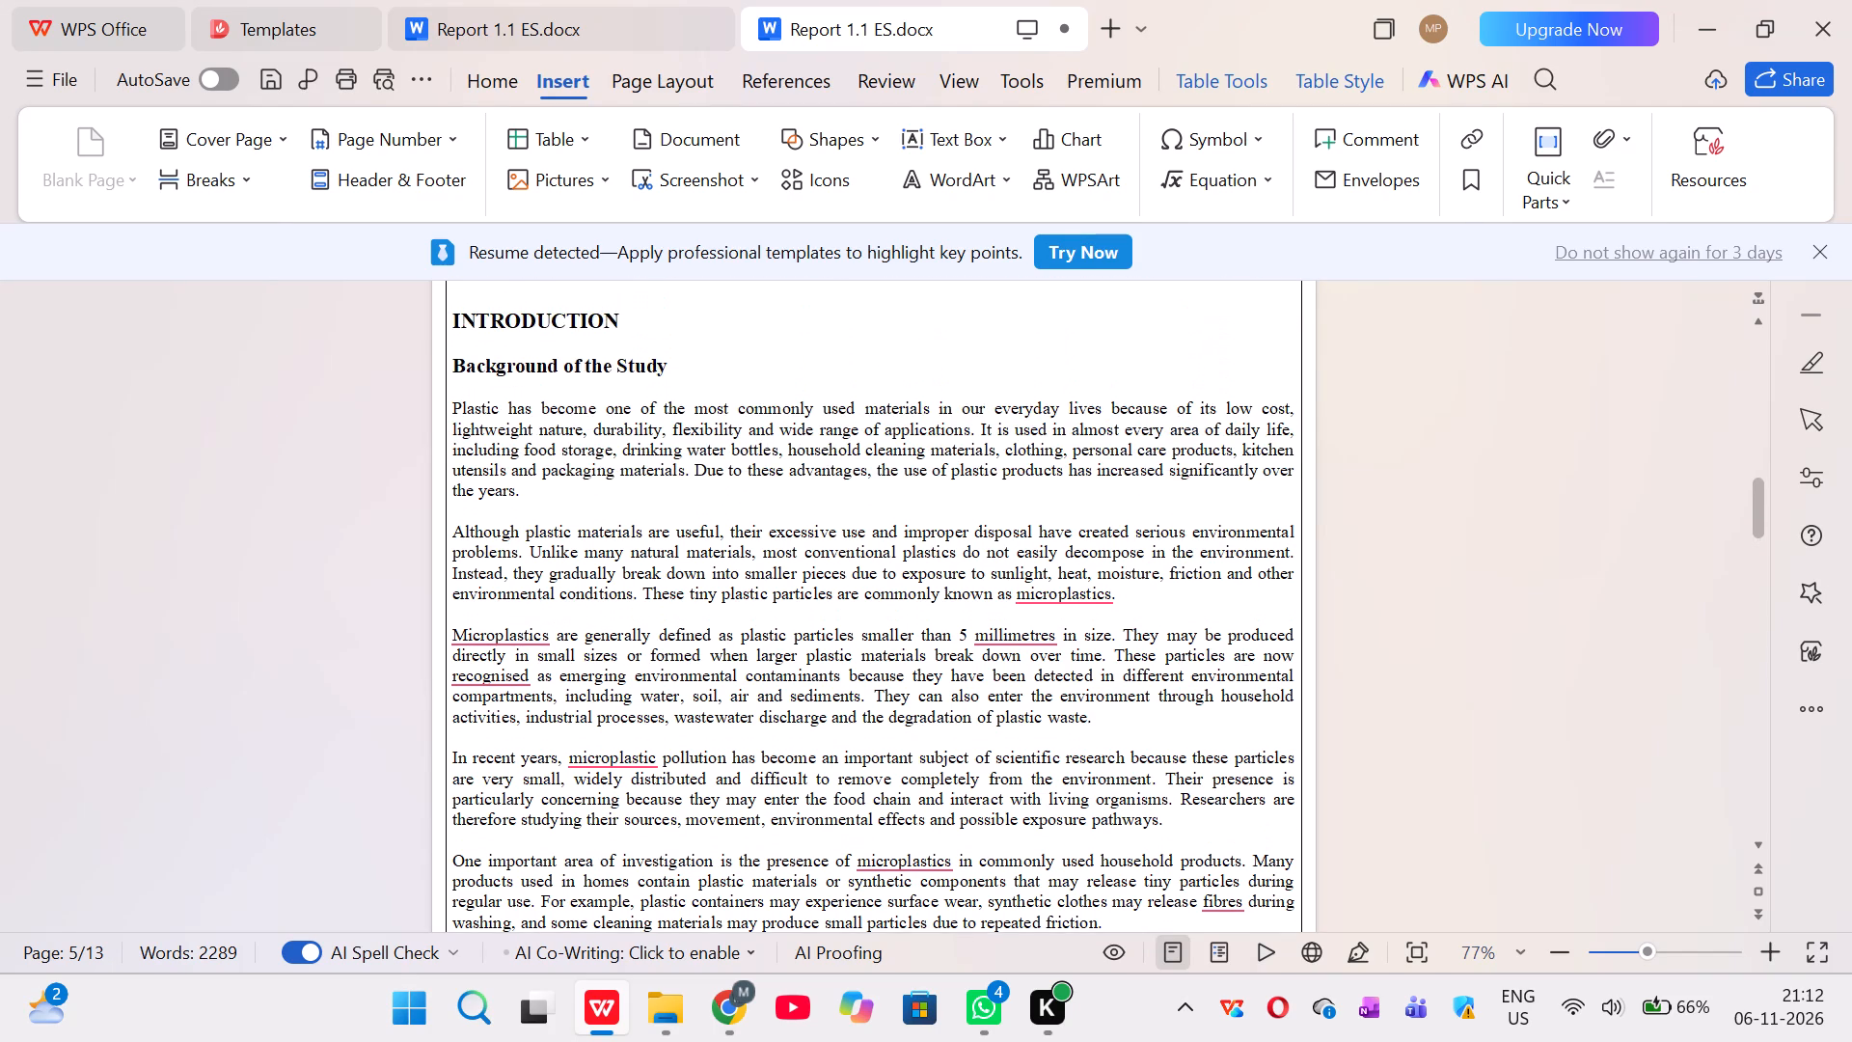
pyautogui.scroll(2, 986, 655)
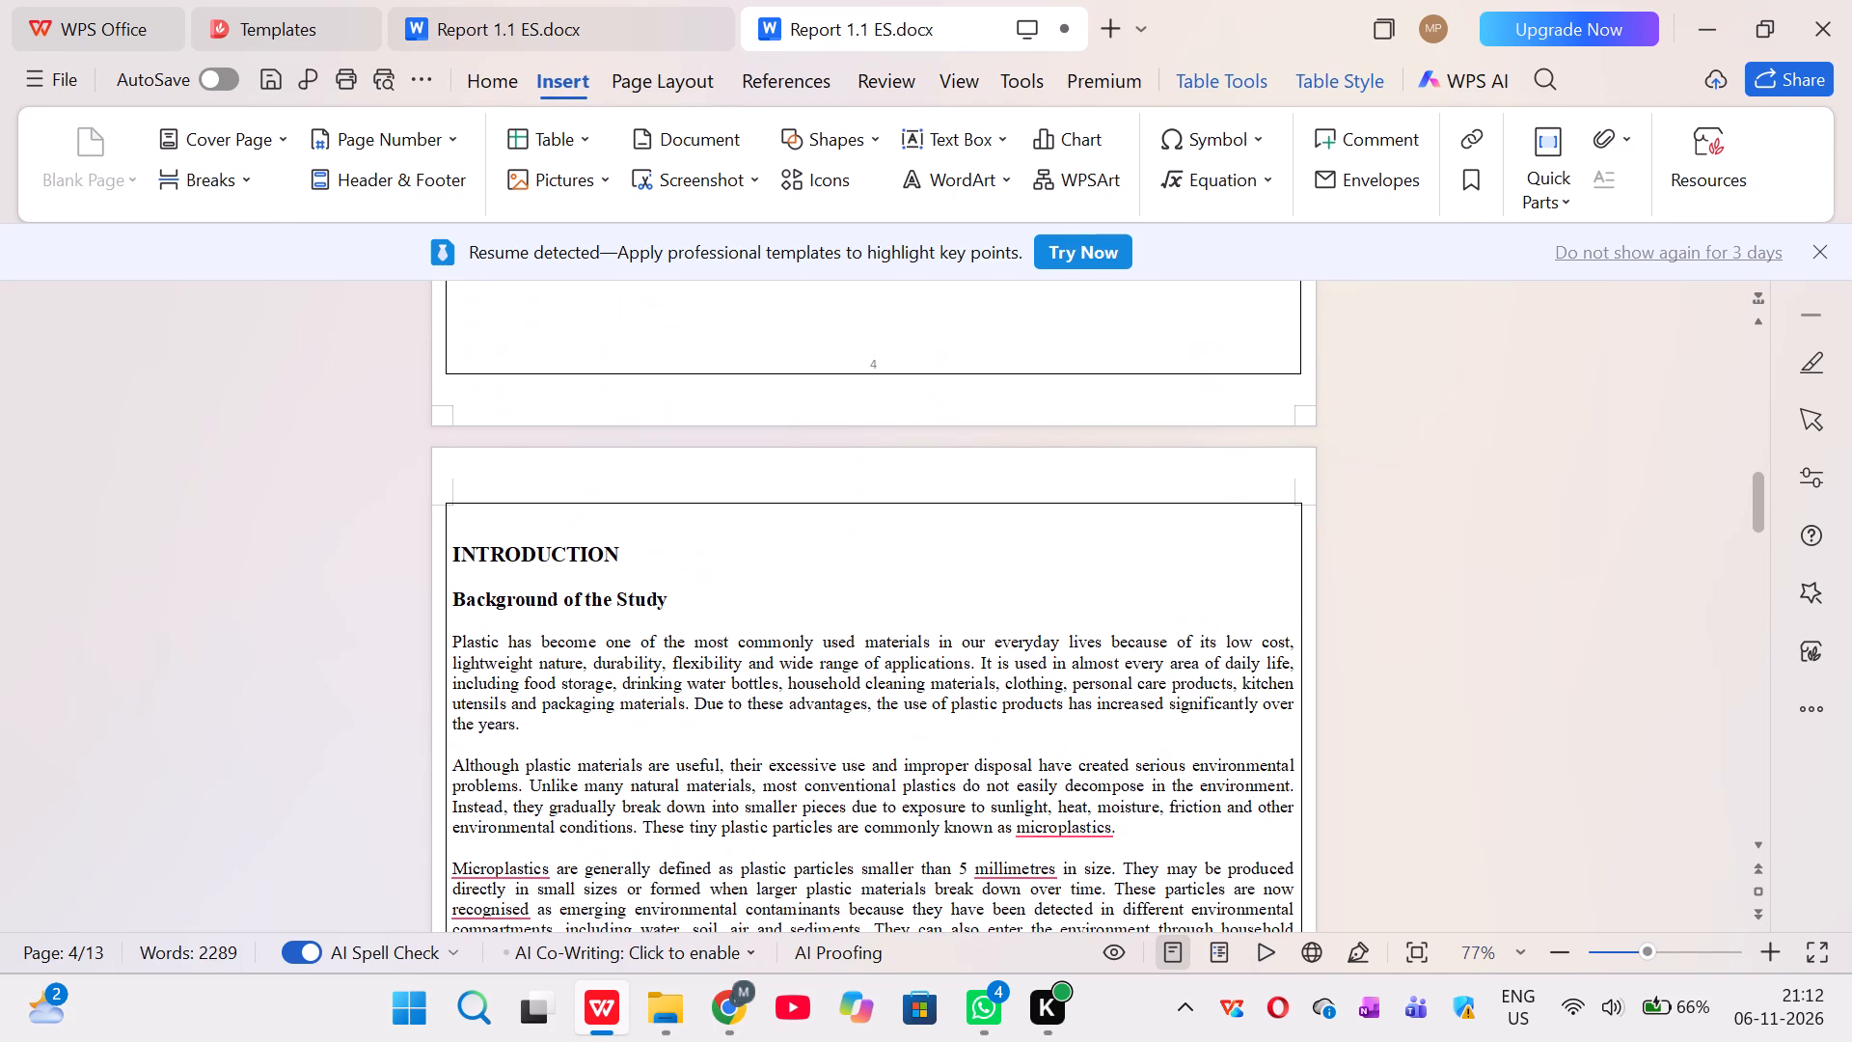
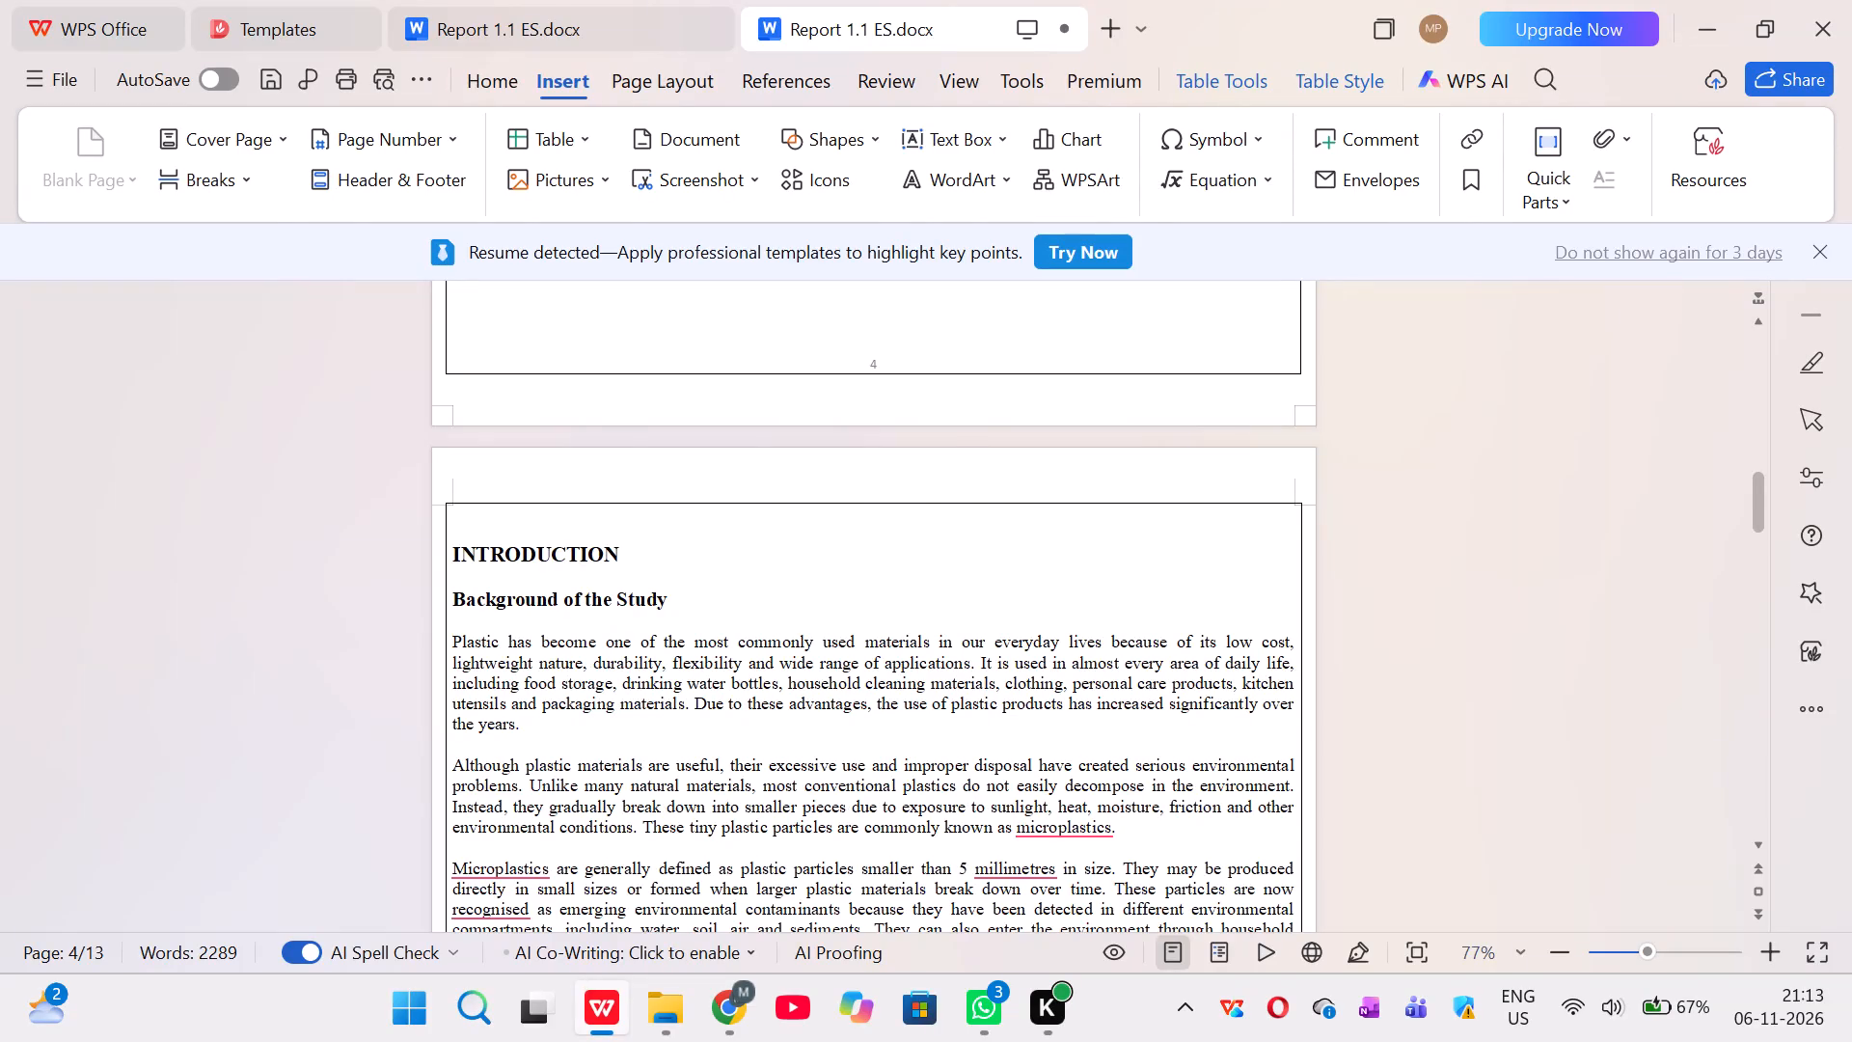
# Review the page layout from the Introduction through the sources of microplastics picture and the previous research sections.
pyautogui.scroll(-10, 879, 640)
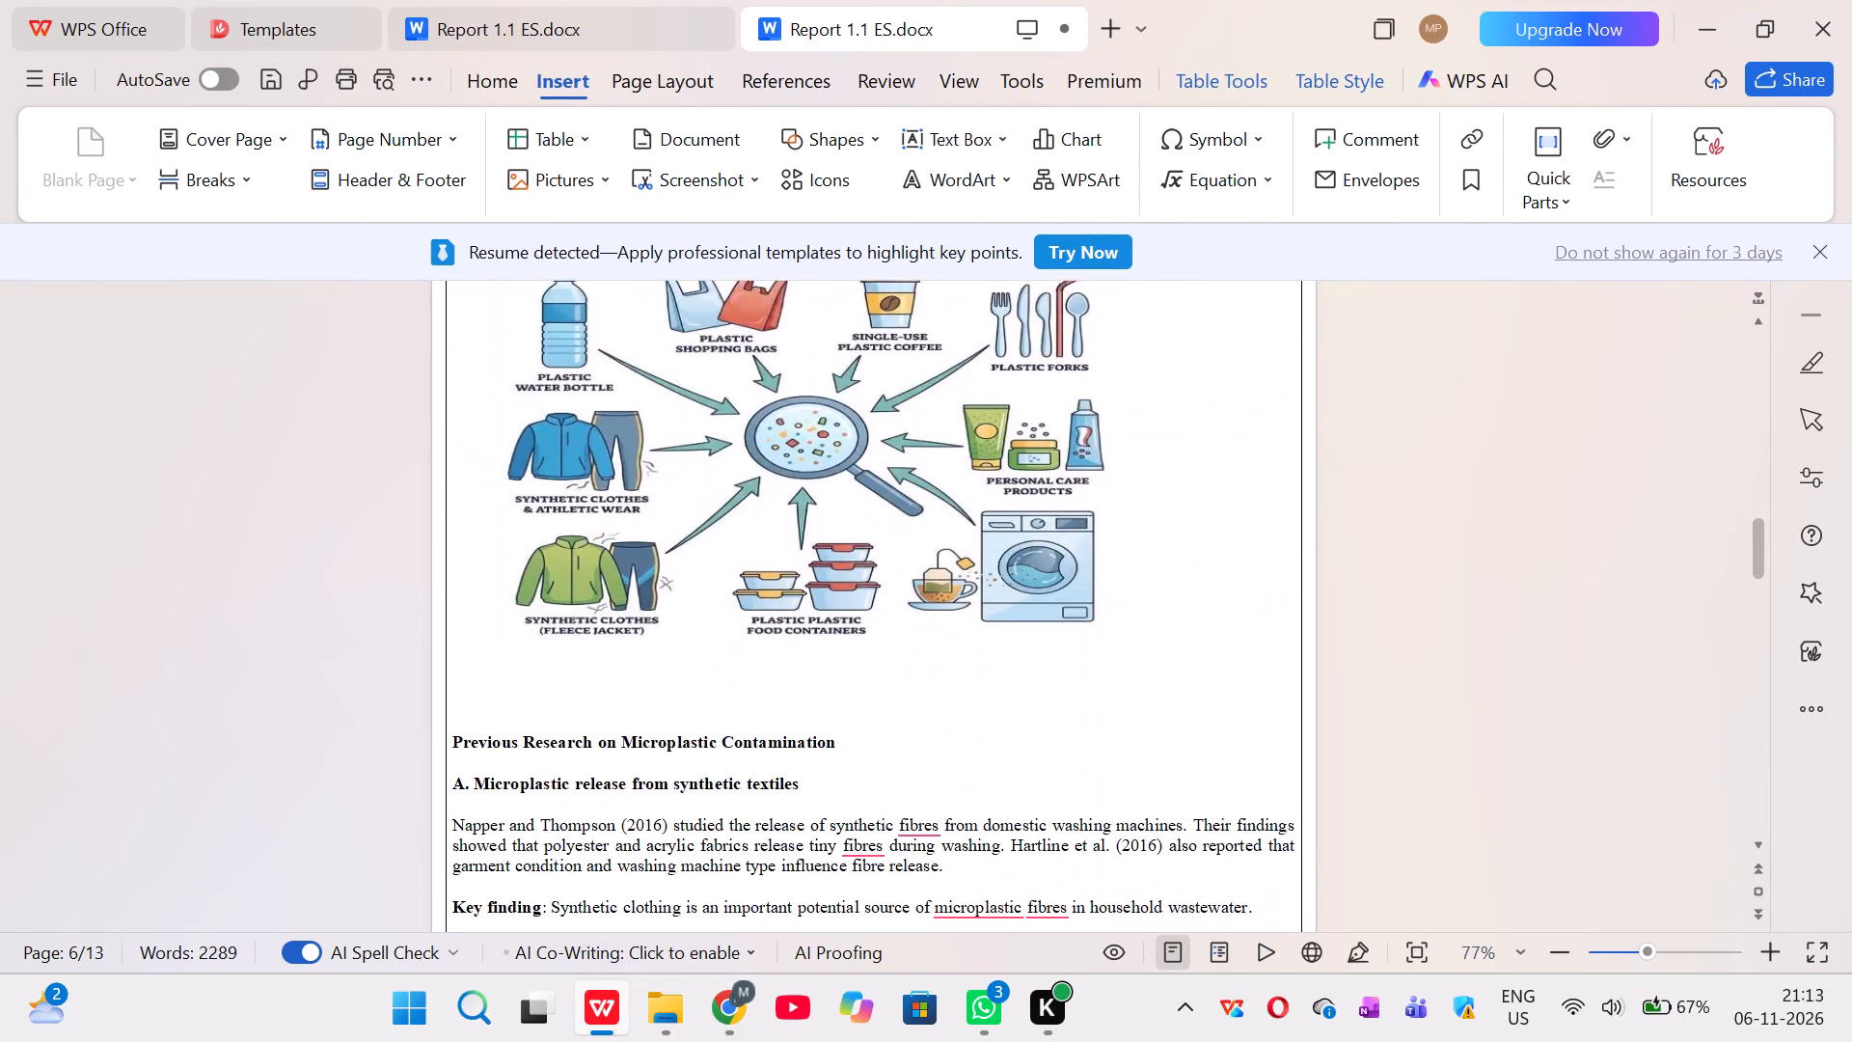
pyautogui.hscroll(-2, 879, 640)
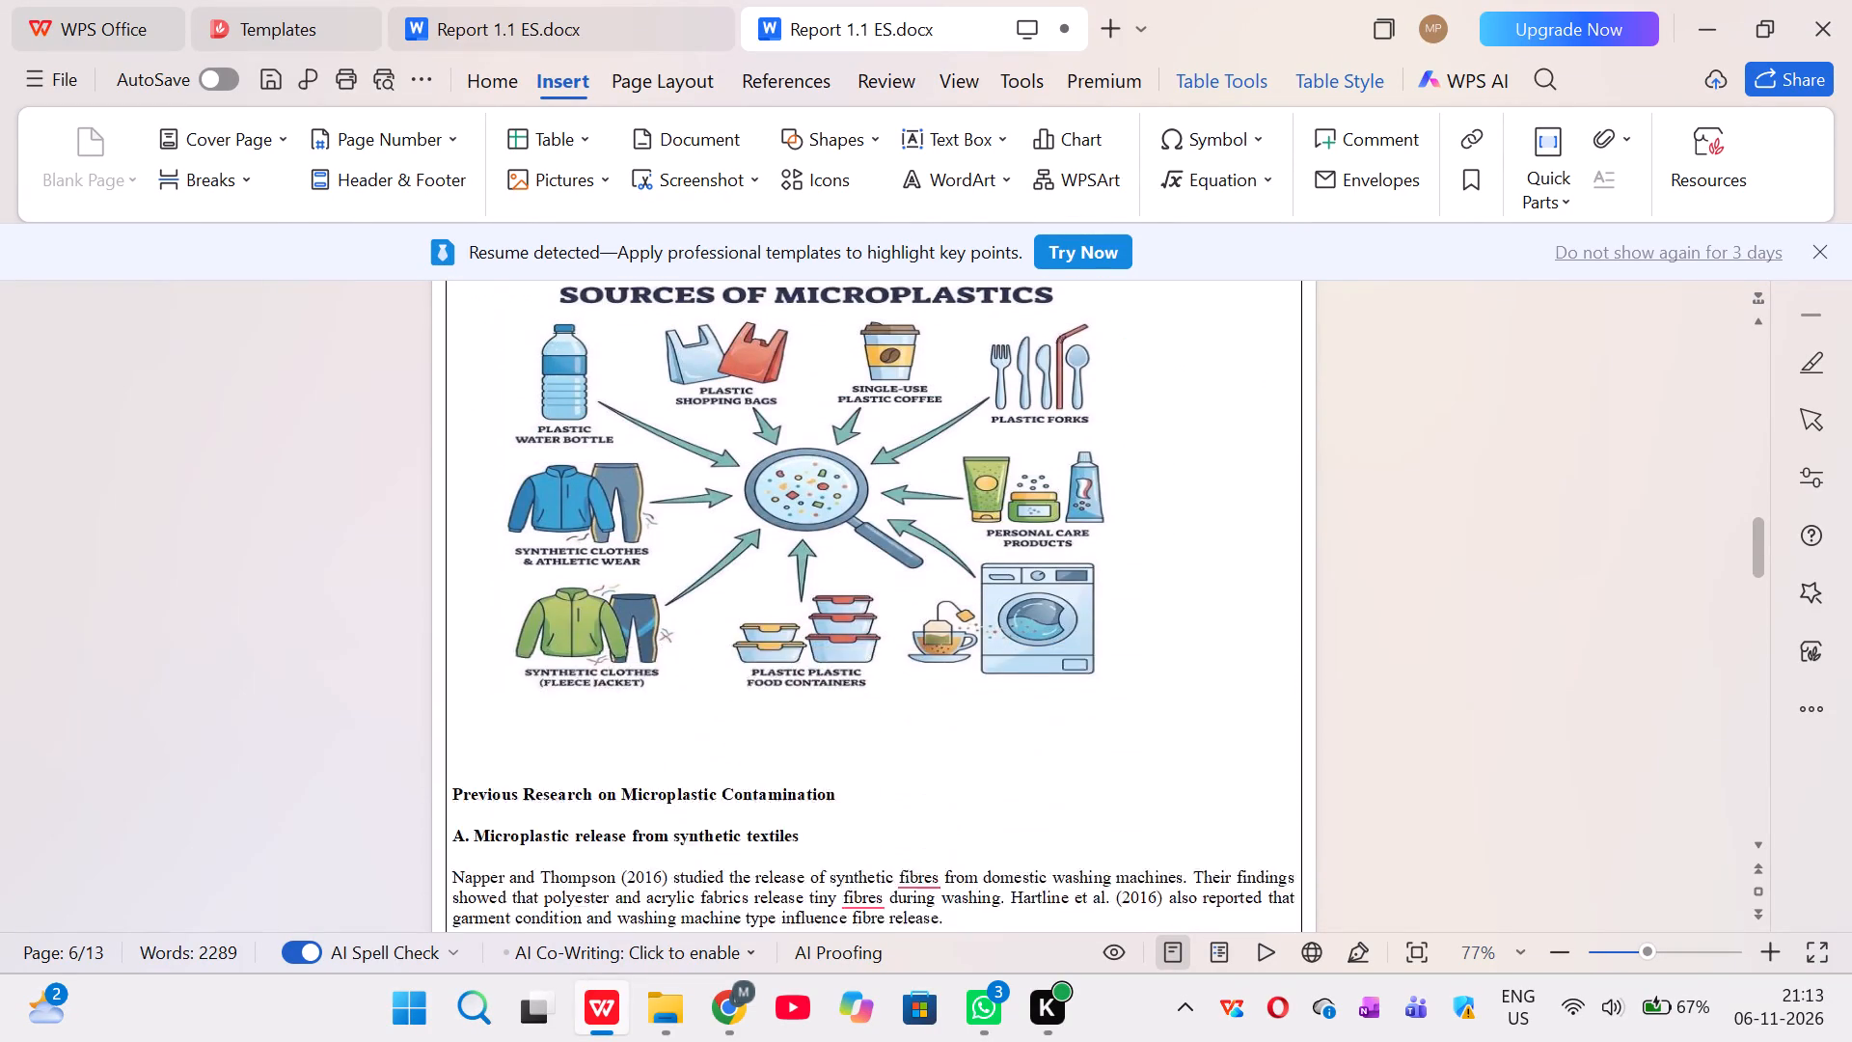
pyautogui.hscroll(-1, 879, 640)
pyautogui.scroll(-3, 879, 640)
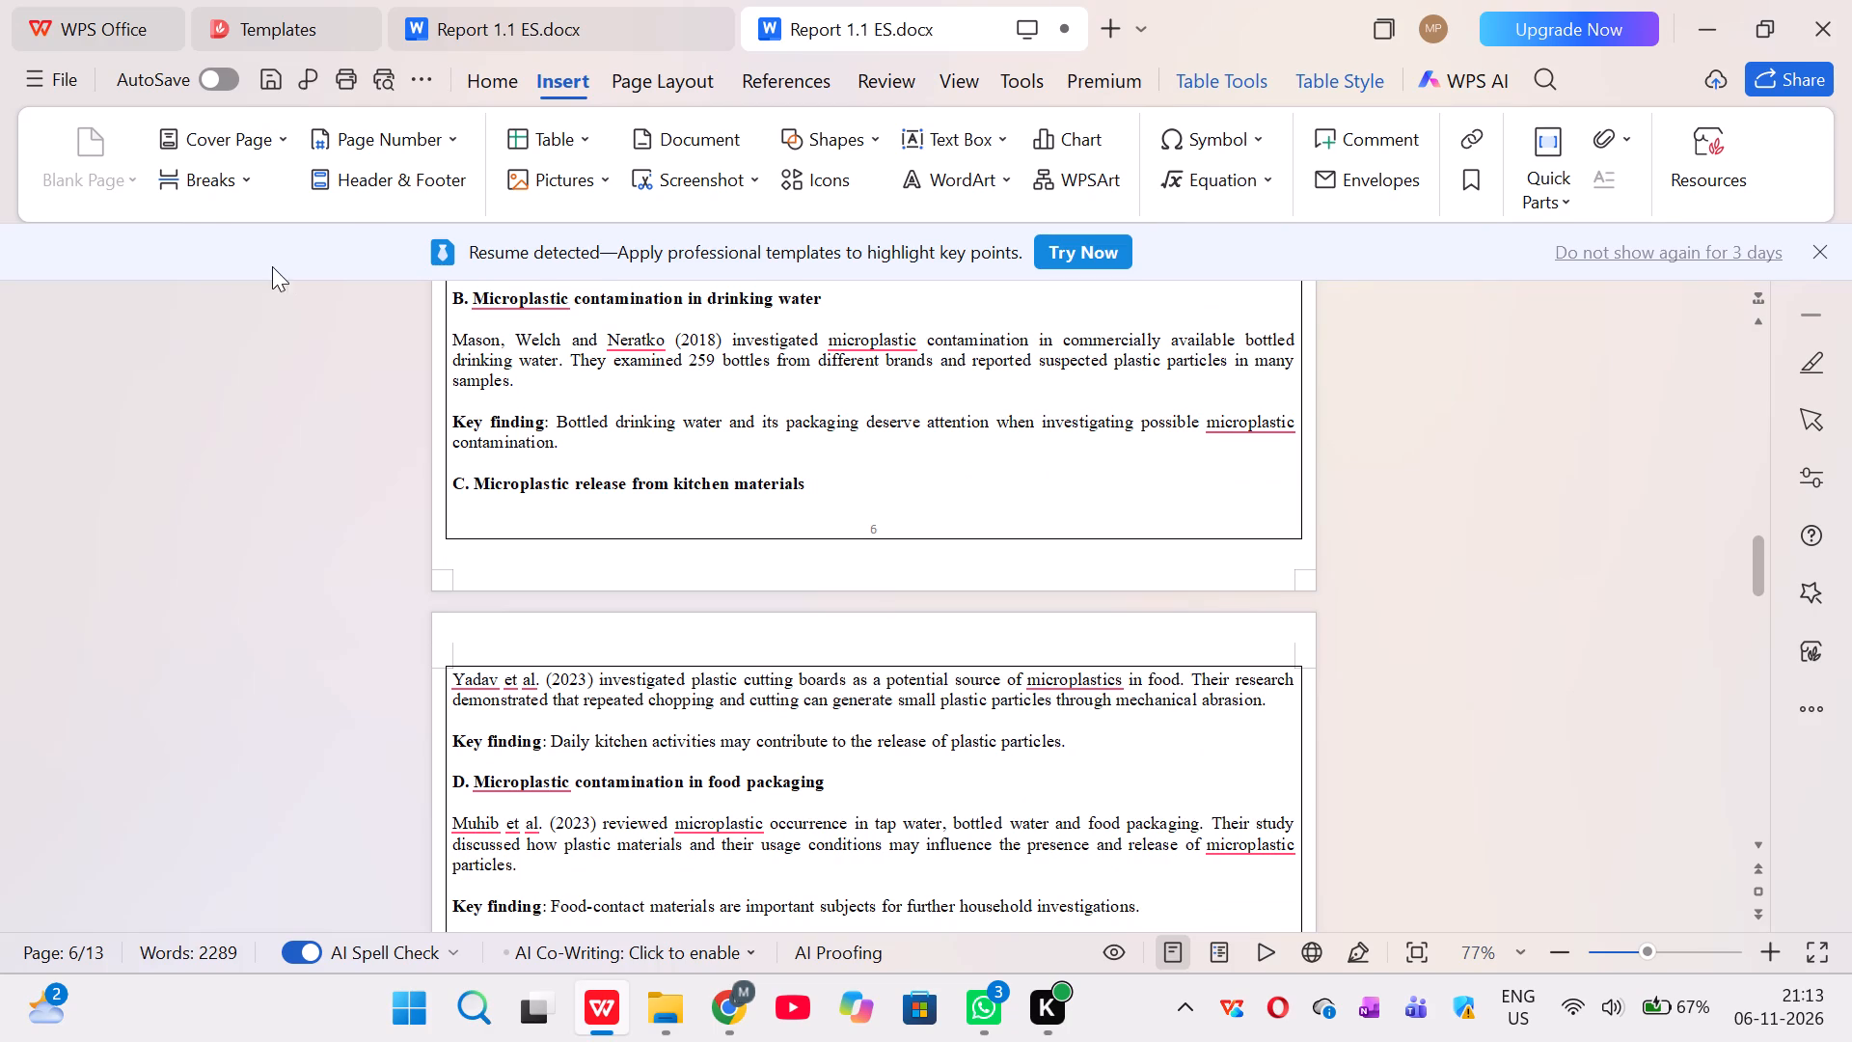
# Try to save the report as a Word document in Downloads under its current name, Report 1.1 ES.docx.
pyautogui.click(62, 76)
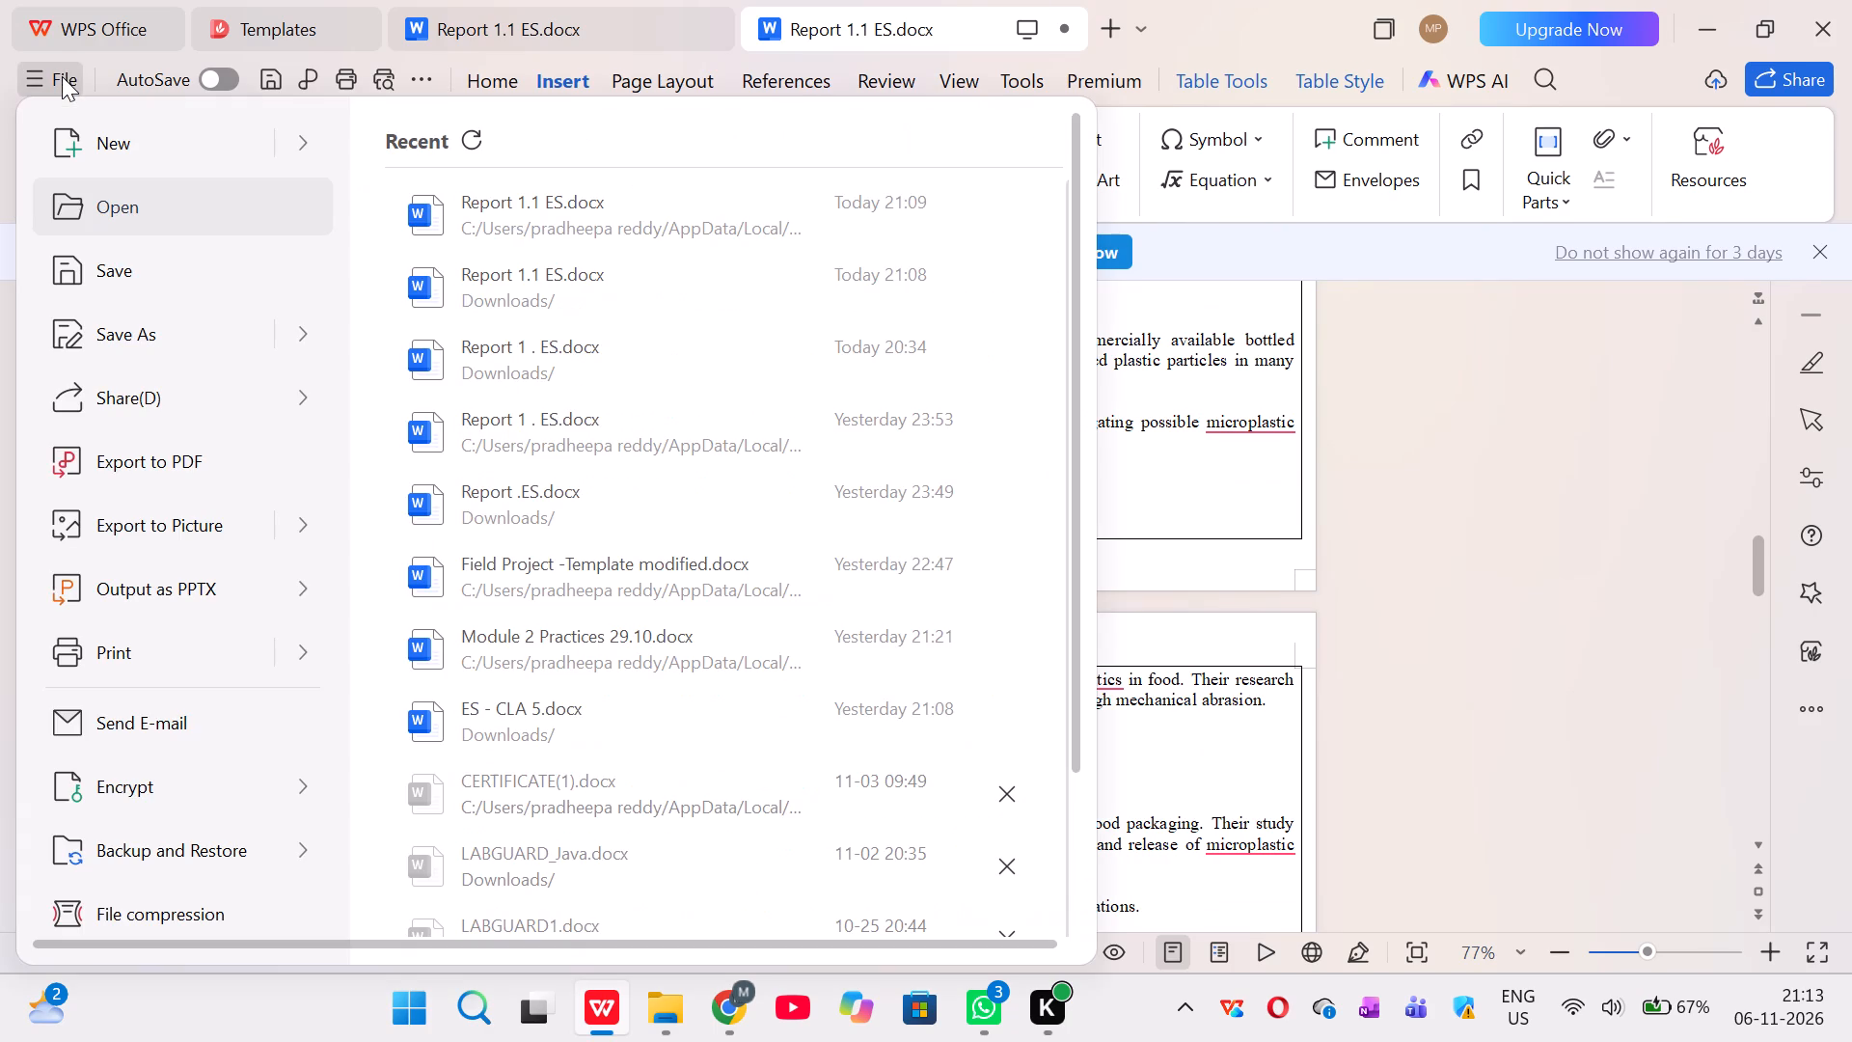
pyautogui.click(140, 314)
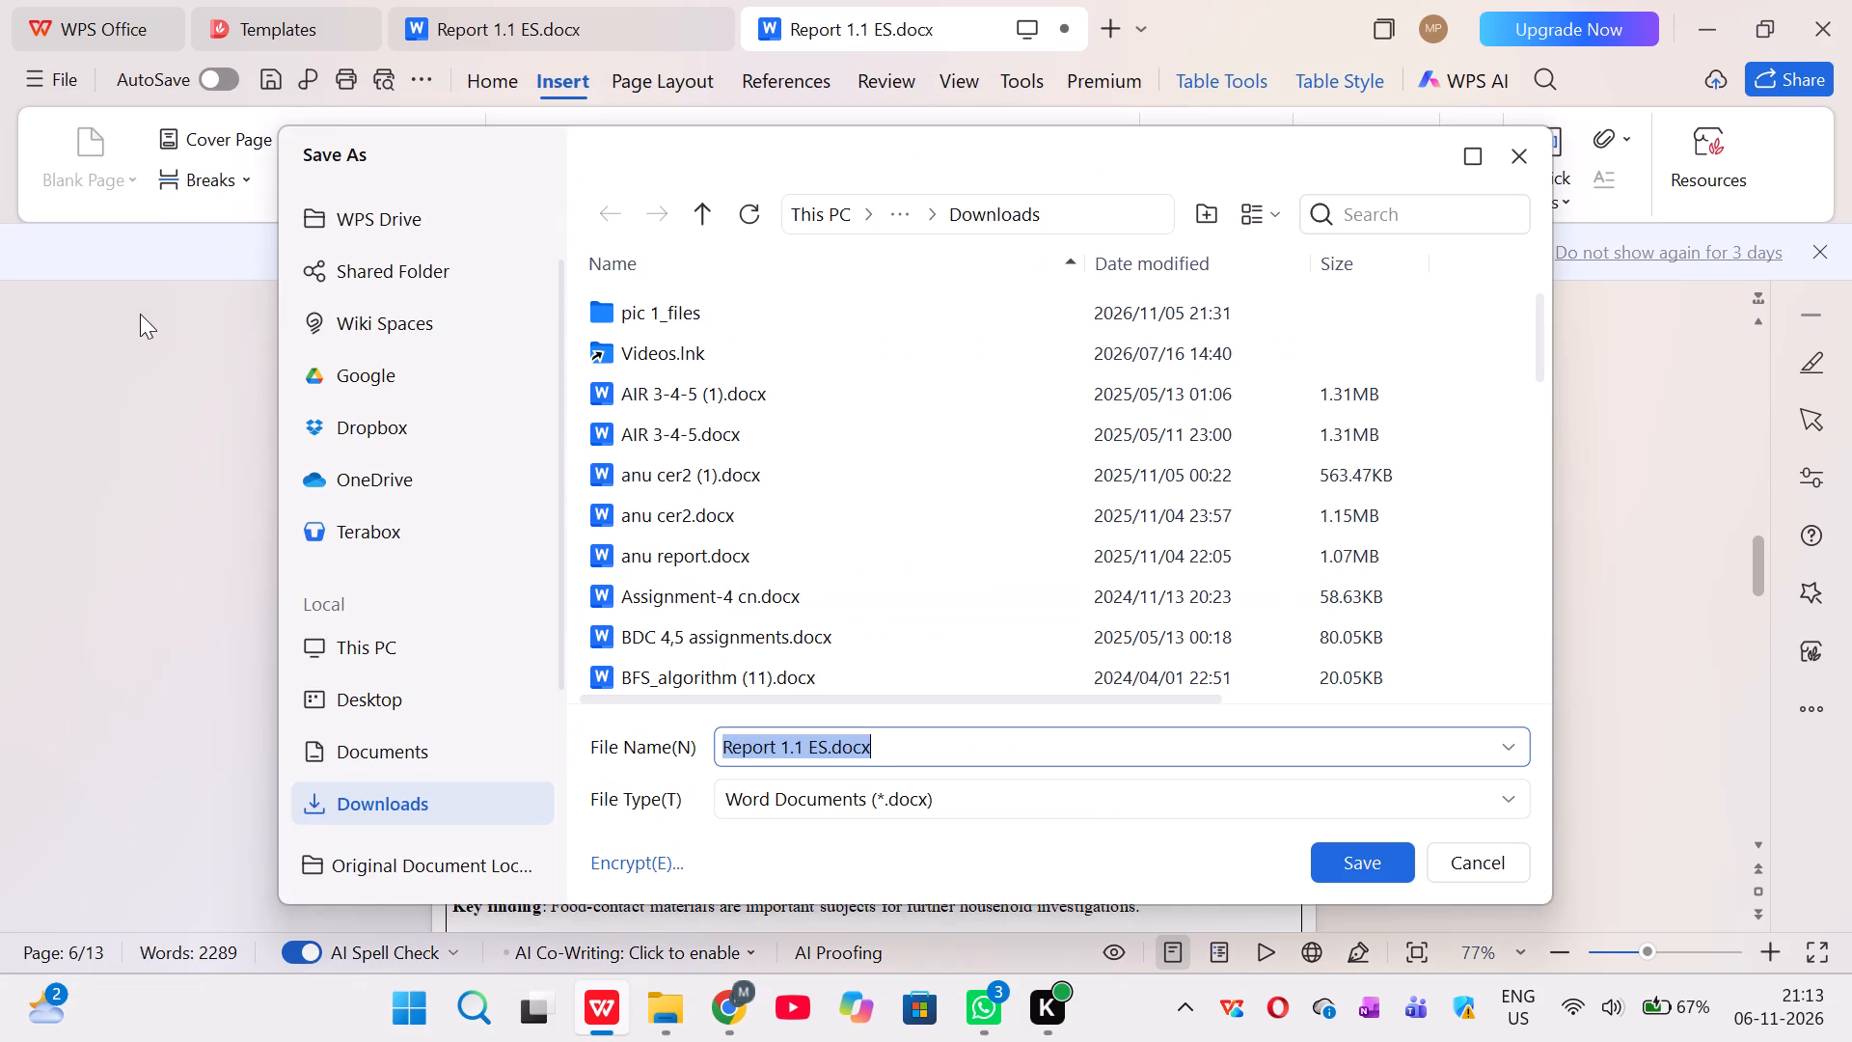
pyautogui.click(468, 795)
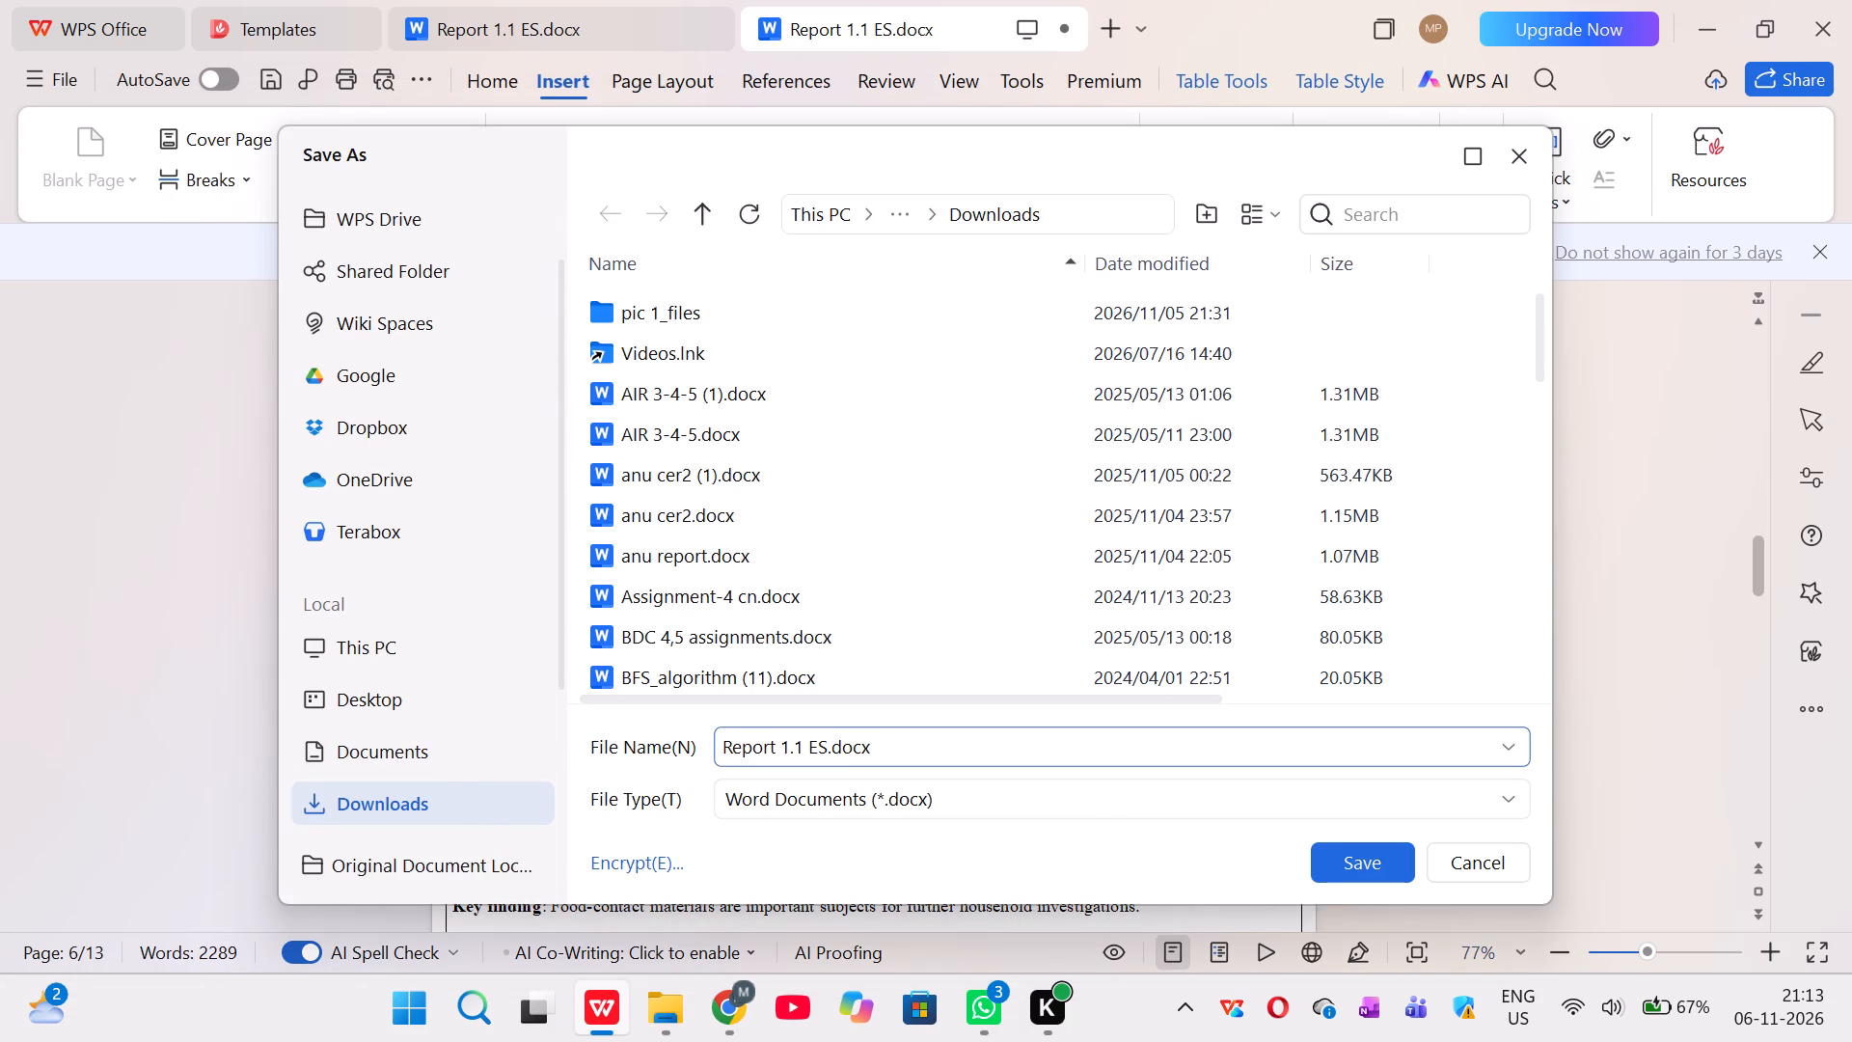
pyautogui.click(1362, 865)
pyautogui.click(867, 543)
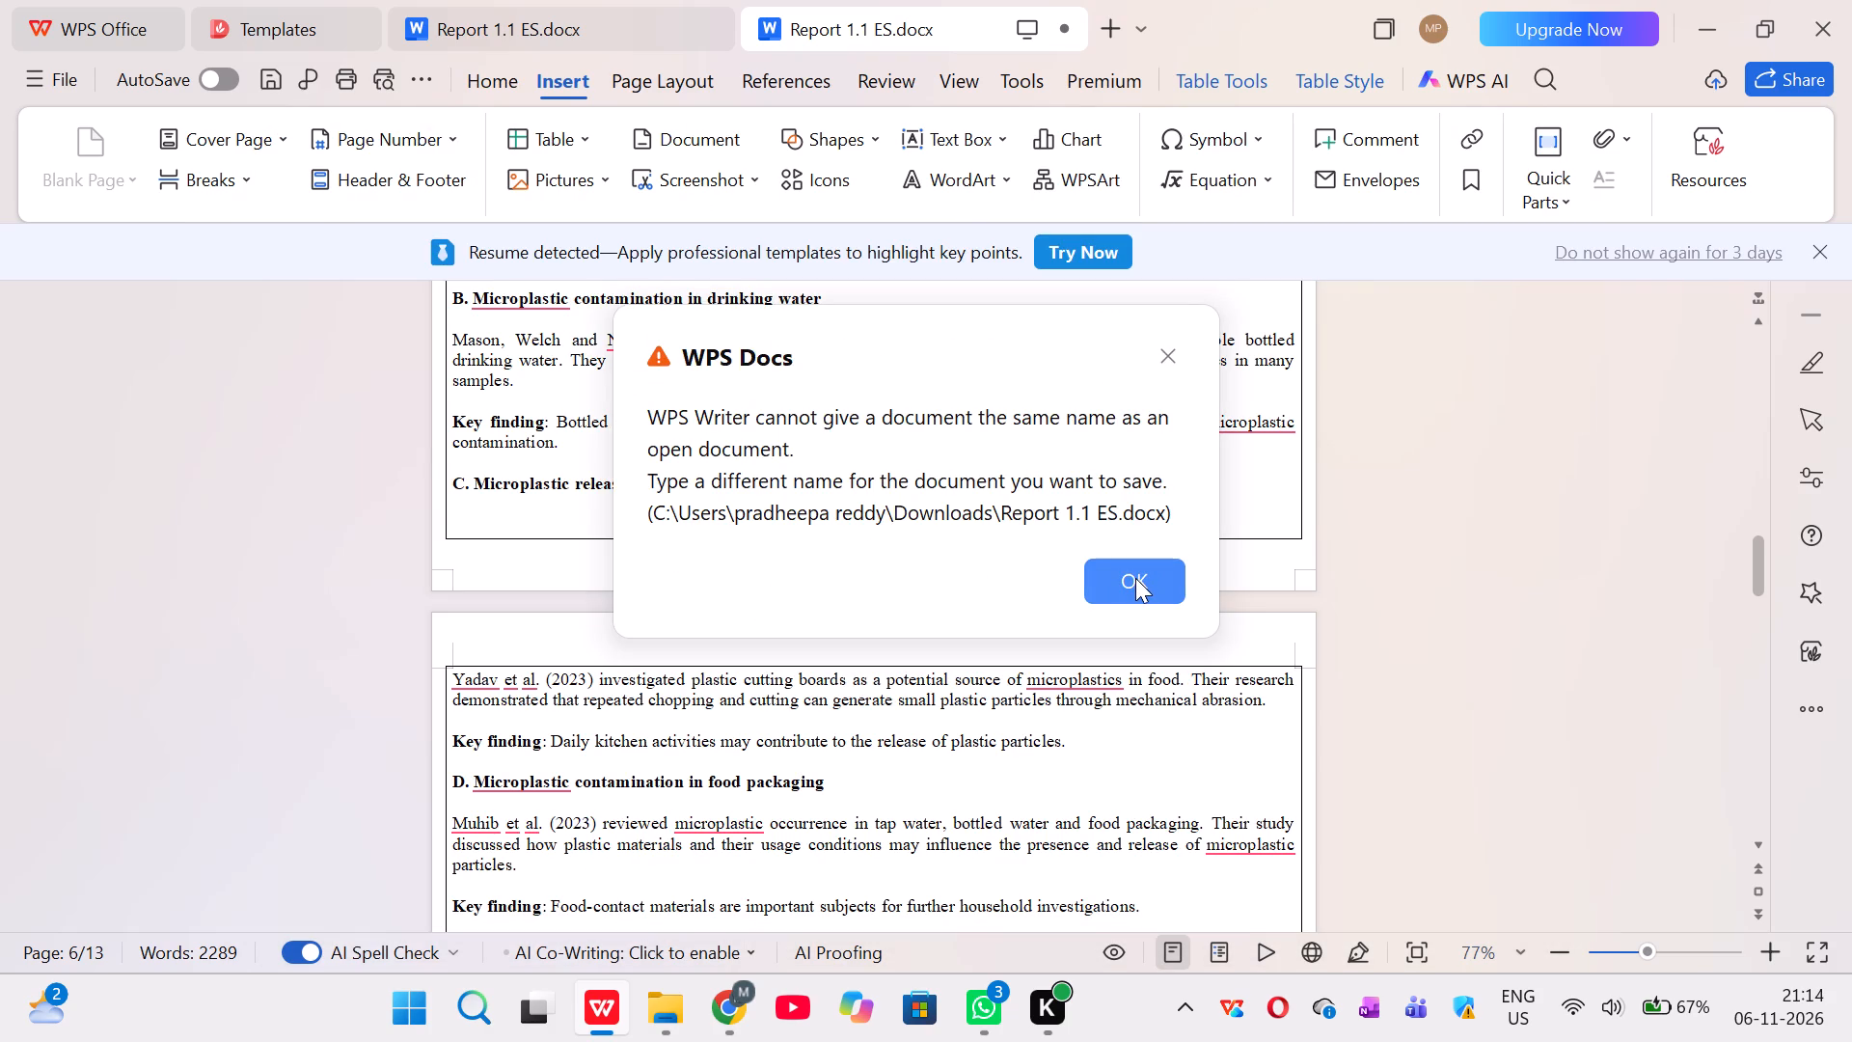
pyautogui.click(1135, 578)
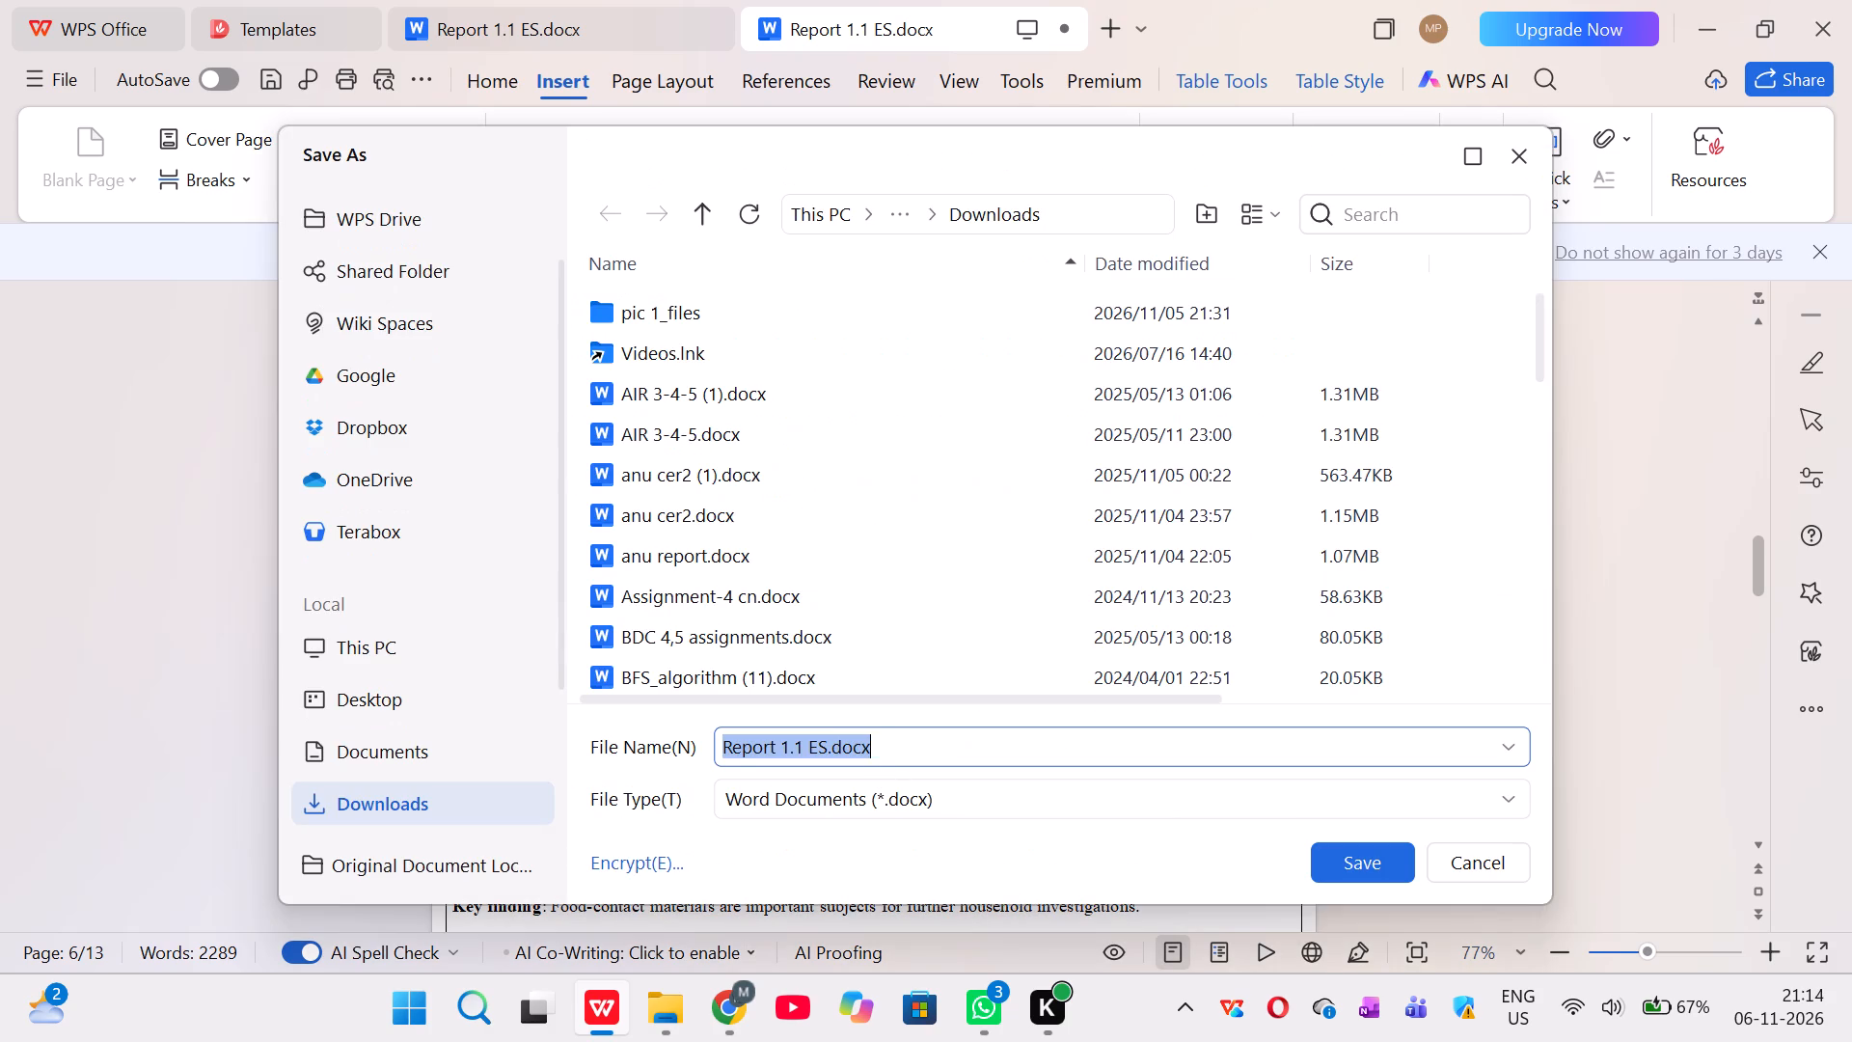
# Try to save the report in Downloads as "report .es", without replacing any existing file.
pyautogui.press('BackSpace')
pyautogui.write('report')
pyautogui.press('space')
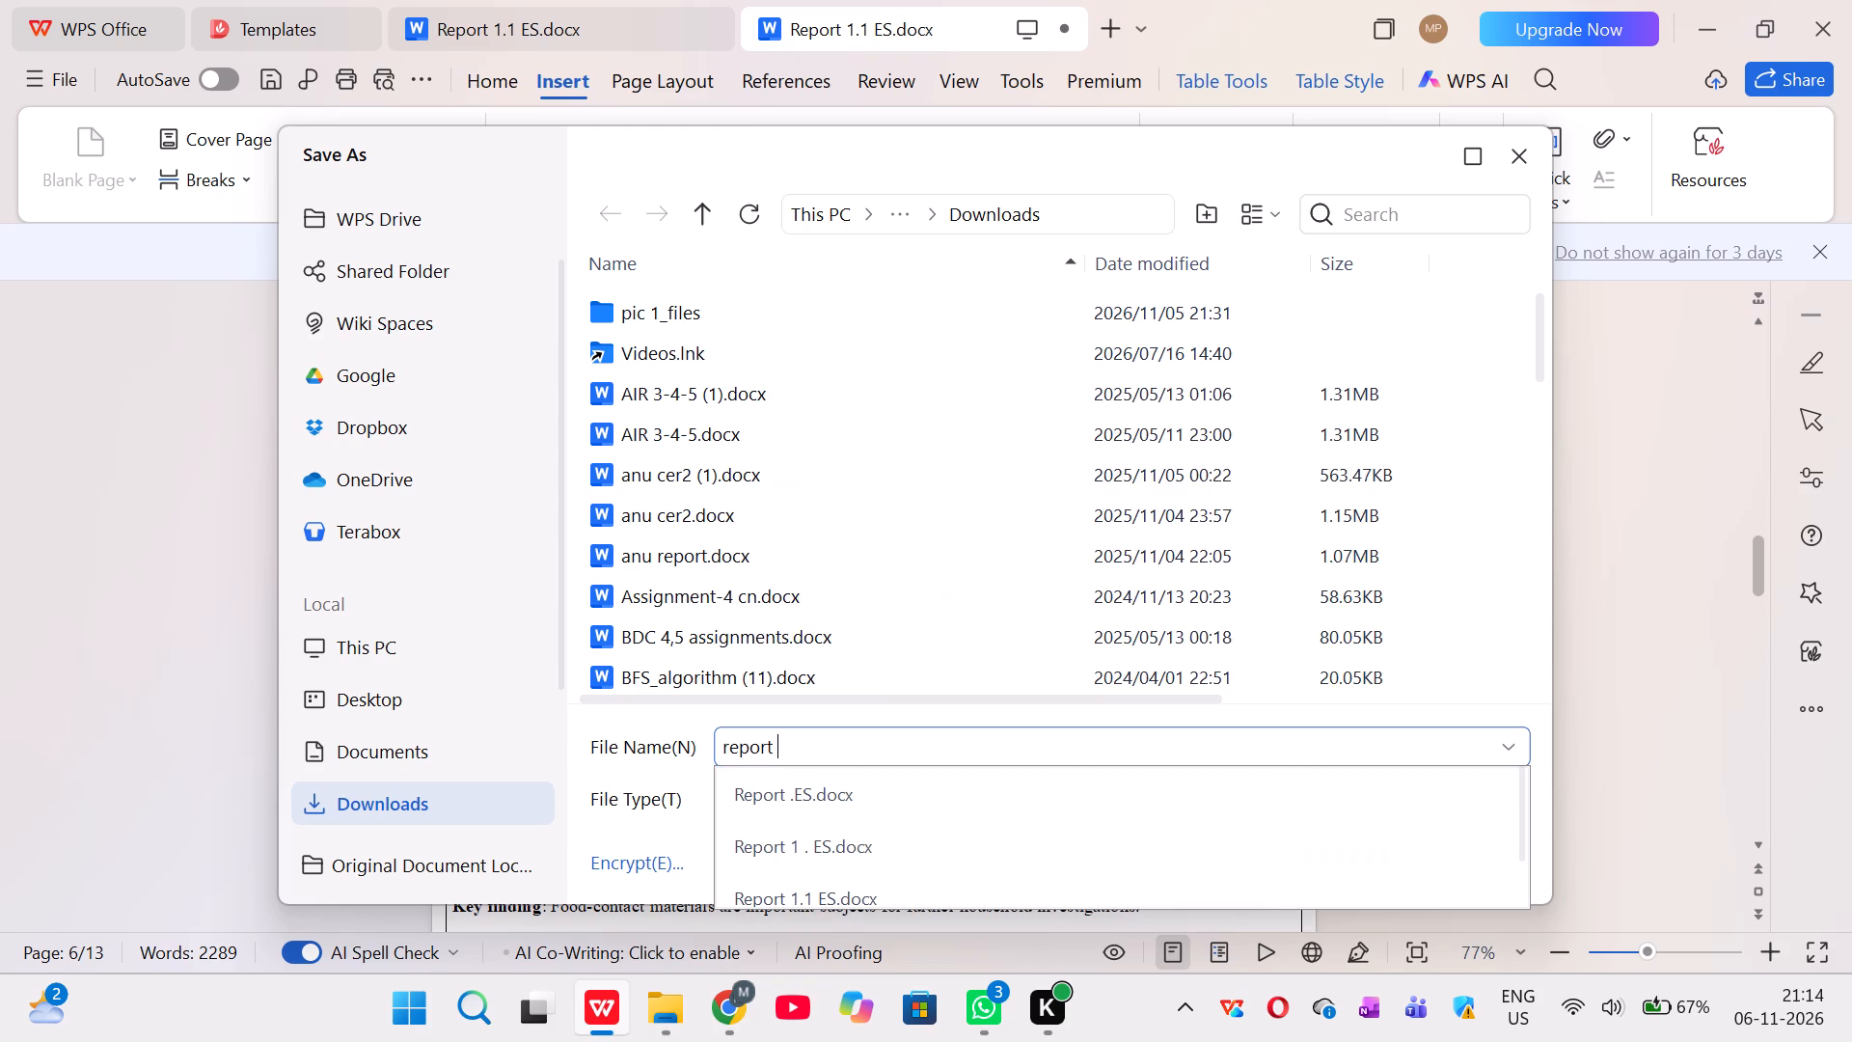
pyautogui.write('.es')
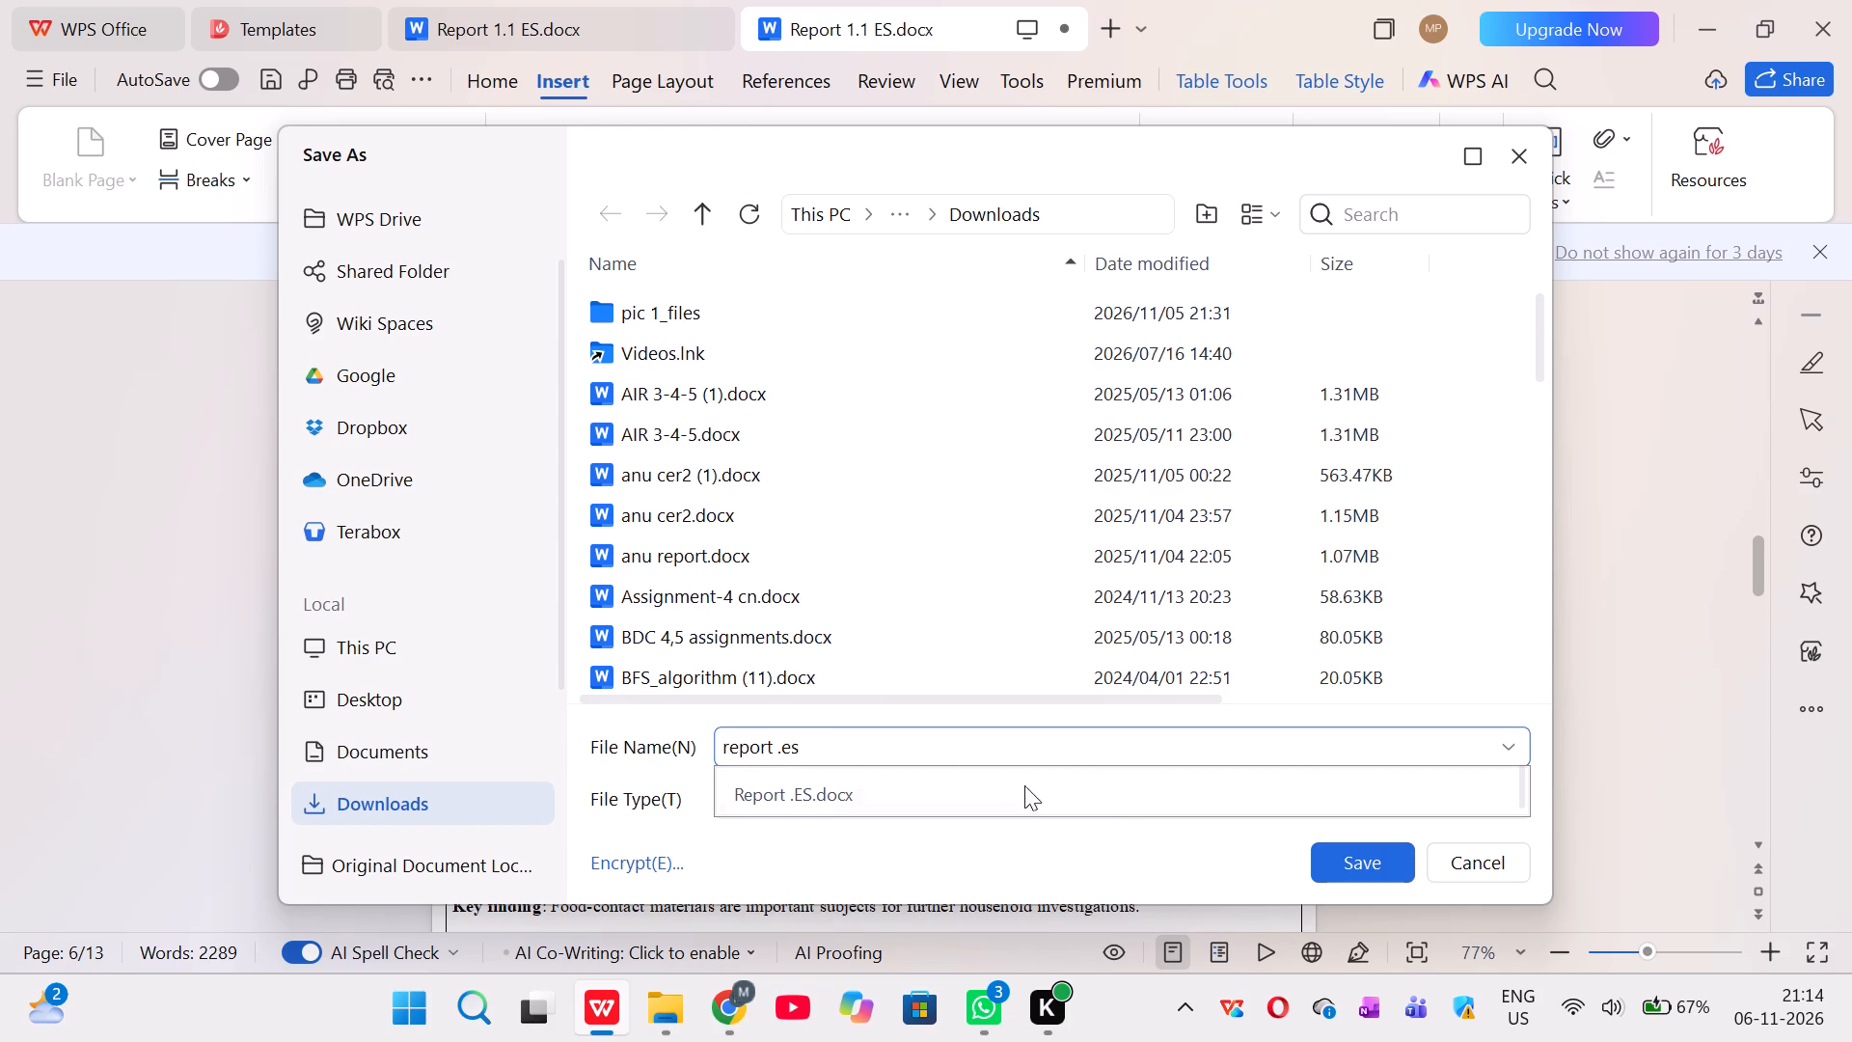
pyautogui.click(1387, 863)
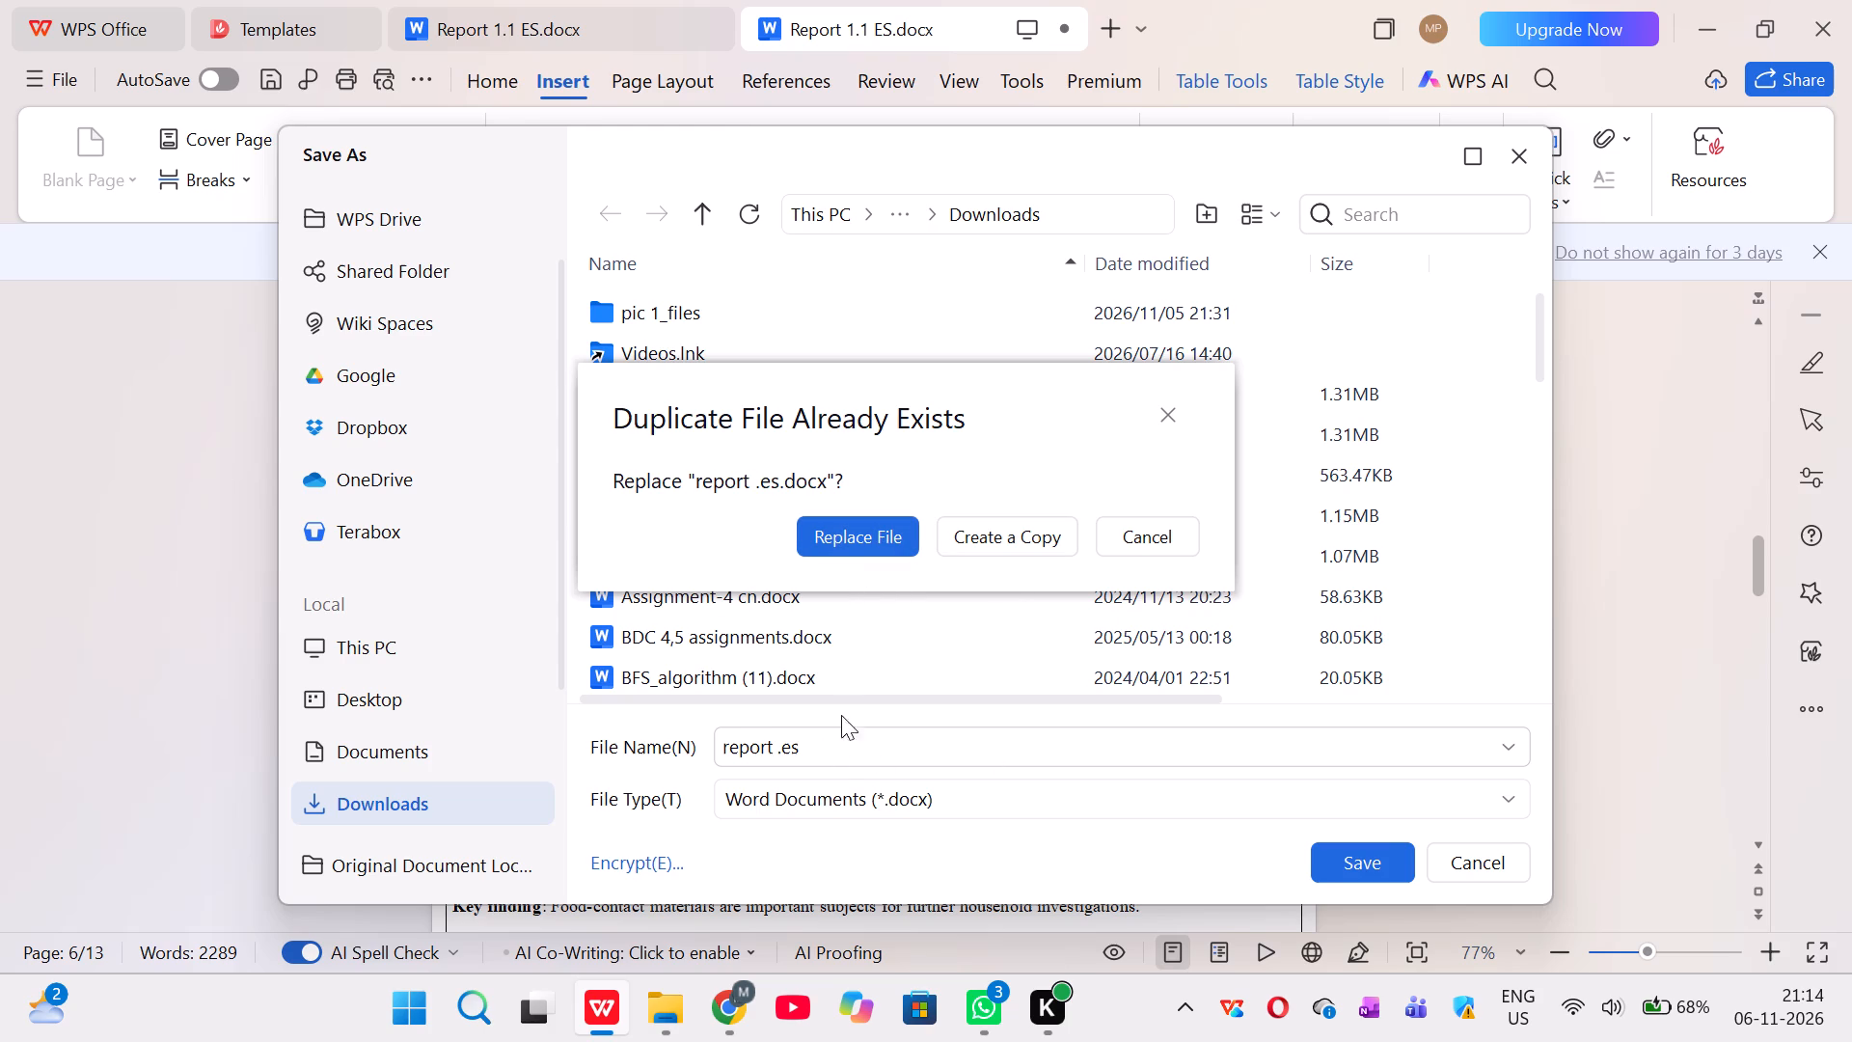
pyautogui.click(828, 754)
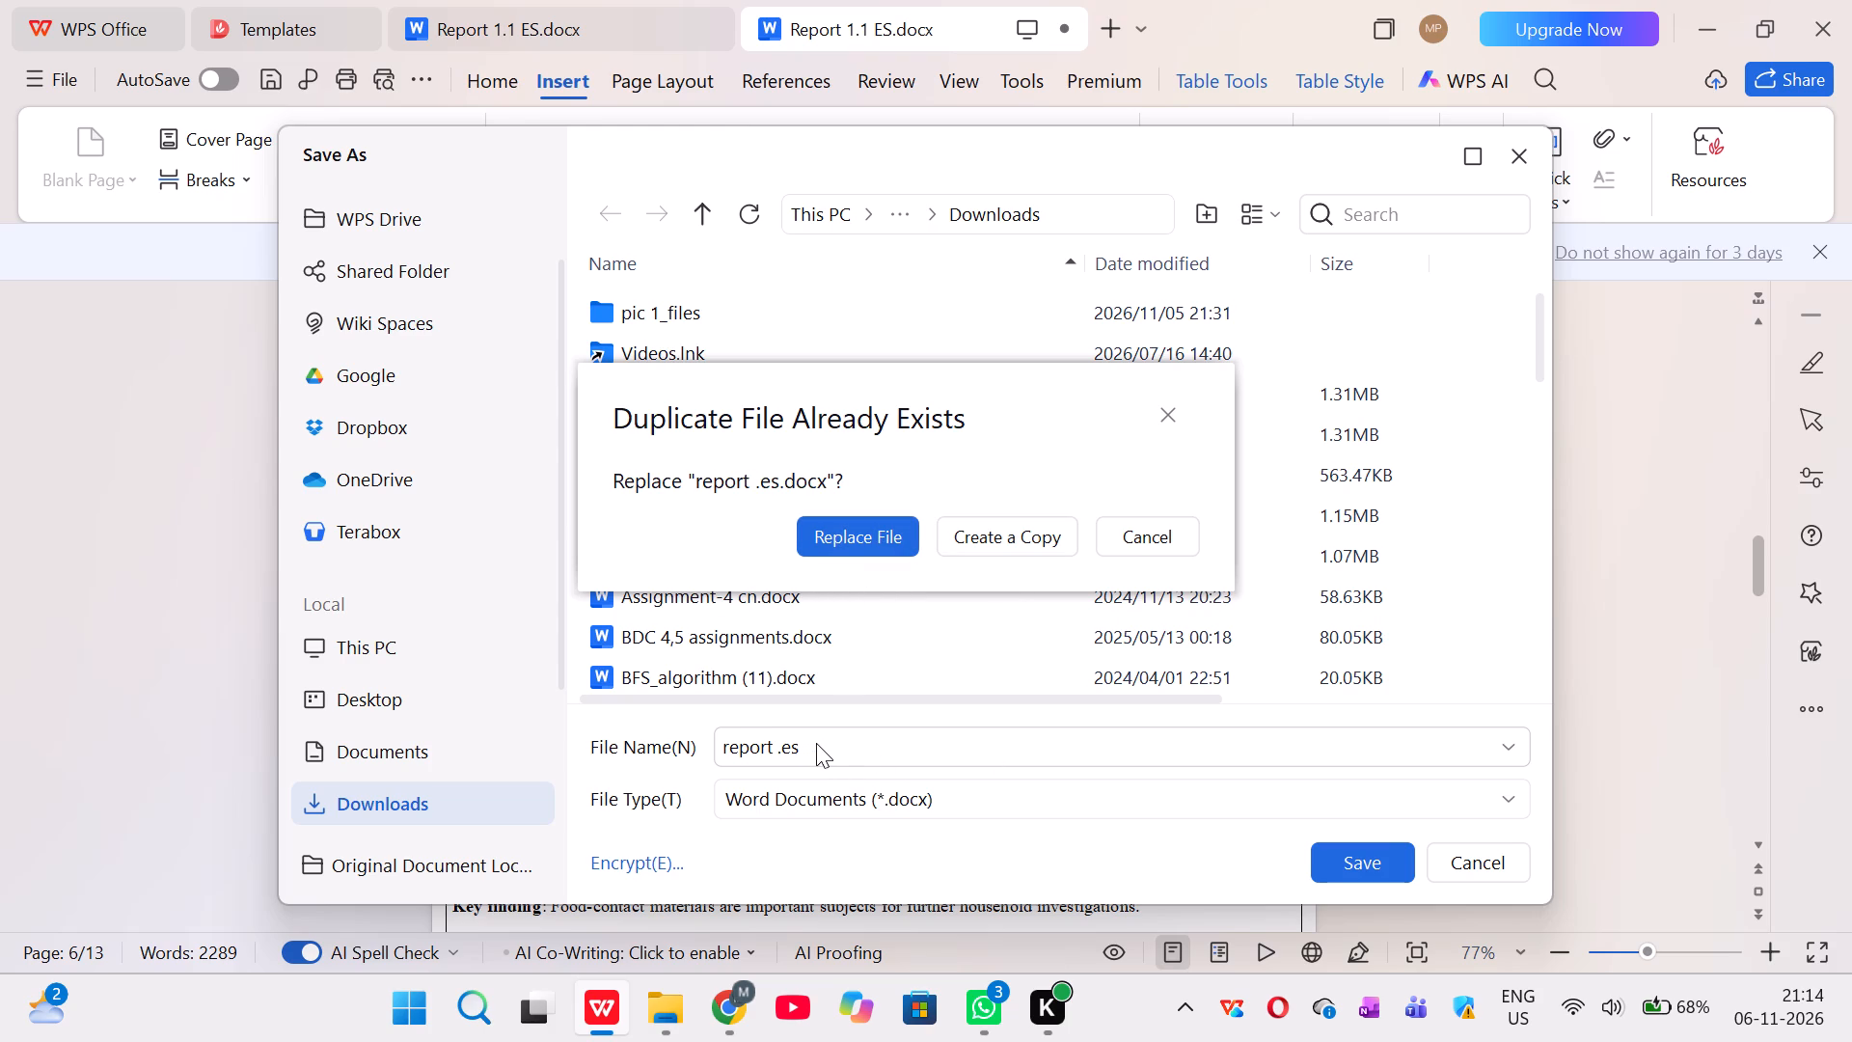
pyautogui.click(816, 743)
pyautogui.click(816, 743)
pyautogui.click(1163, 416)
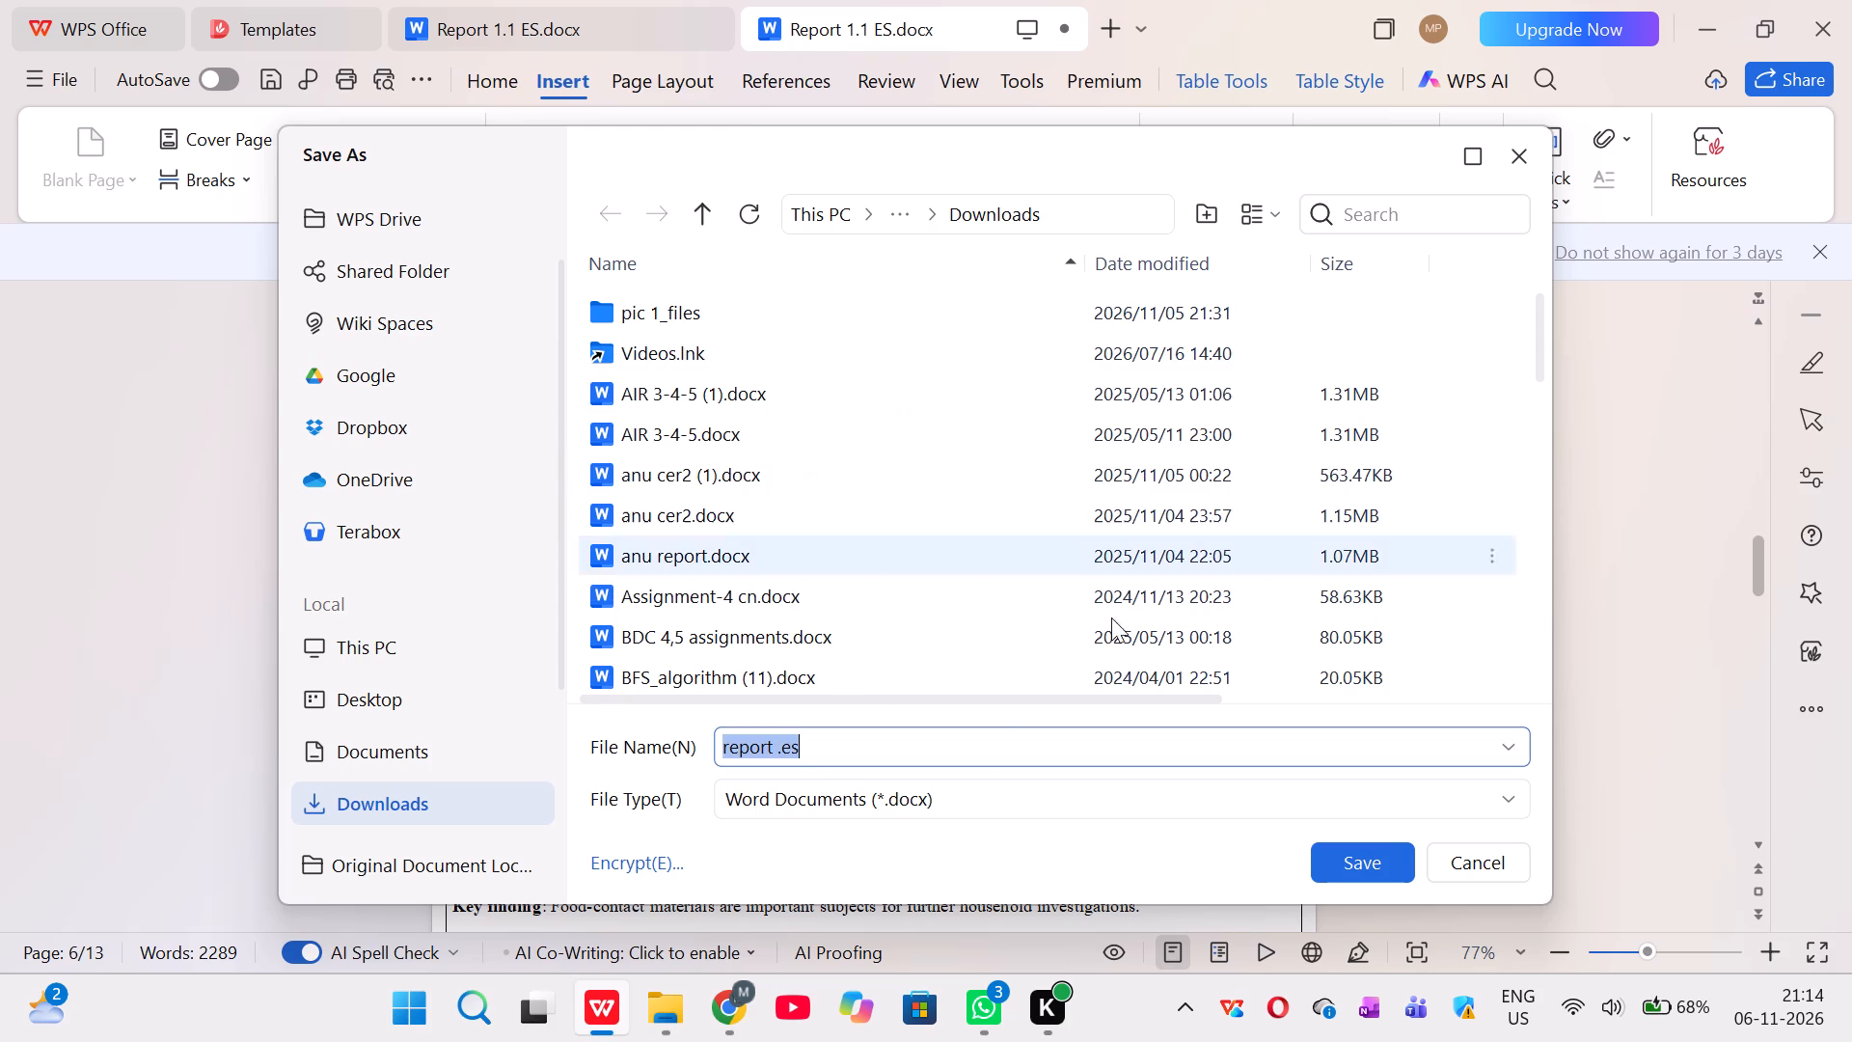
# Extend the file name to "report .es file" and save the Word document in Downloads.
pyautogui.click(961, 736)
pyautogui.press('space')
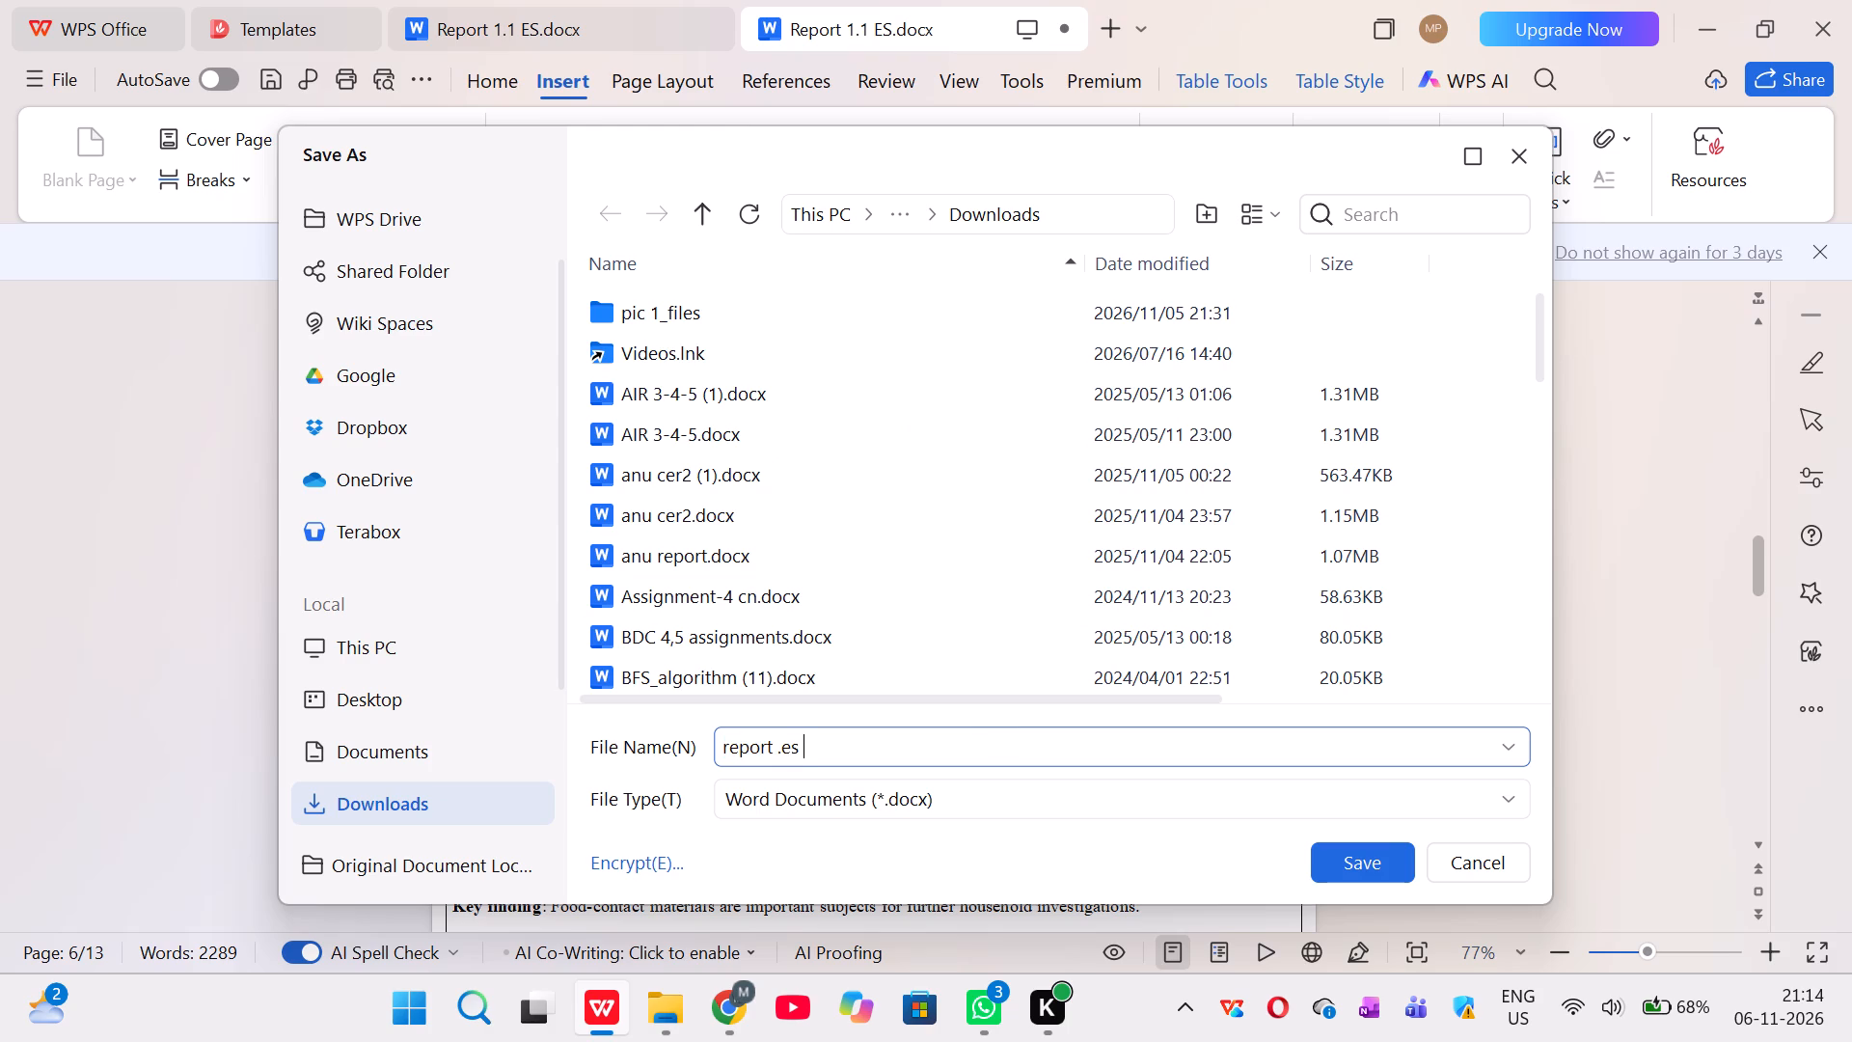
pyautogui.write('file')
pyautogui.click(1358, 867)
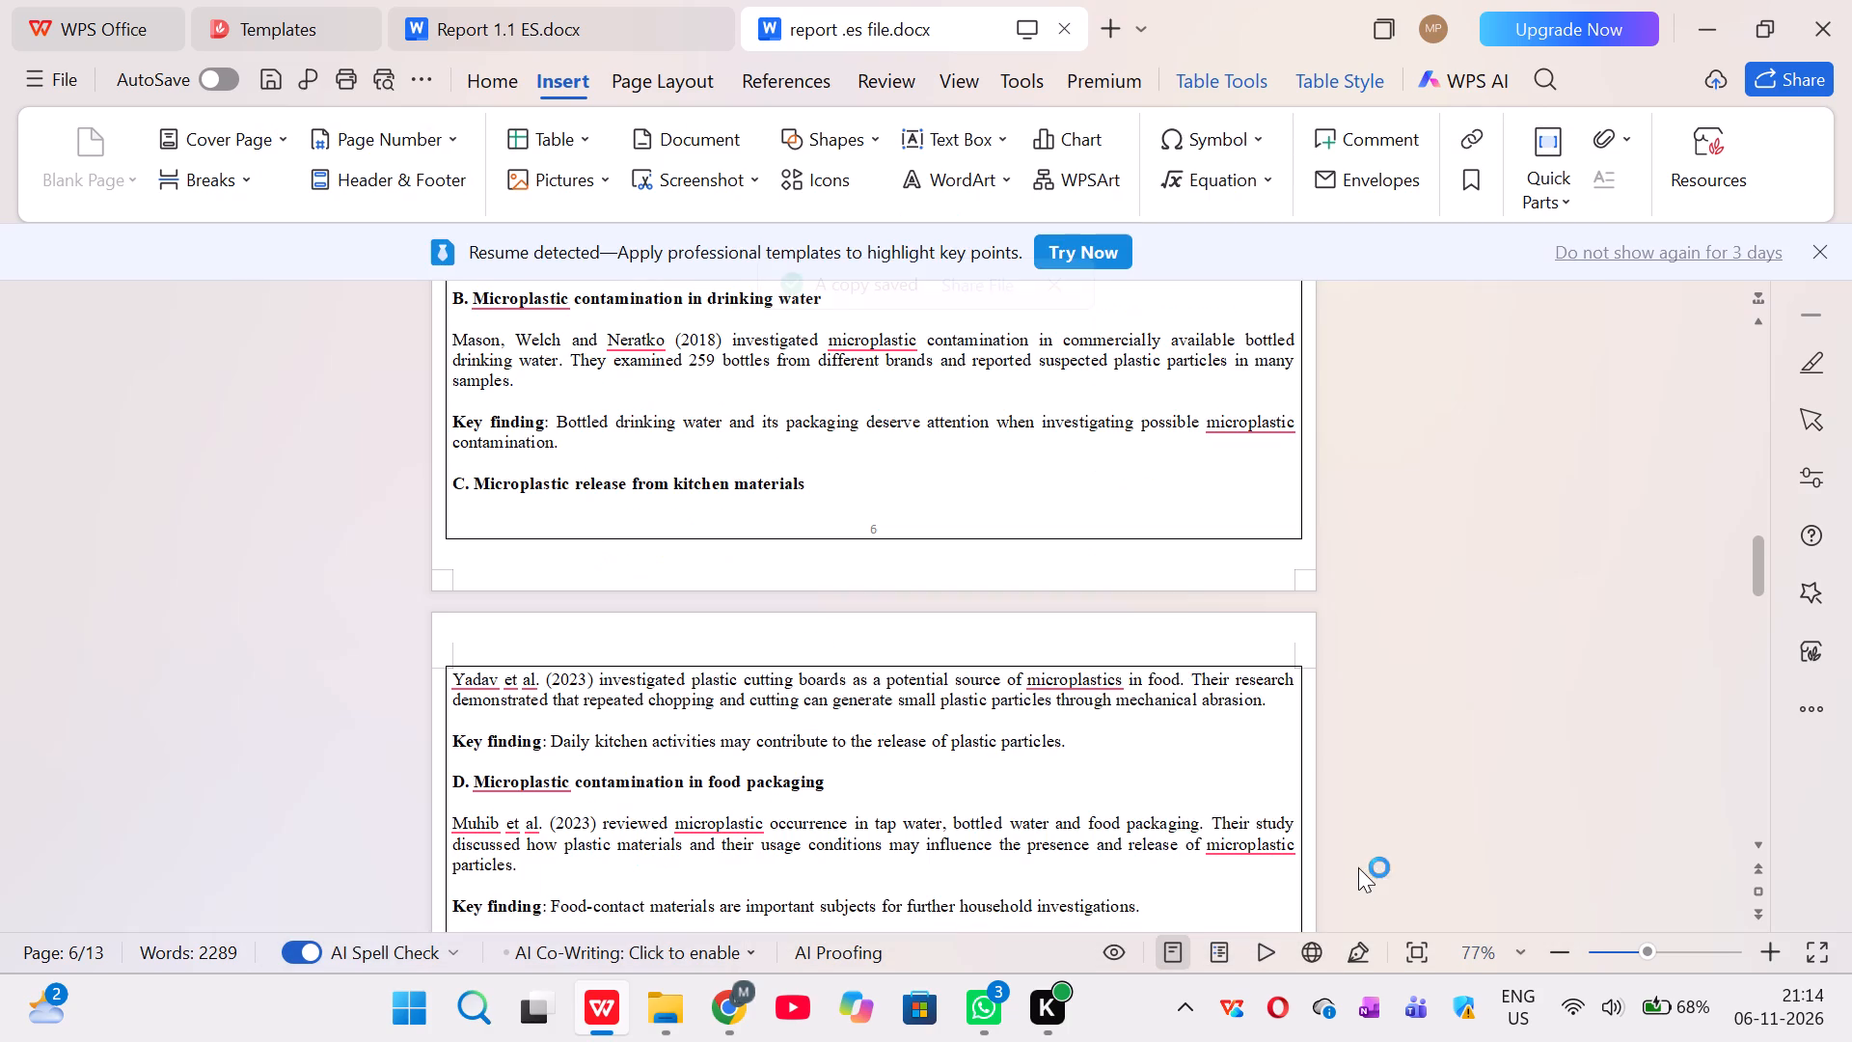
# Switch to File Explorer and copy report .es file.docx from the Downloads folder.
pyautogui.click(655, 1003)
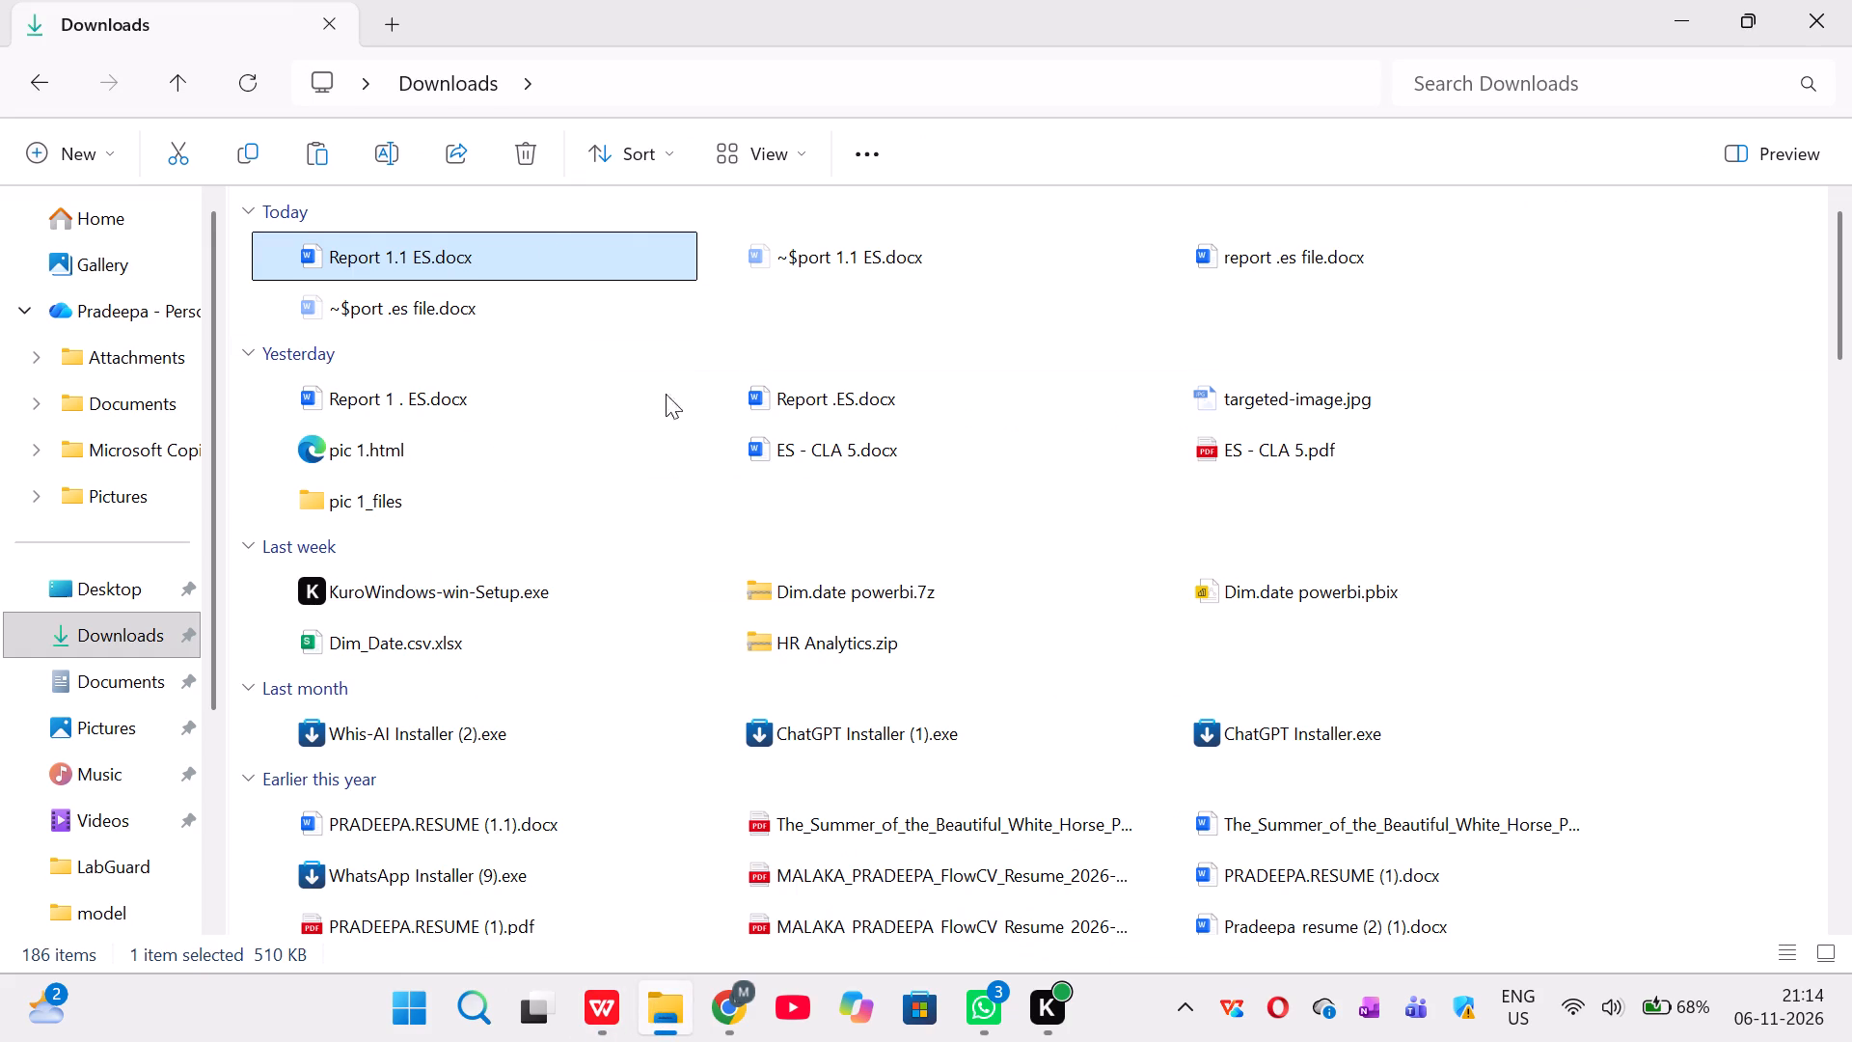
pyautogui.scroll(6, 674, 409)
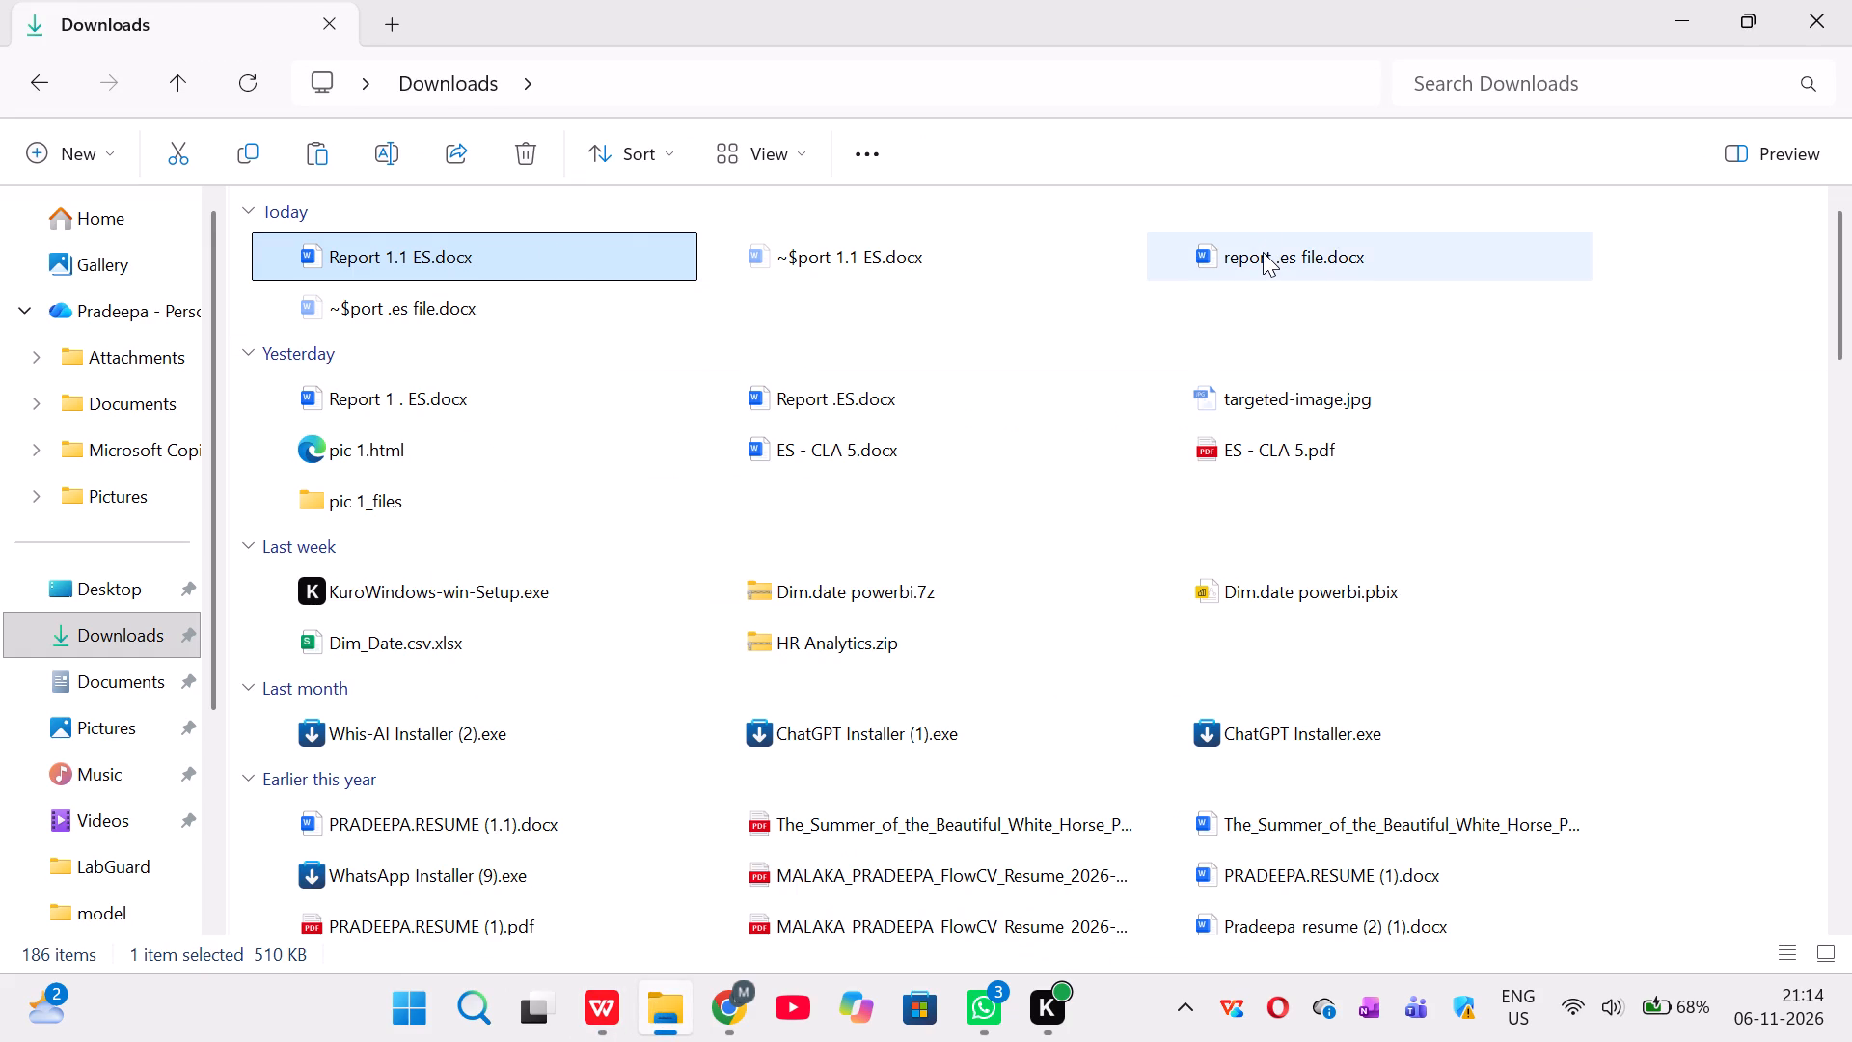
pyautogui.rightClick(1263, 252)
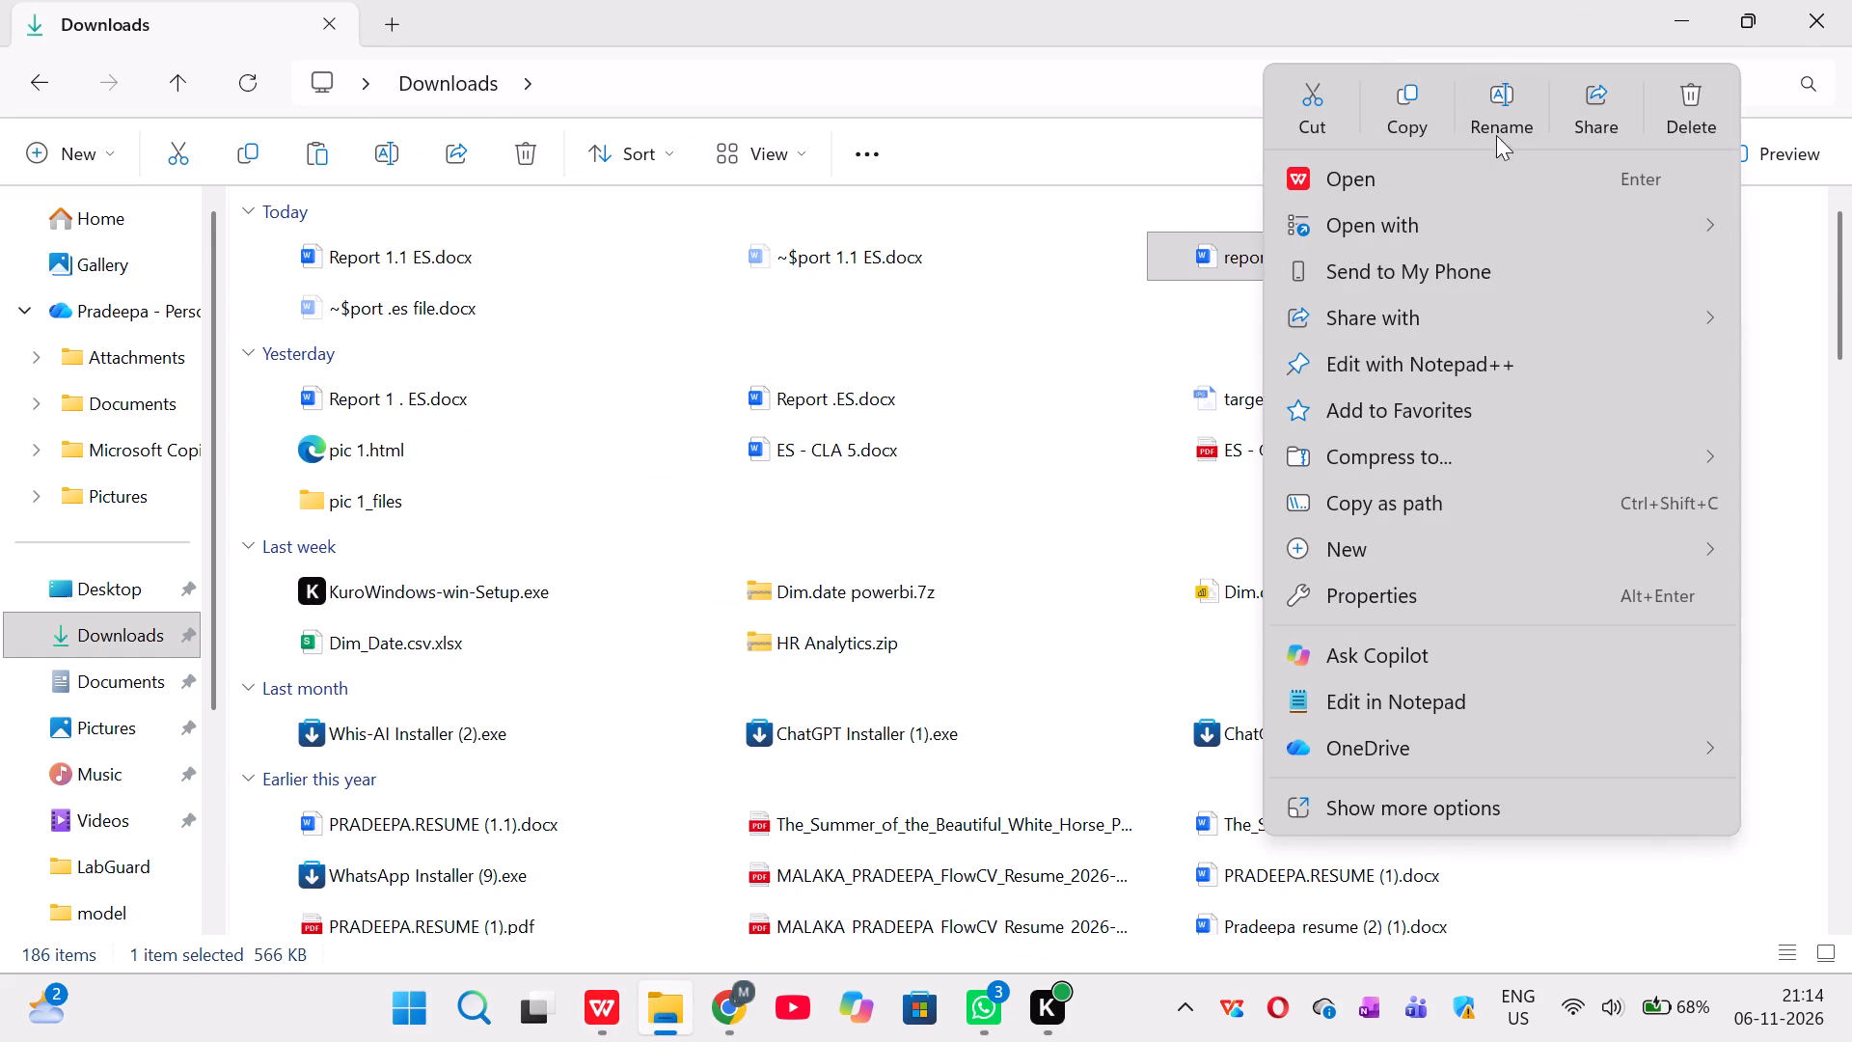
pyautogui.click(1413, 101)
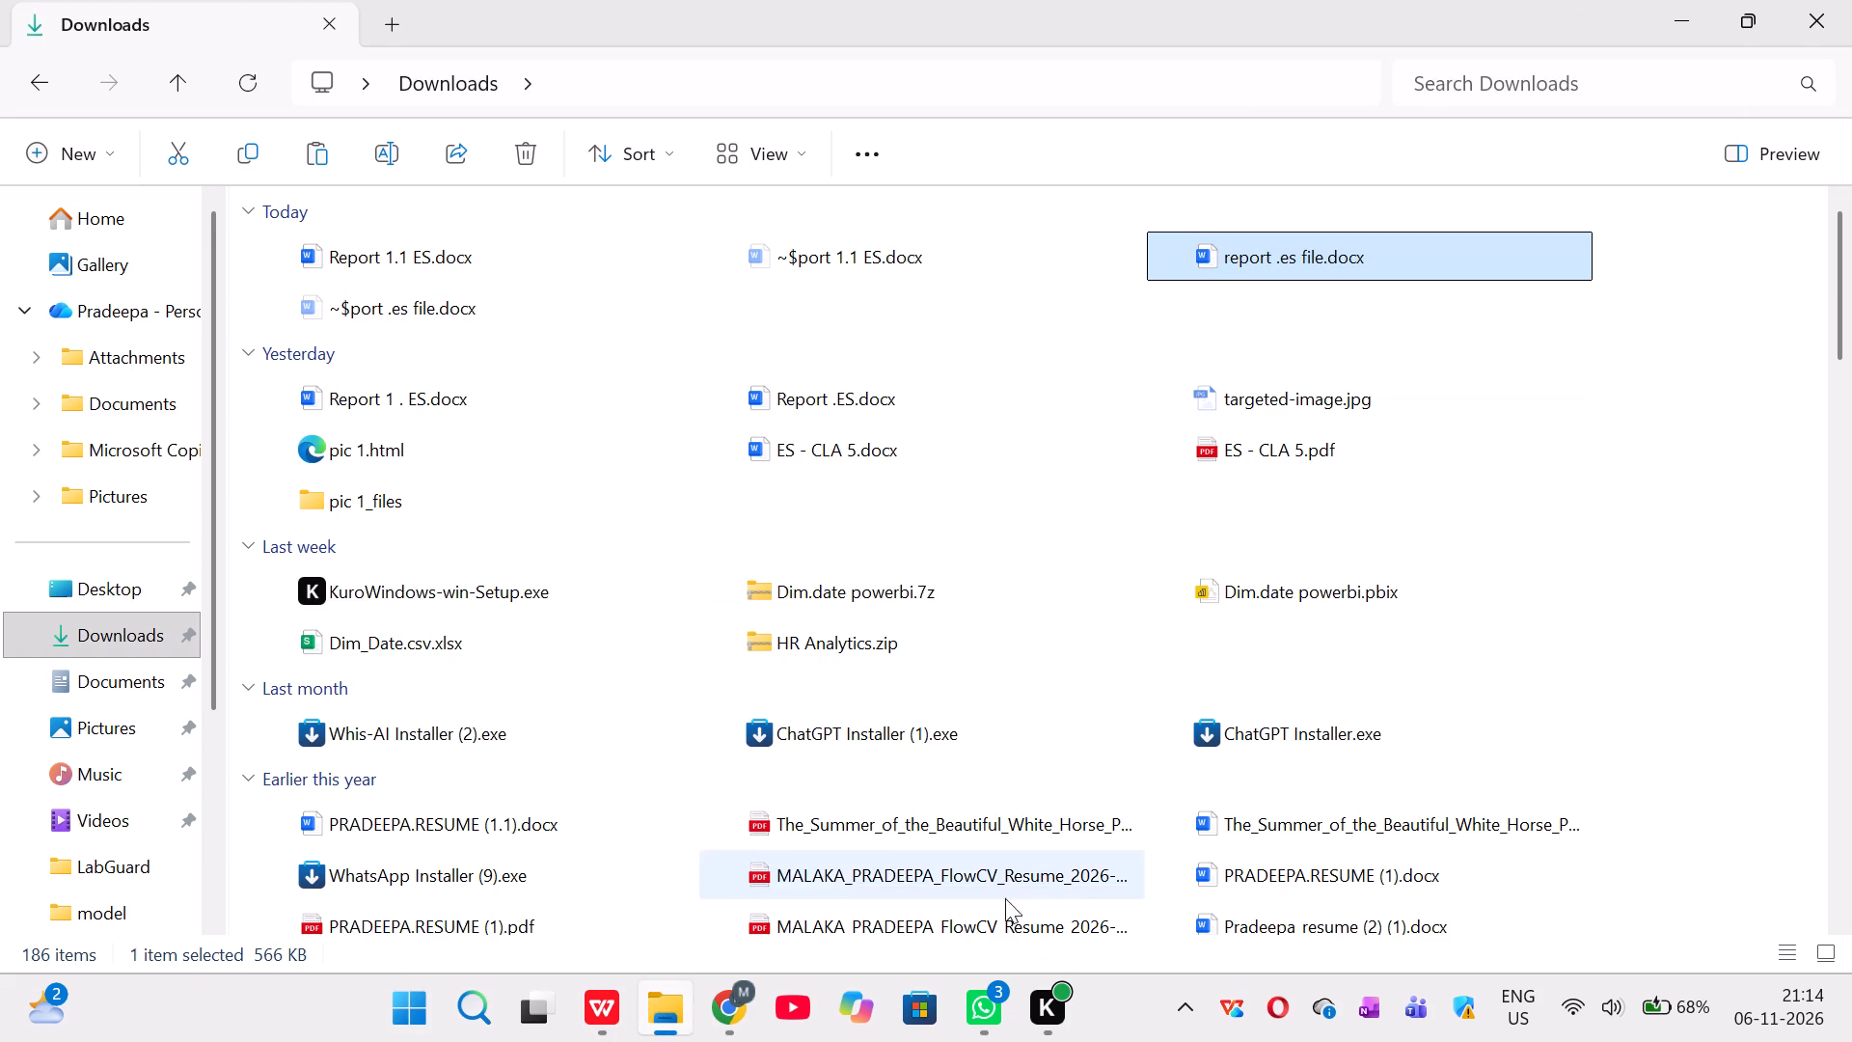
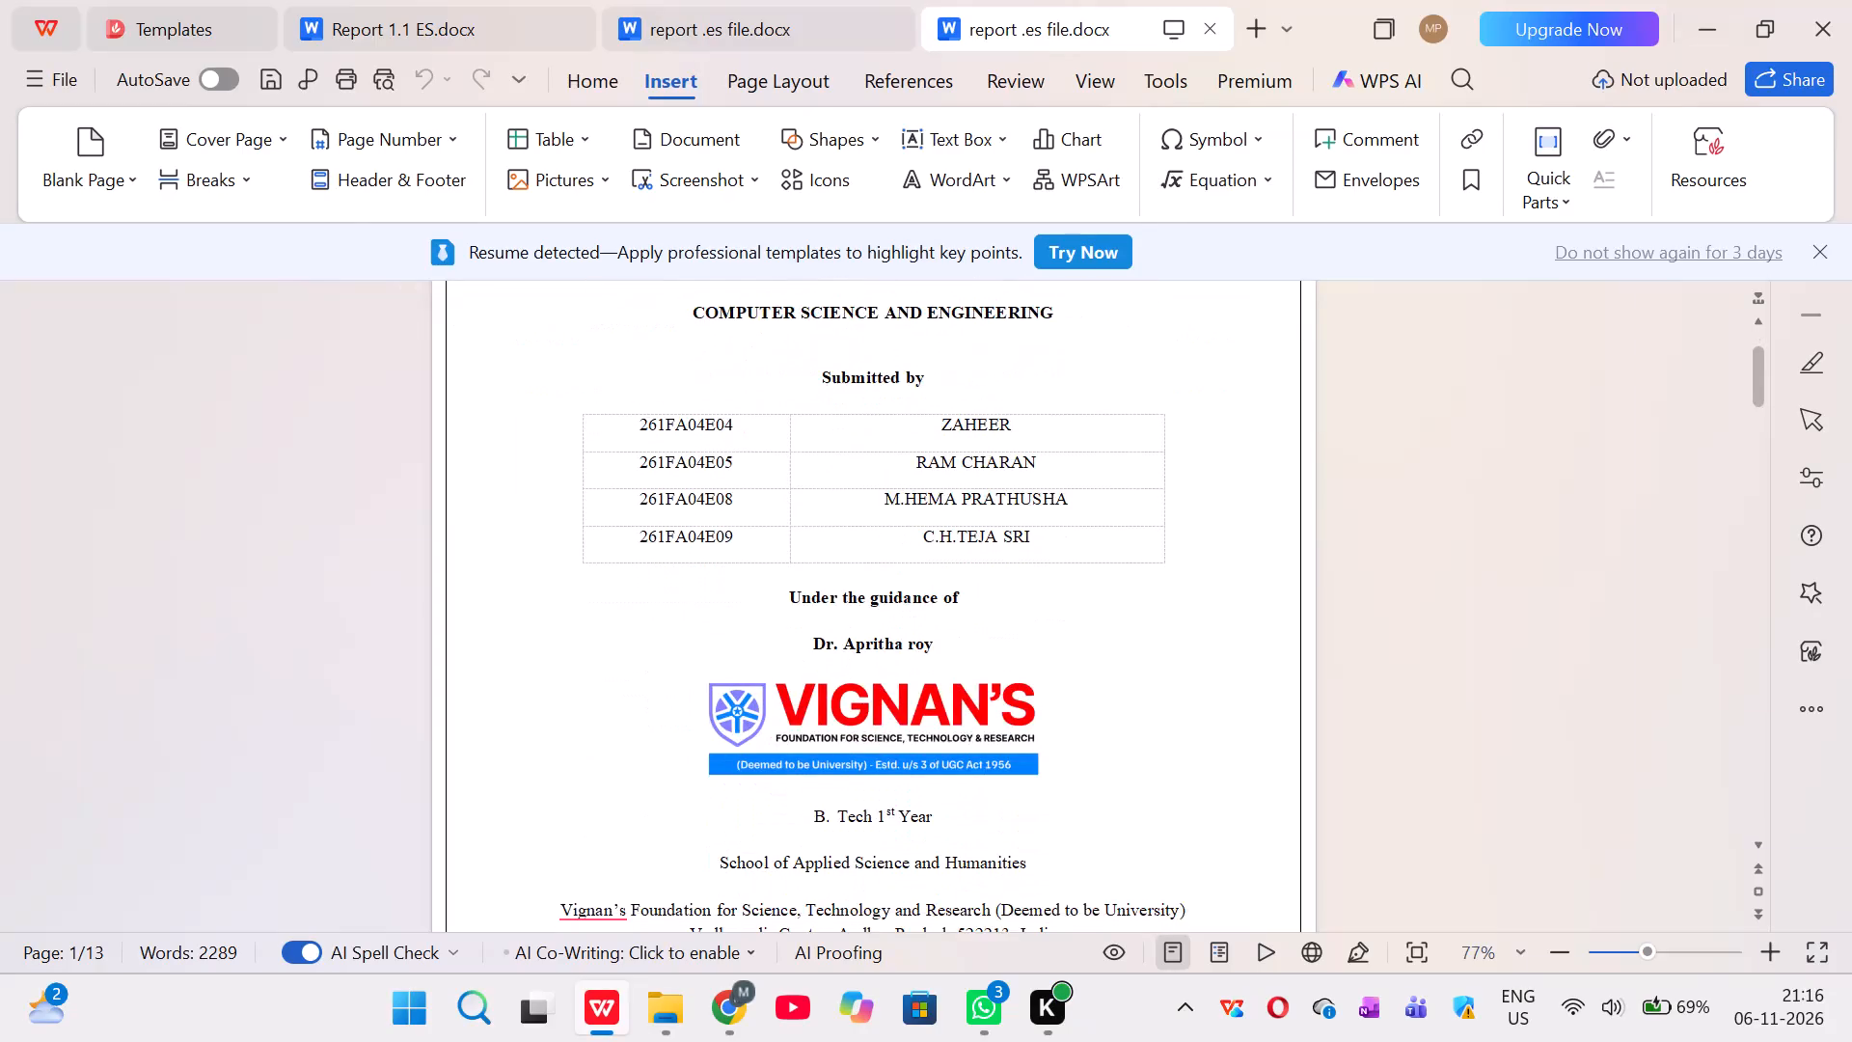
# Review the saved report's cover page, certificate and table of contents with its chapter page numbers.
pyautogui.scroll(-3, 1075, 629)
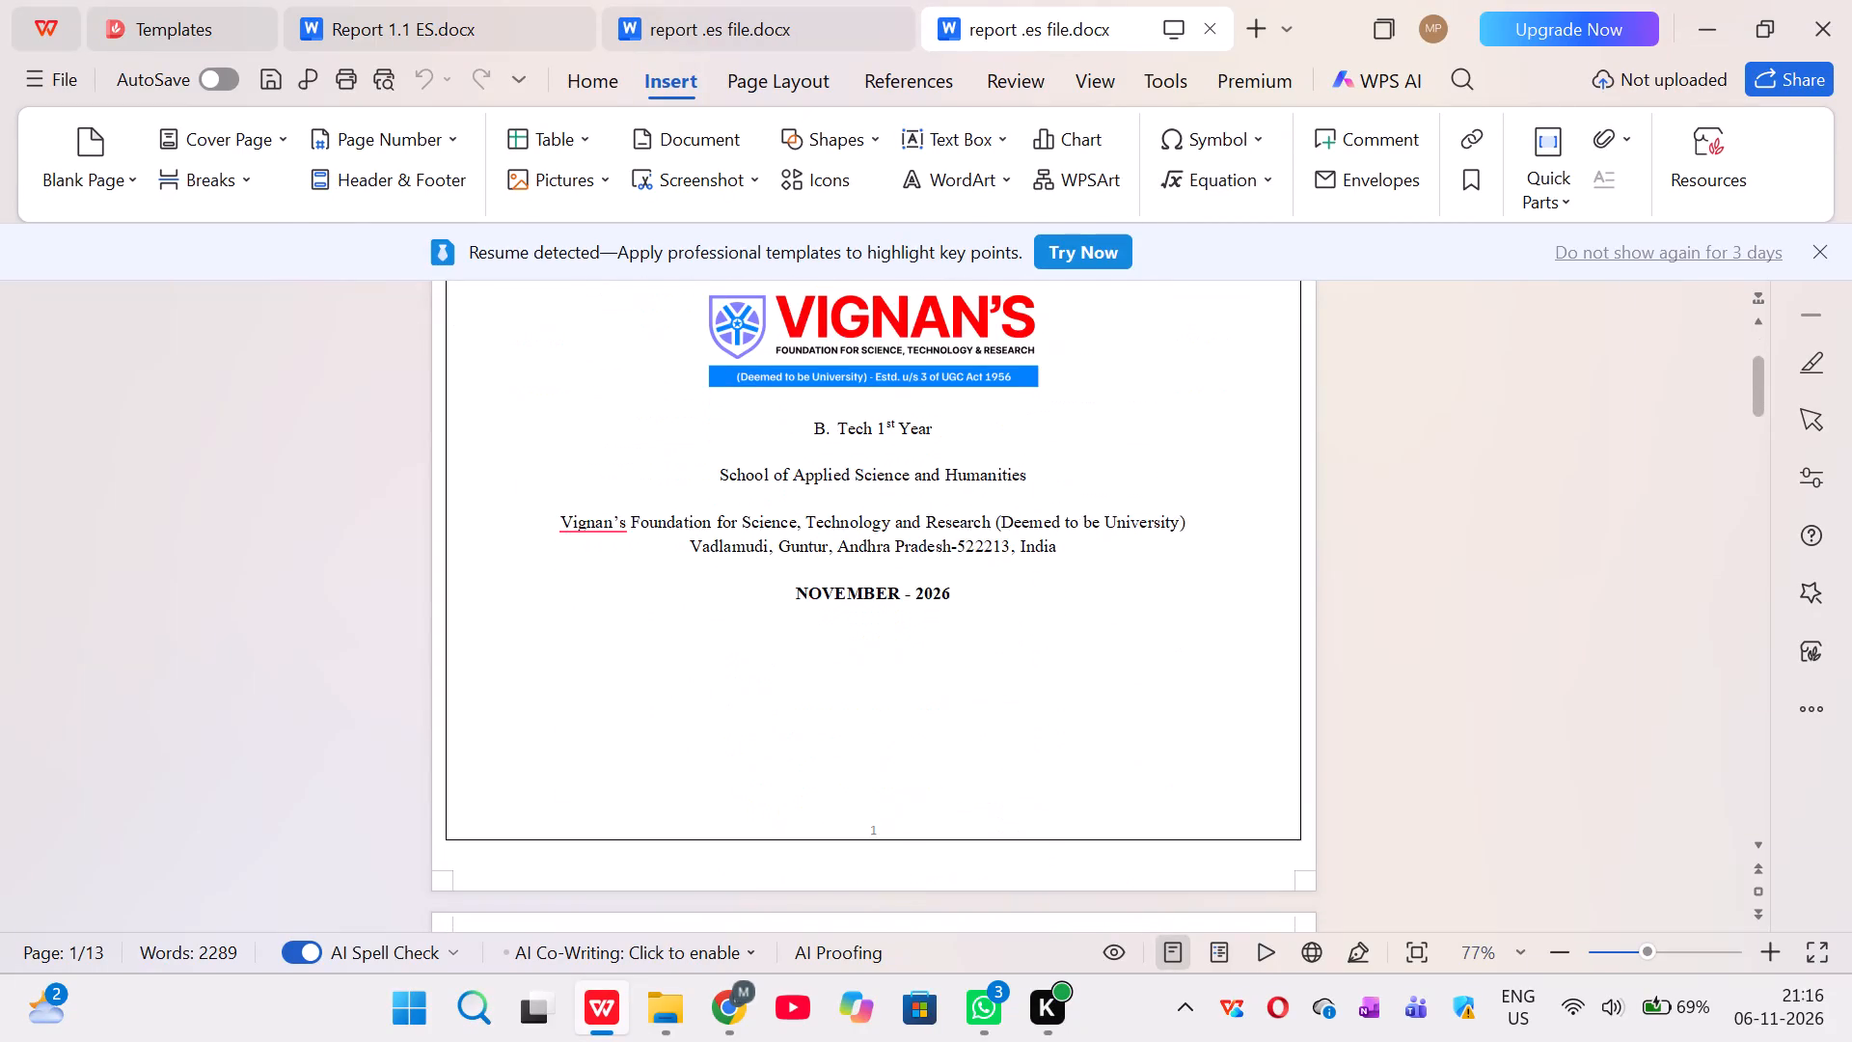
pyautogui.scroll(-6, 1075, 629)
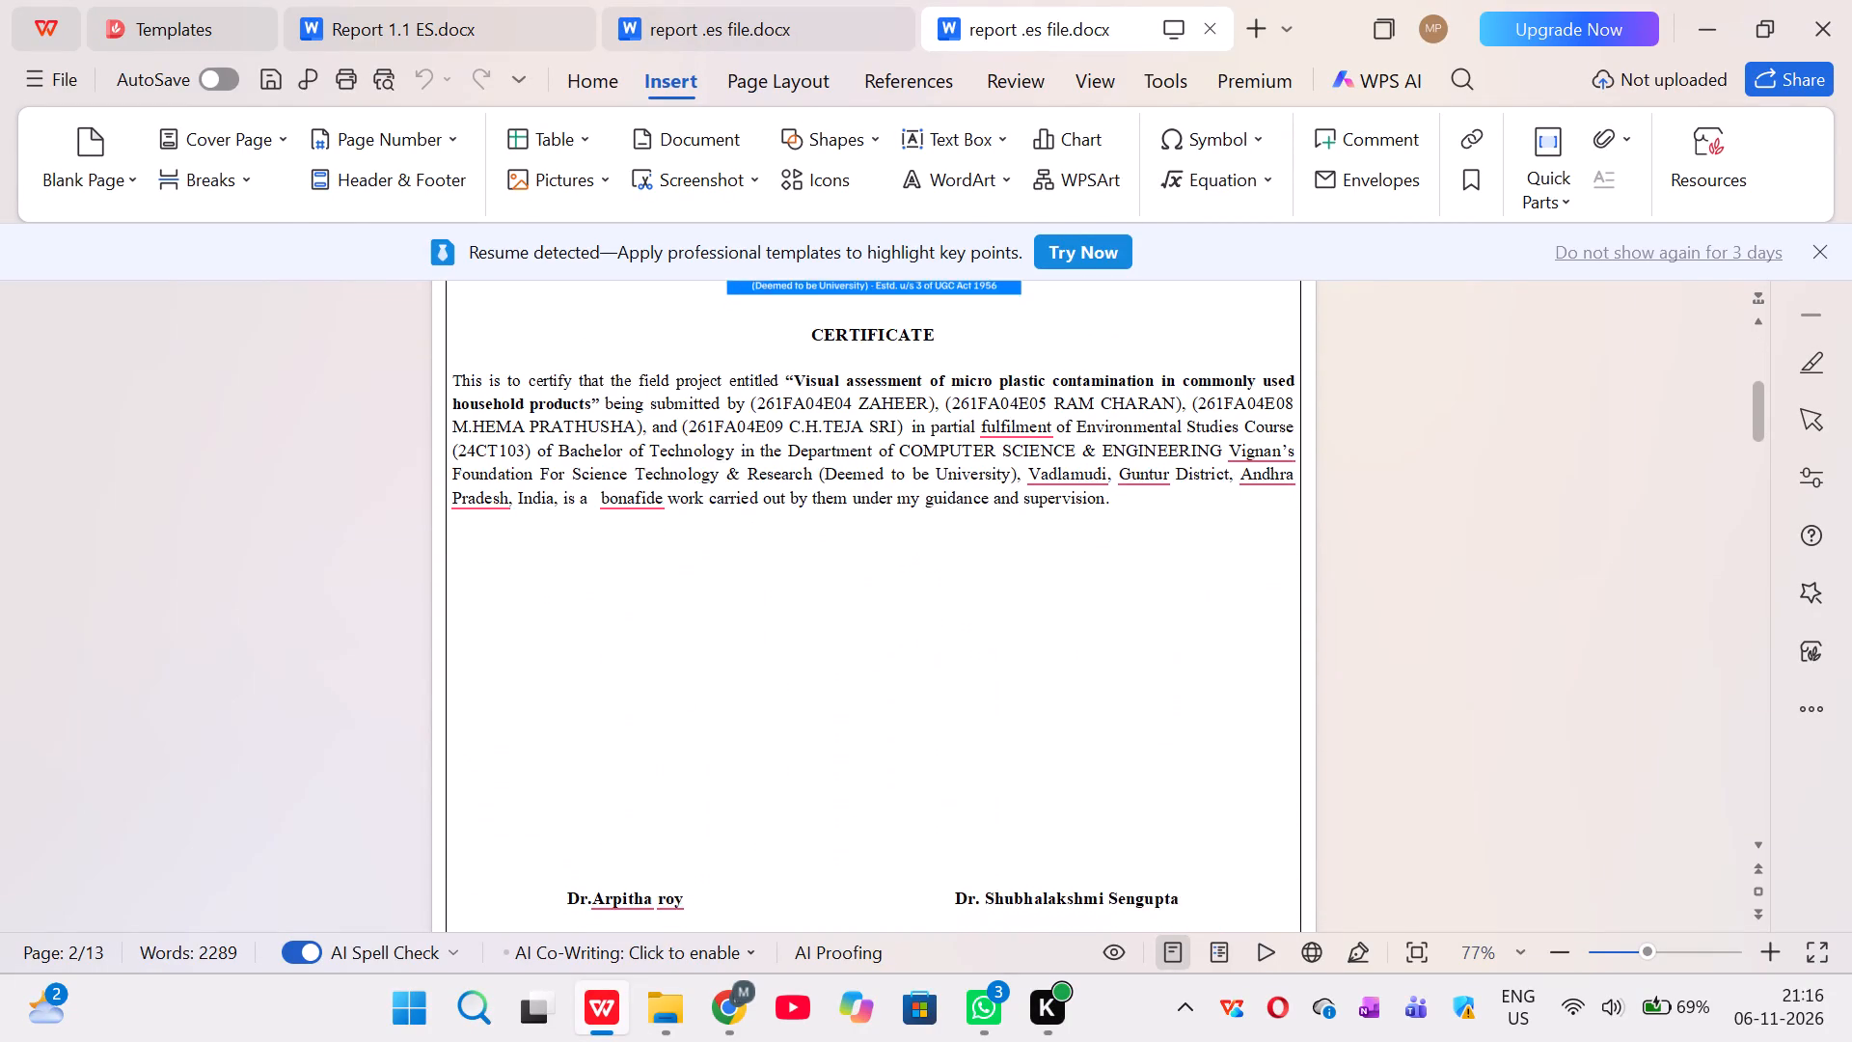
pyautogui.scroll(-6, 1075, 629)
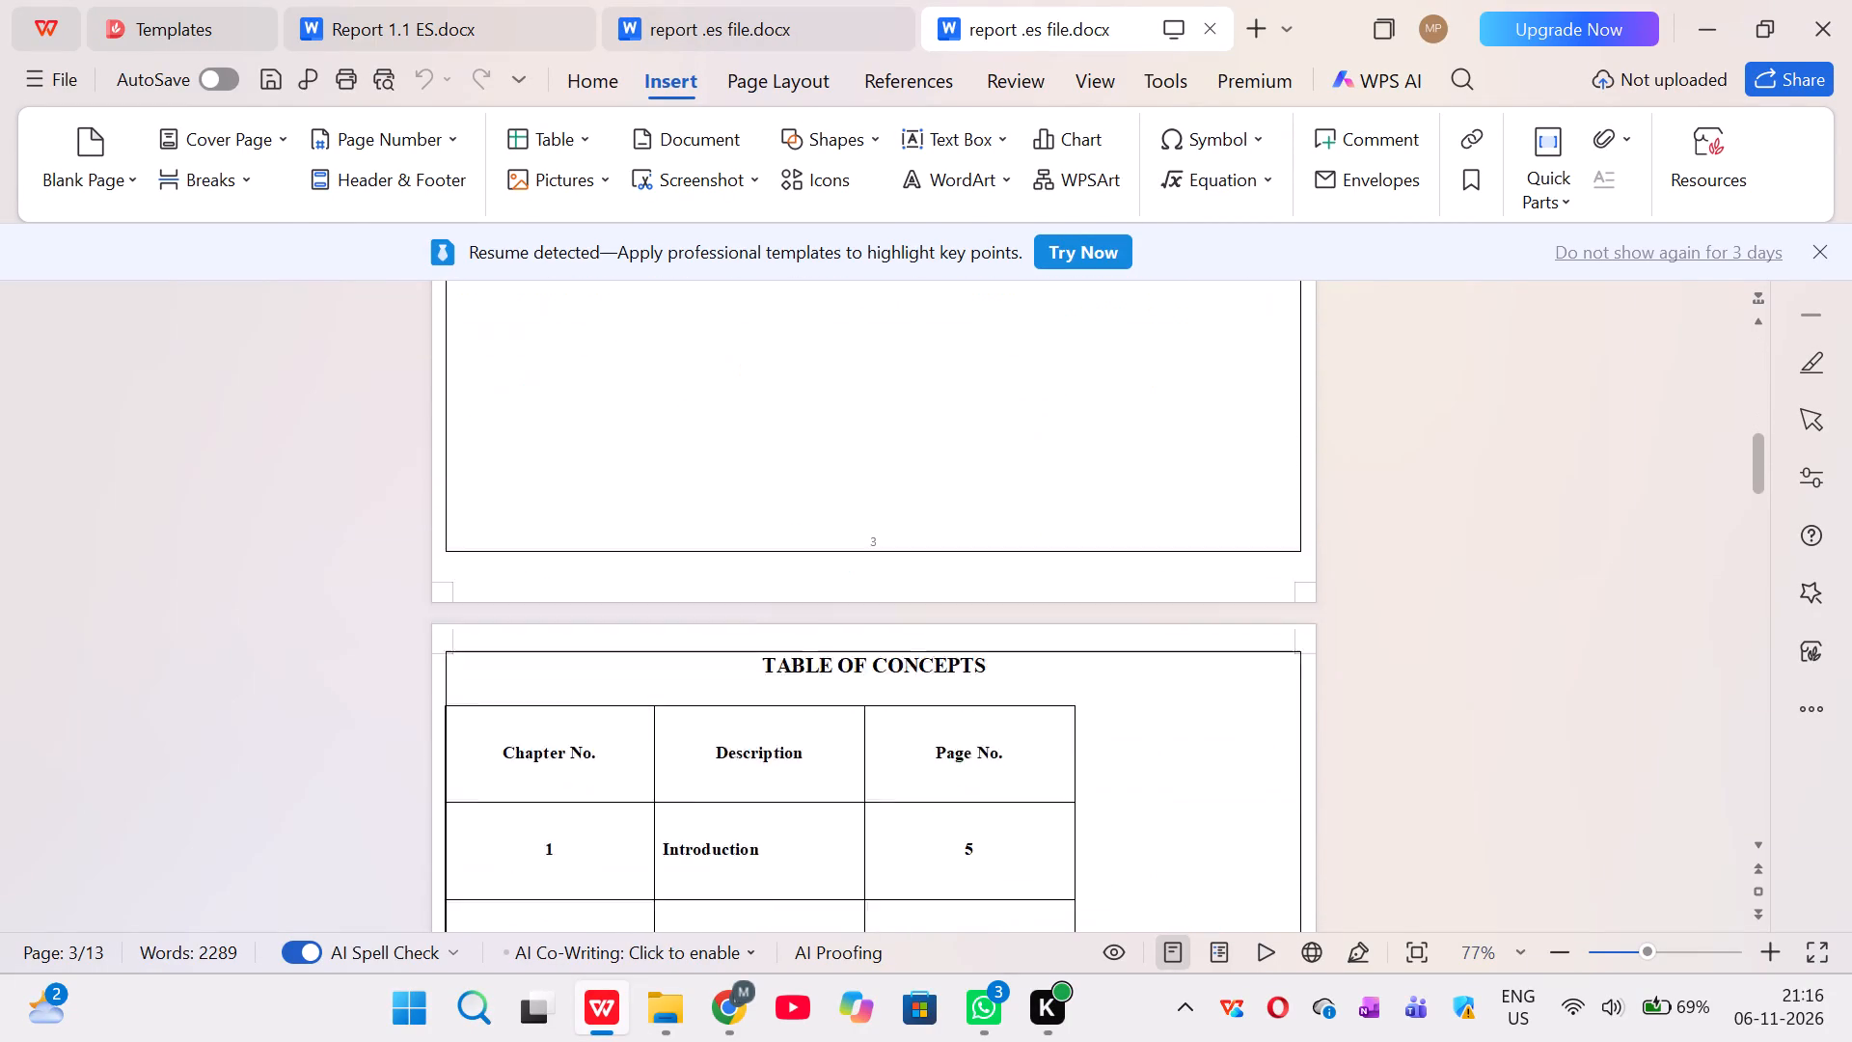
pyautogui.scroll(-8, 1075, 629)
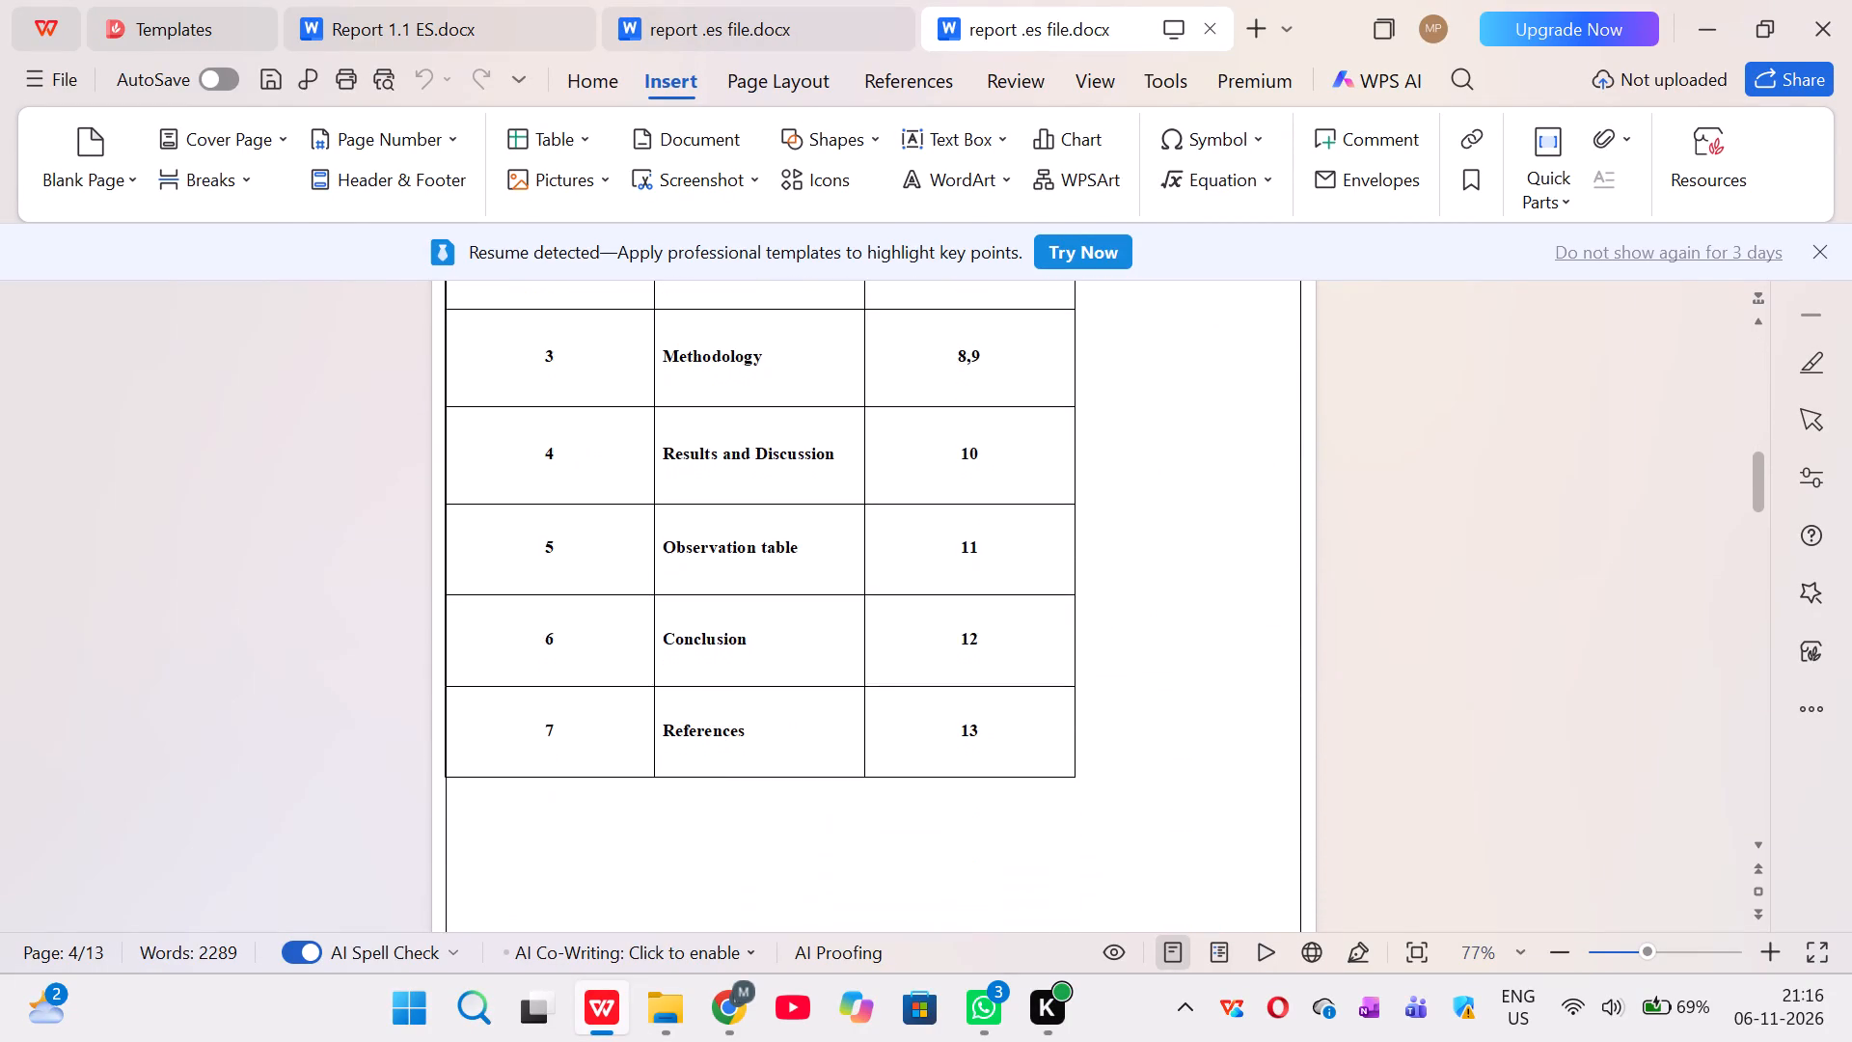
# Check the Introduction page and the opening of the Literature Review with its sources of microplastics picture.
pyautogui.scroll(-6, 1075, 629)
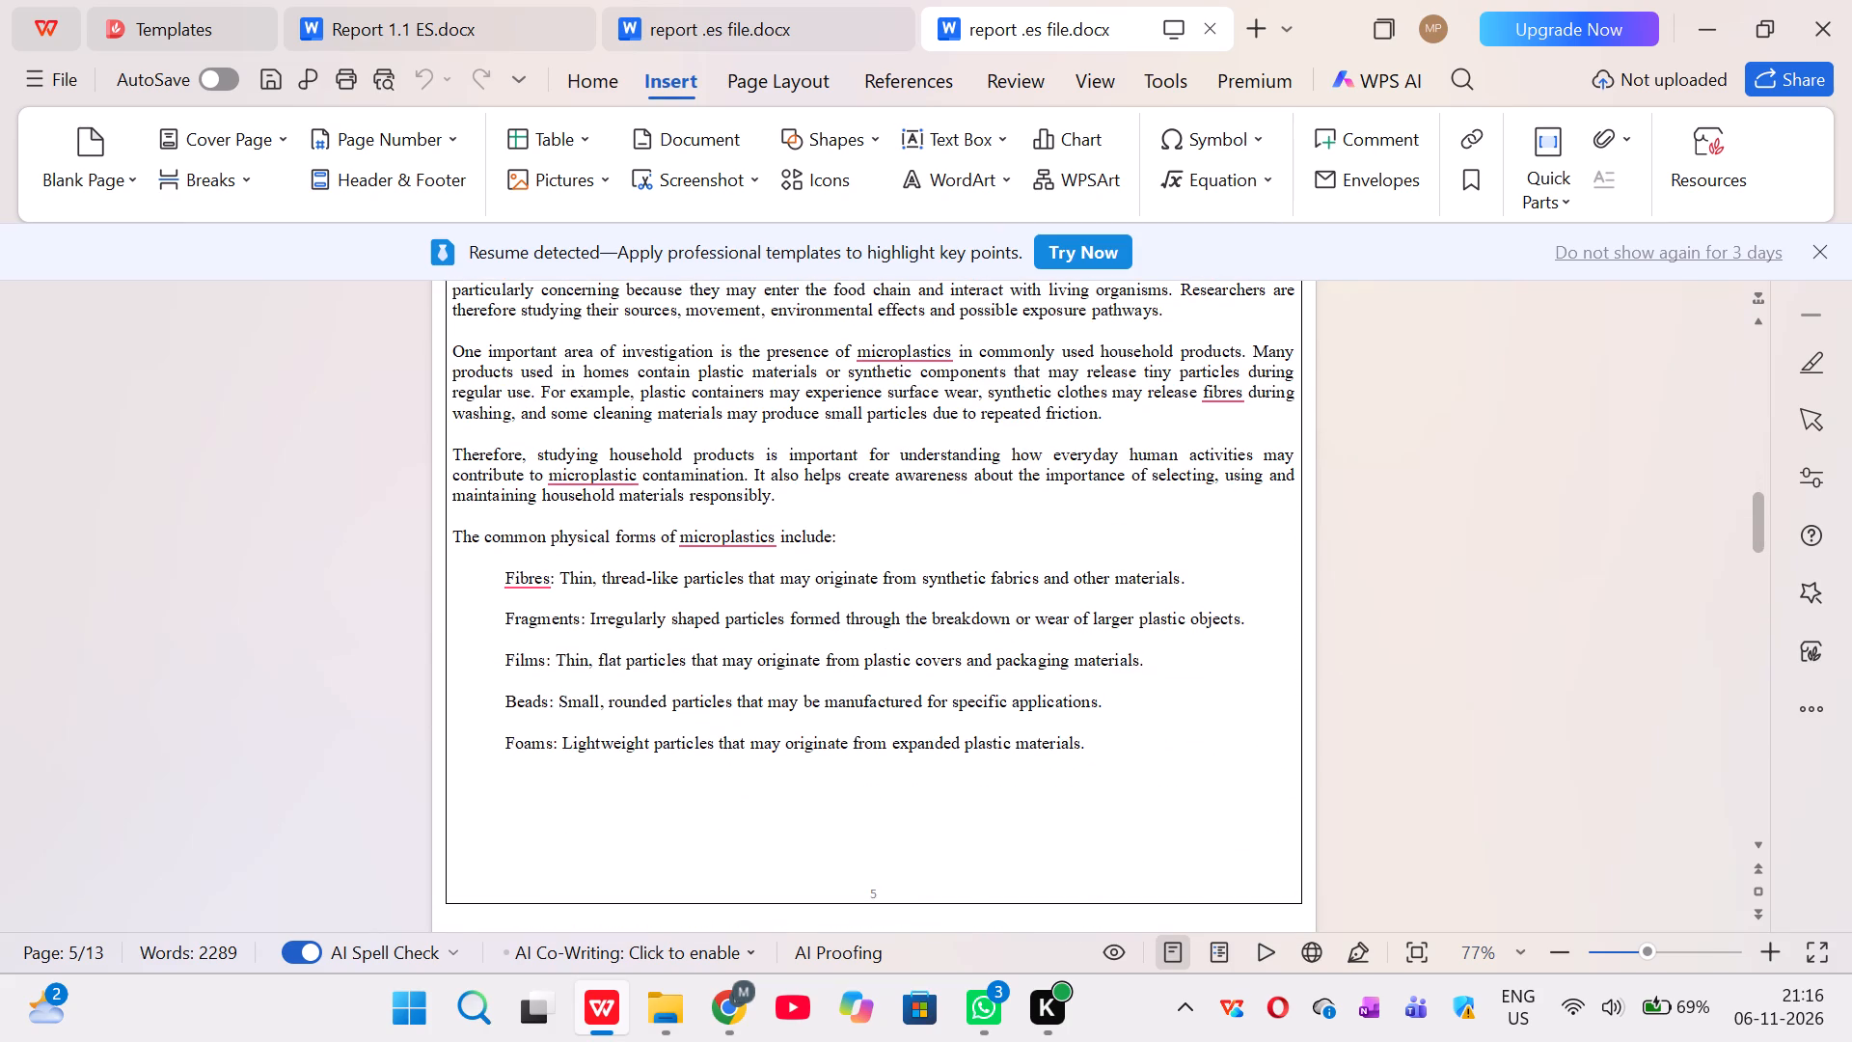
pyautogui.scroll(4, 996, 593)
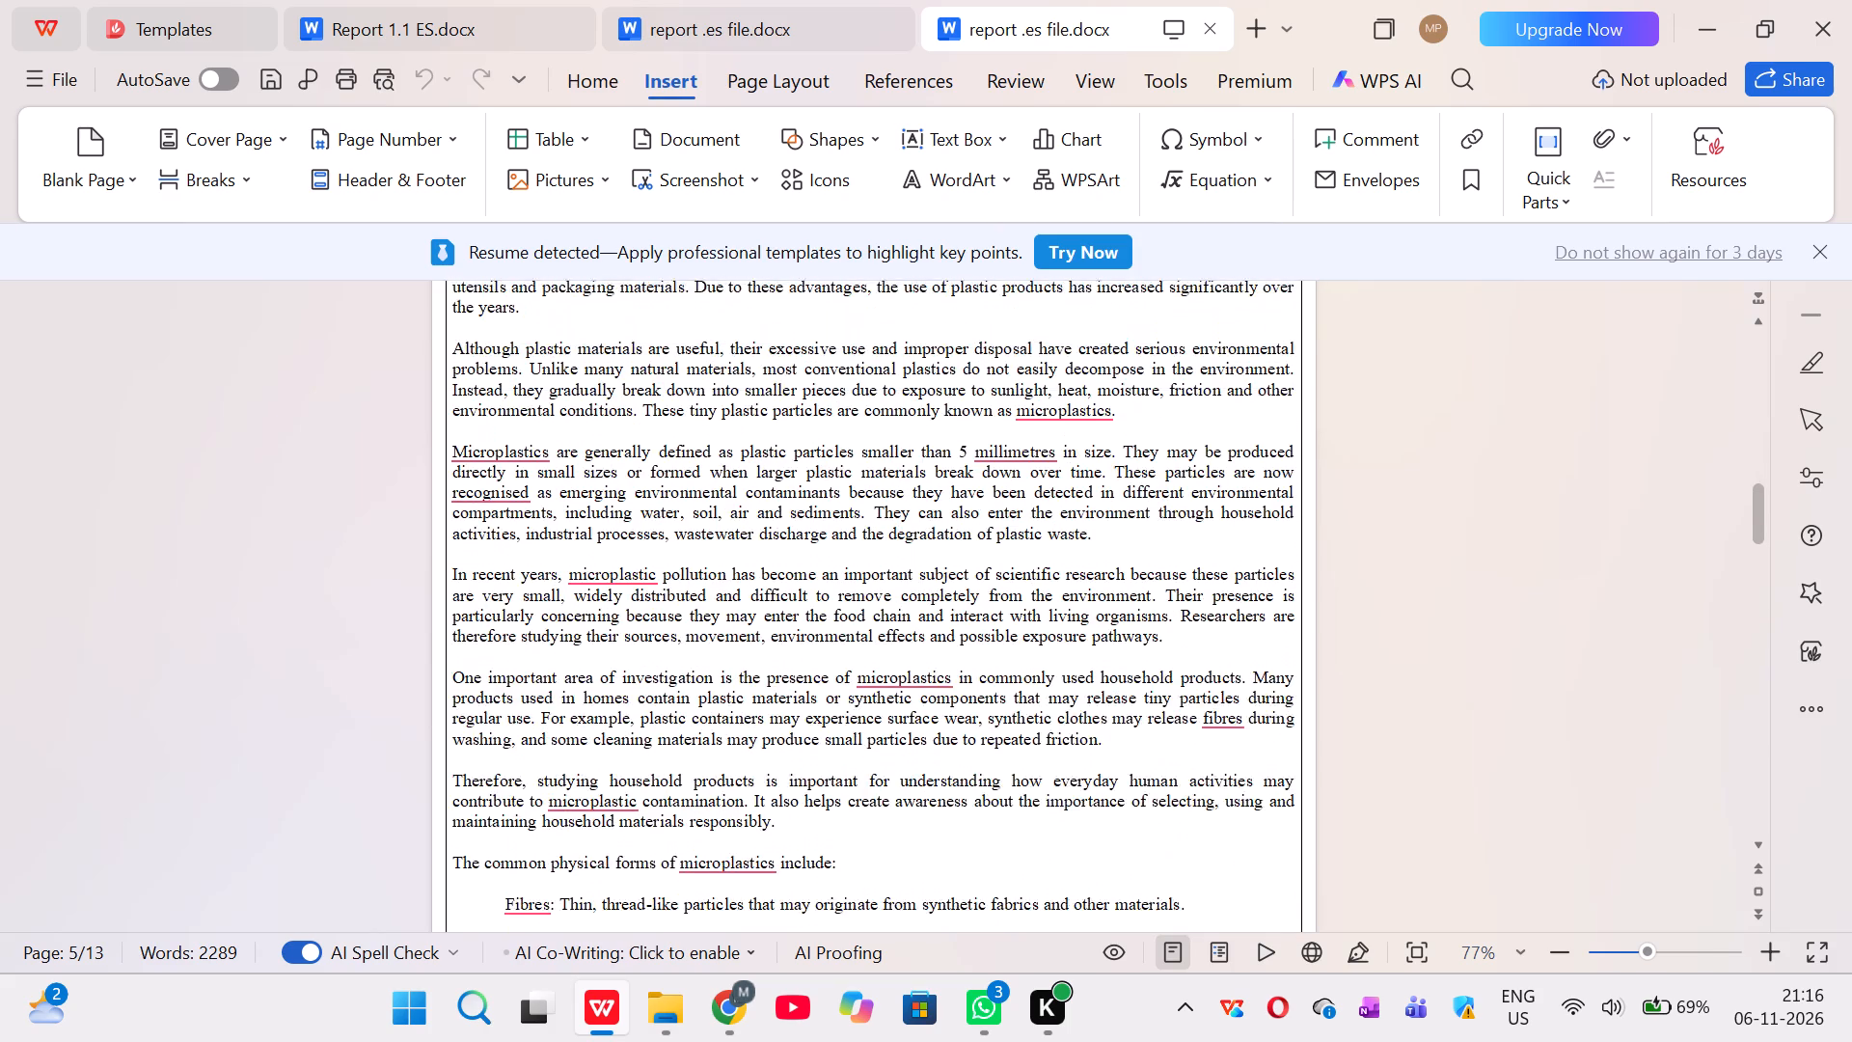
pyautogui.scroll(2, 996, 593)
pyautogui.scroll(-1, 996, 593)
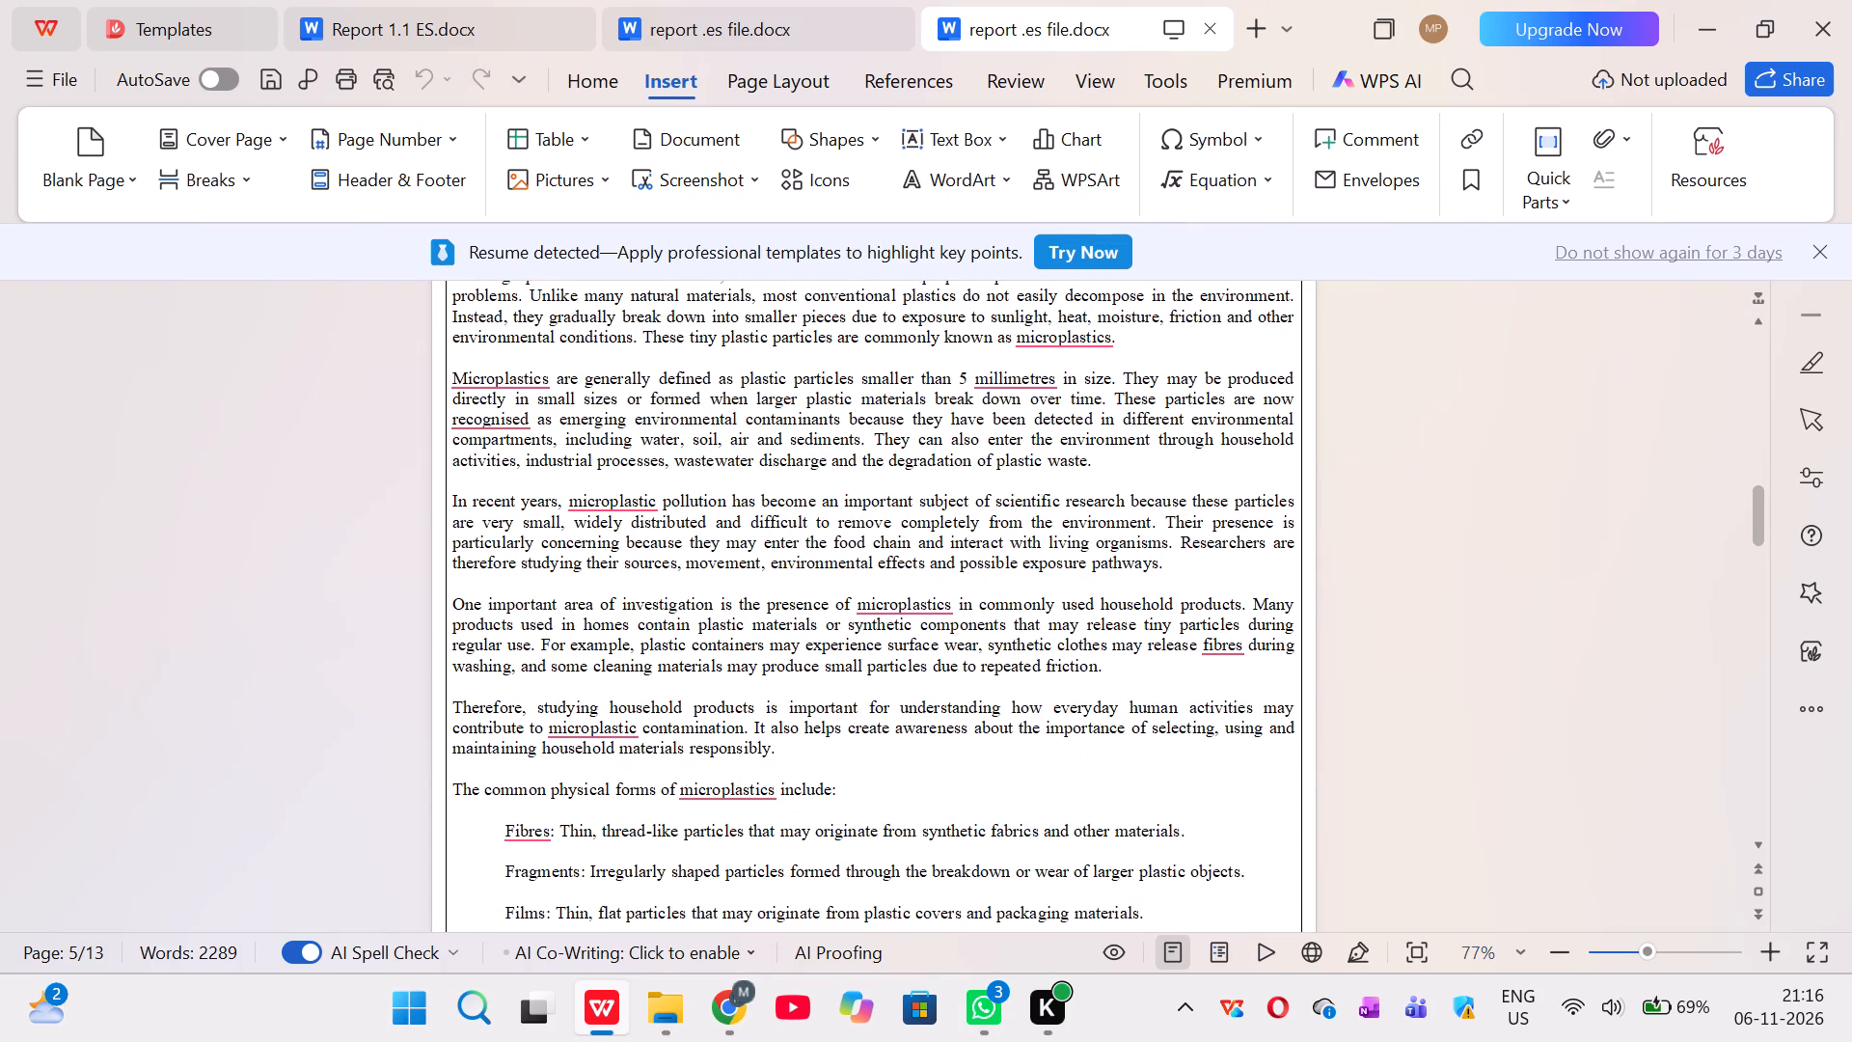
pyautogui.scroll(-5, 996, 593)
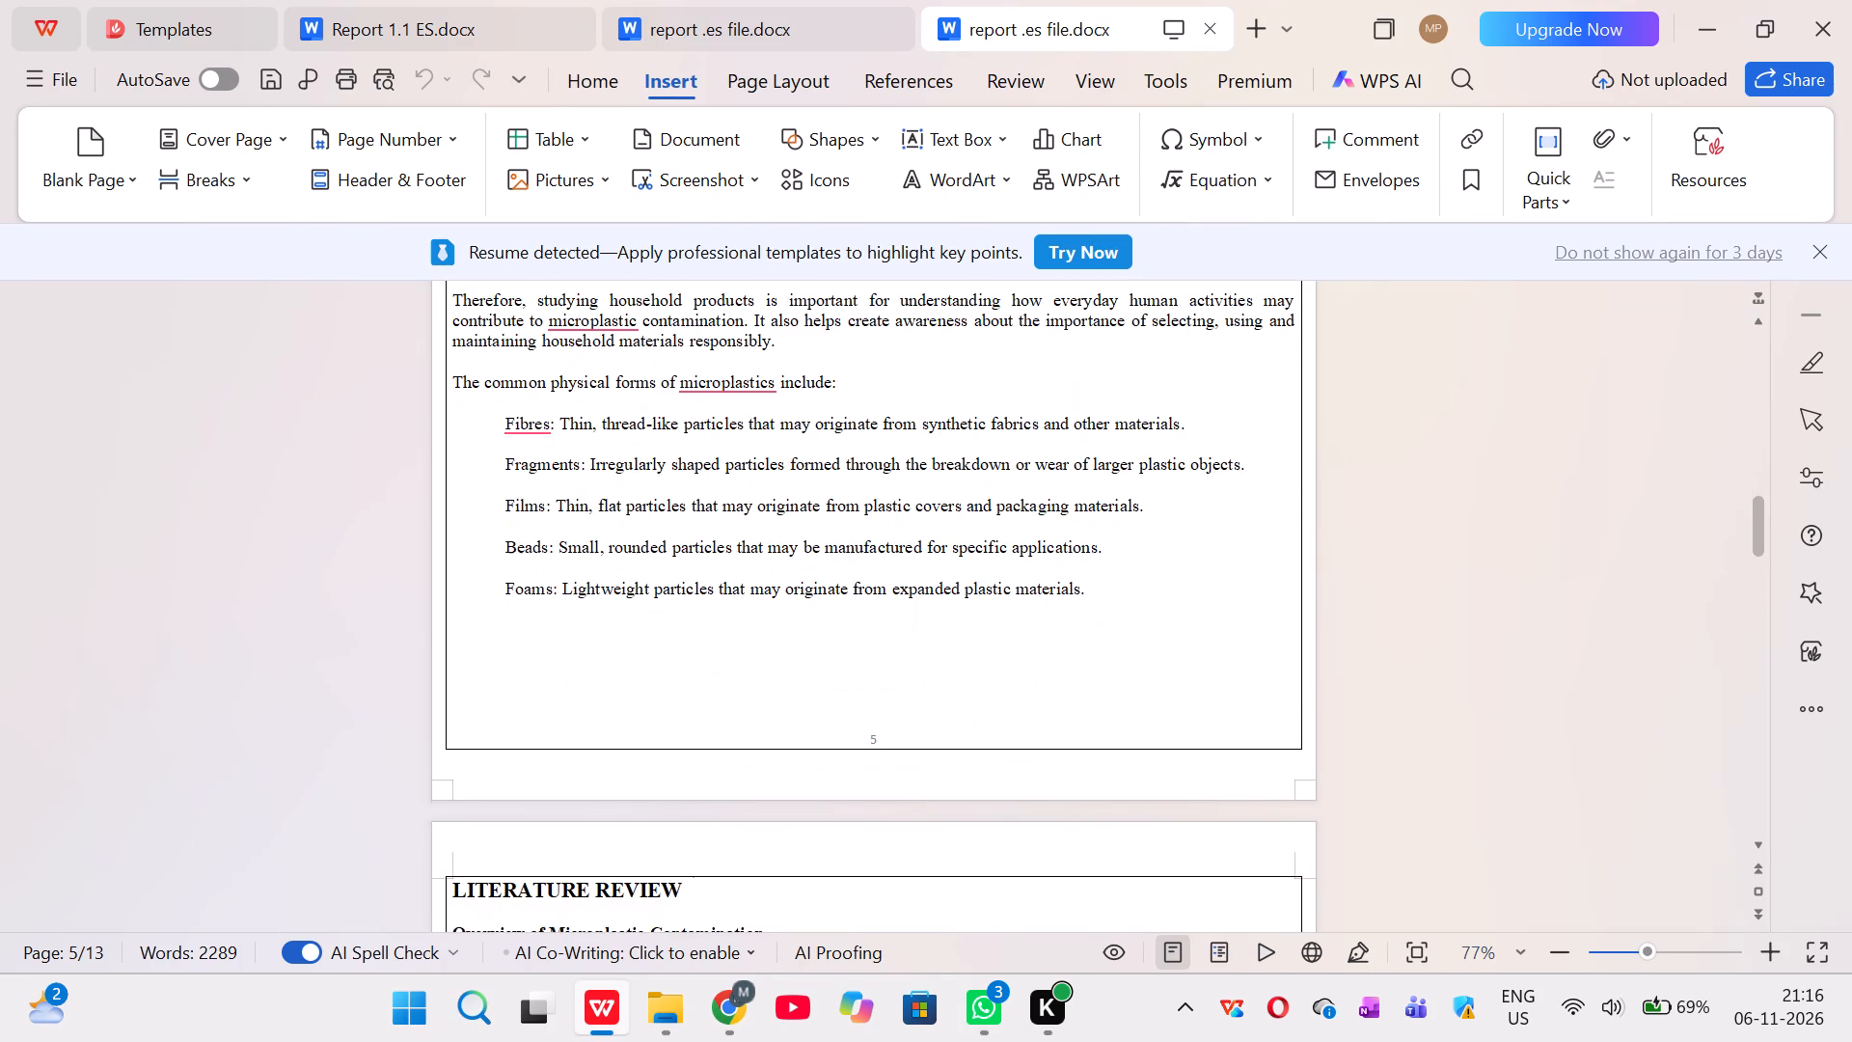
pyautogui.scroll(-6, 996, 593)
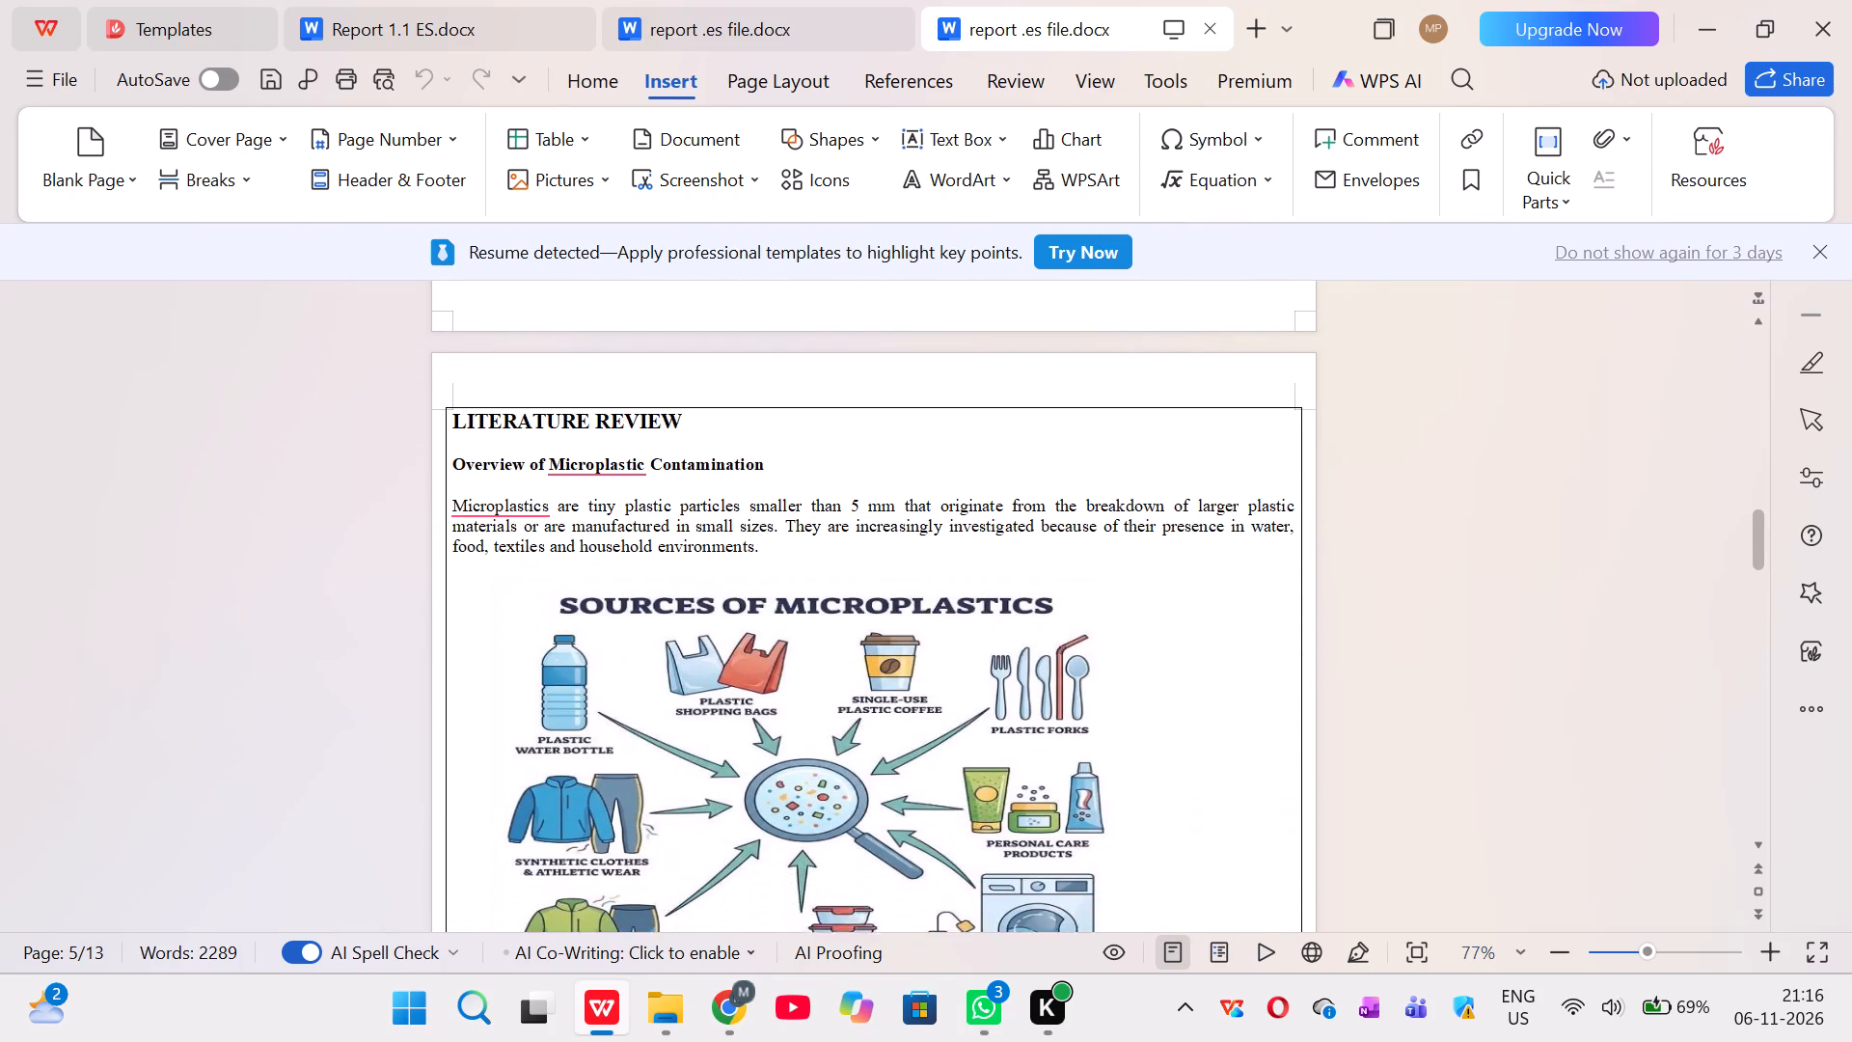
pyautogui.scroll(-3, 996, 593)
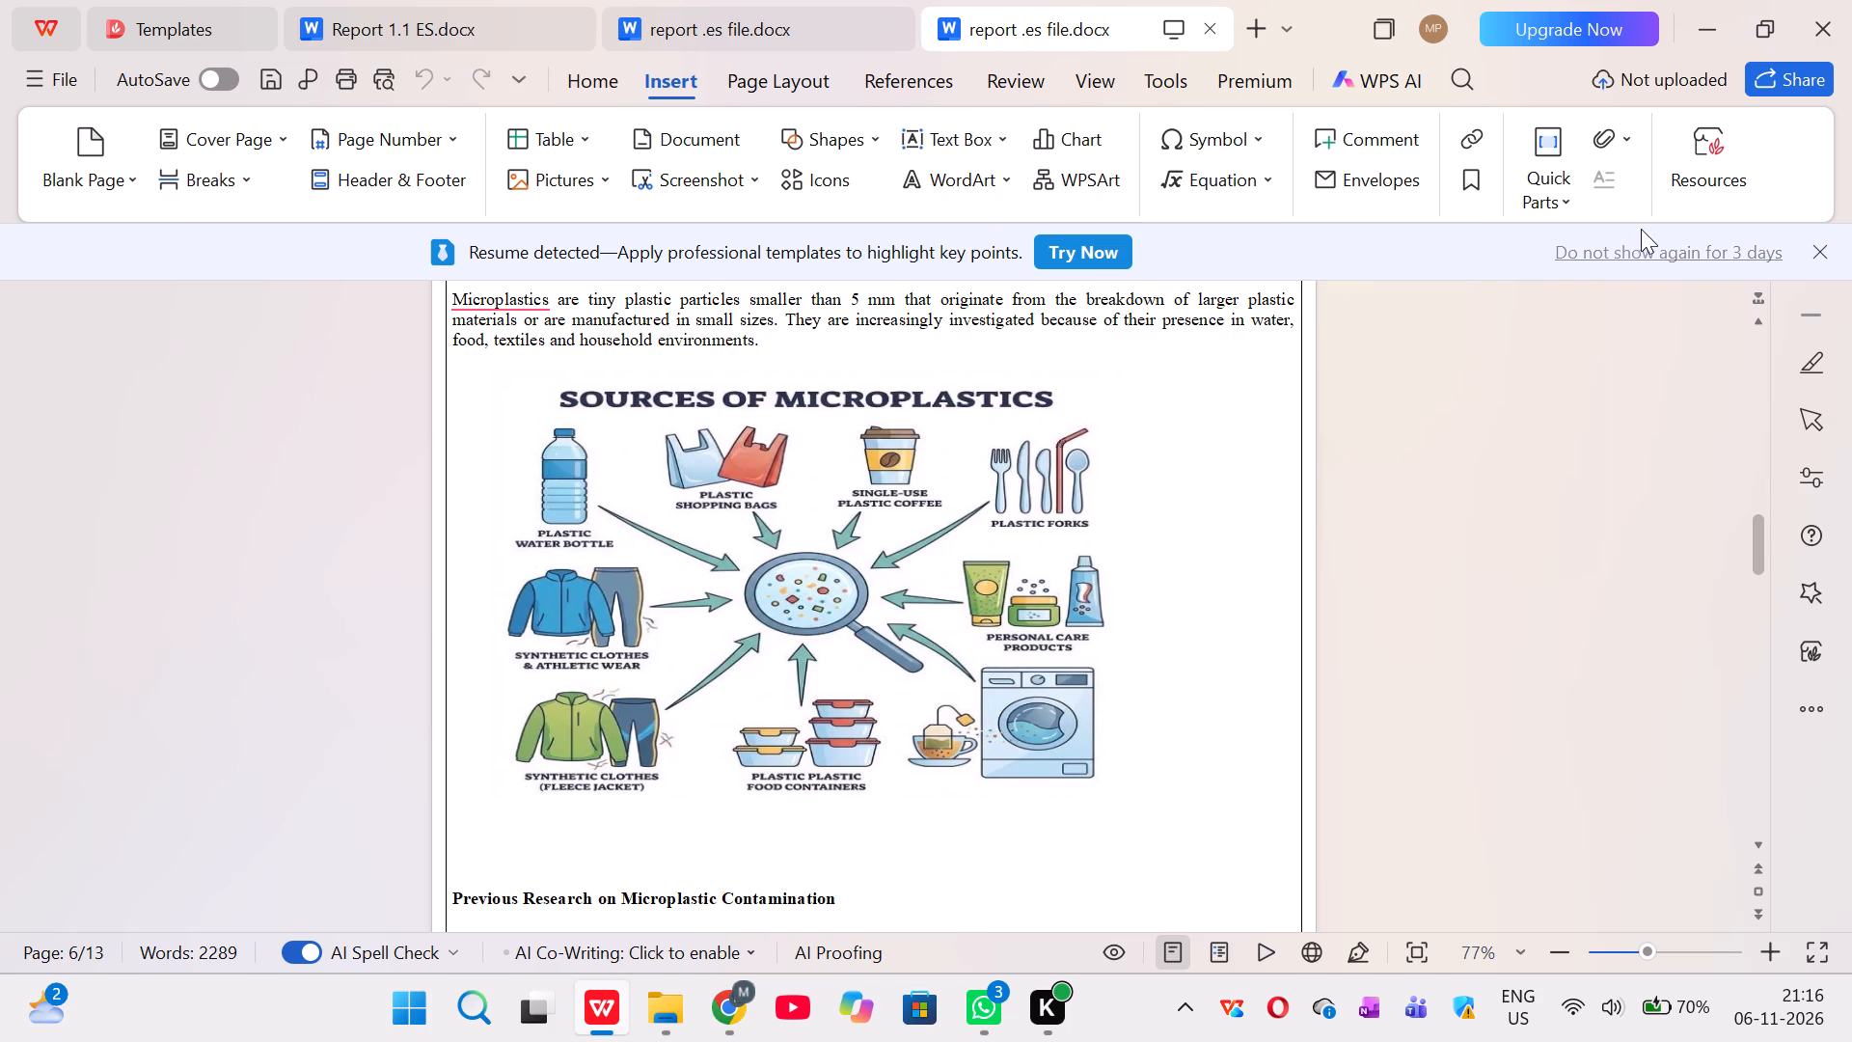
# Dismiss the resume template suggestion banner above the document.
pyautogui.click(1806, 236)
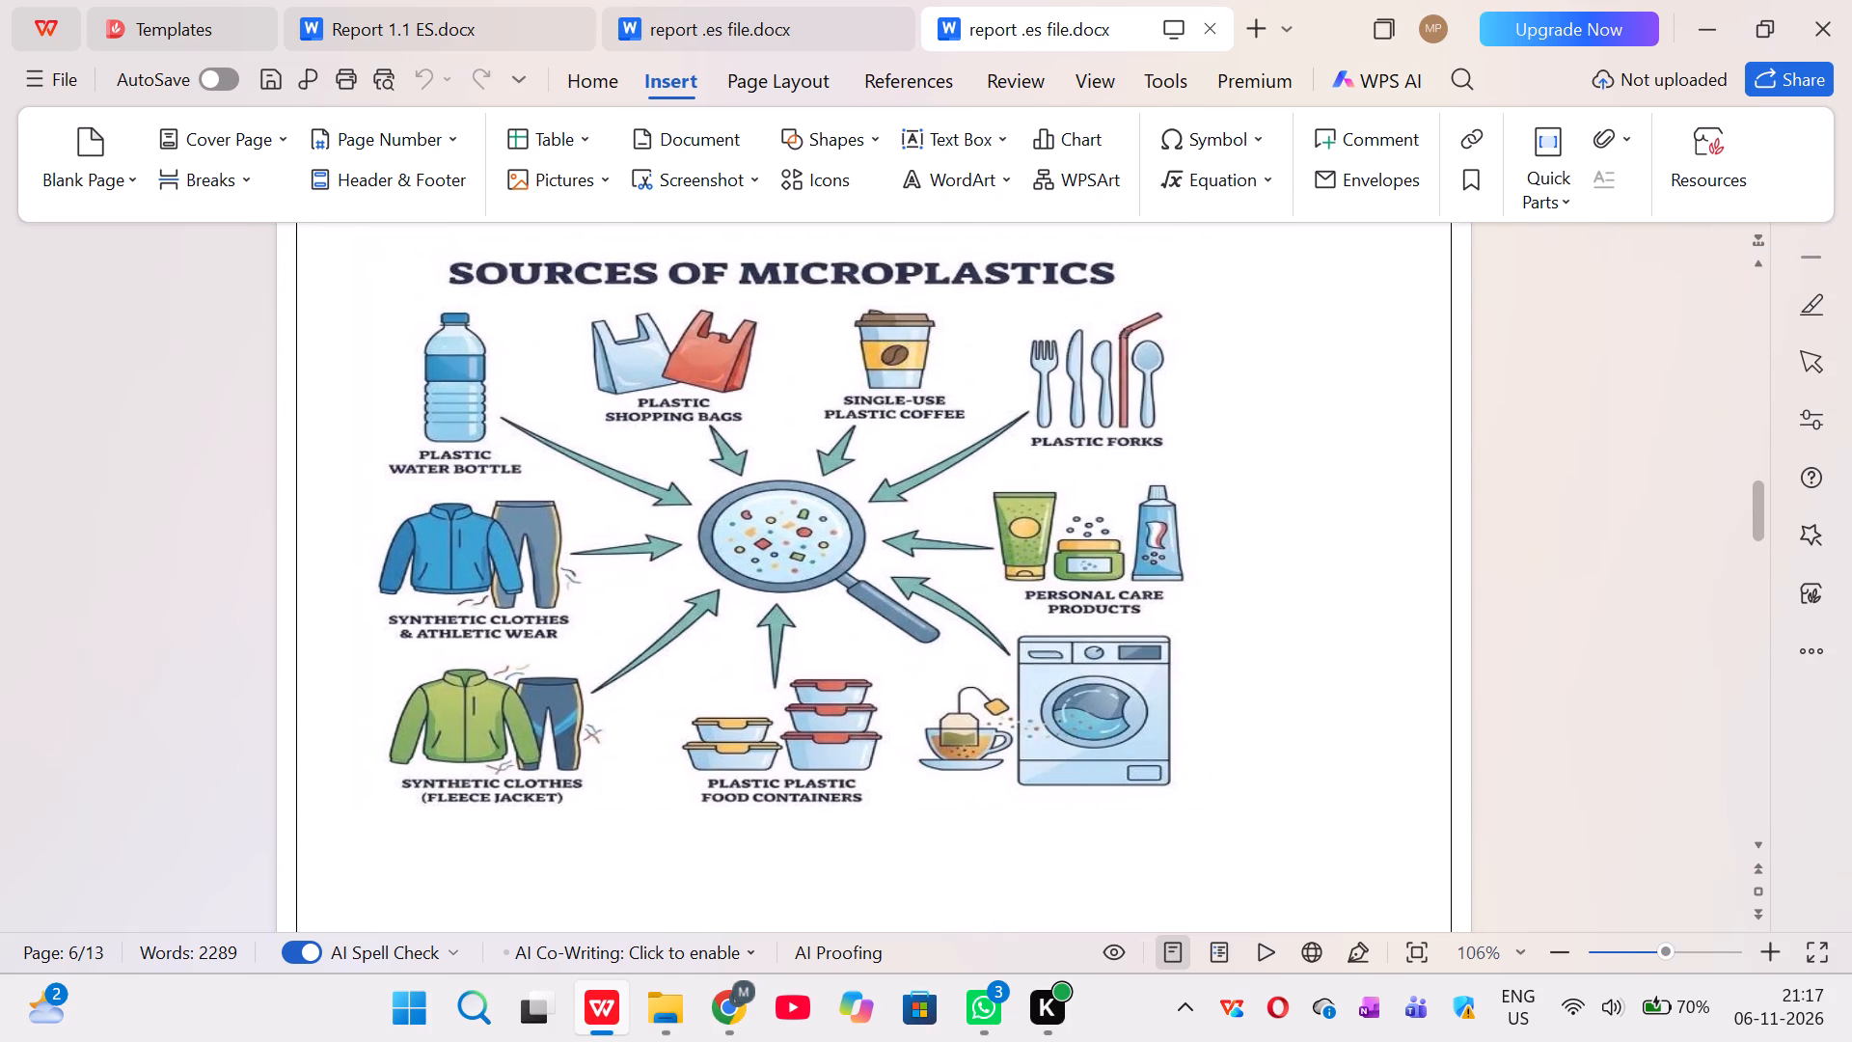
# Examine the page layout from the end of the Introduction through the Literature Review to the Methodology's microscope picture.
pyautogui.scroll(6, 1203, 542)
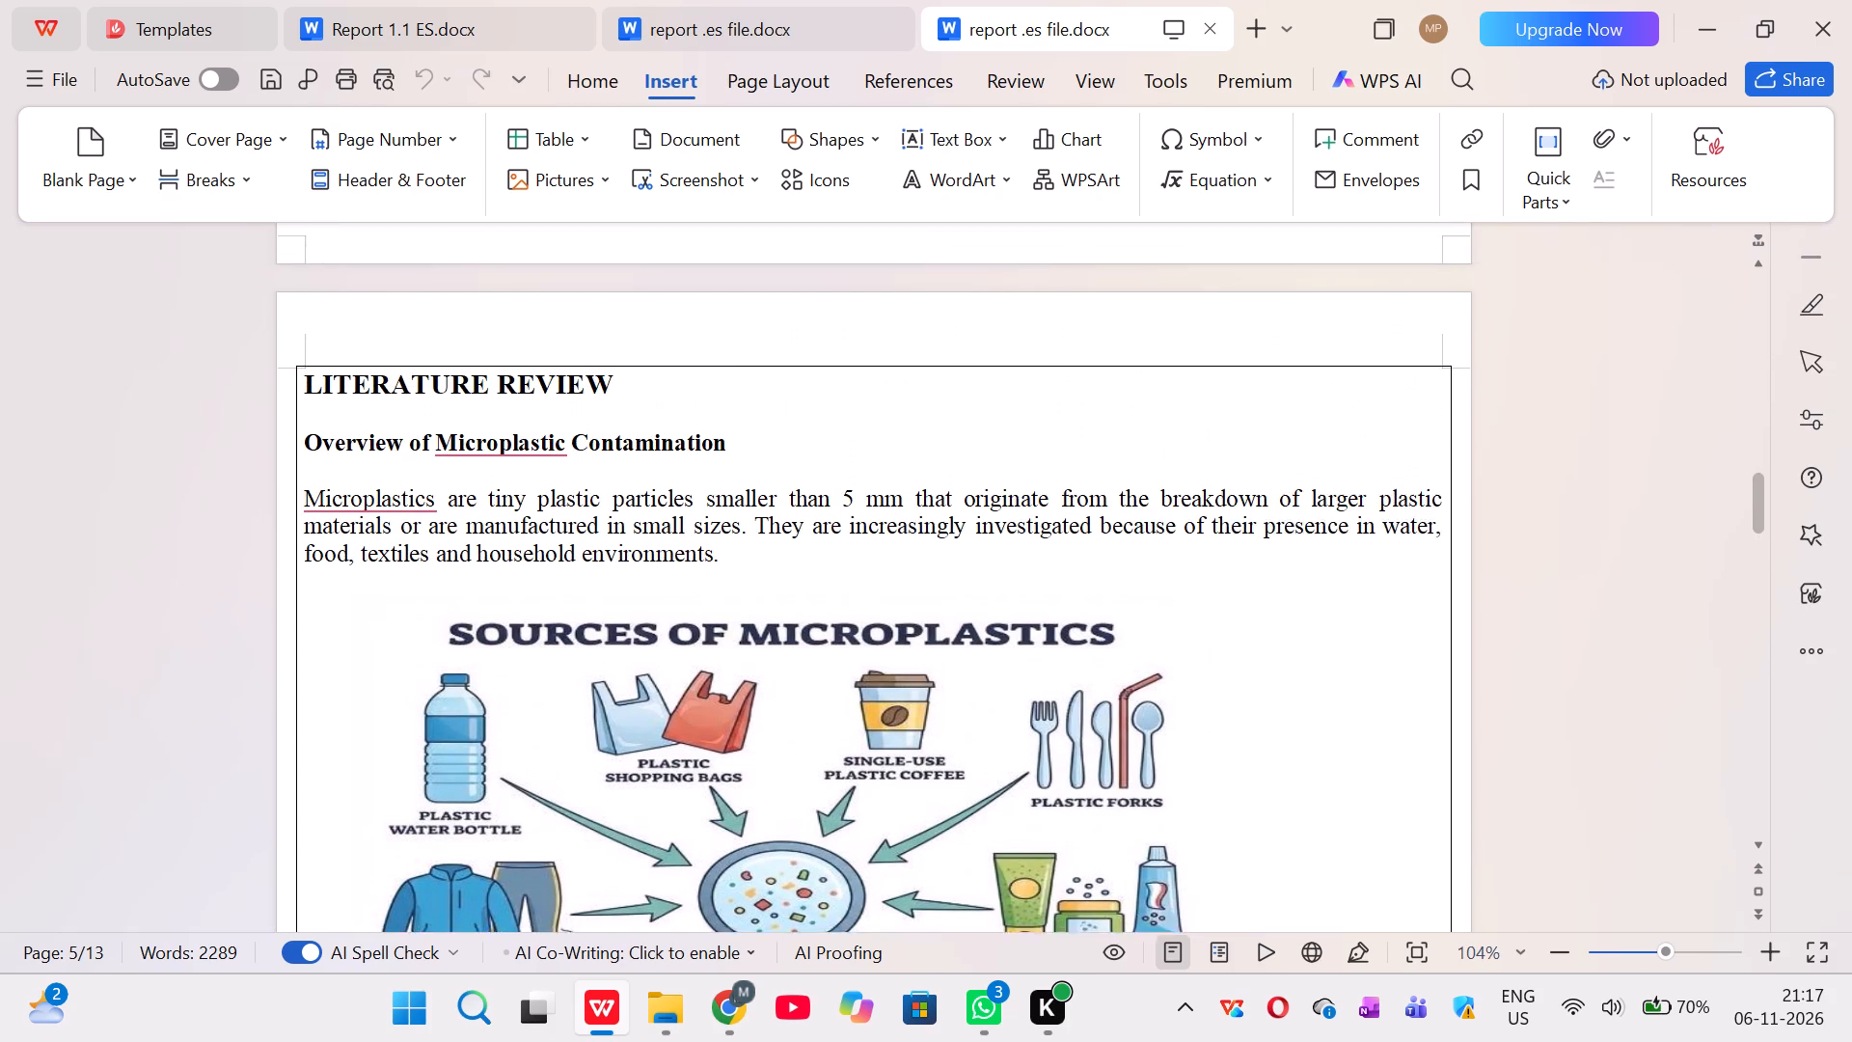
pyautogui.scroll(3, 1203, 542)
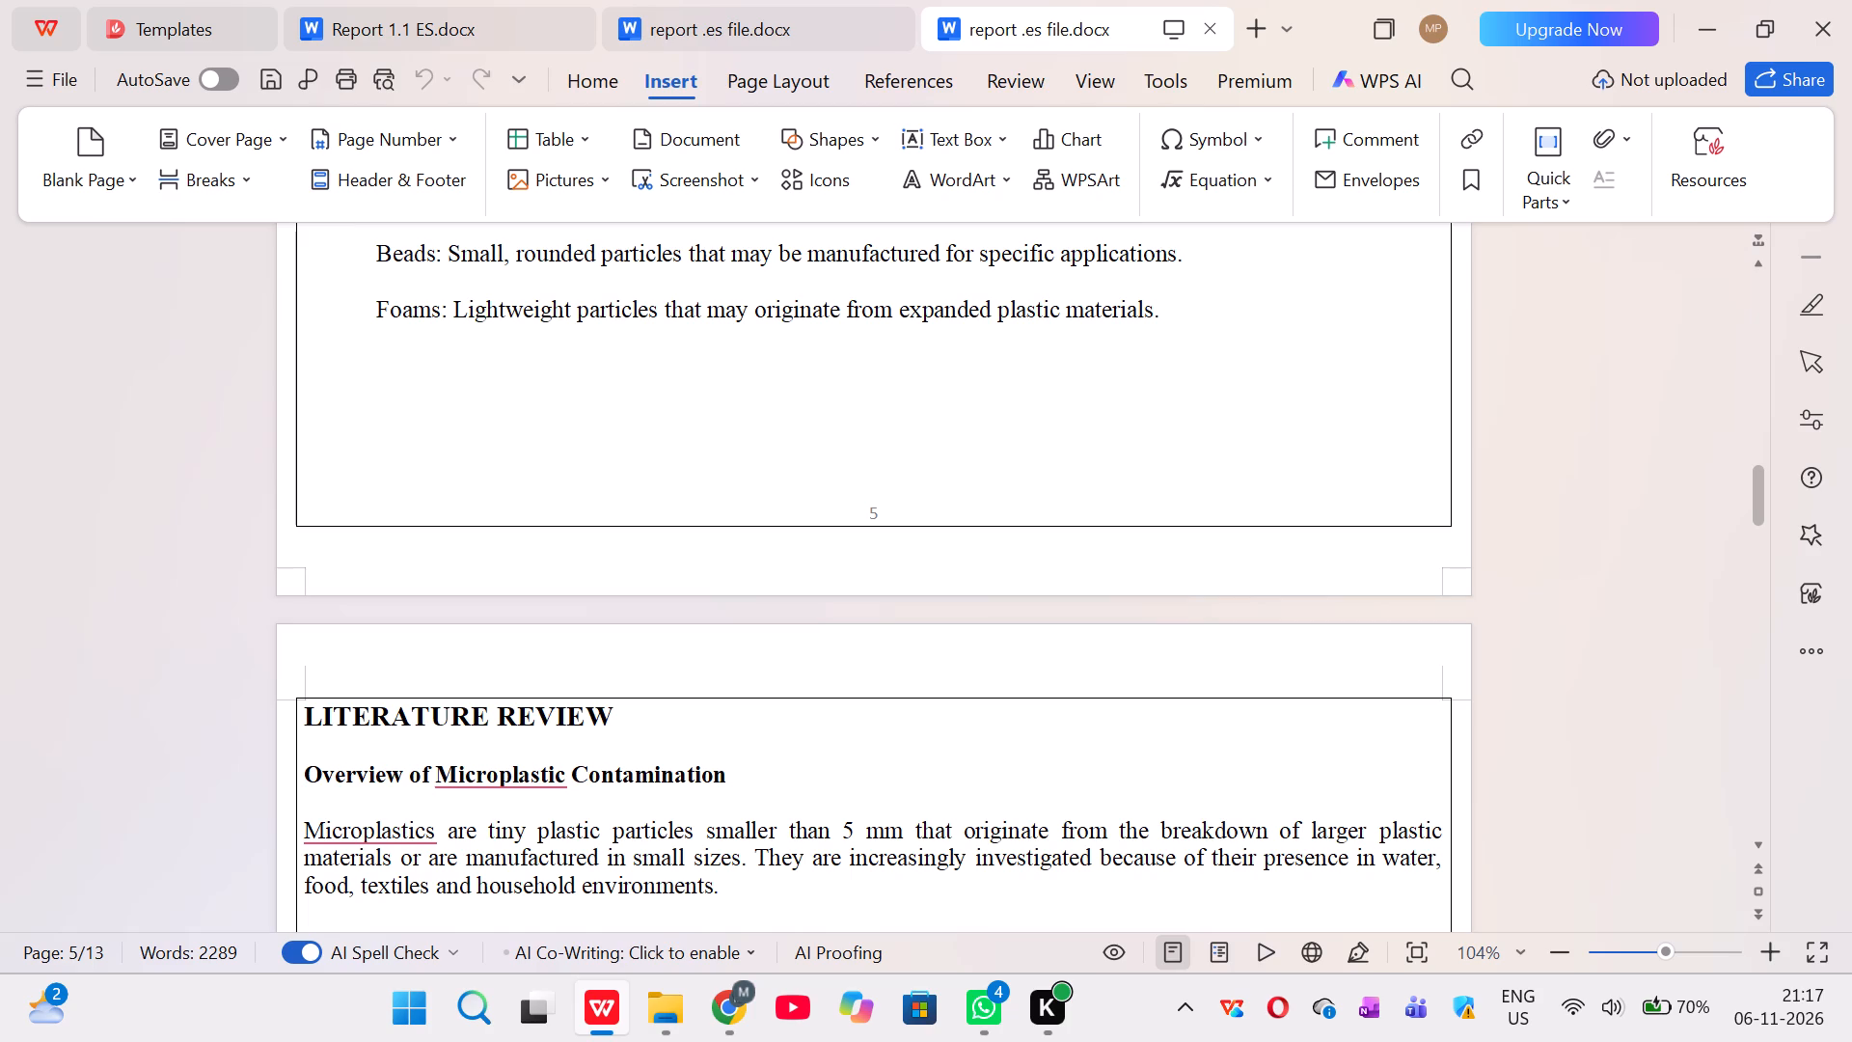
pyautogui.scroll(-3, 1203, 542)
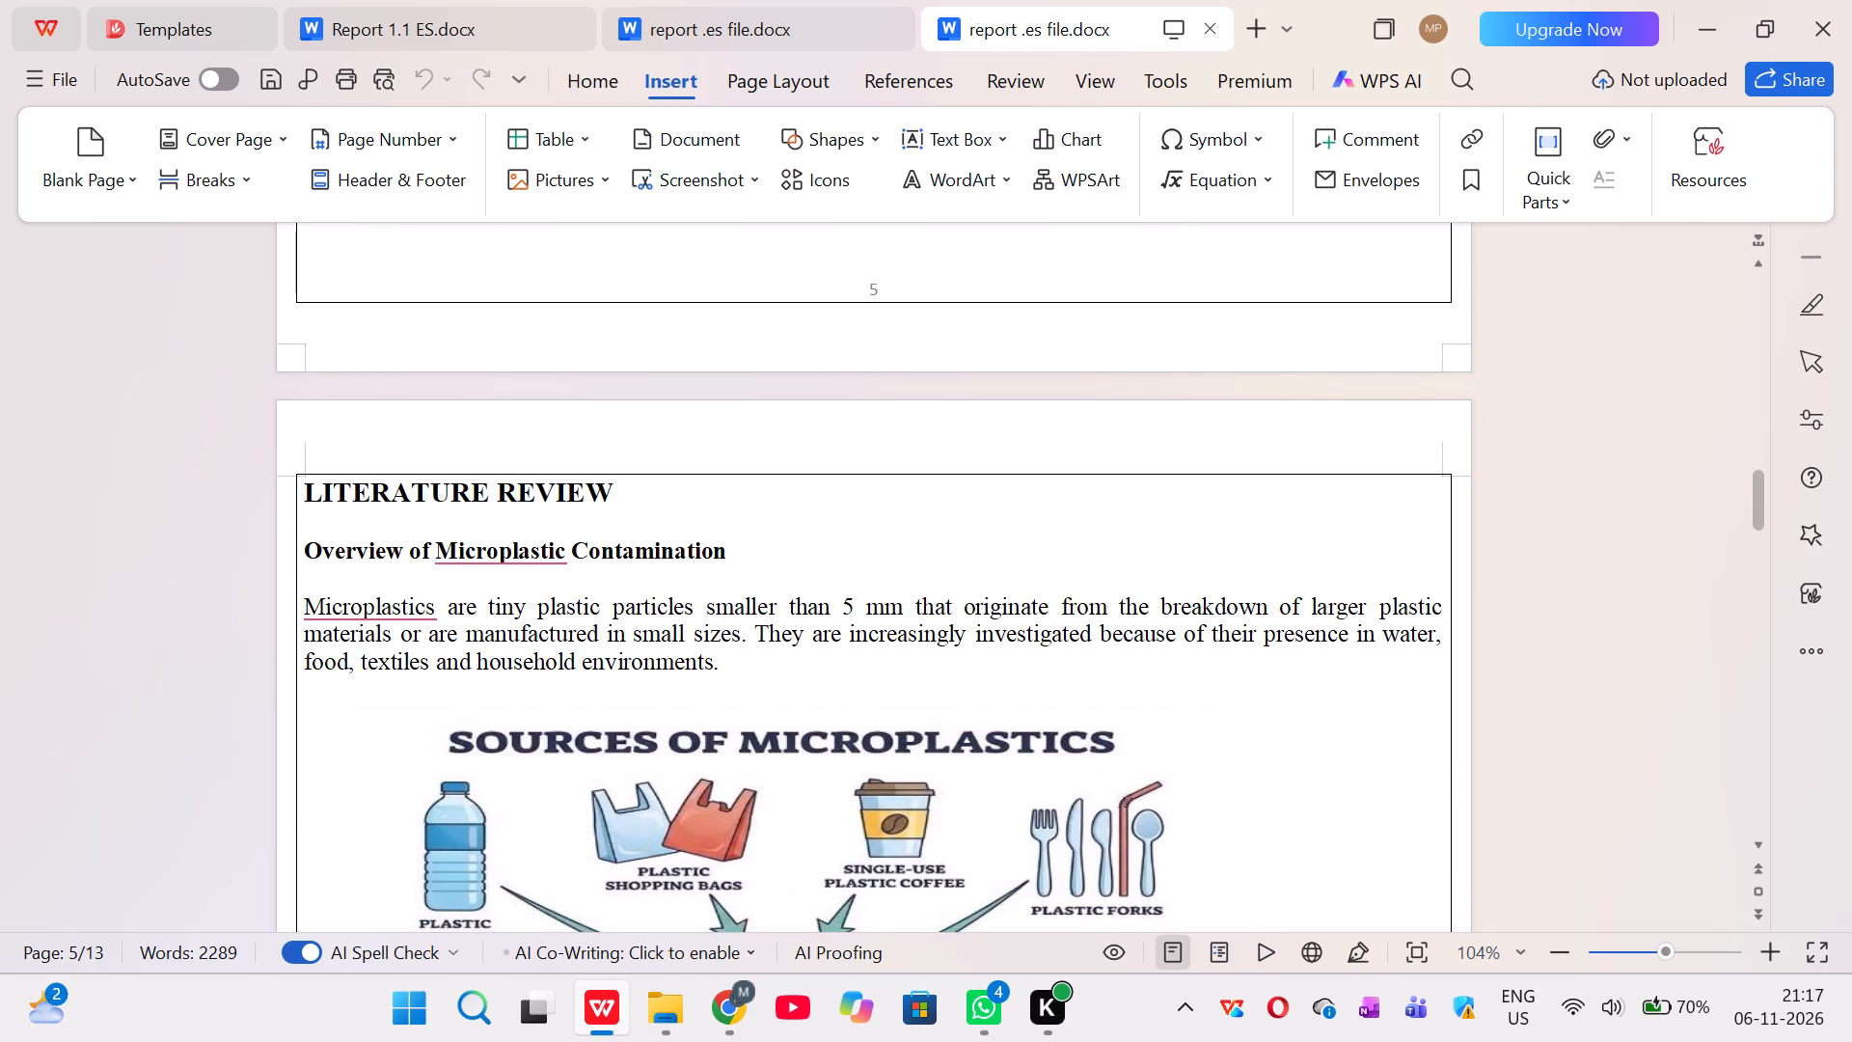
pyautogui.scroll(-8, 1203, 542)
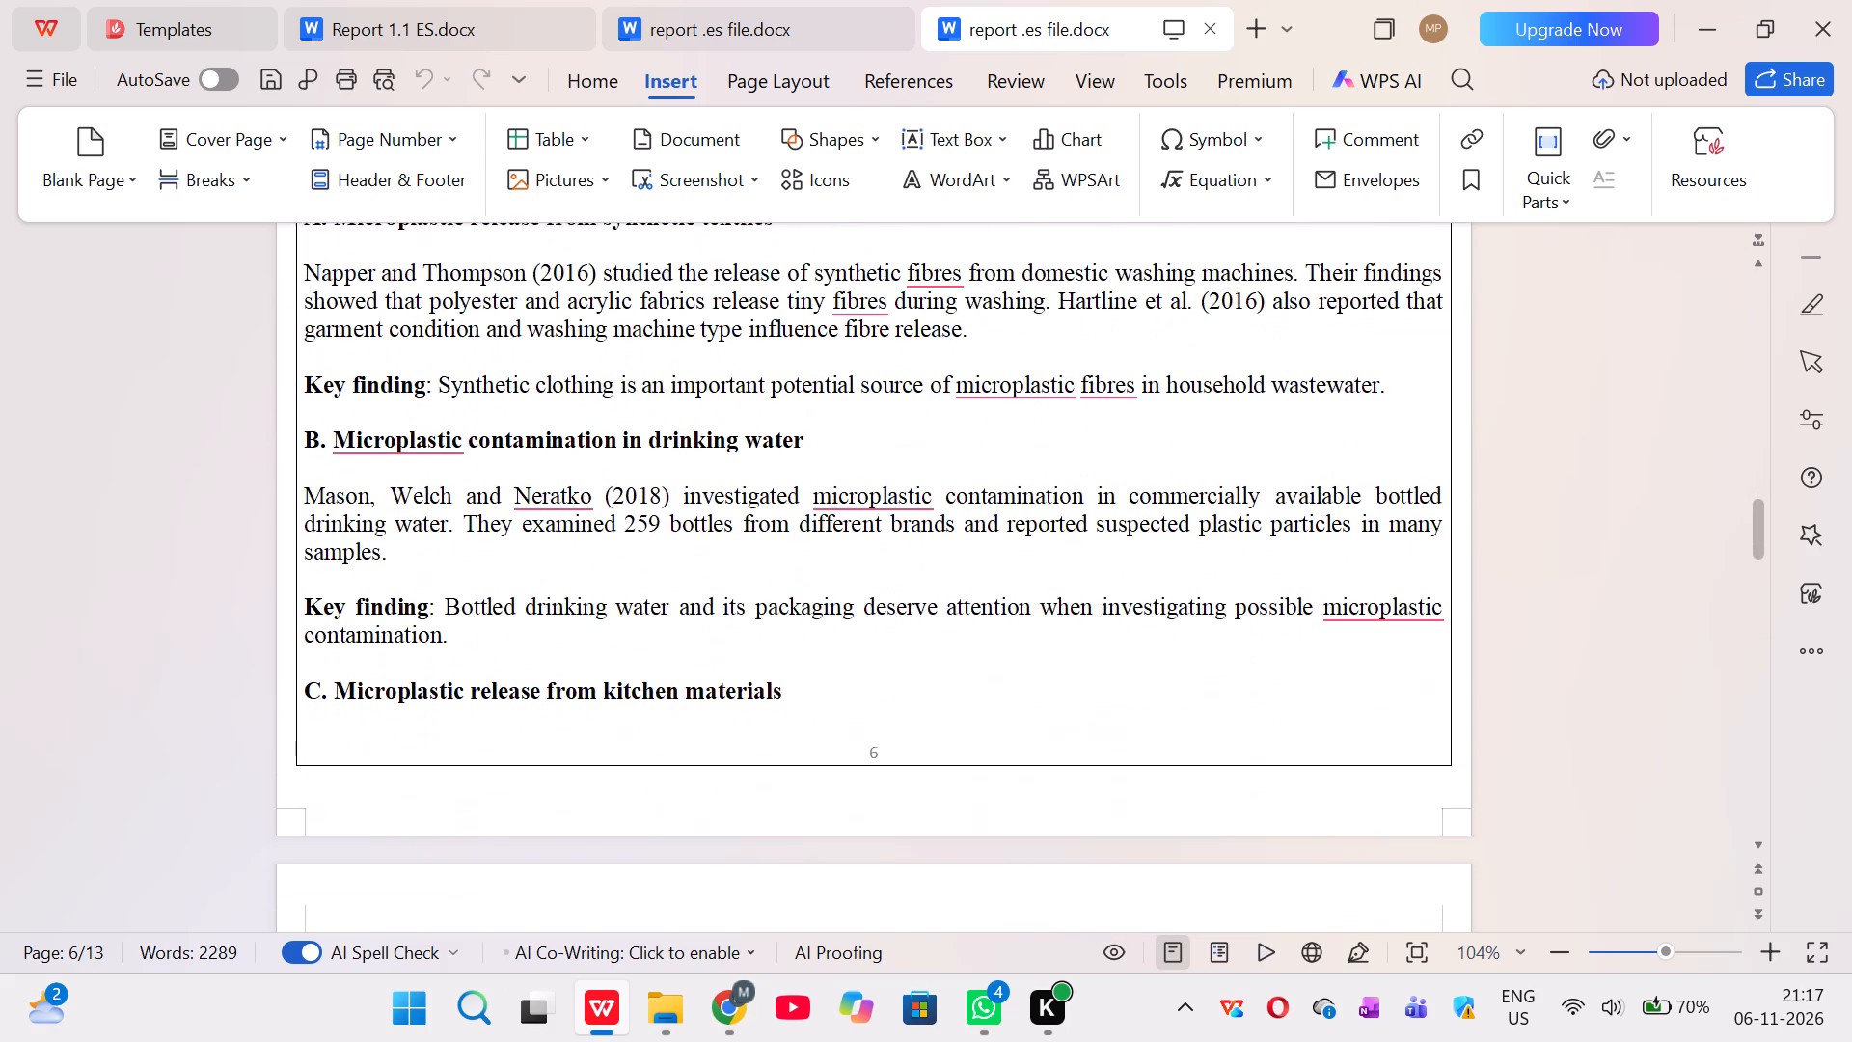
pyautogui.scroll(-4, 1203, 542)
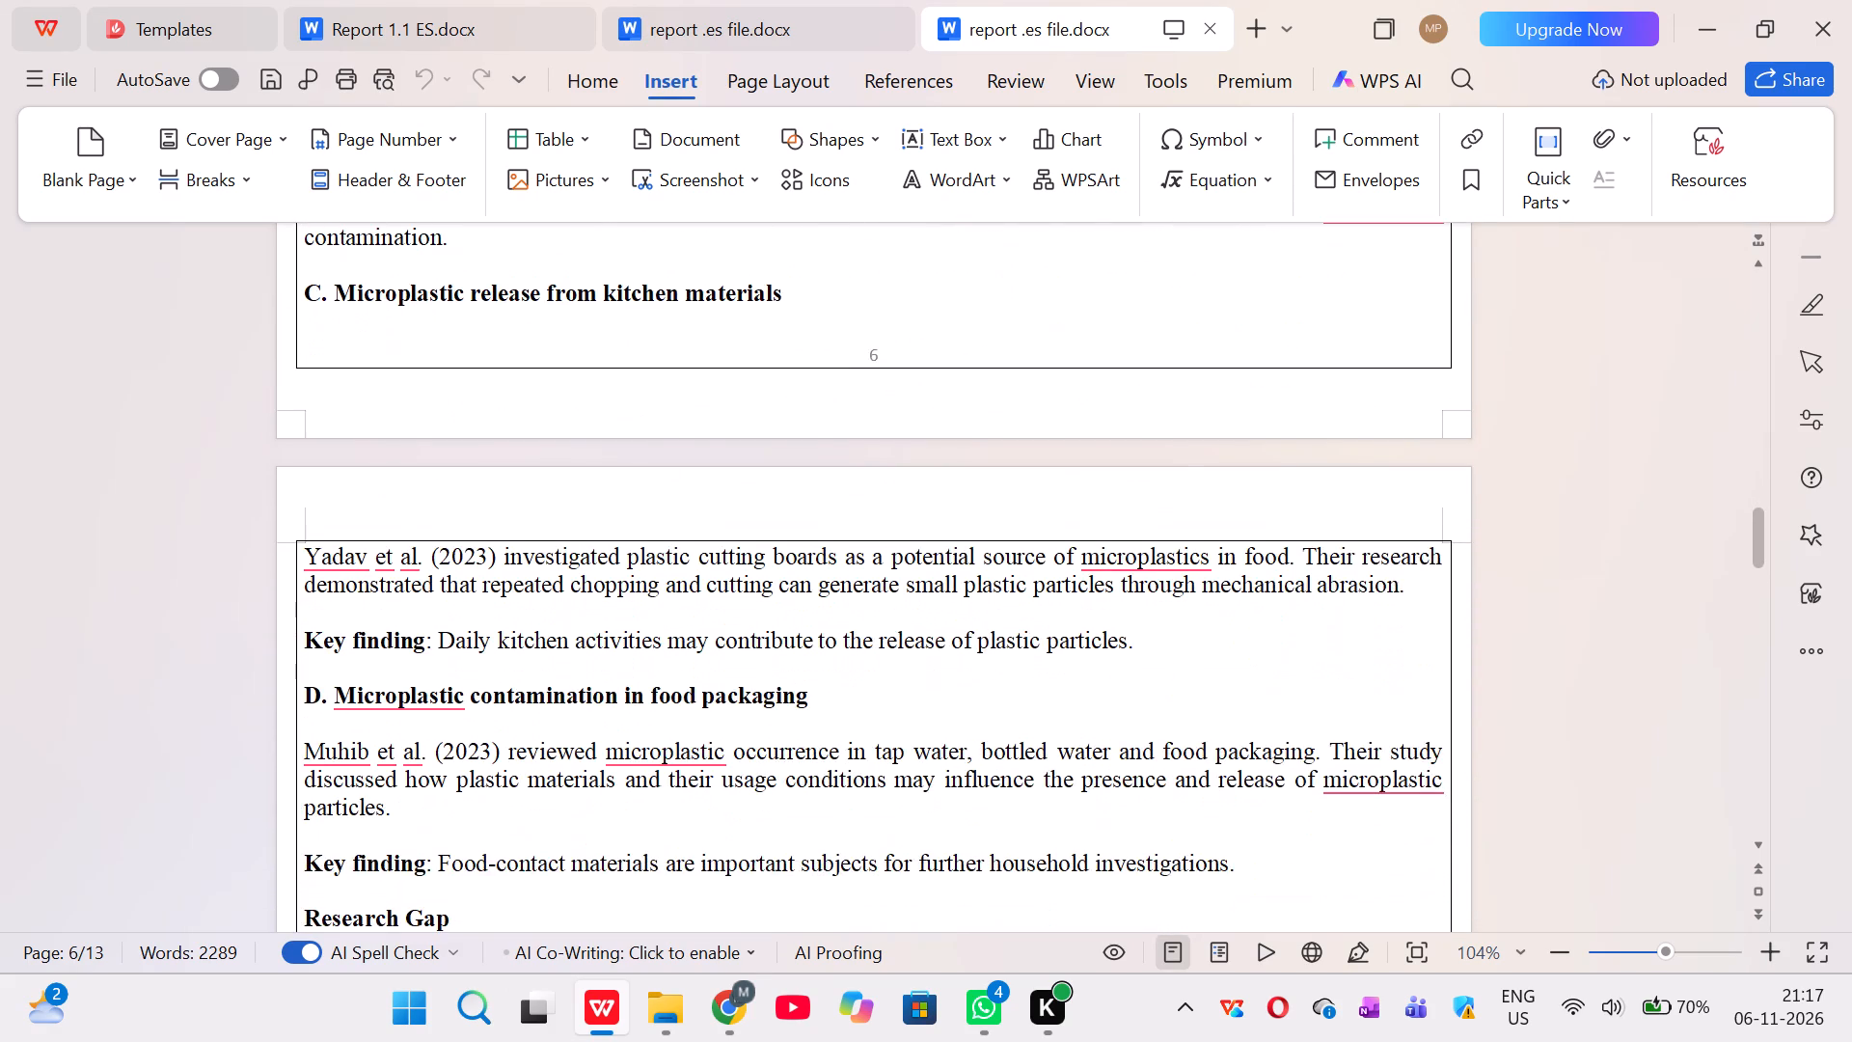
pyautogui.scroll(-8, 1203, 542)
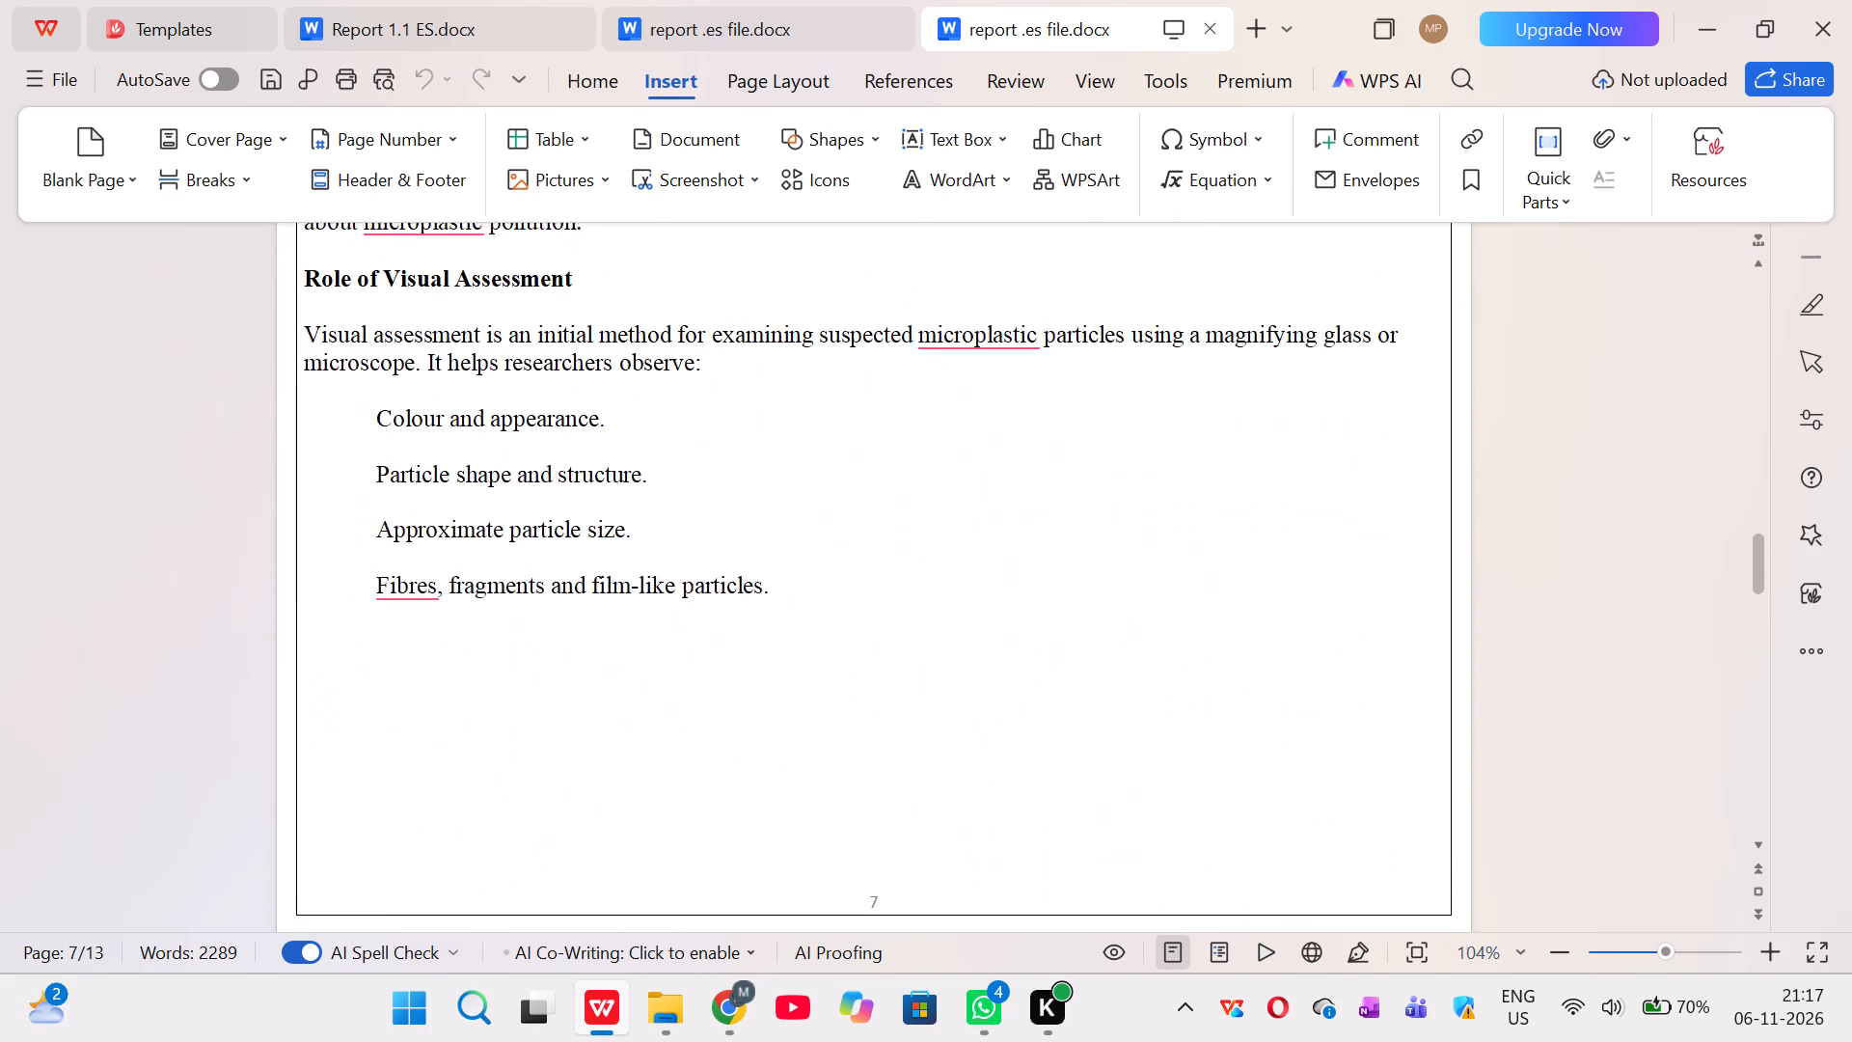
pyautogui.scroll(-12, 1203, 542)
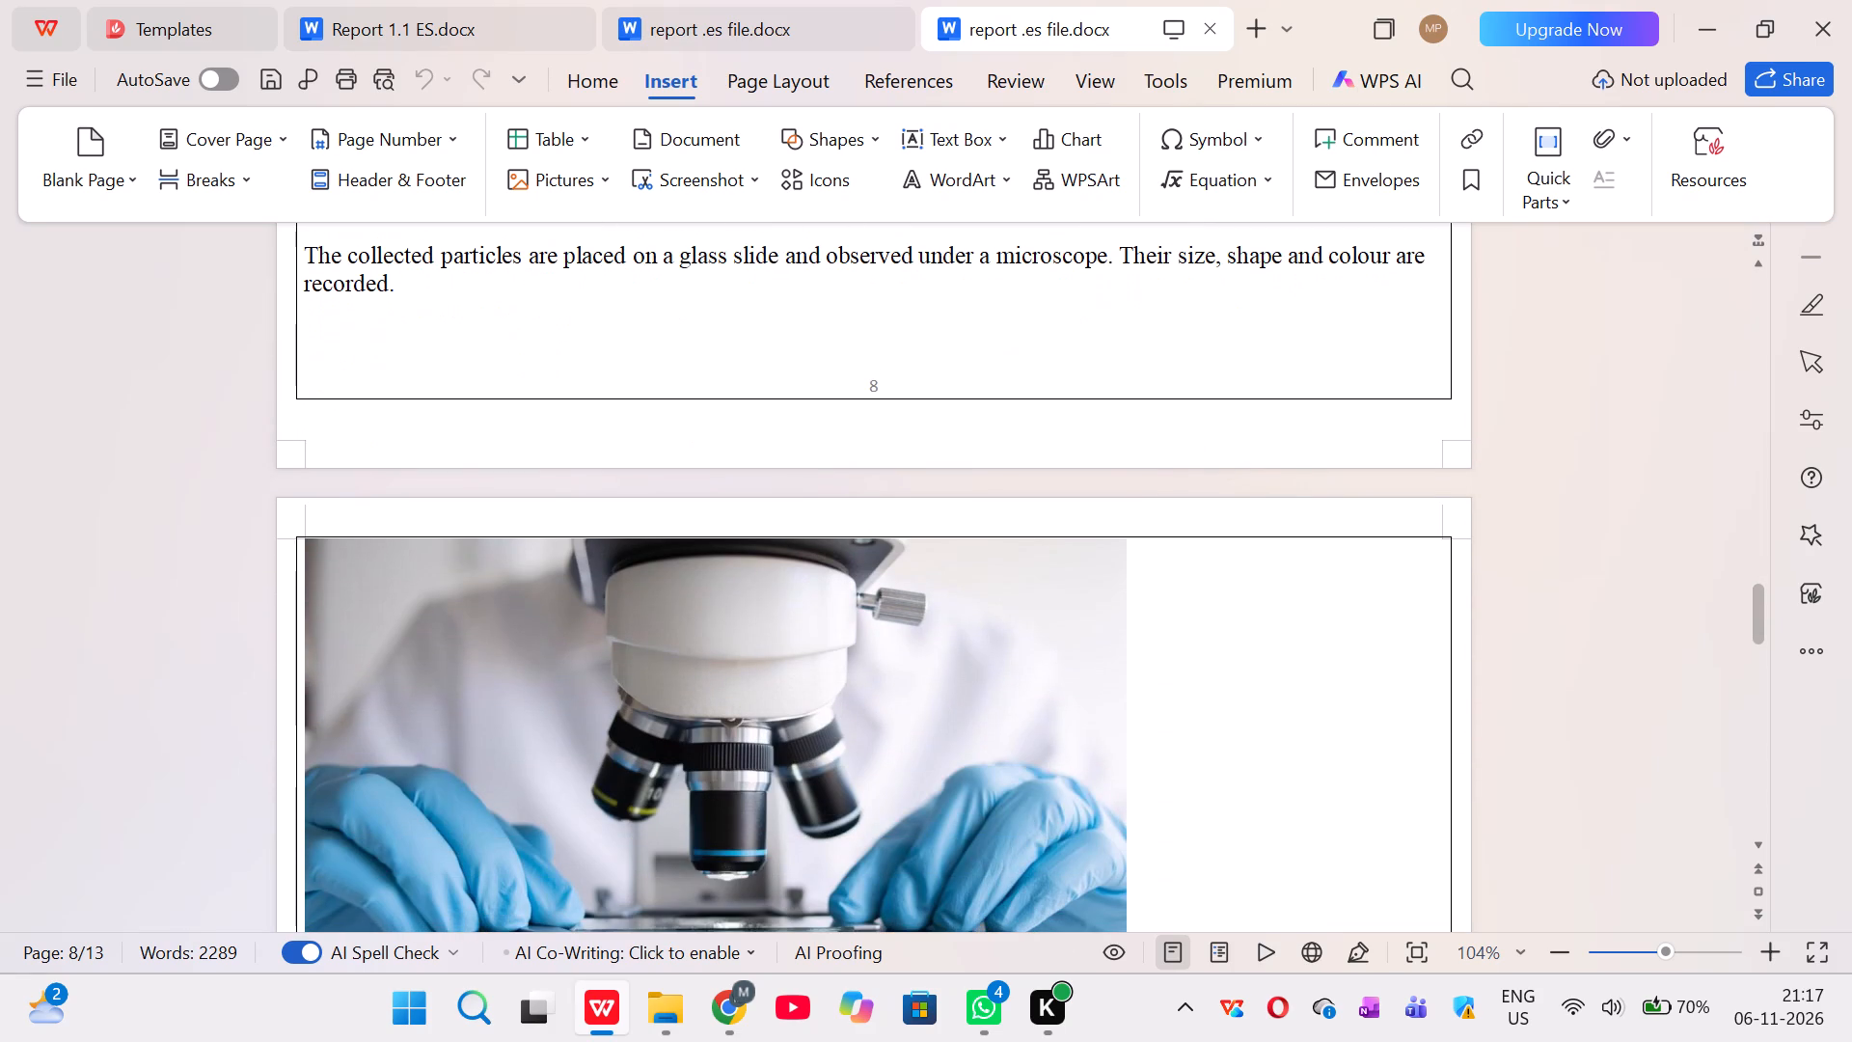
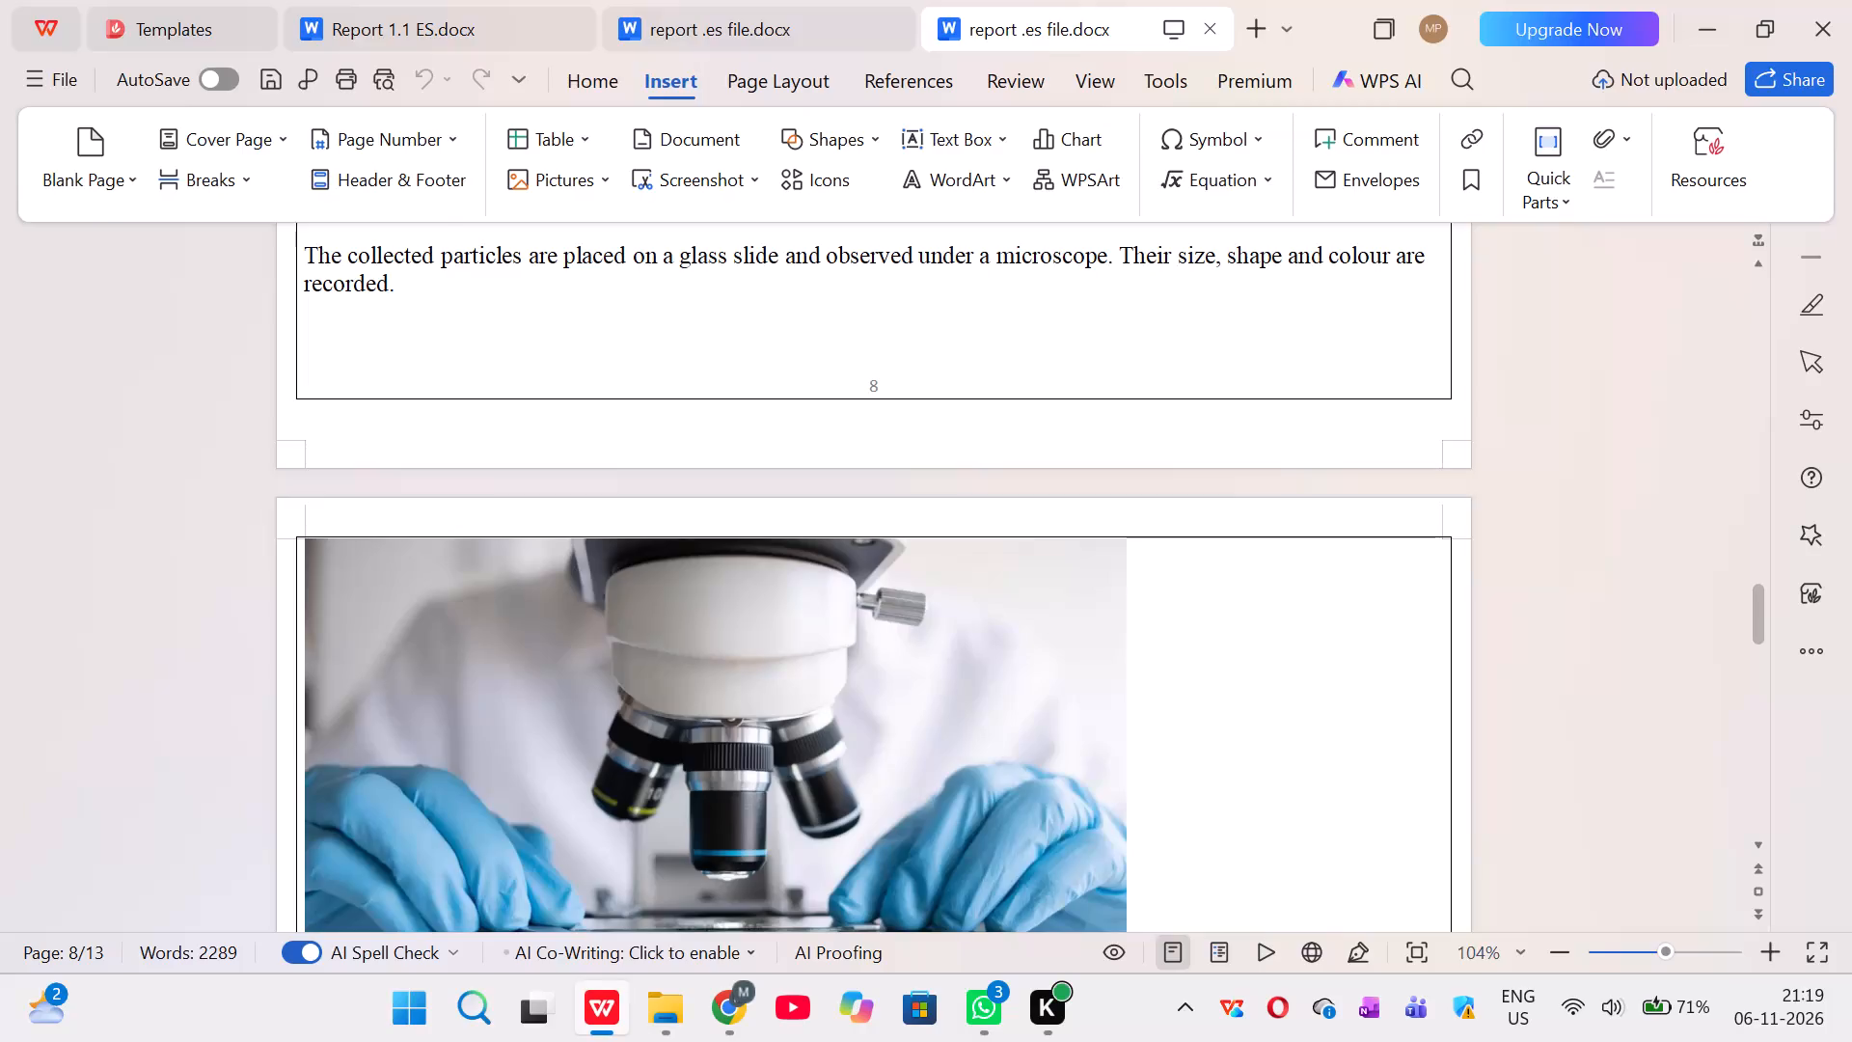
# Recheck the Methodology page from Sample Collection to Microscopic Examination, including its picture placement and the break before the microscope picture.
pyautogui.scroll(7, 968, 628)
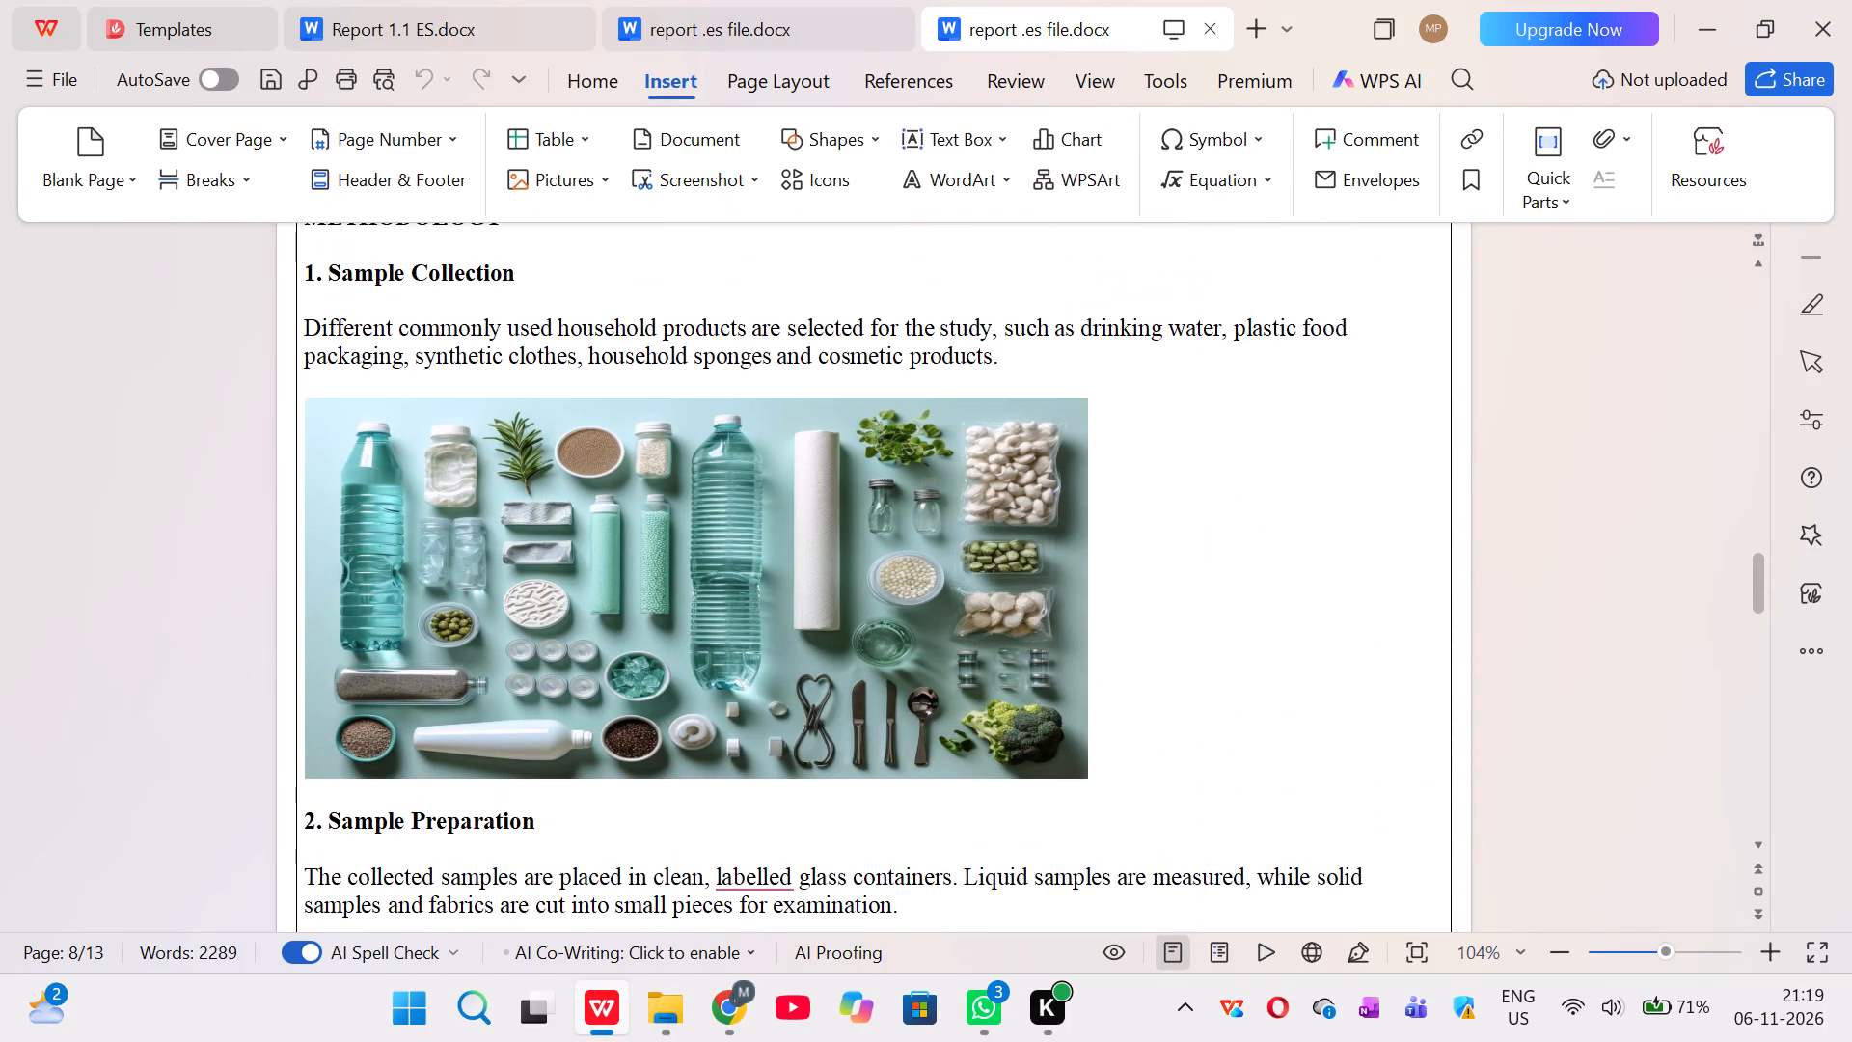
pyautogui.scroll(1, 968, 628)
pyautogui.scroll(-5, 968, 628)
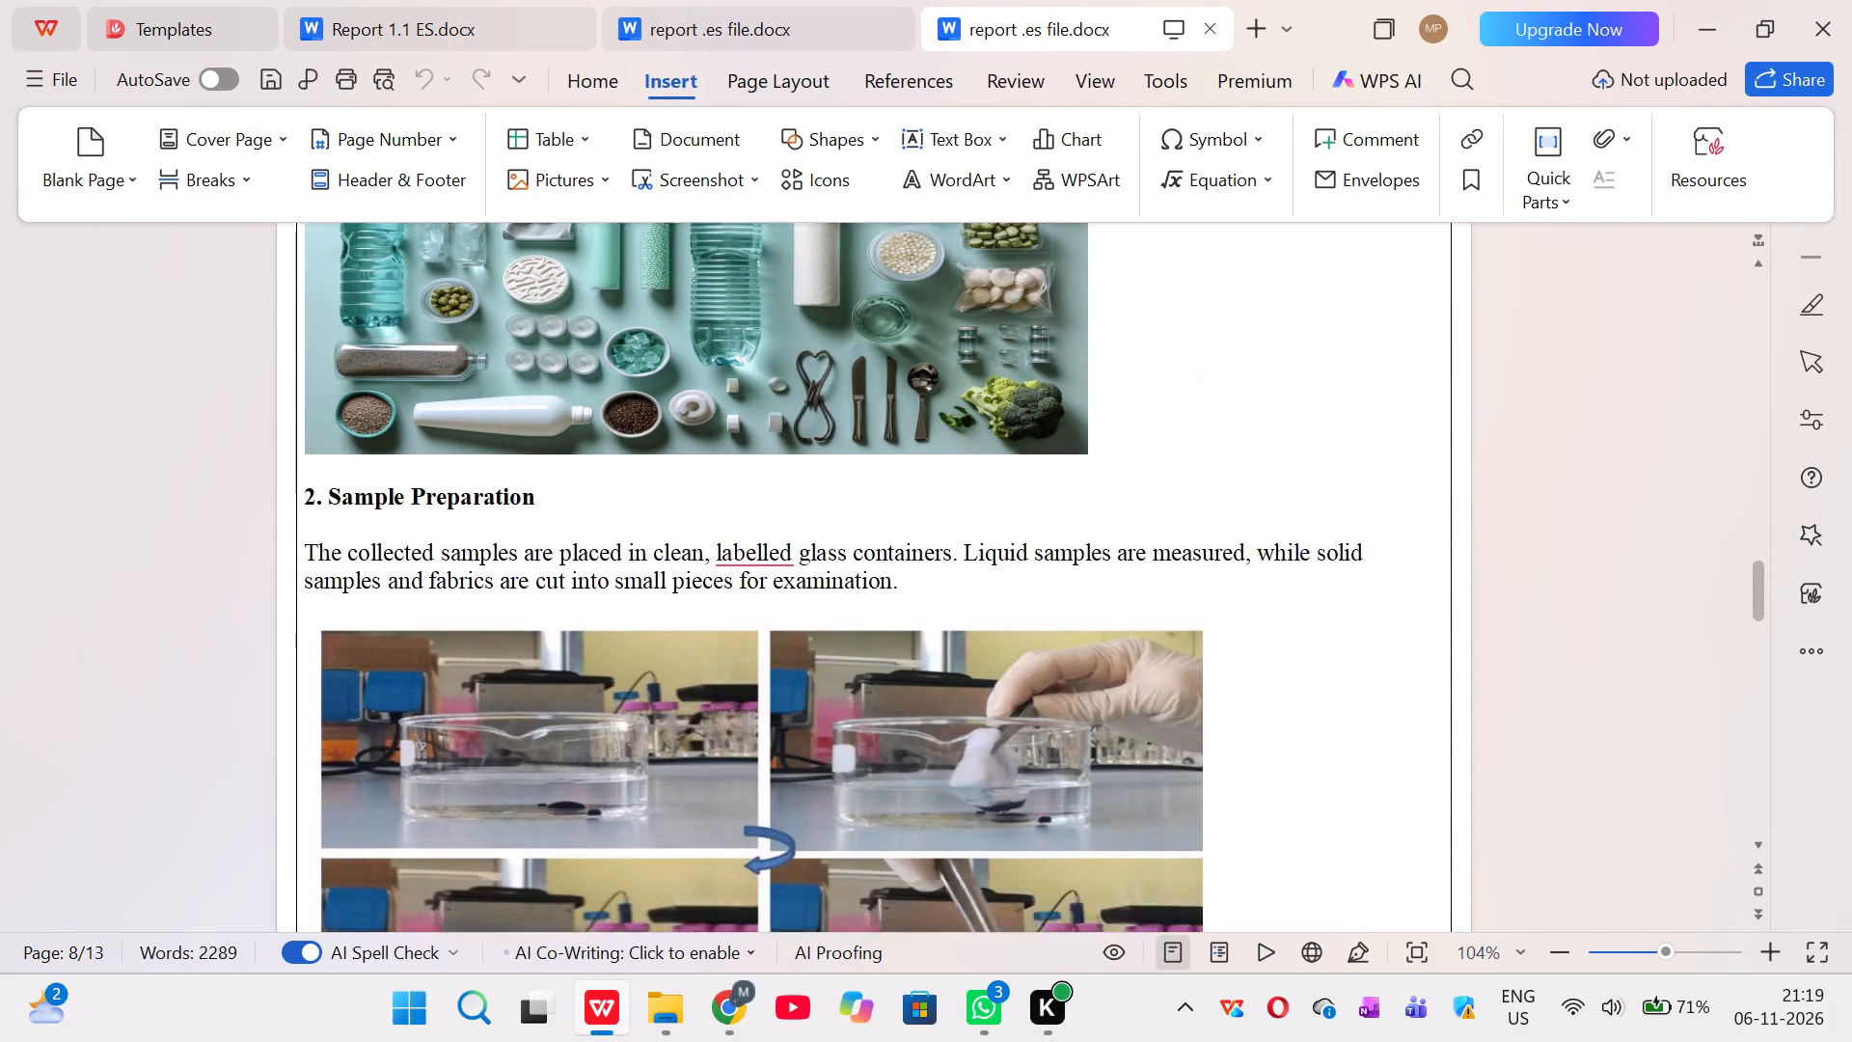
pyautogui.scroll(-5, 968, 628)
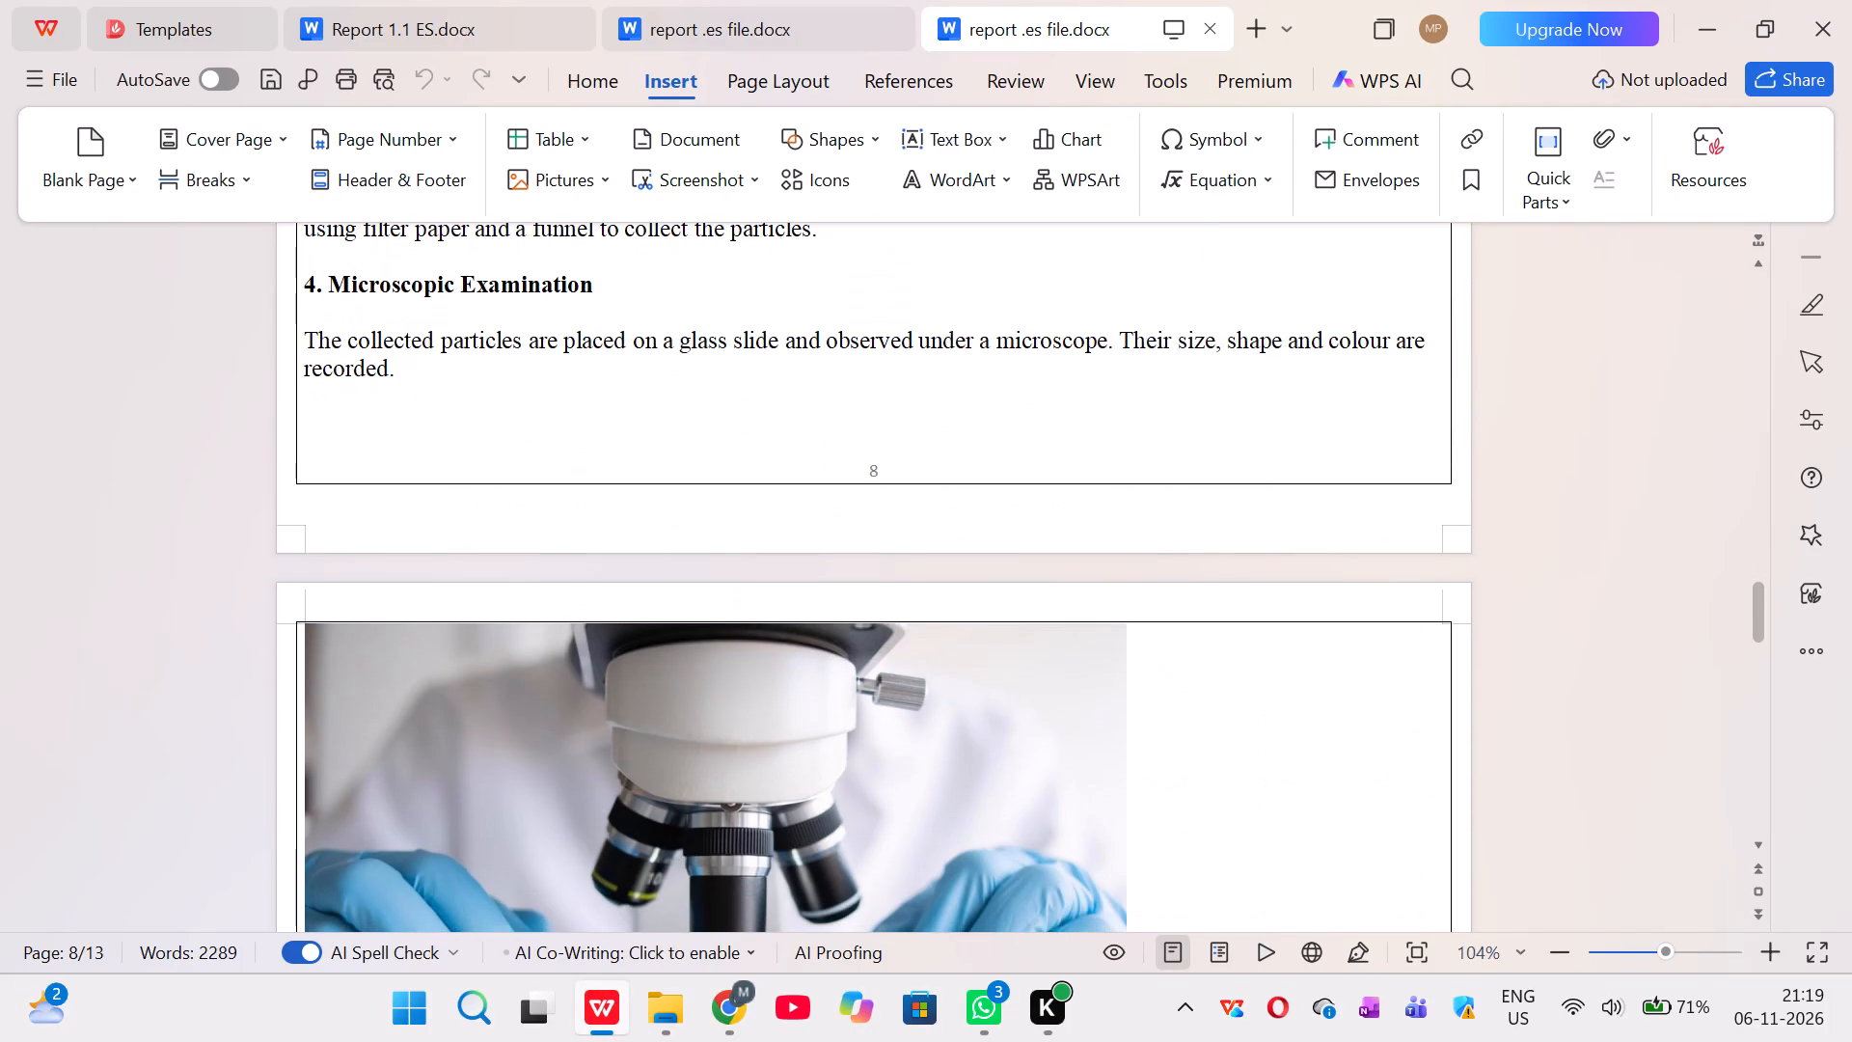
pyautogui.scroll(8, 968, 628)
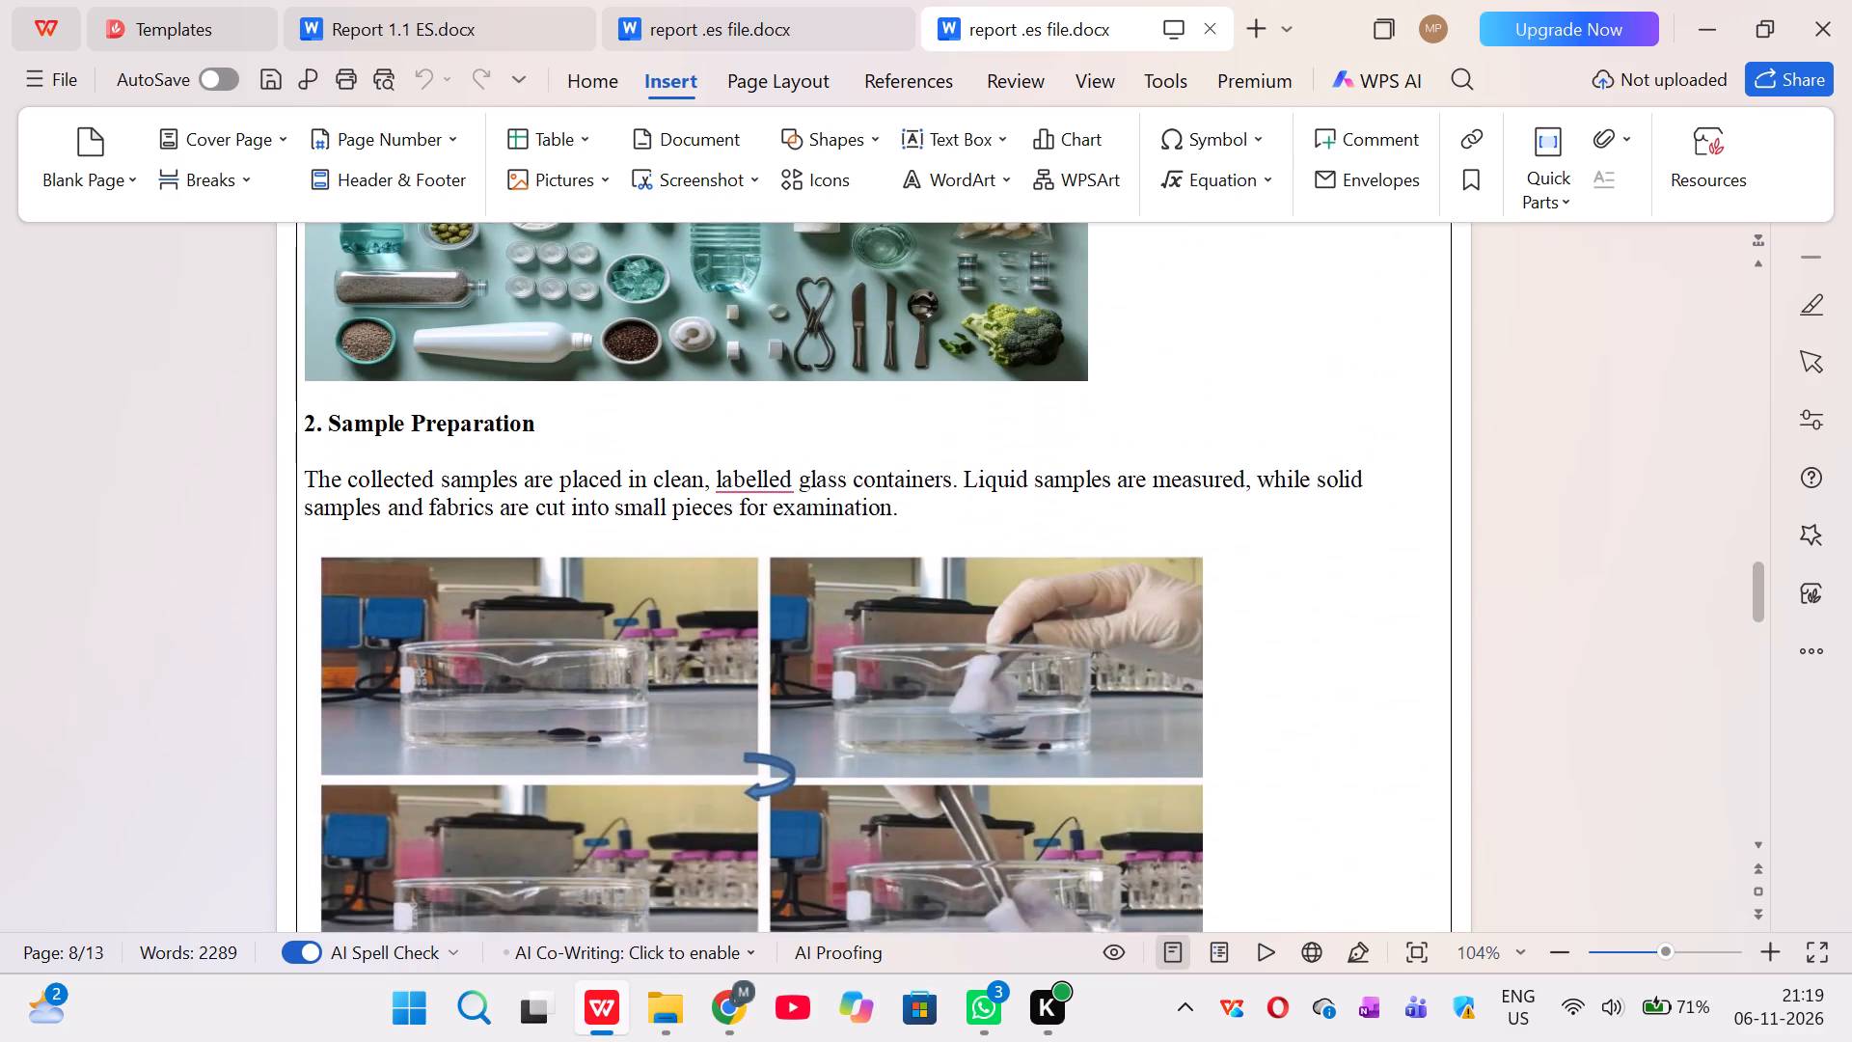
pyautogui.scroll(4, 968, 628)
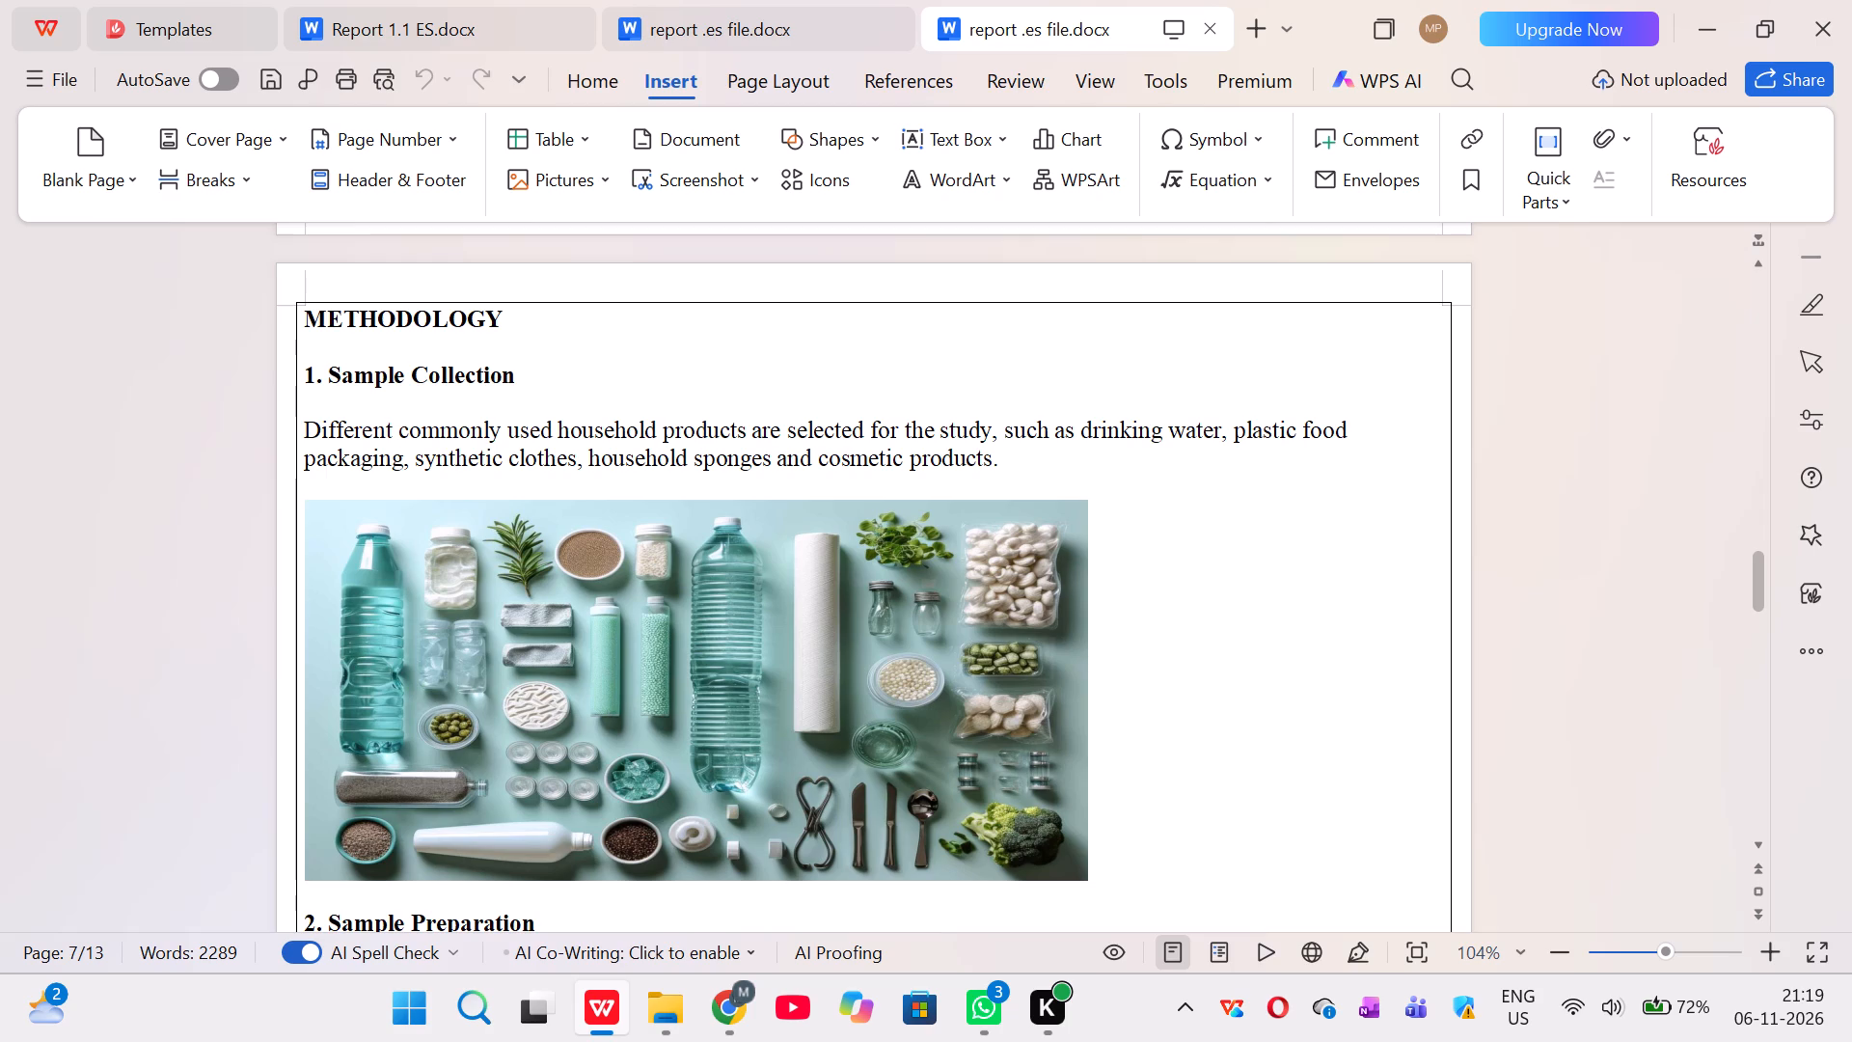
pyautogui.scroll(-4, 755, 515)
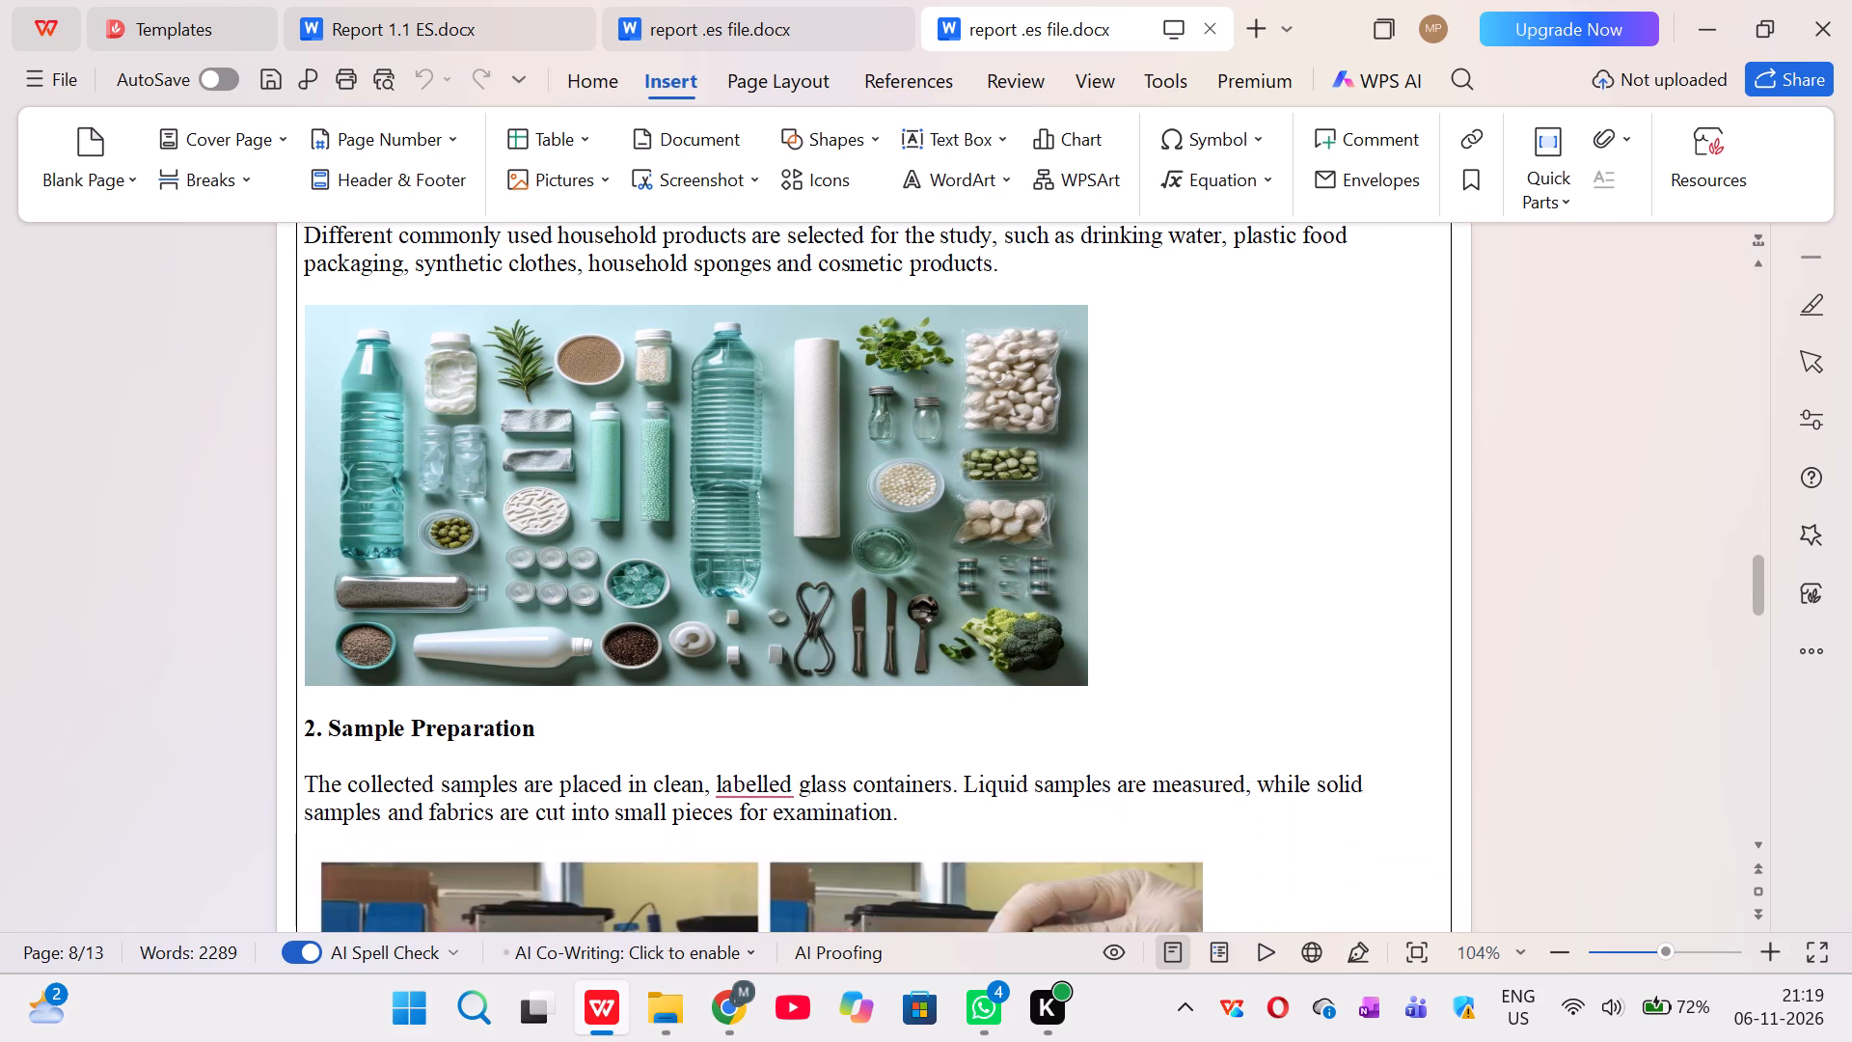
pyautogui.scroll(-6, 755, 515)
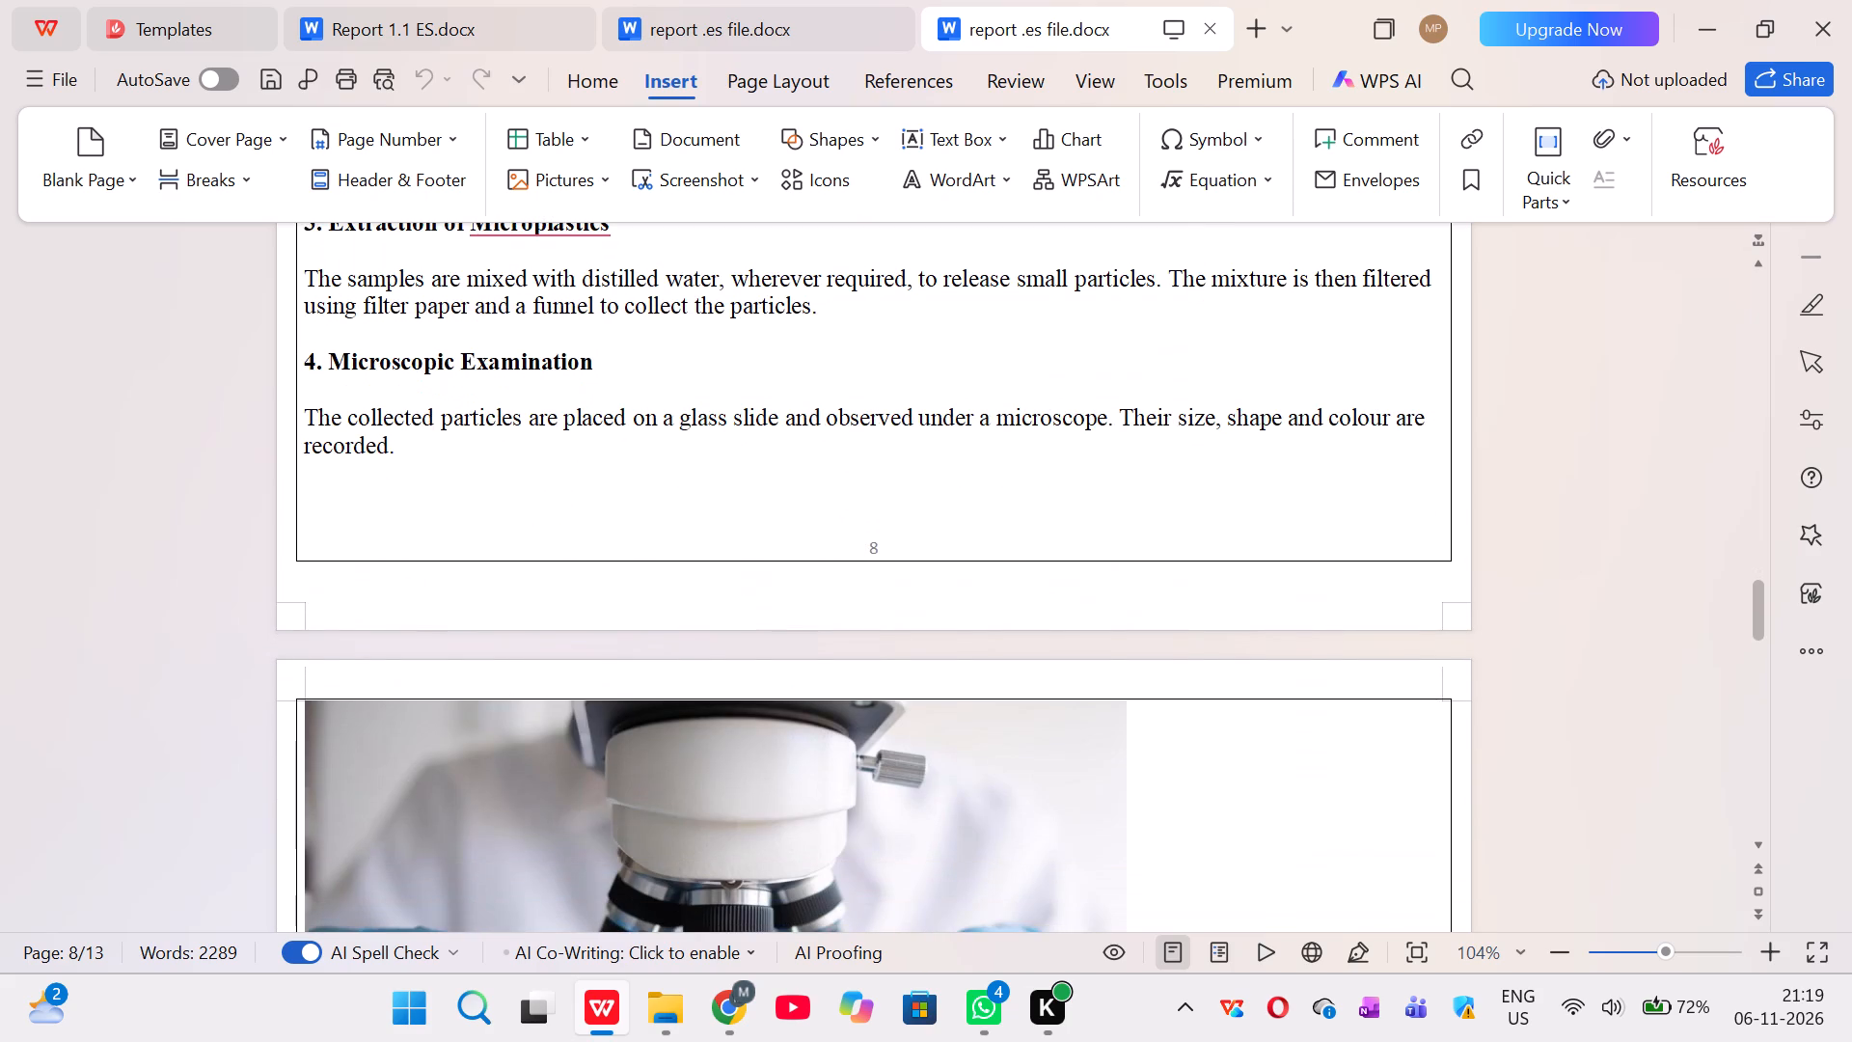
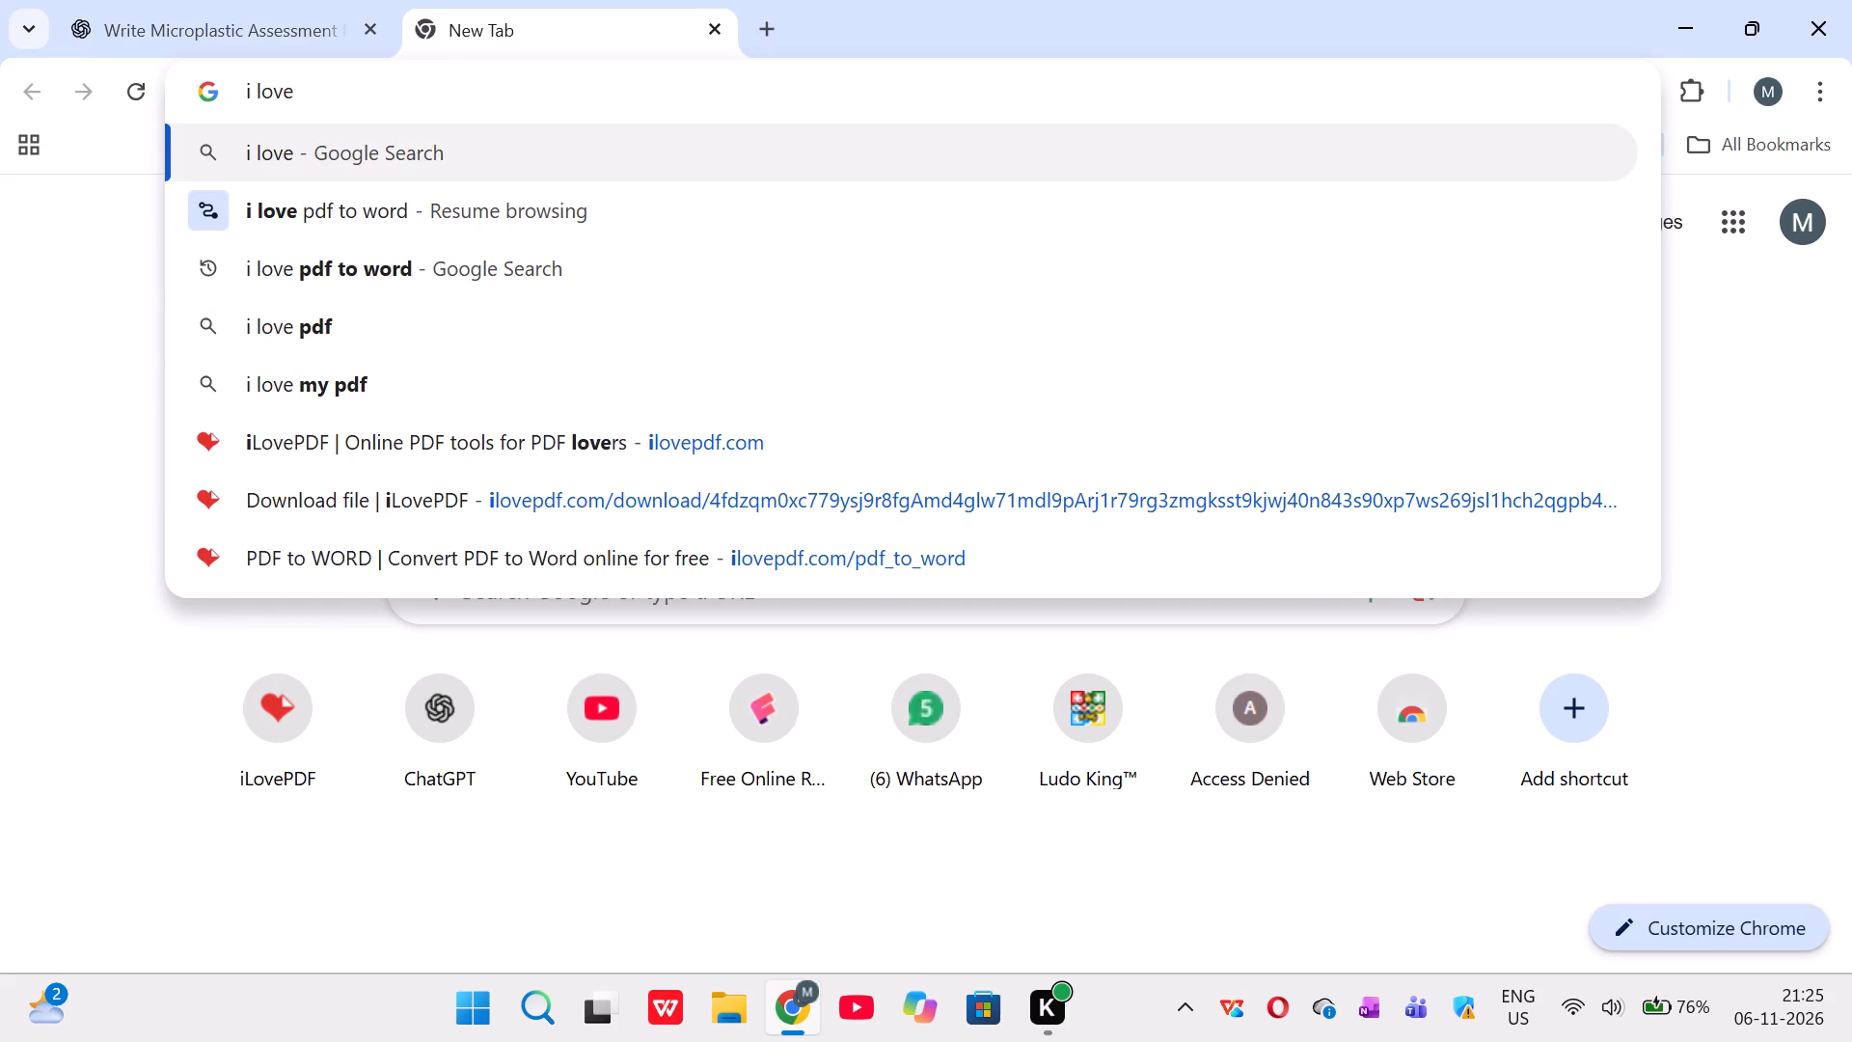
pyautogui.click(381, 309)
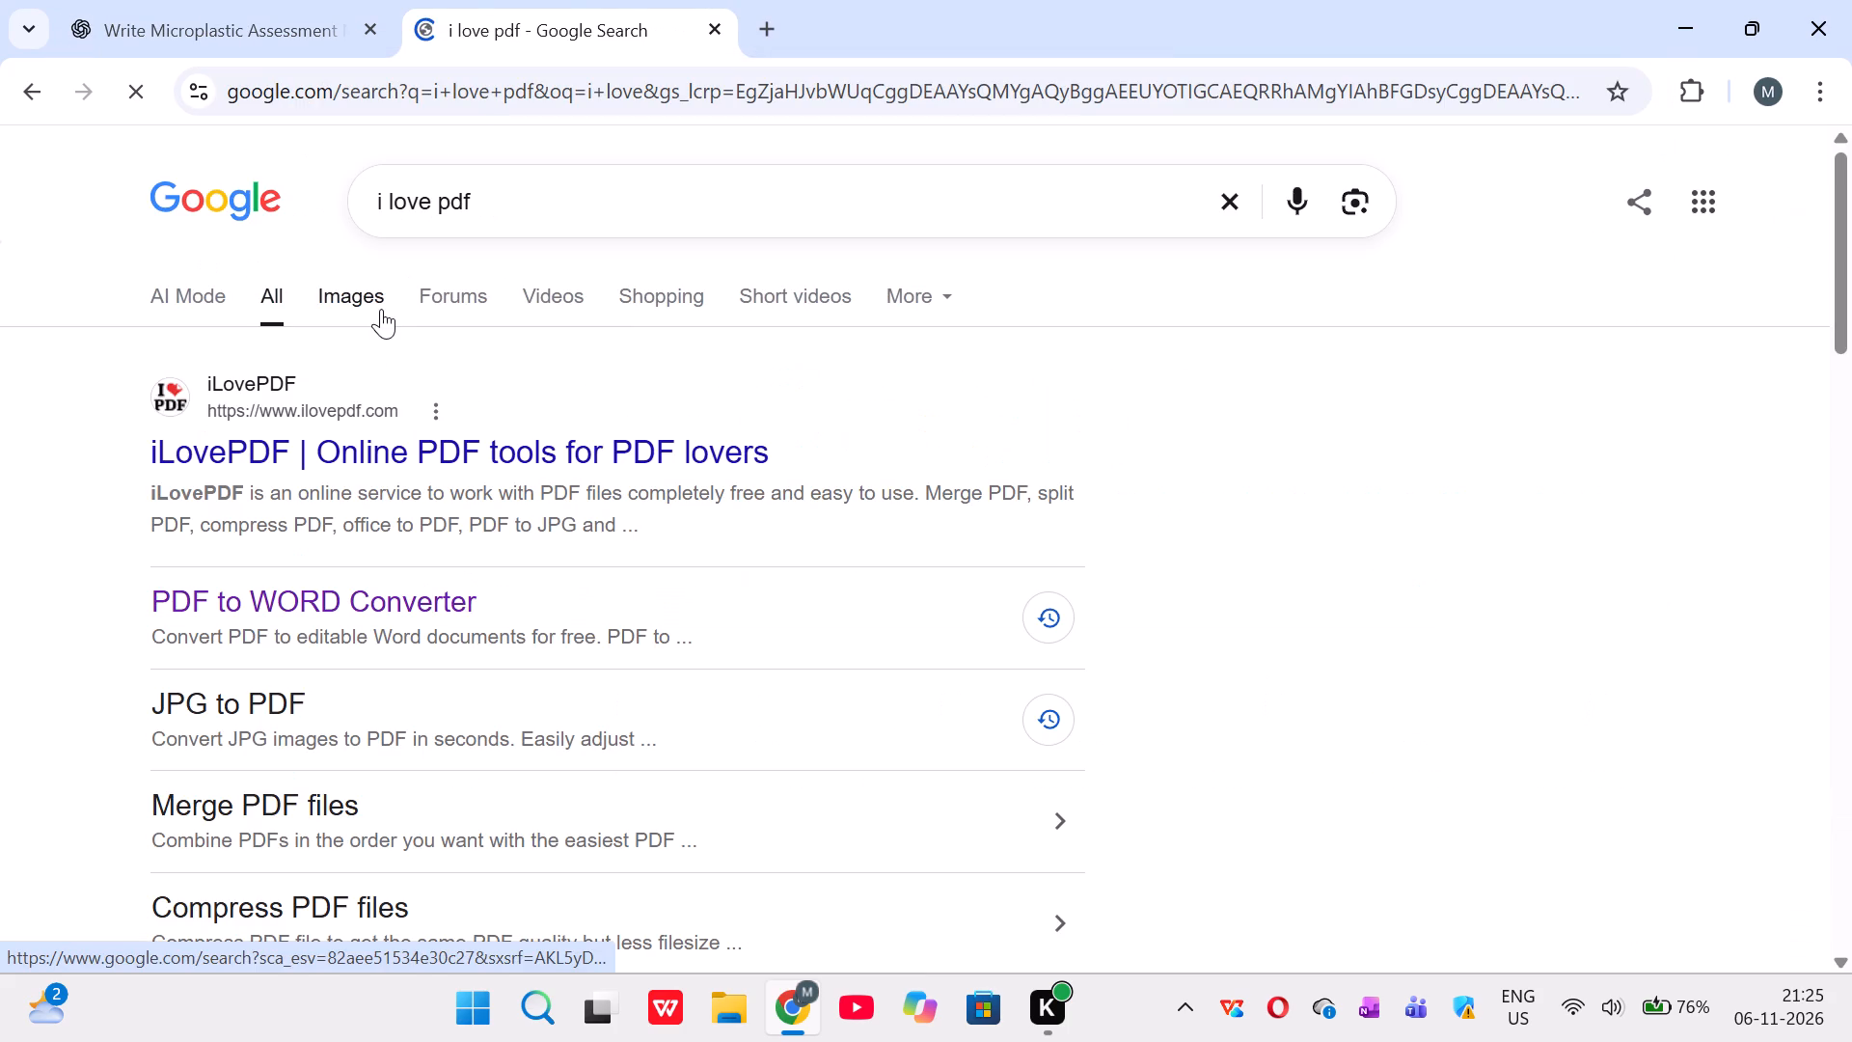
pyautogui.click(287, 445)
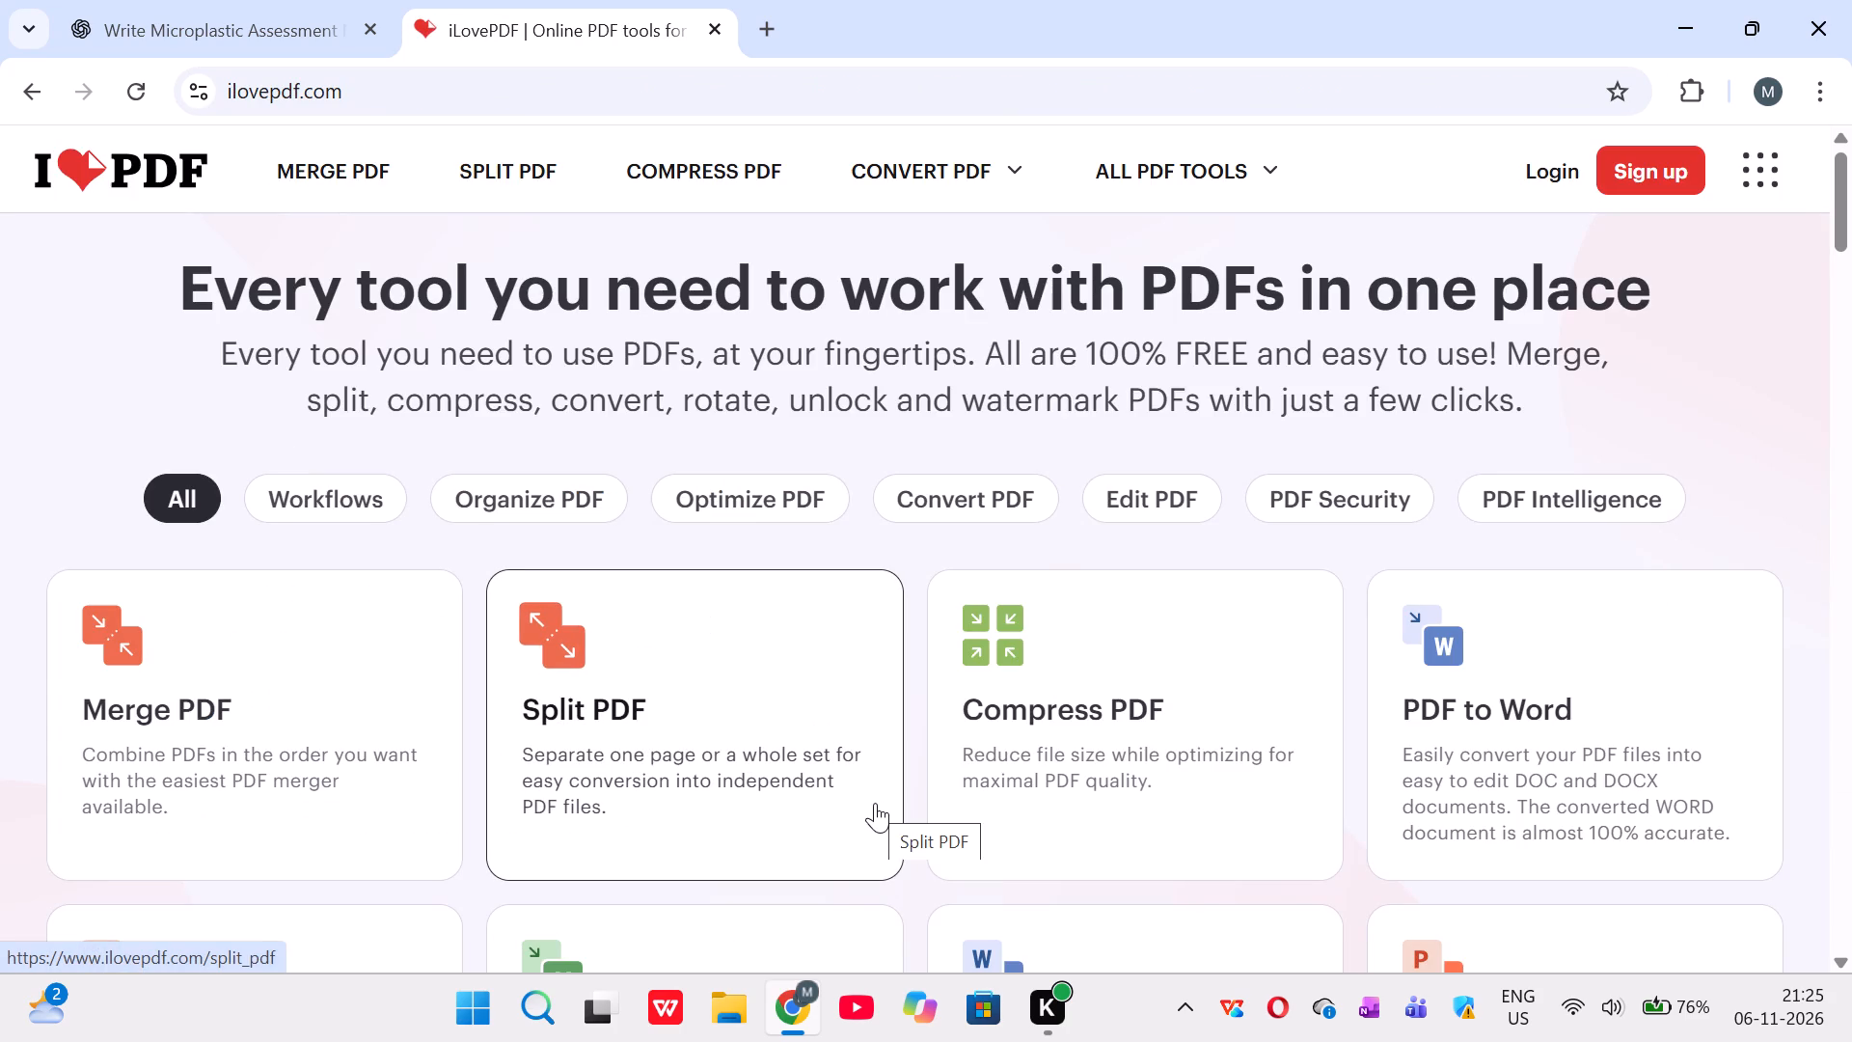
pyautogui.scroll(-2, 1273, 788)
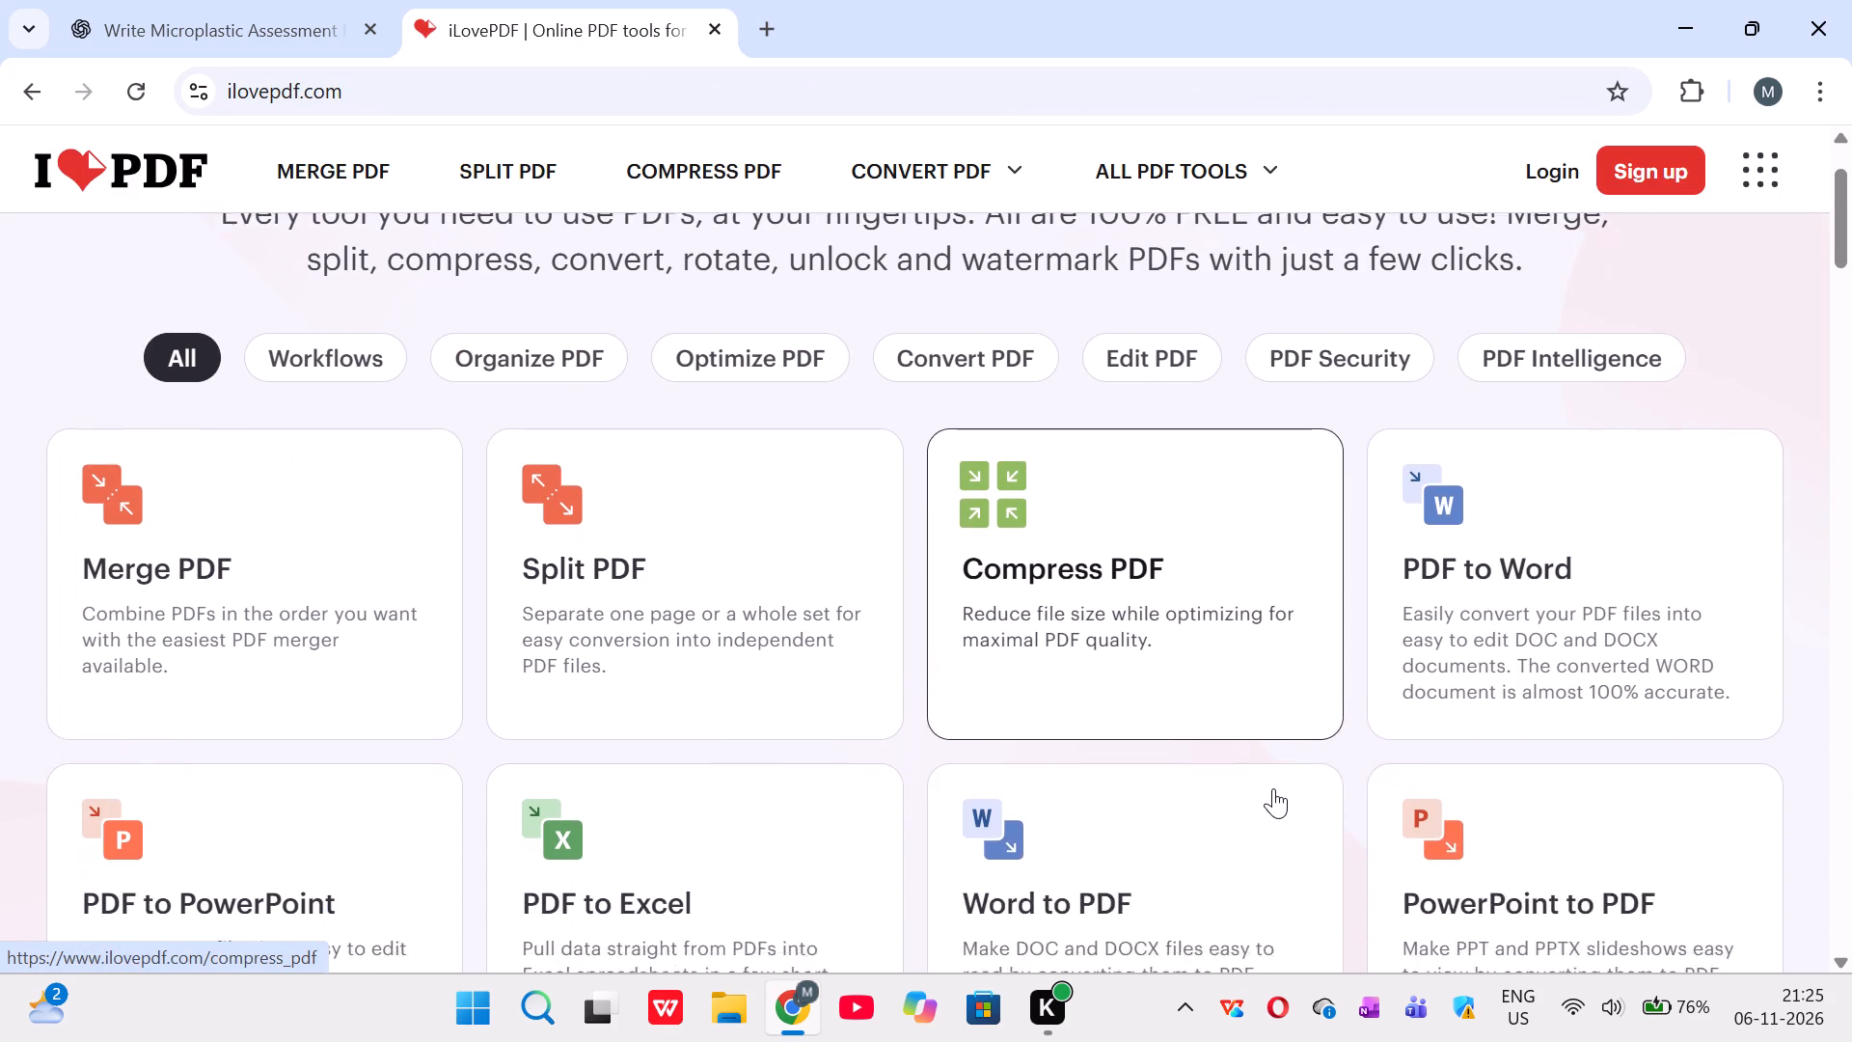
pyautogui.scroll(-1, 1273, 788)
pyautogui.click(1190, 810)
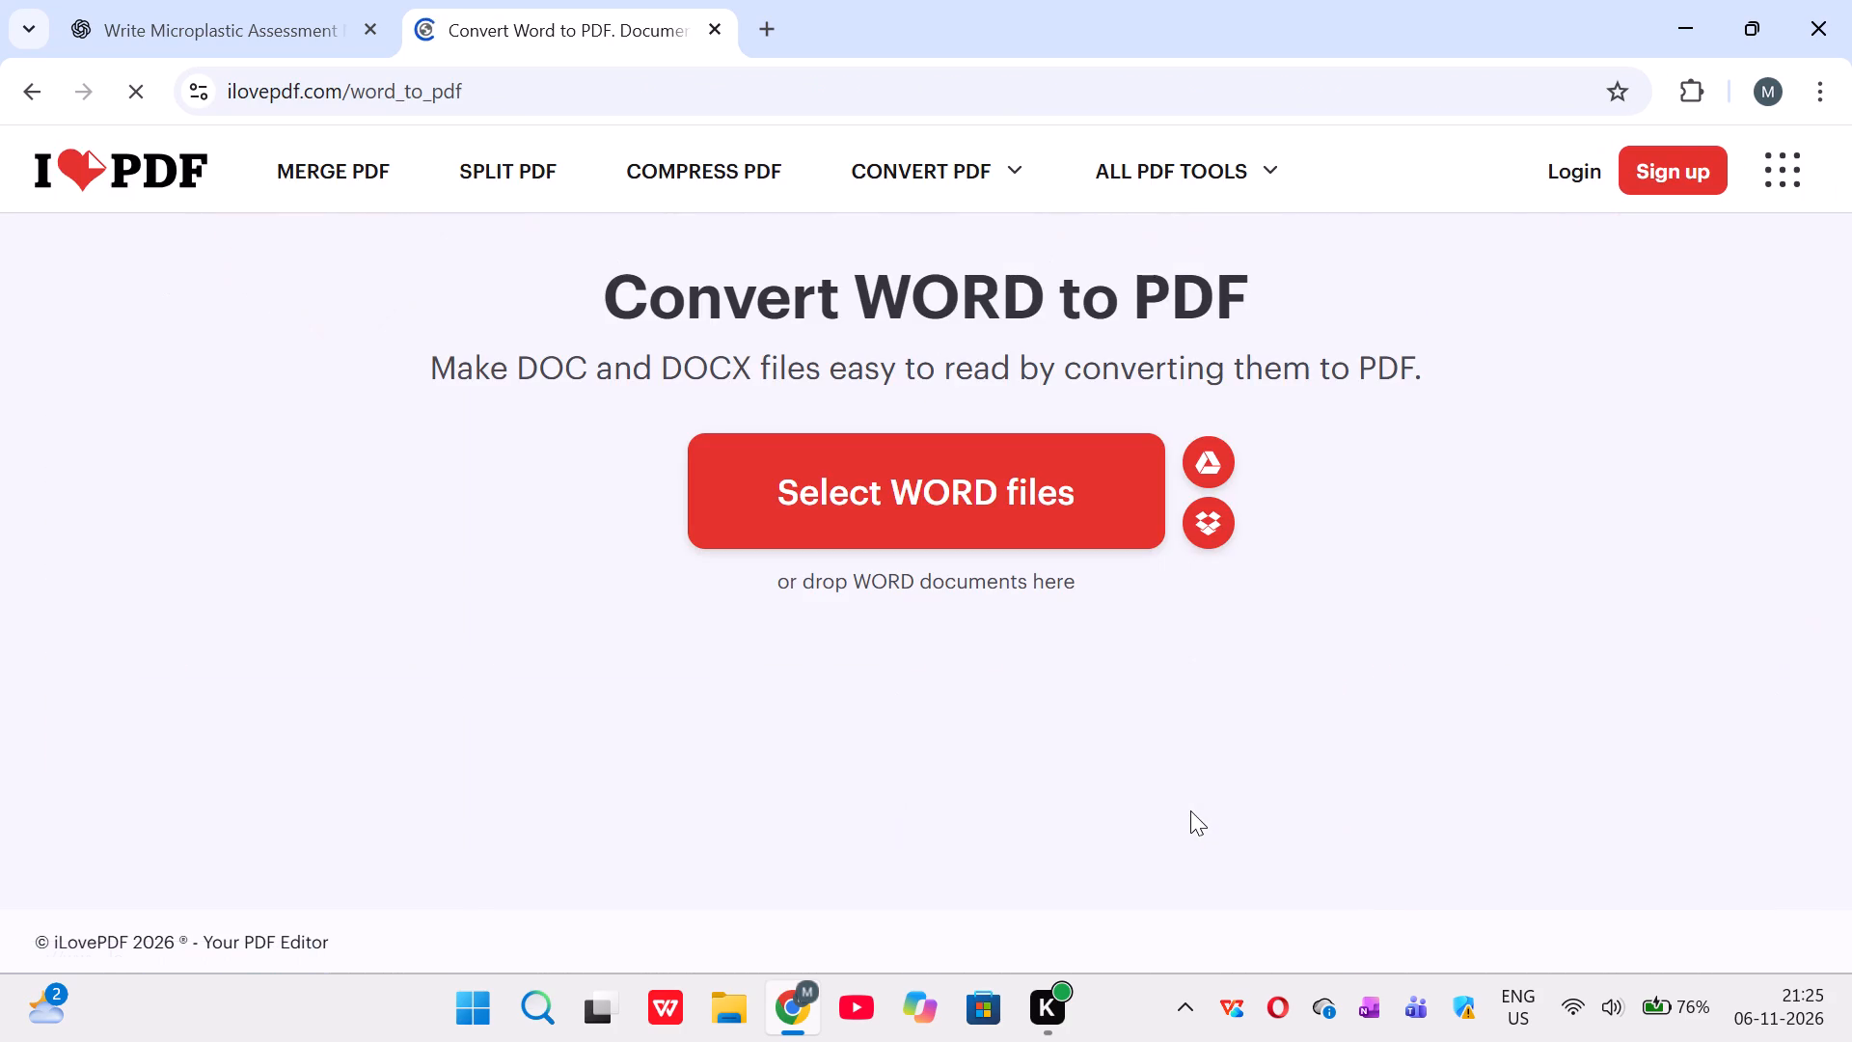
# Convert "report .es file.docx" from the Downloads folder to PDF and download the result.
pyautogui.click(965, 503)
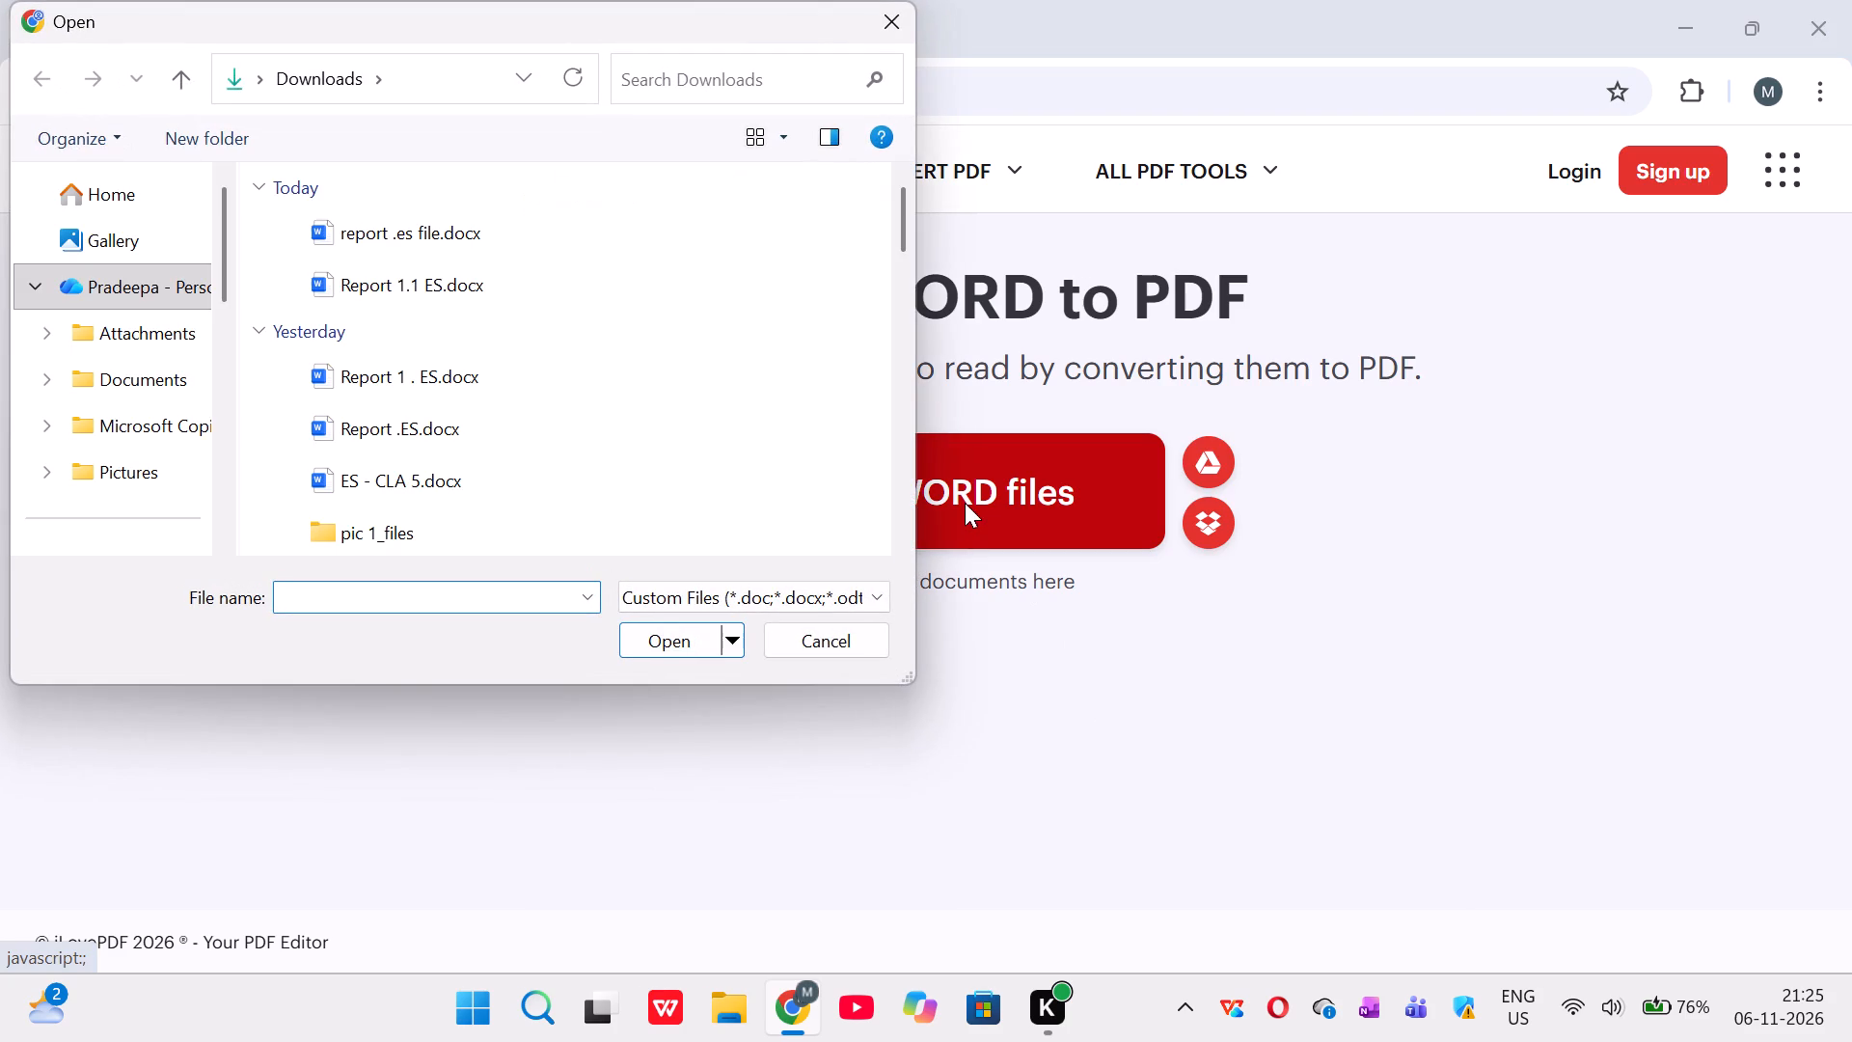
pyautogui.click(462, 246)
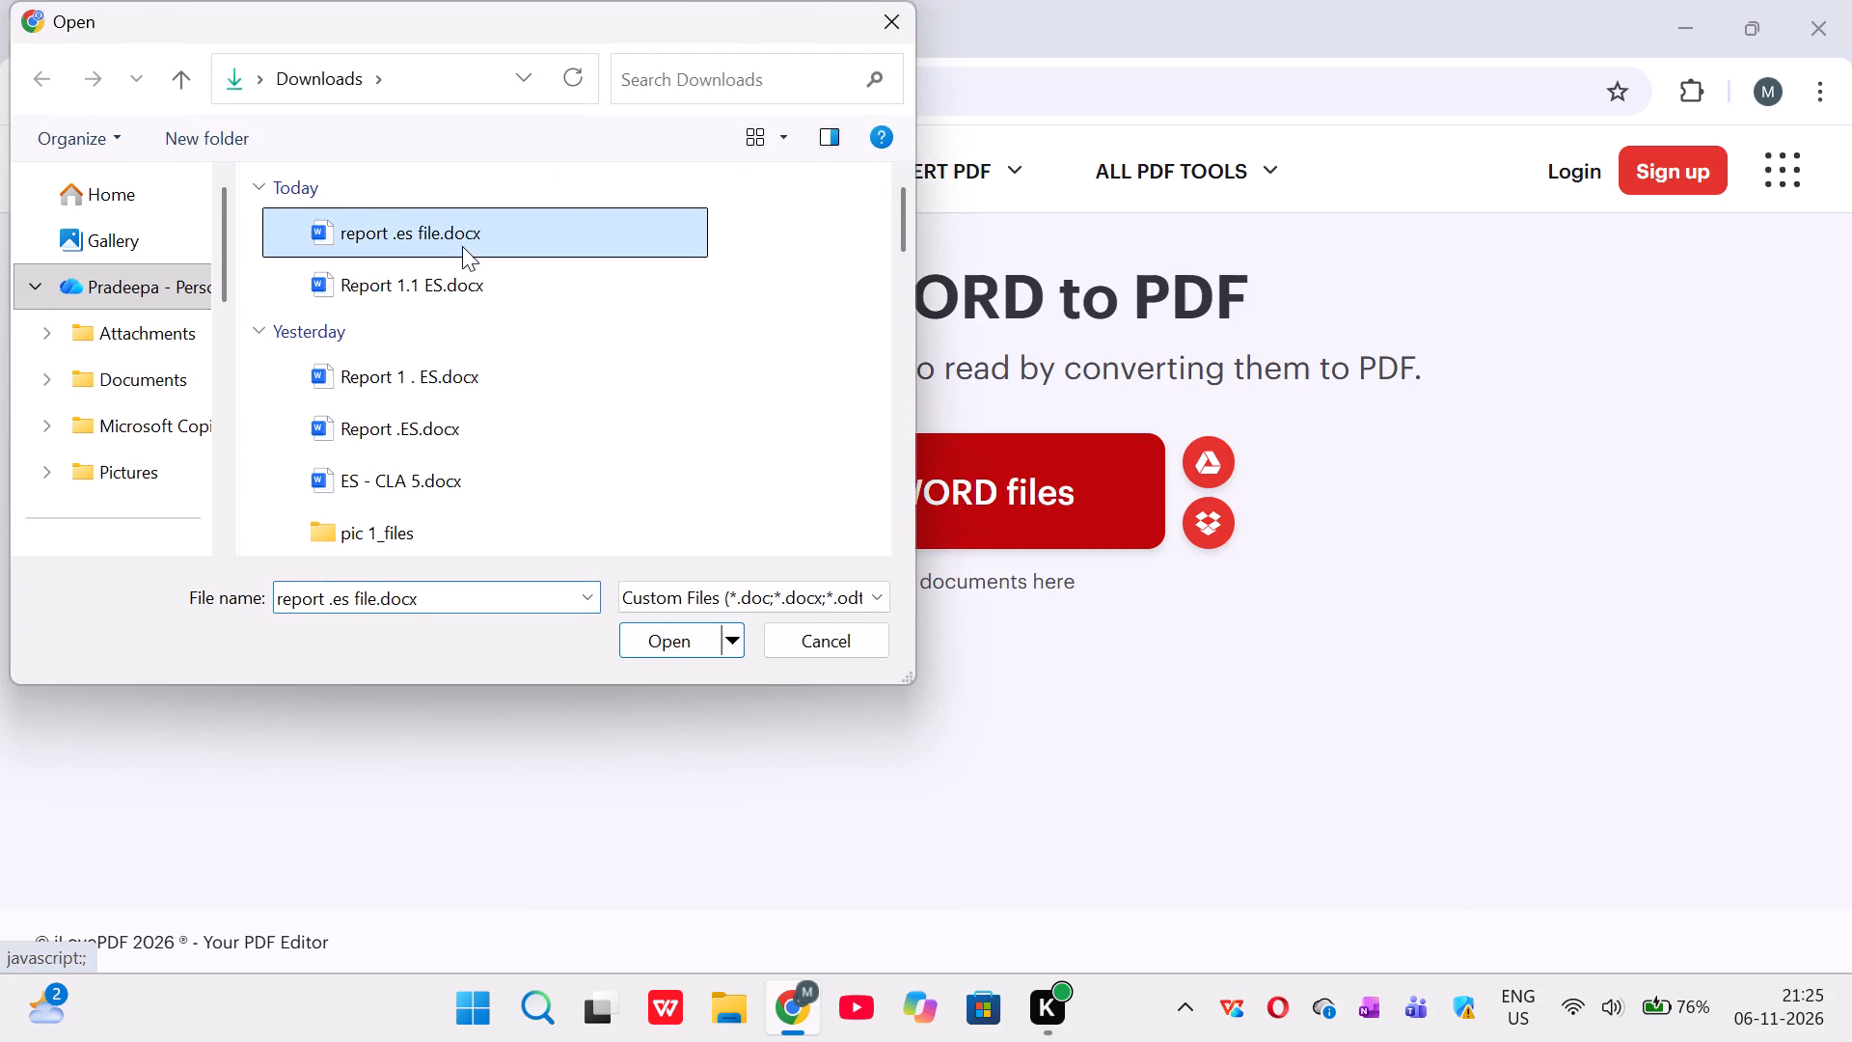
pyautogui.click(664, 645)
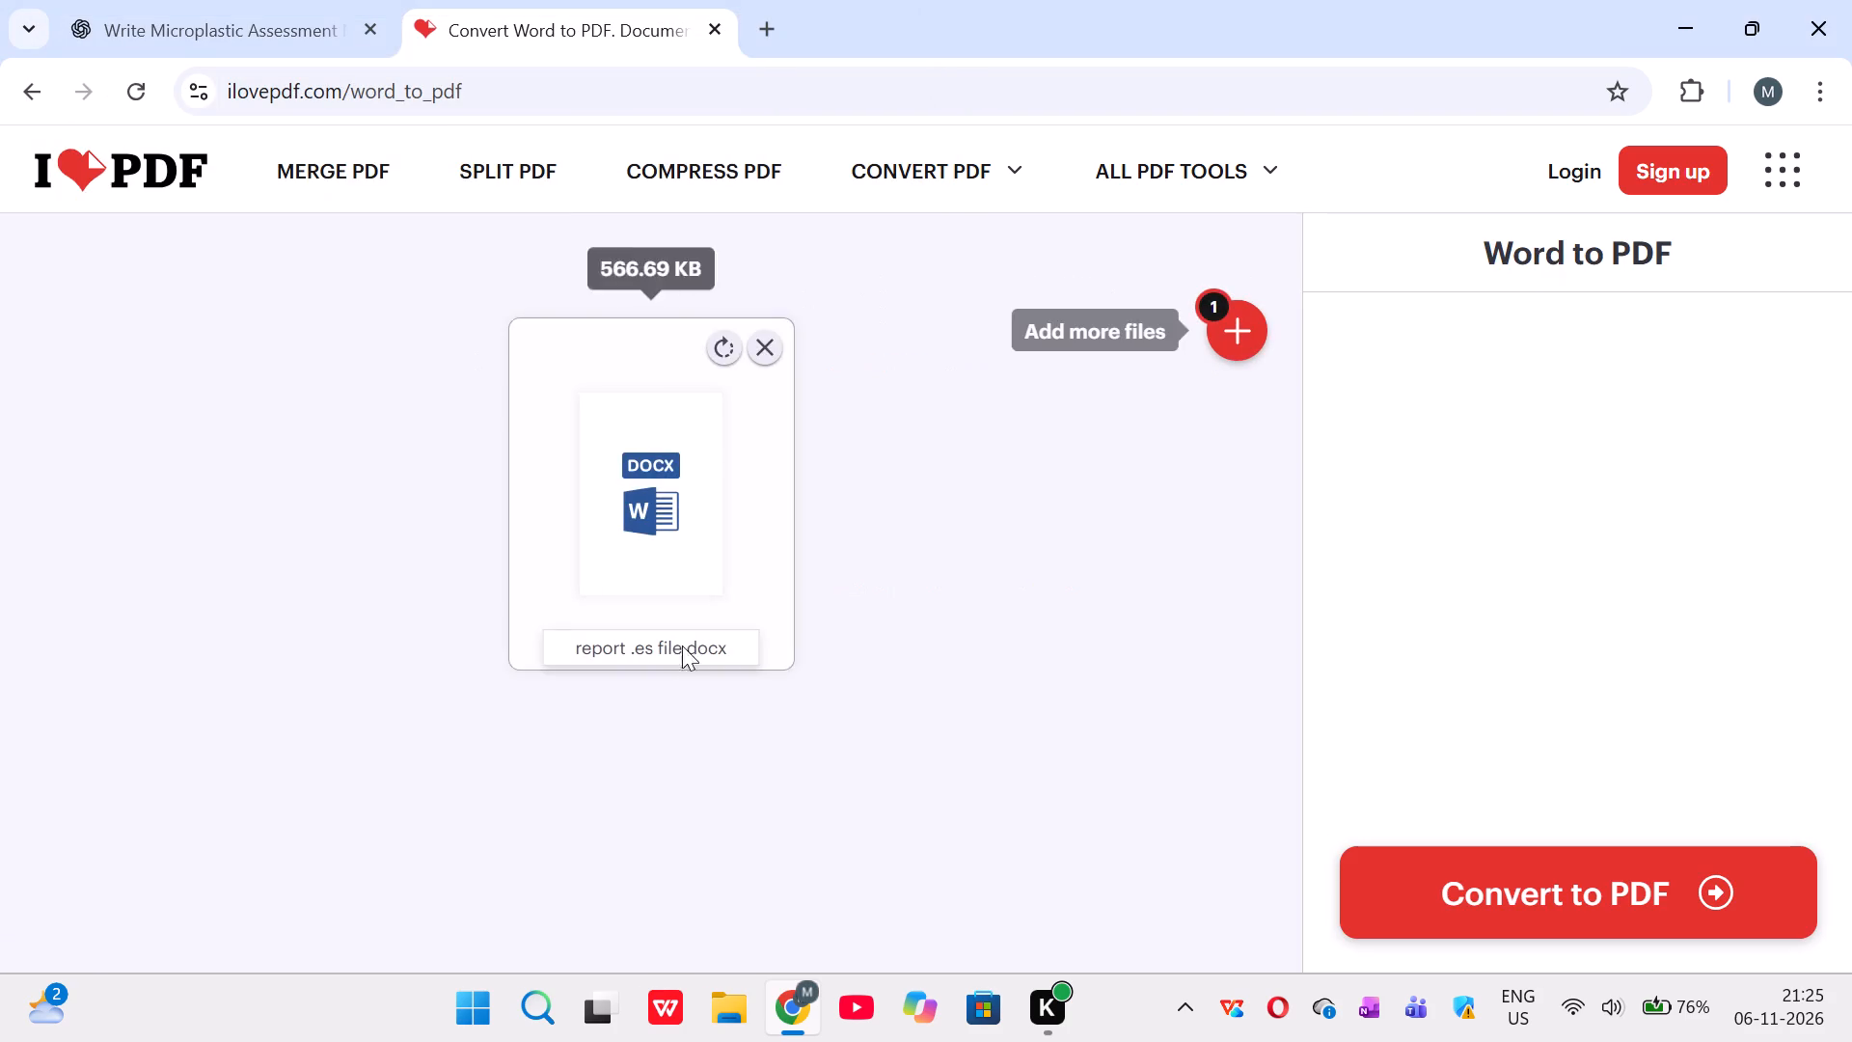
pyautogui.click(1523, 877)
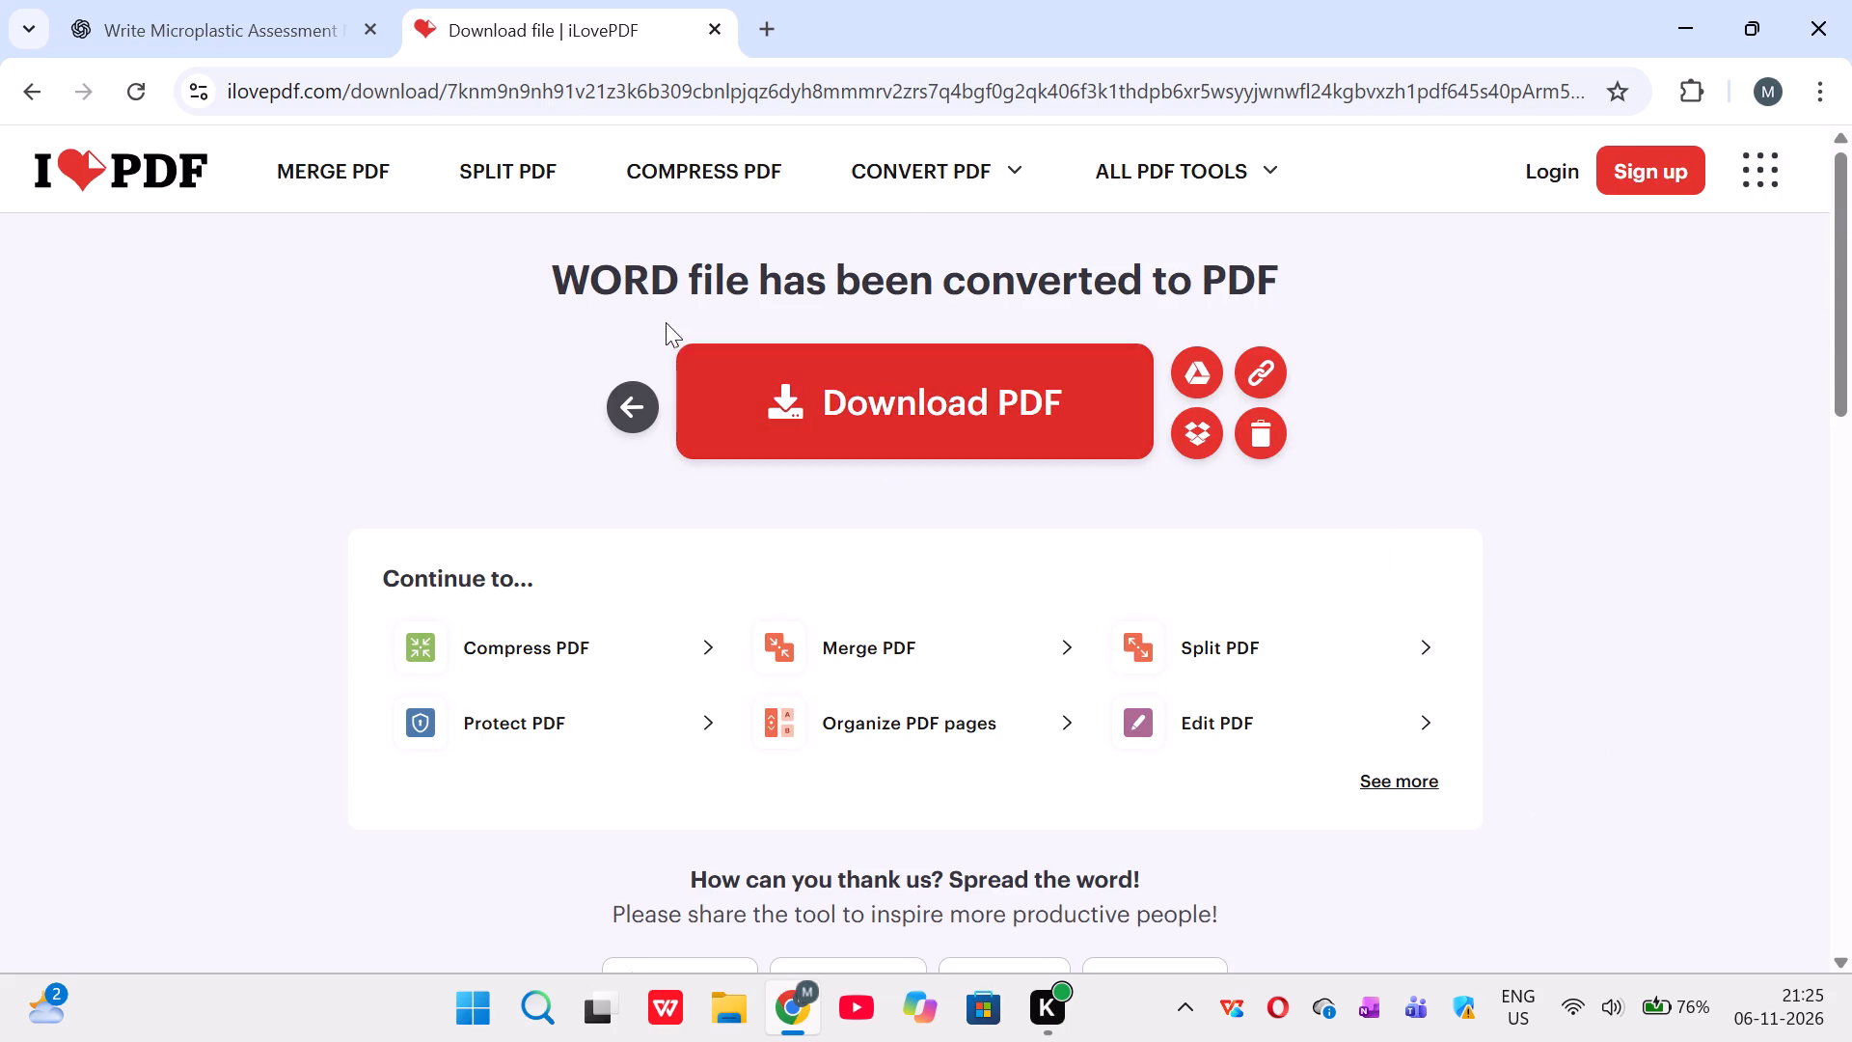
pyautogui.click(722, 377)
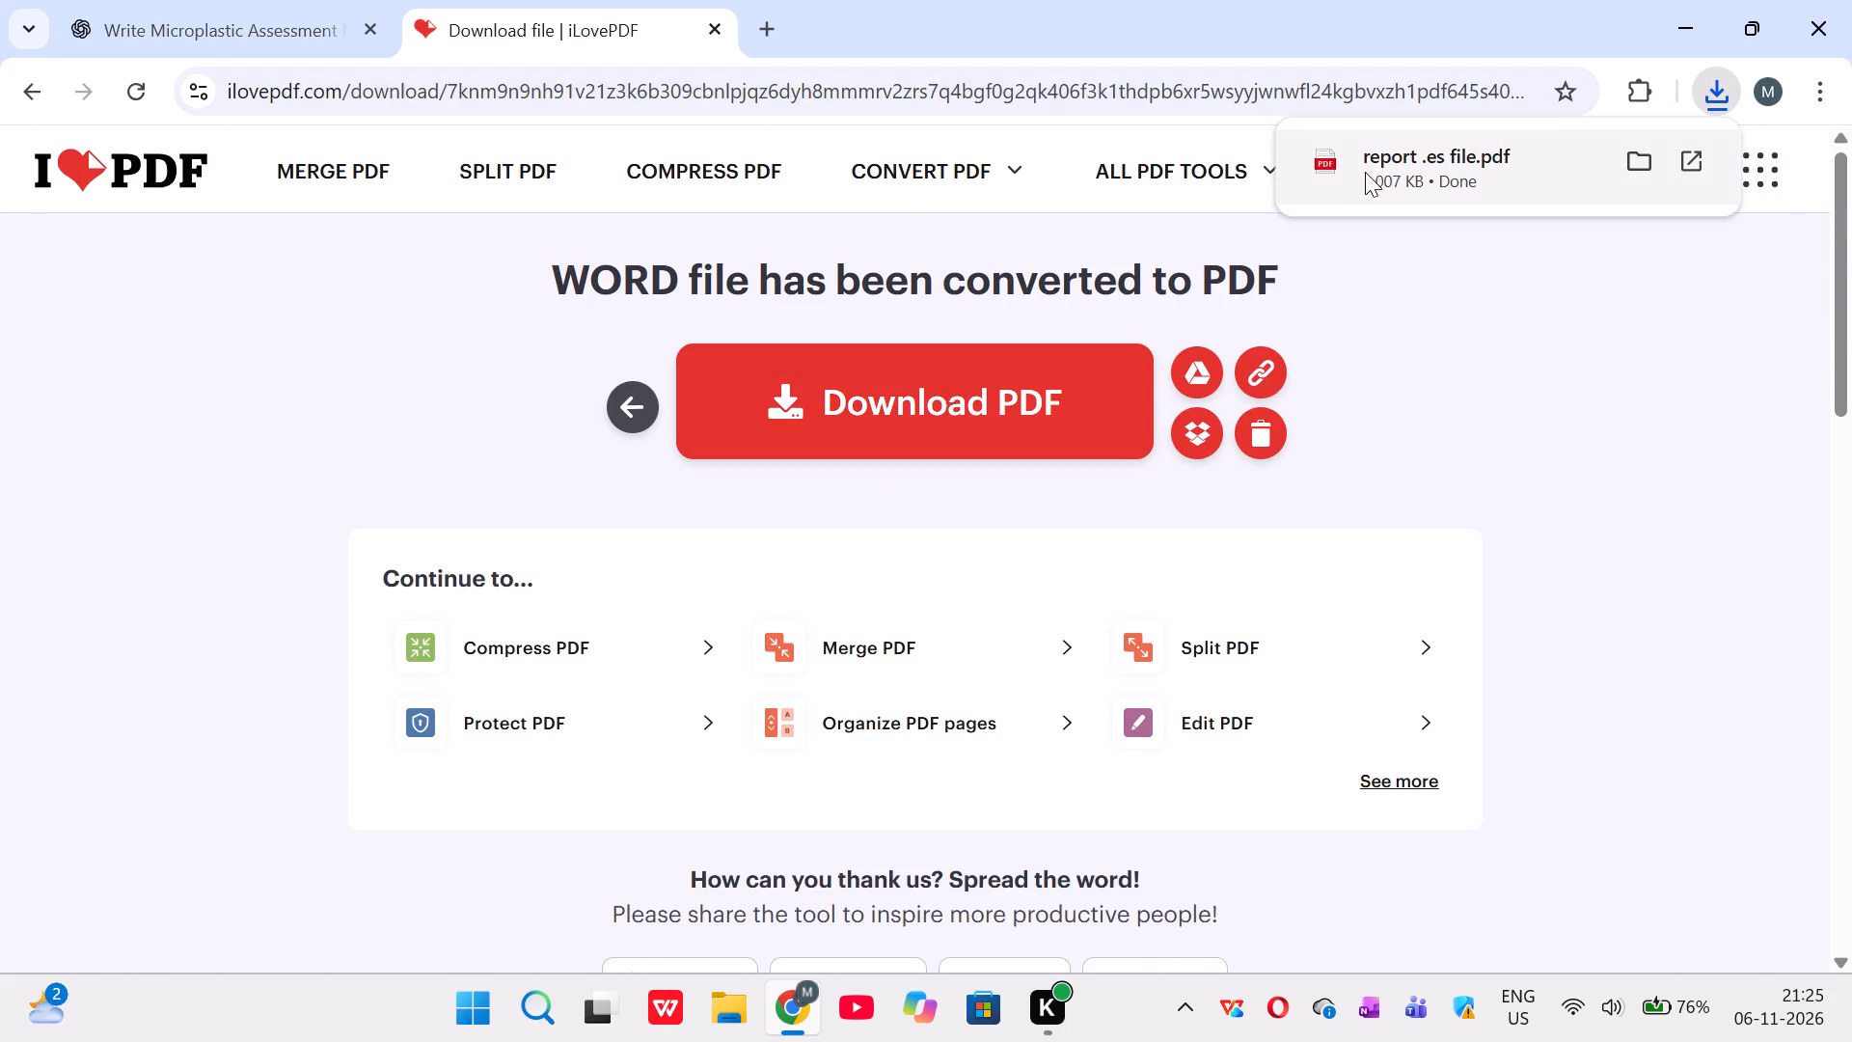
# Open the downloaded "report .es file.pdf" and check its page layout and numbering from the cover through Results and Discussion.
pyautogui.doubleClick(1373, 172)
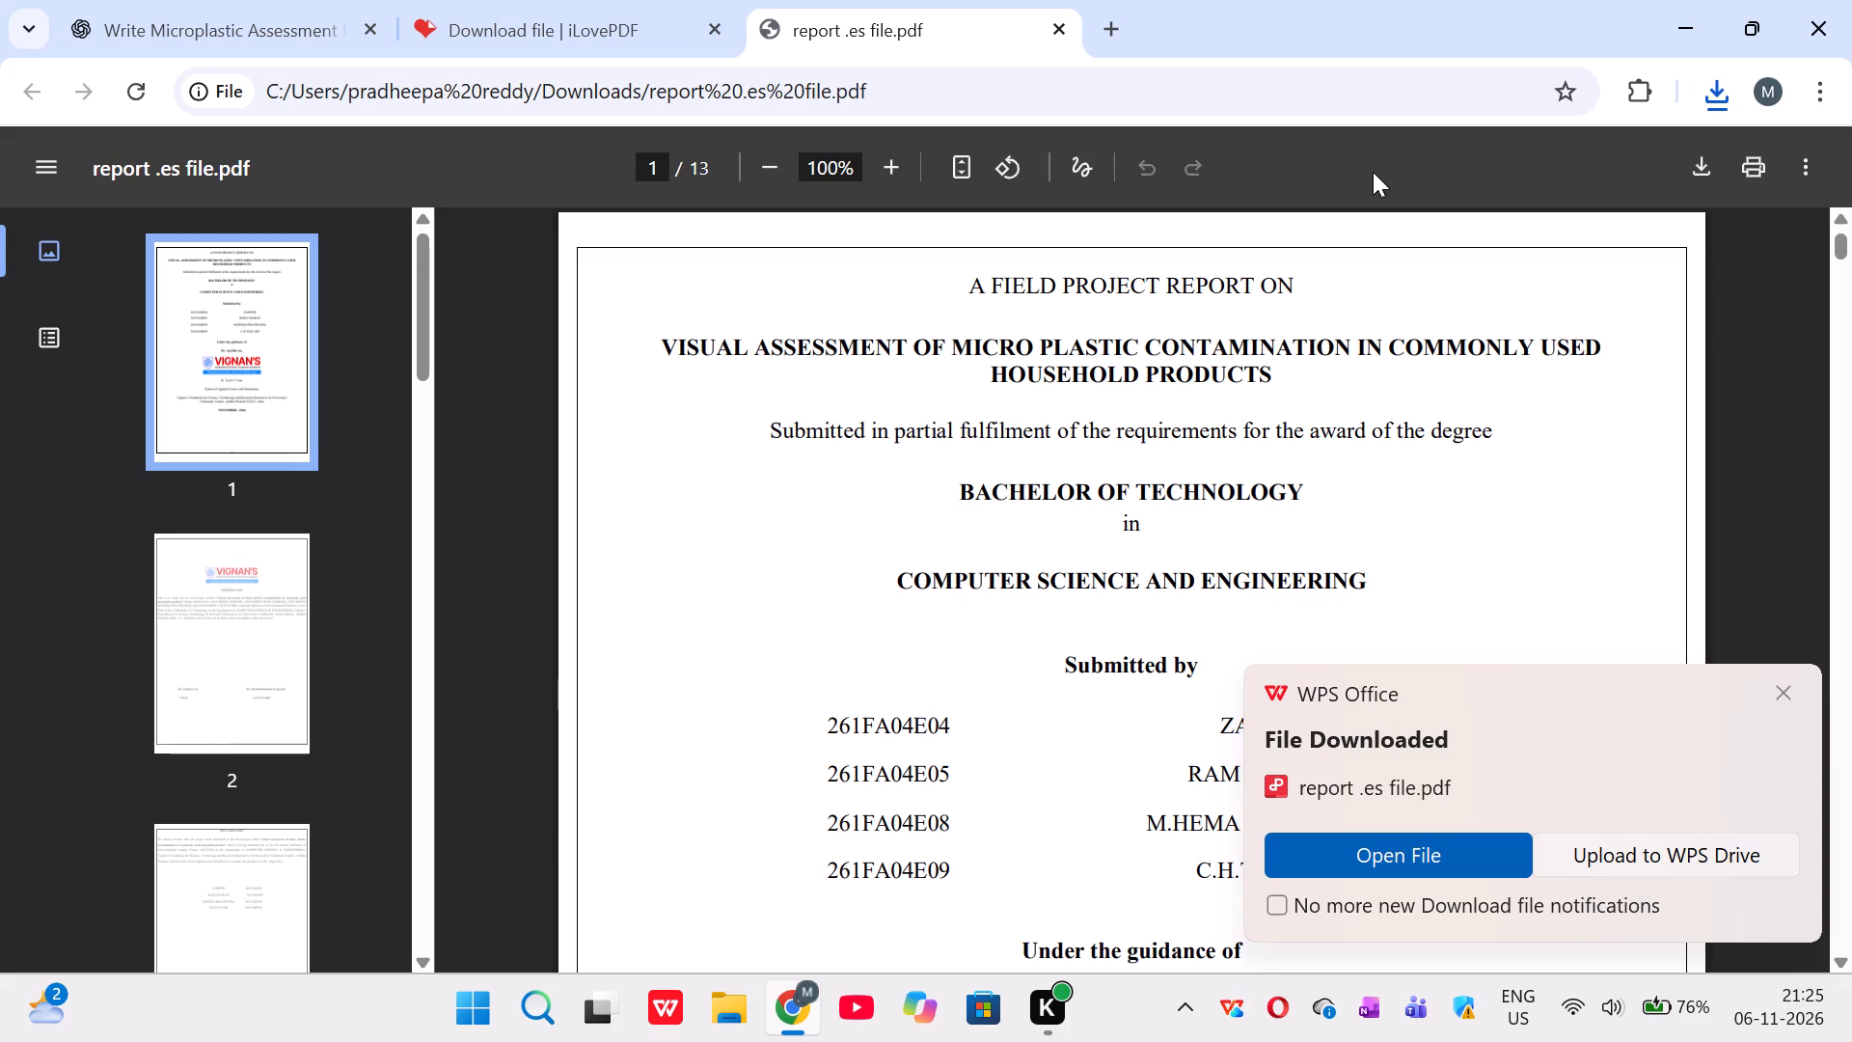
pyautogui.click(1033, 610)
pyautogui.click(1793, 691)
pyautogui.scroll(-3, 1566, 630)
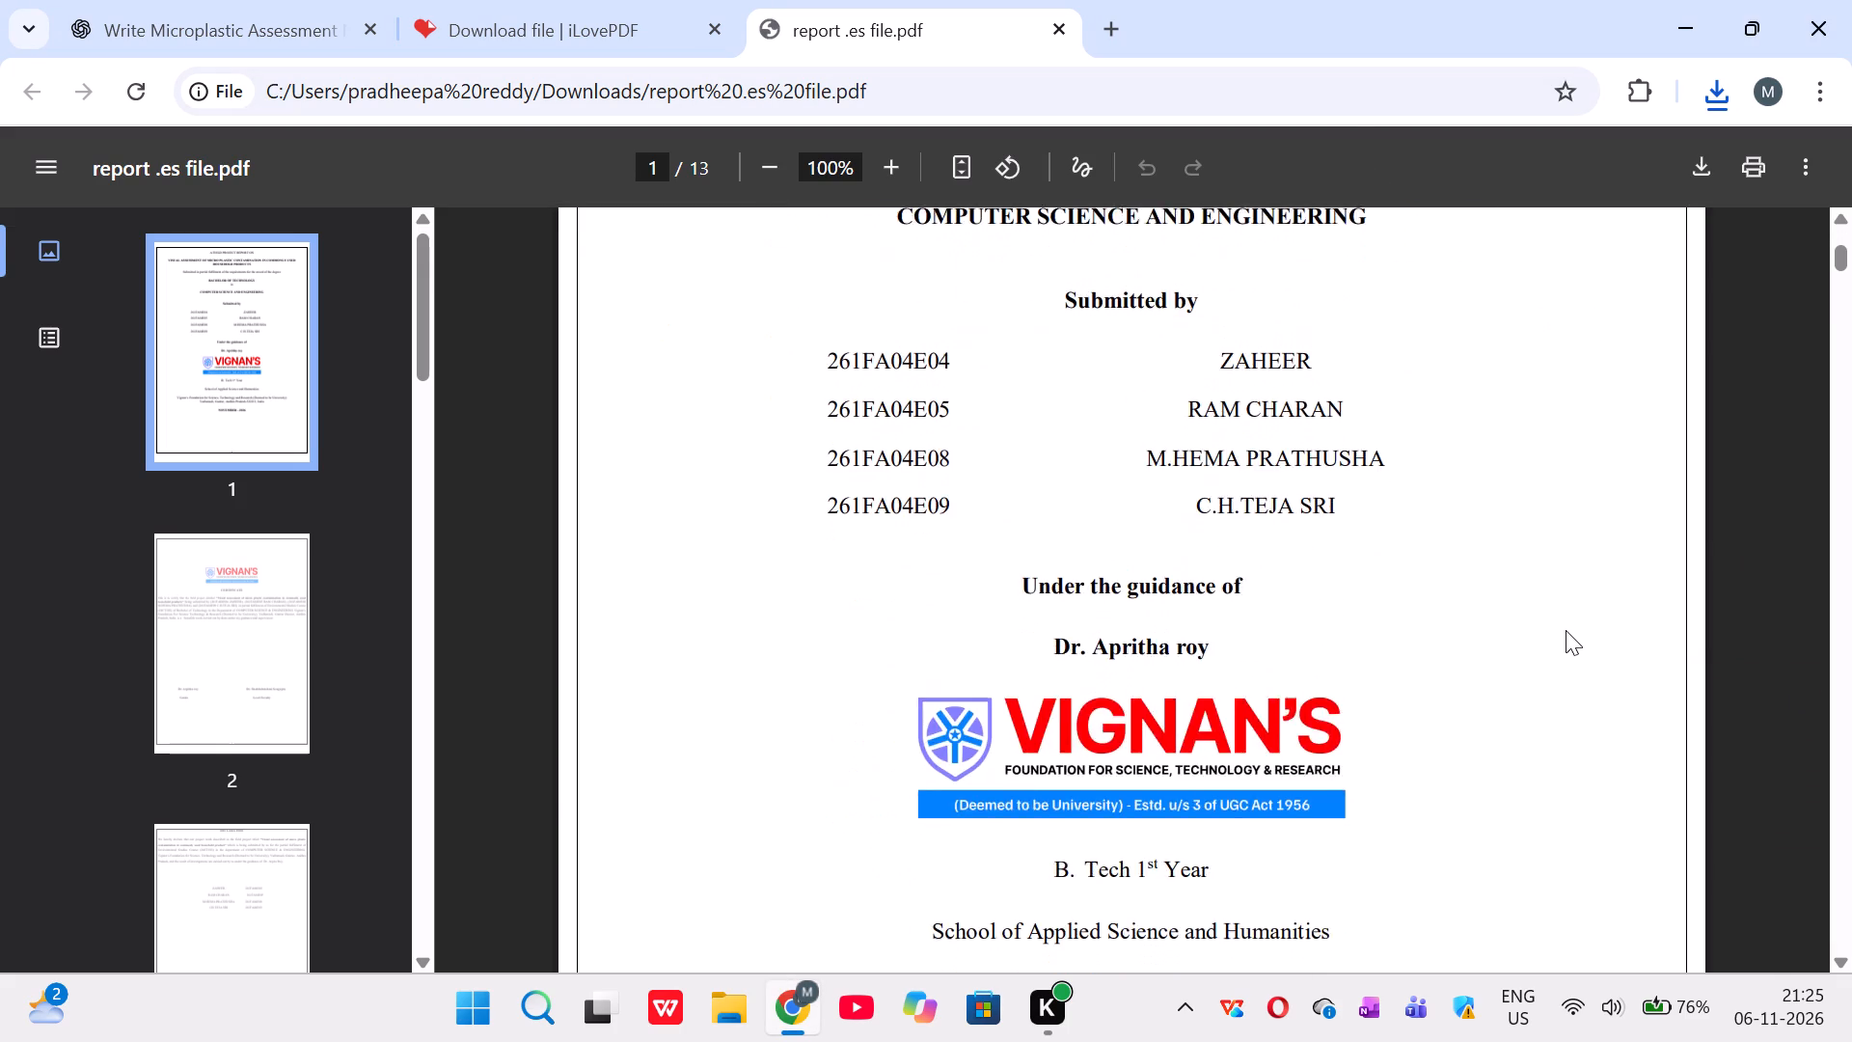
pyautogui.scroll(-4, 1566, 630)
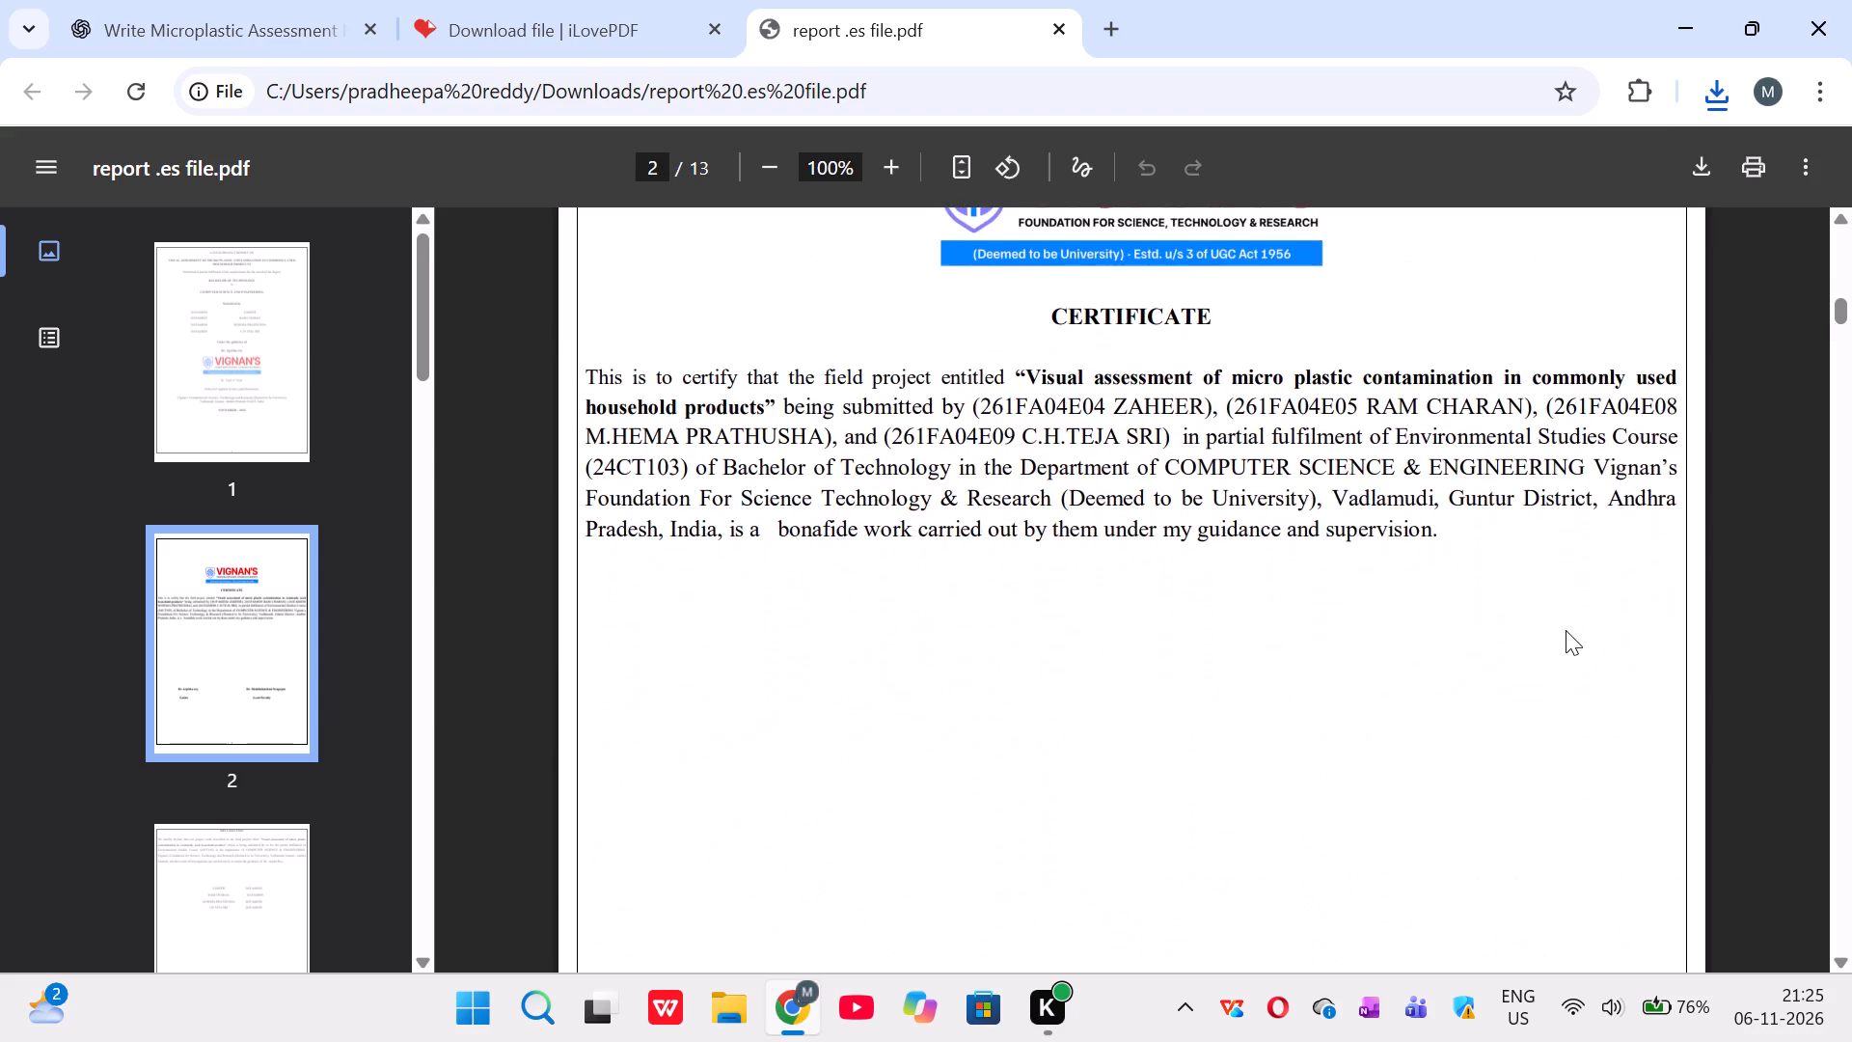
pyautogui.scroll(-6, 1566, 630)
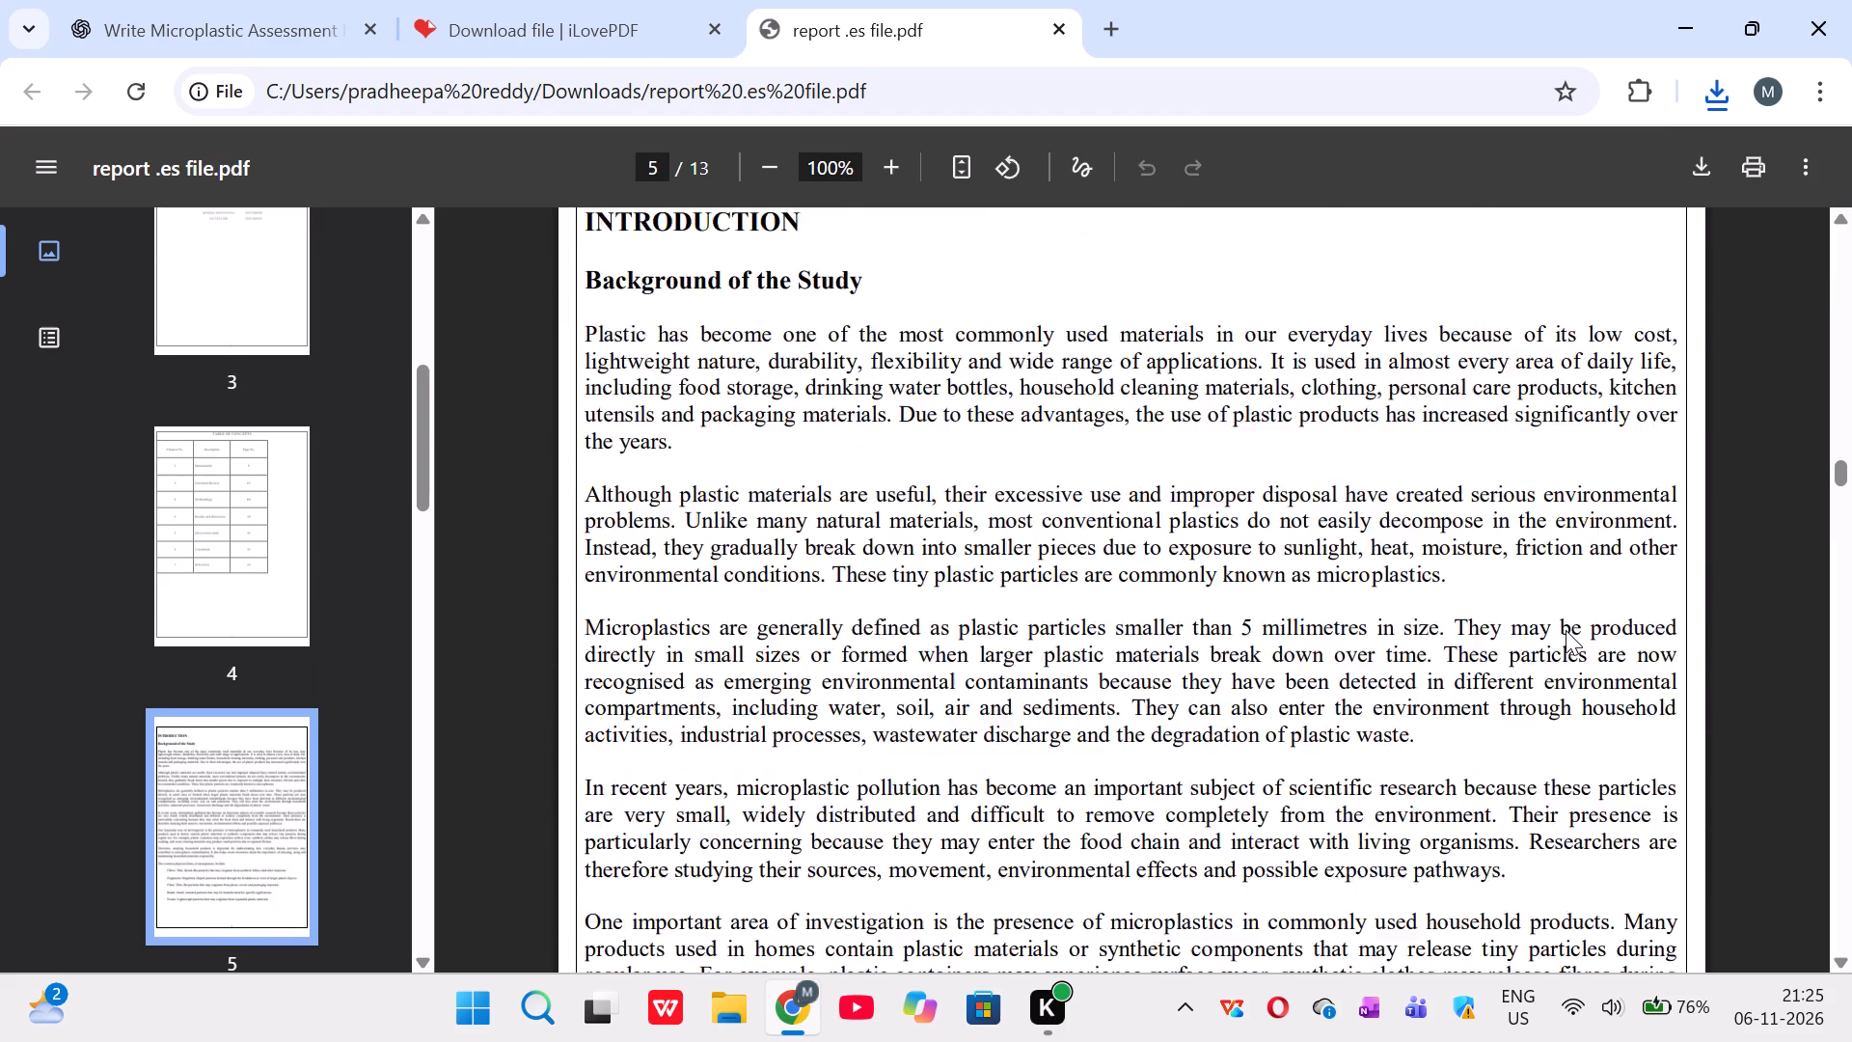
pyautogui.scroll(-2, 1566, 630)
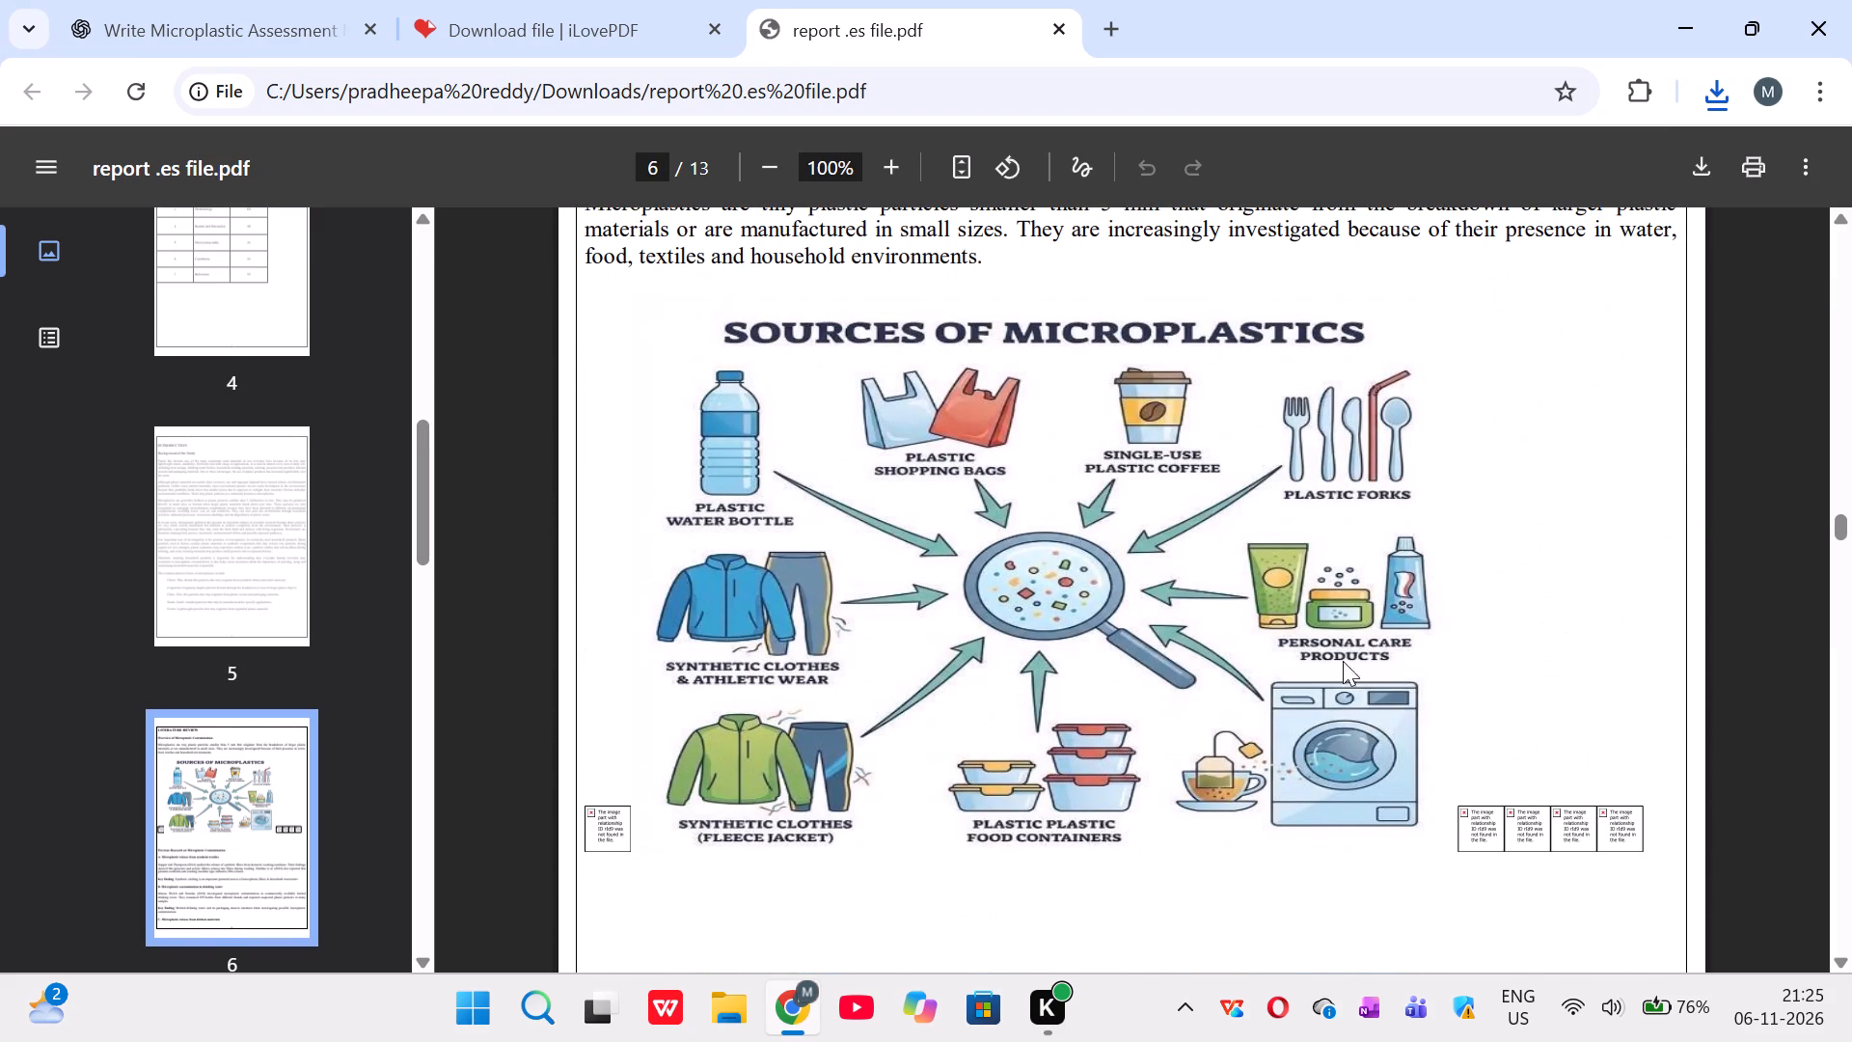
pyautogui.scroll(-6, 1502, 820)
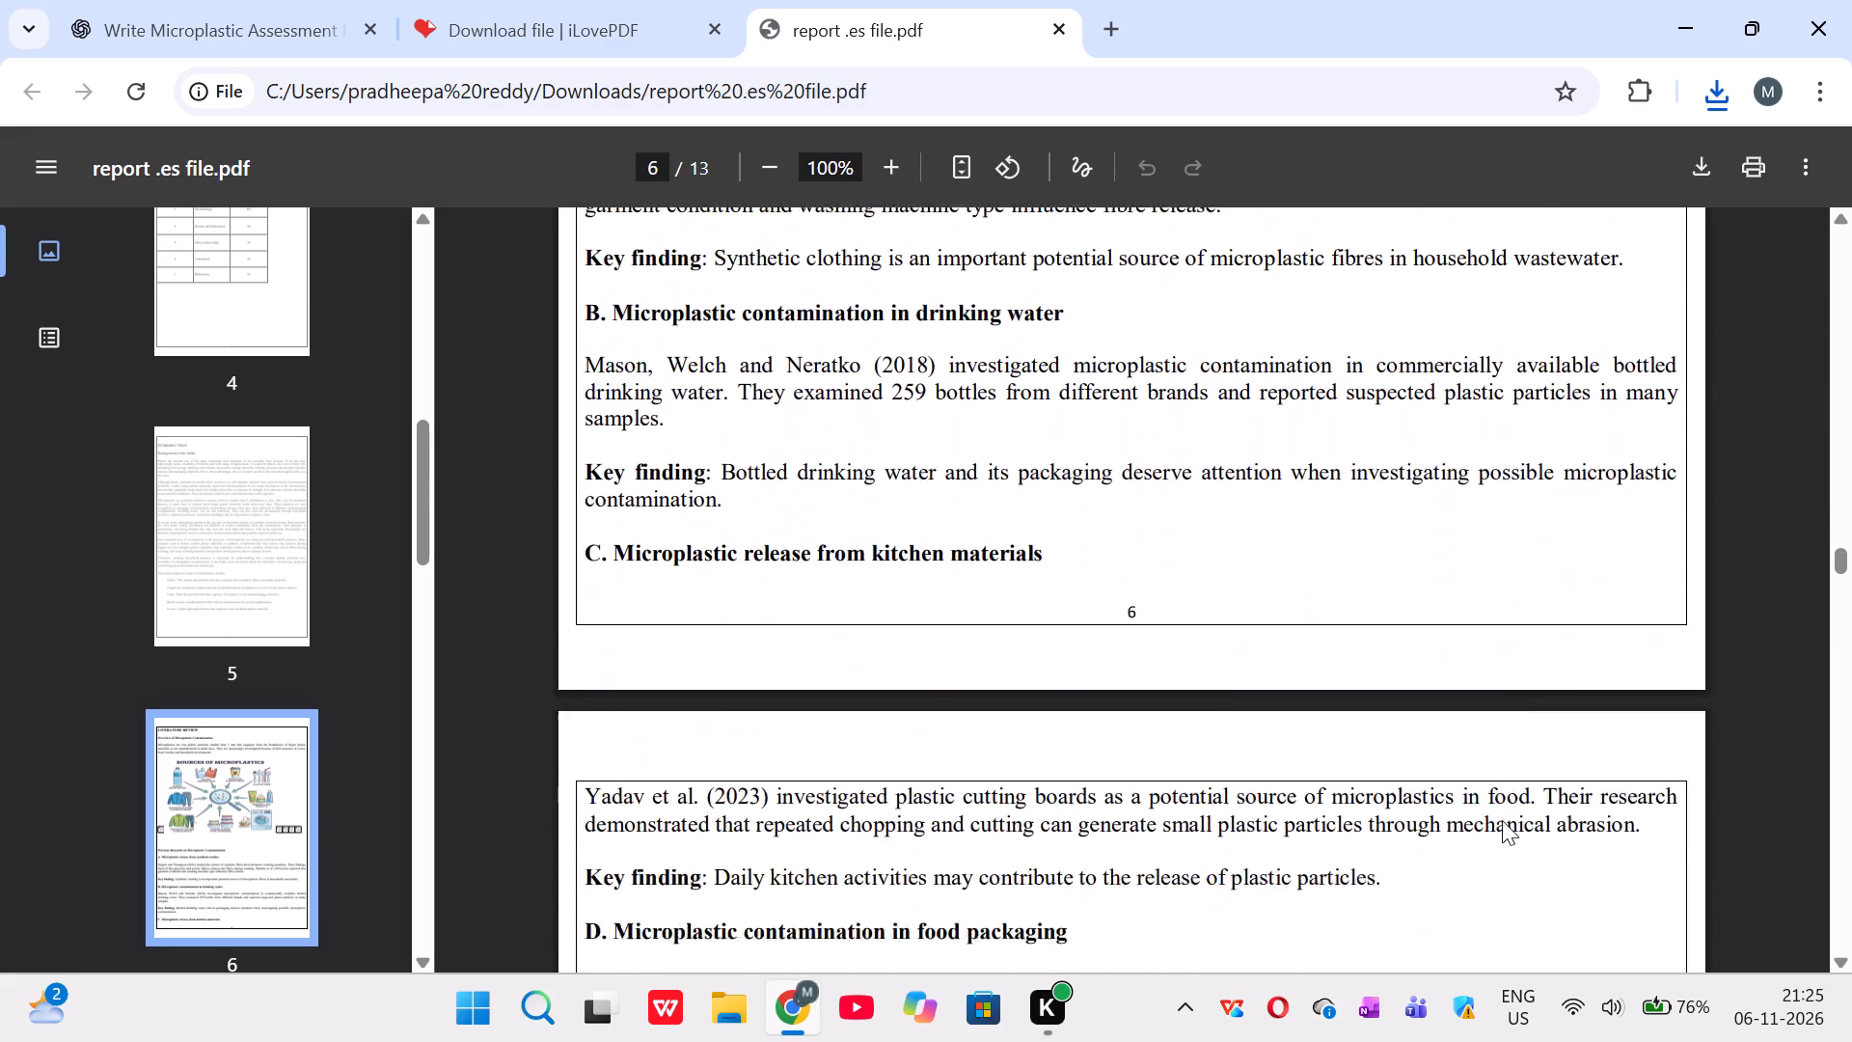
pyautogui.scroll(-7, 1502, 820)
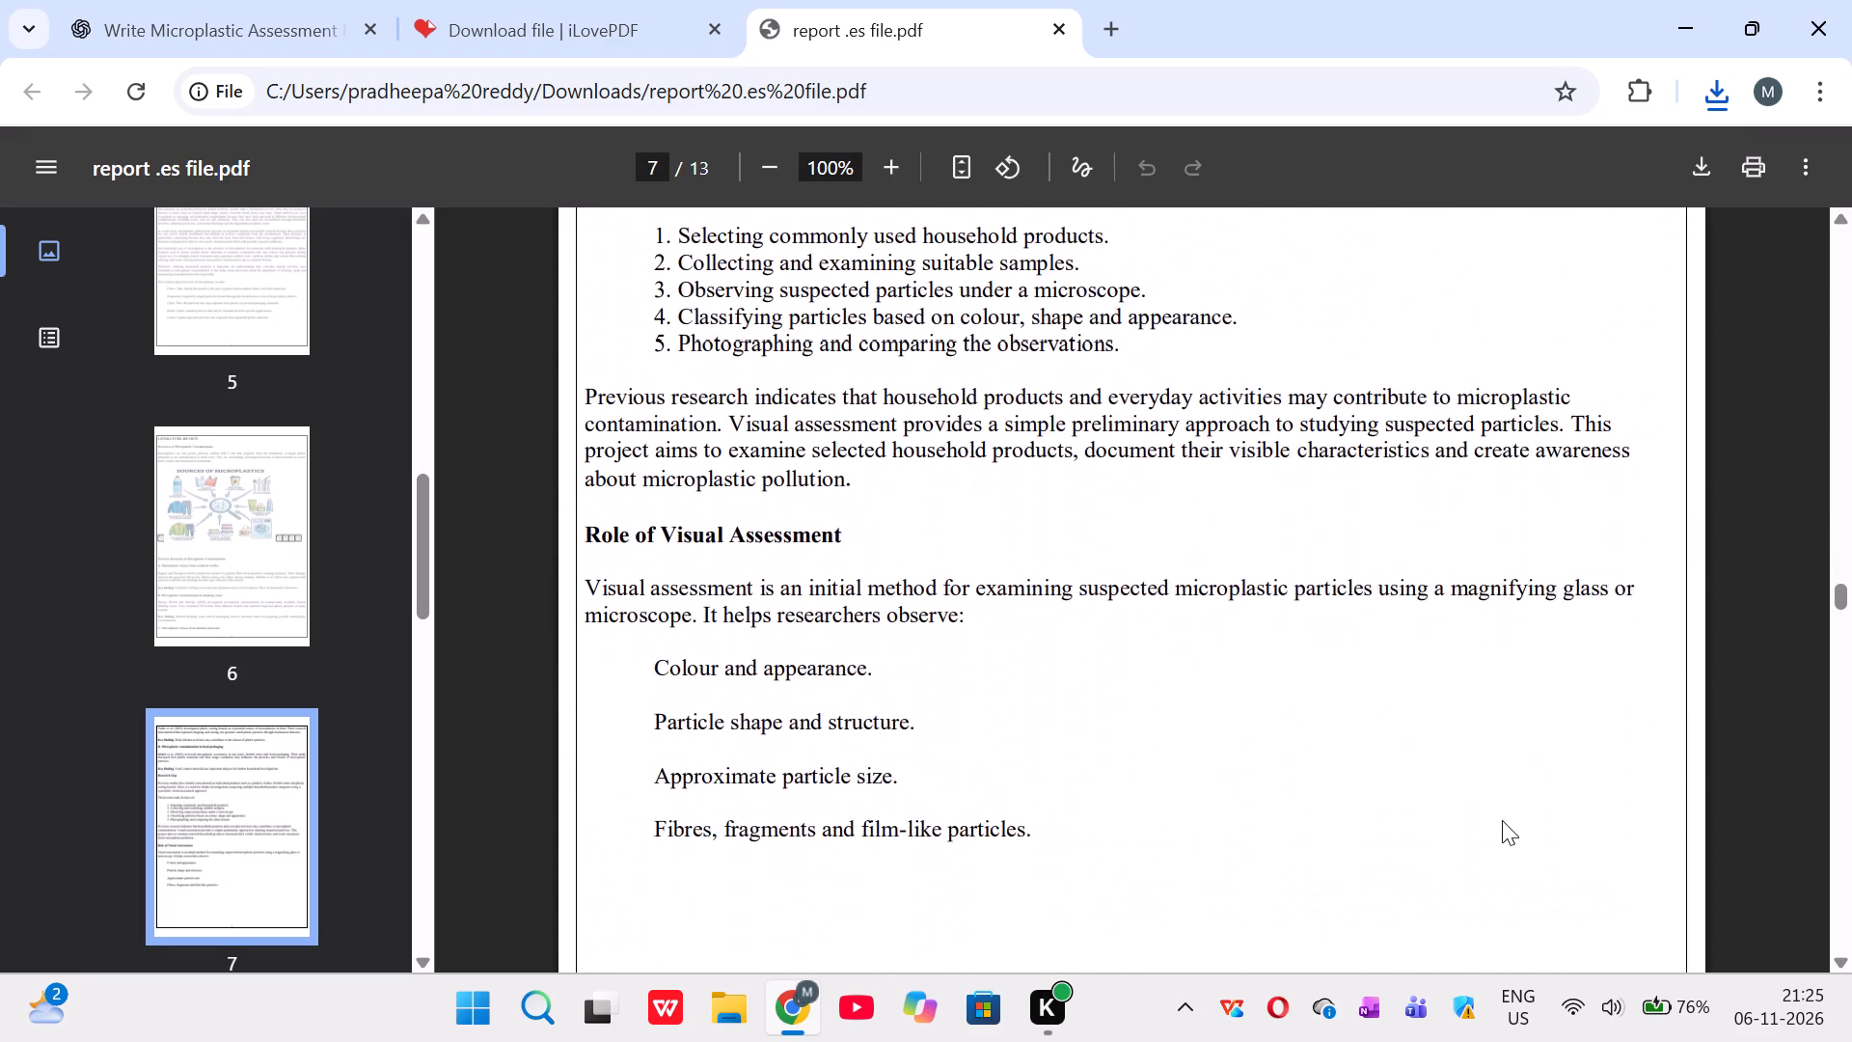
pyautogui.scroll(-5, 1502, 820)
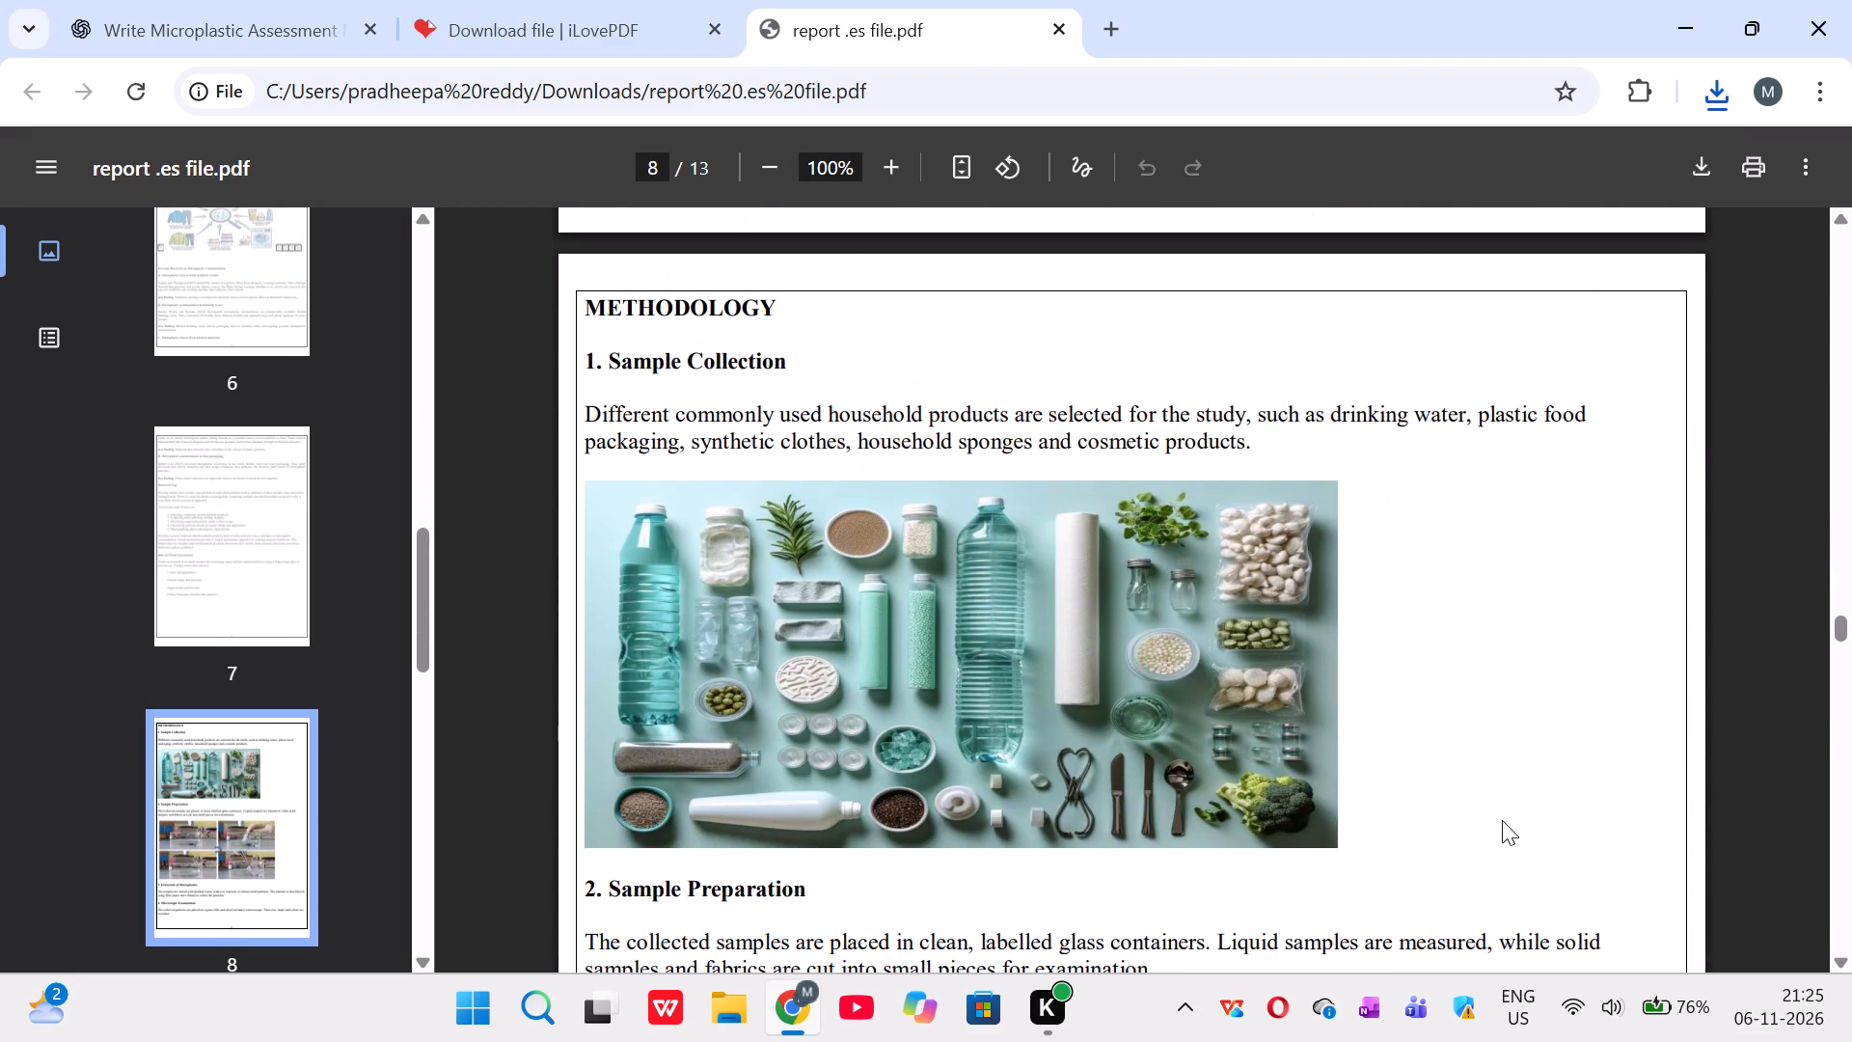
pyautogui.scroll(-8, 1502, 820)
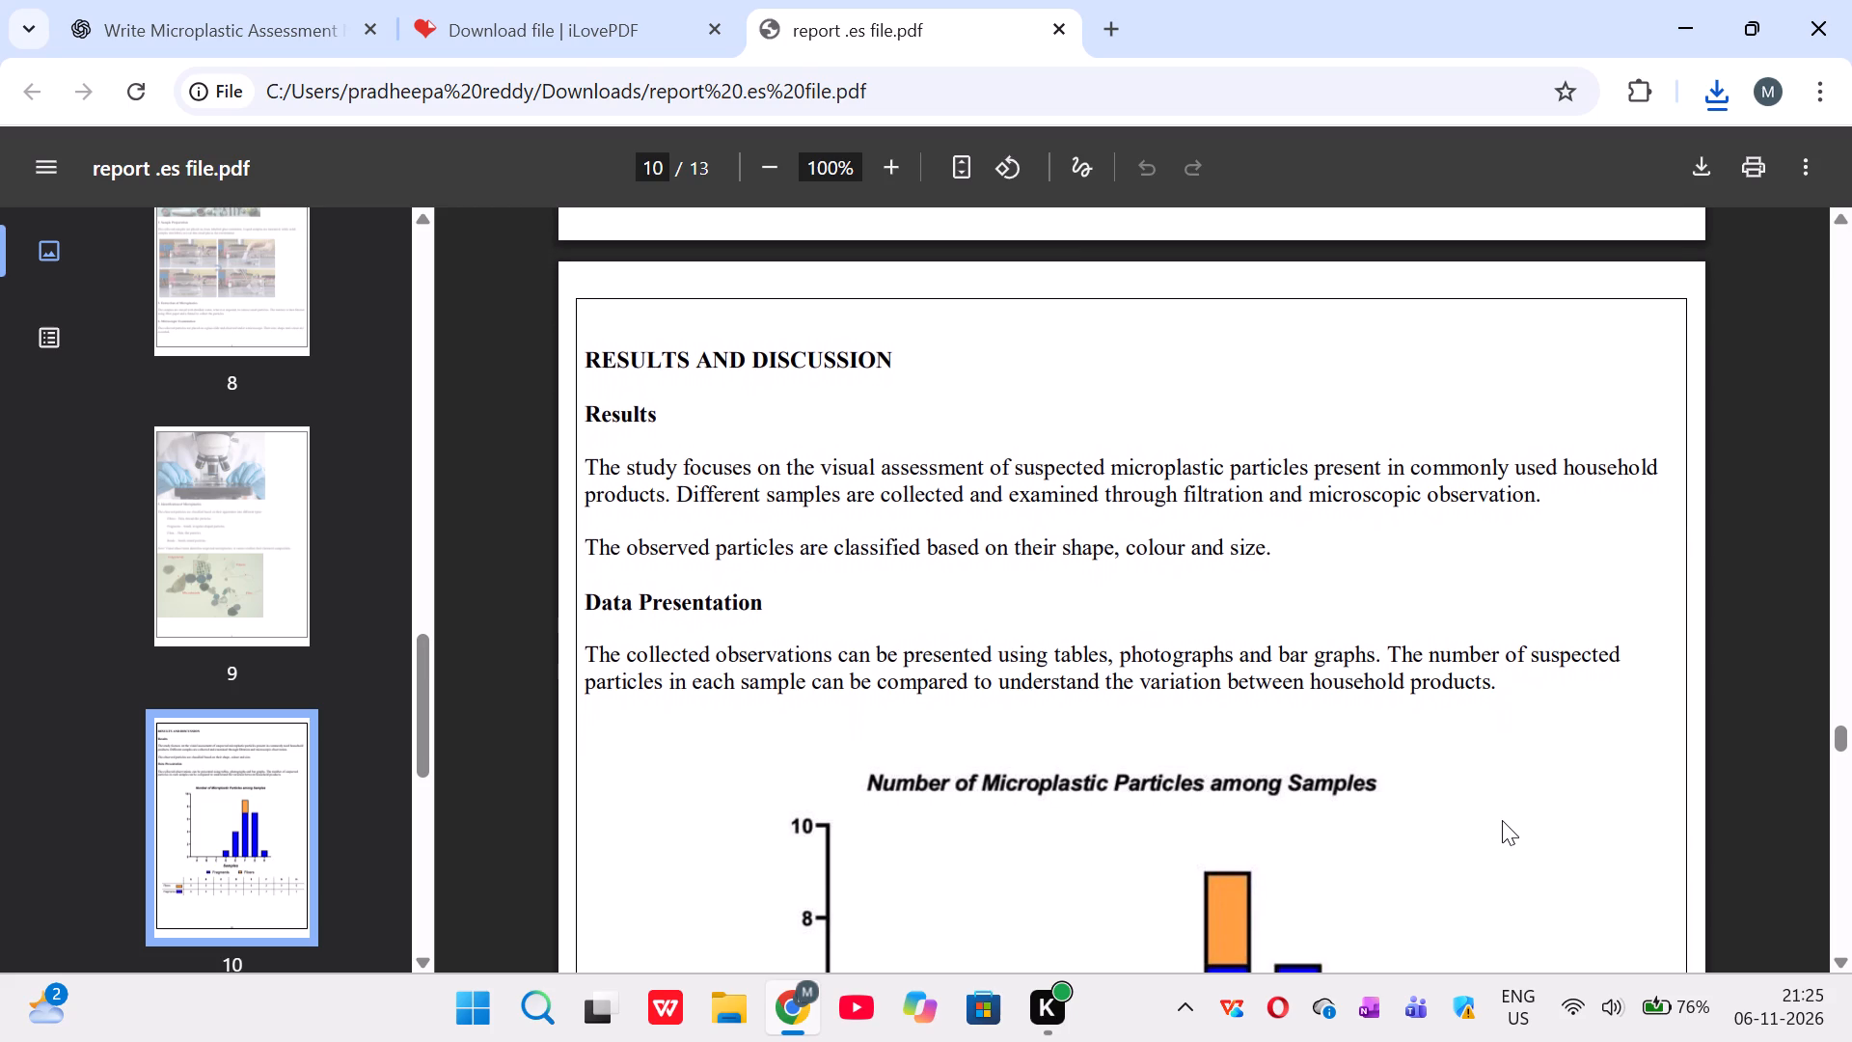
# Switch to File Explorer and copy "report .es file.pdf" from the Downloads folder.
pyautogui.click(729, 1023)
pyautogui.click(729, 1023)
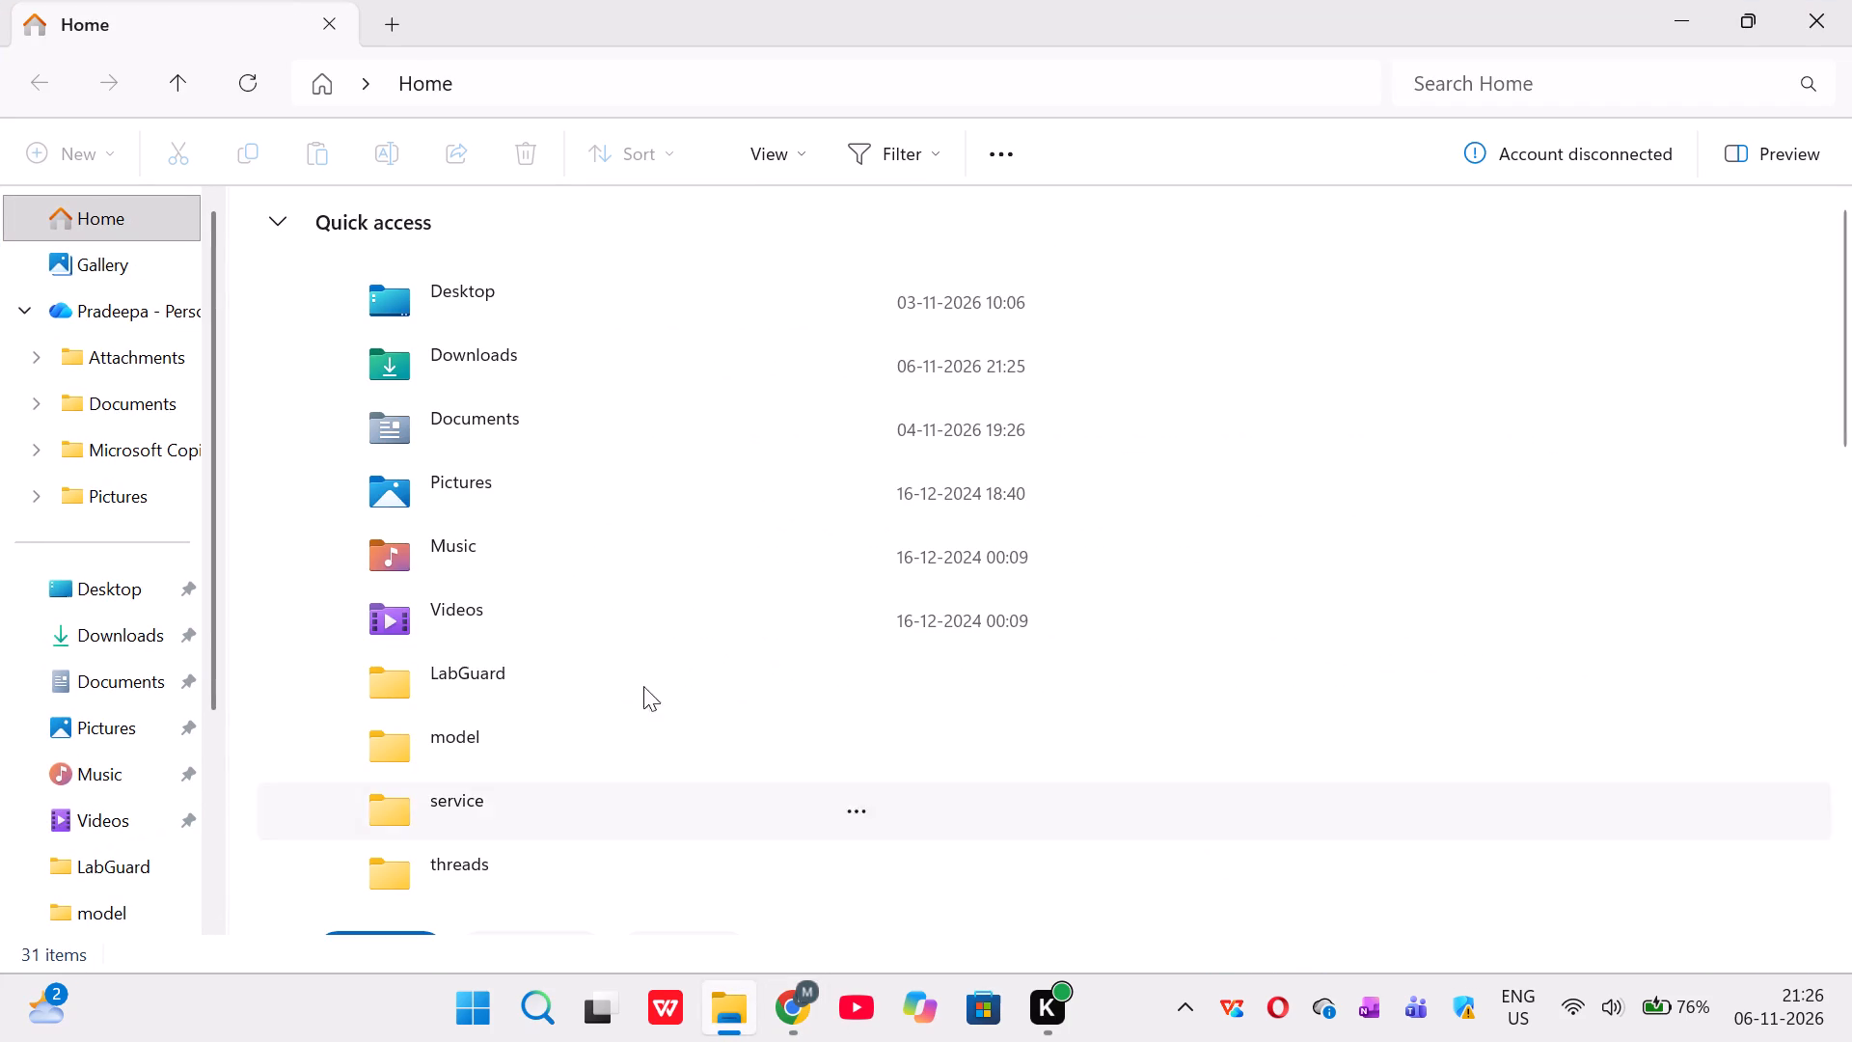
pyautogui.click(154, 636)
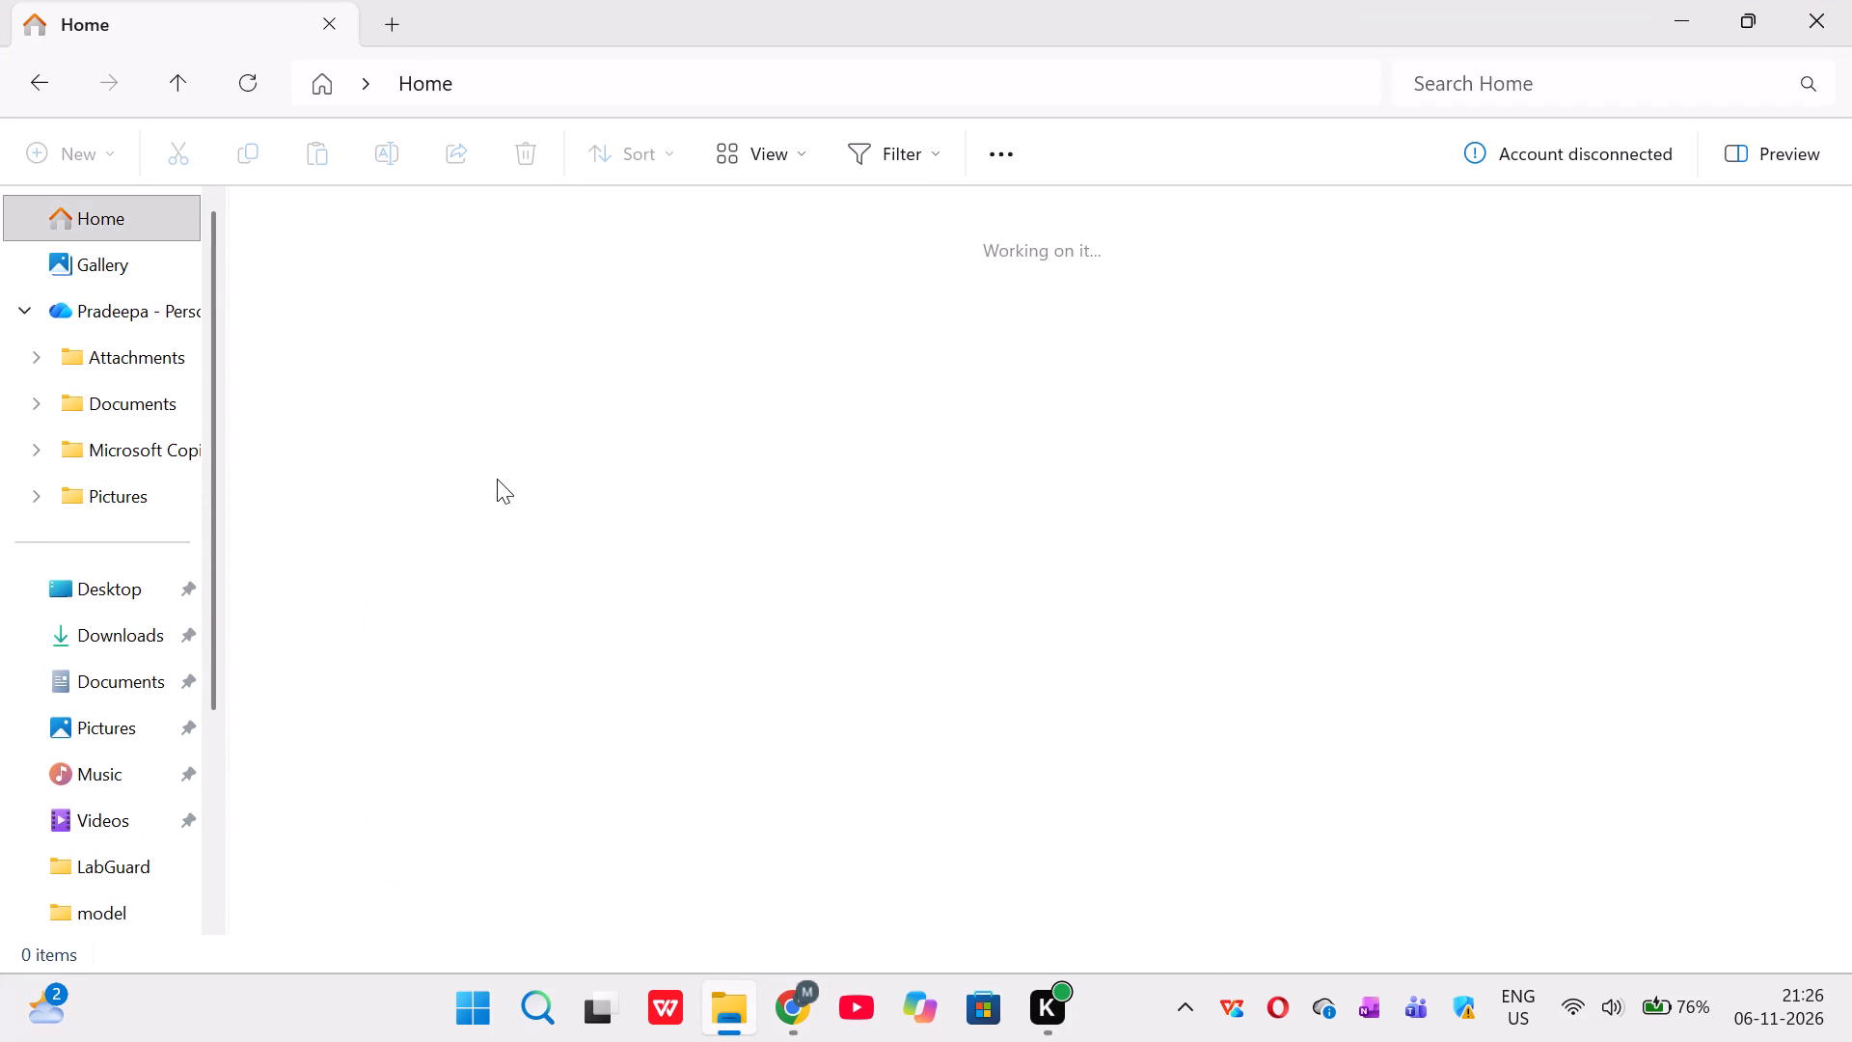
pyautogui.click(145, 623)
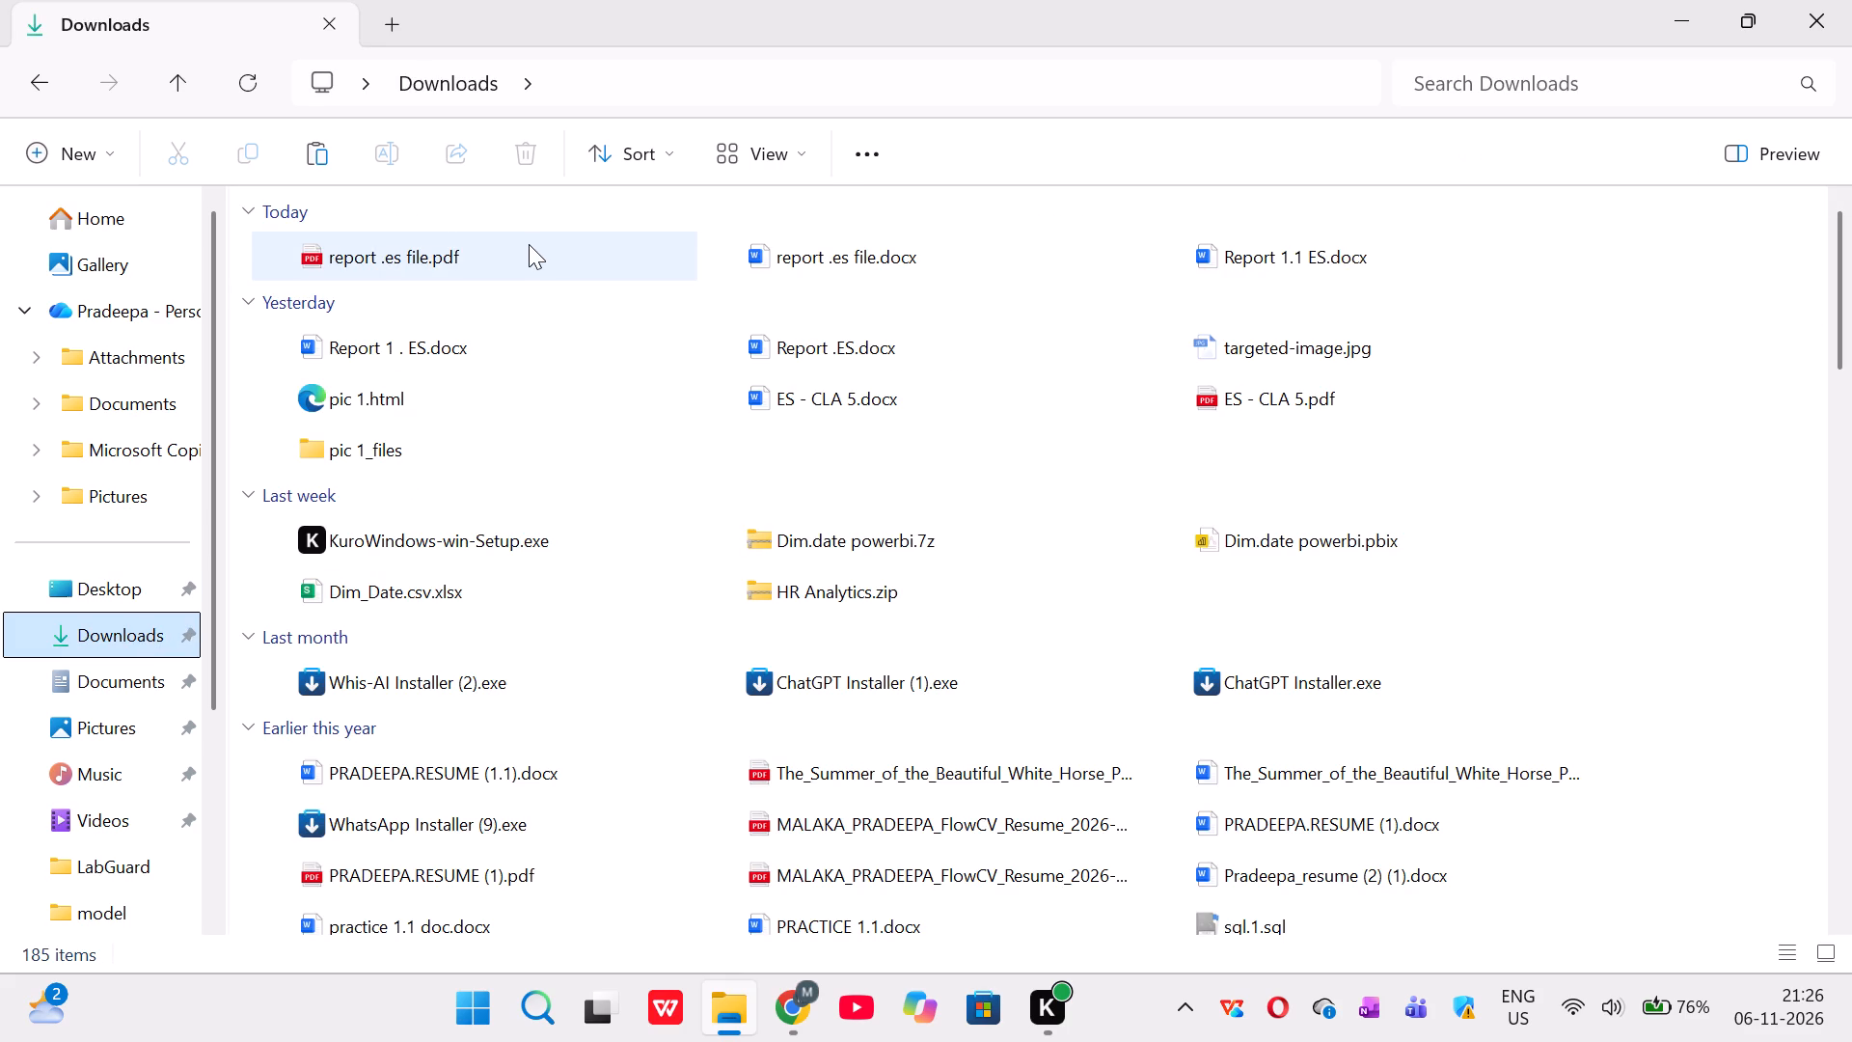
pyautogui.rightClick(529, 244)
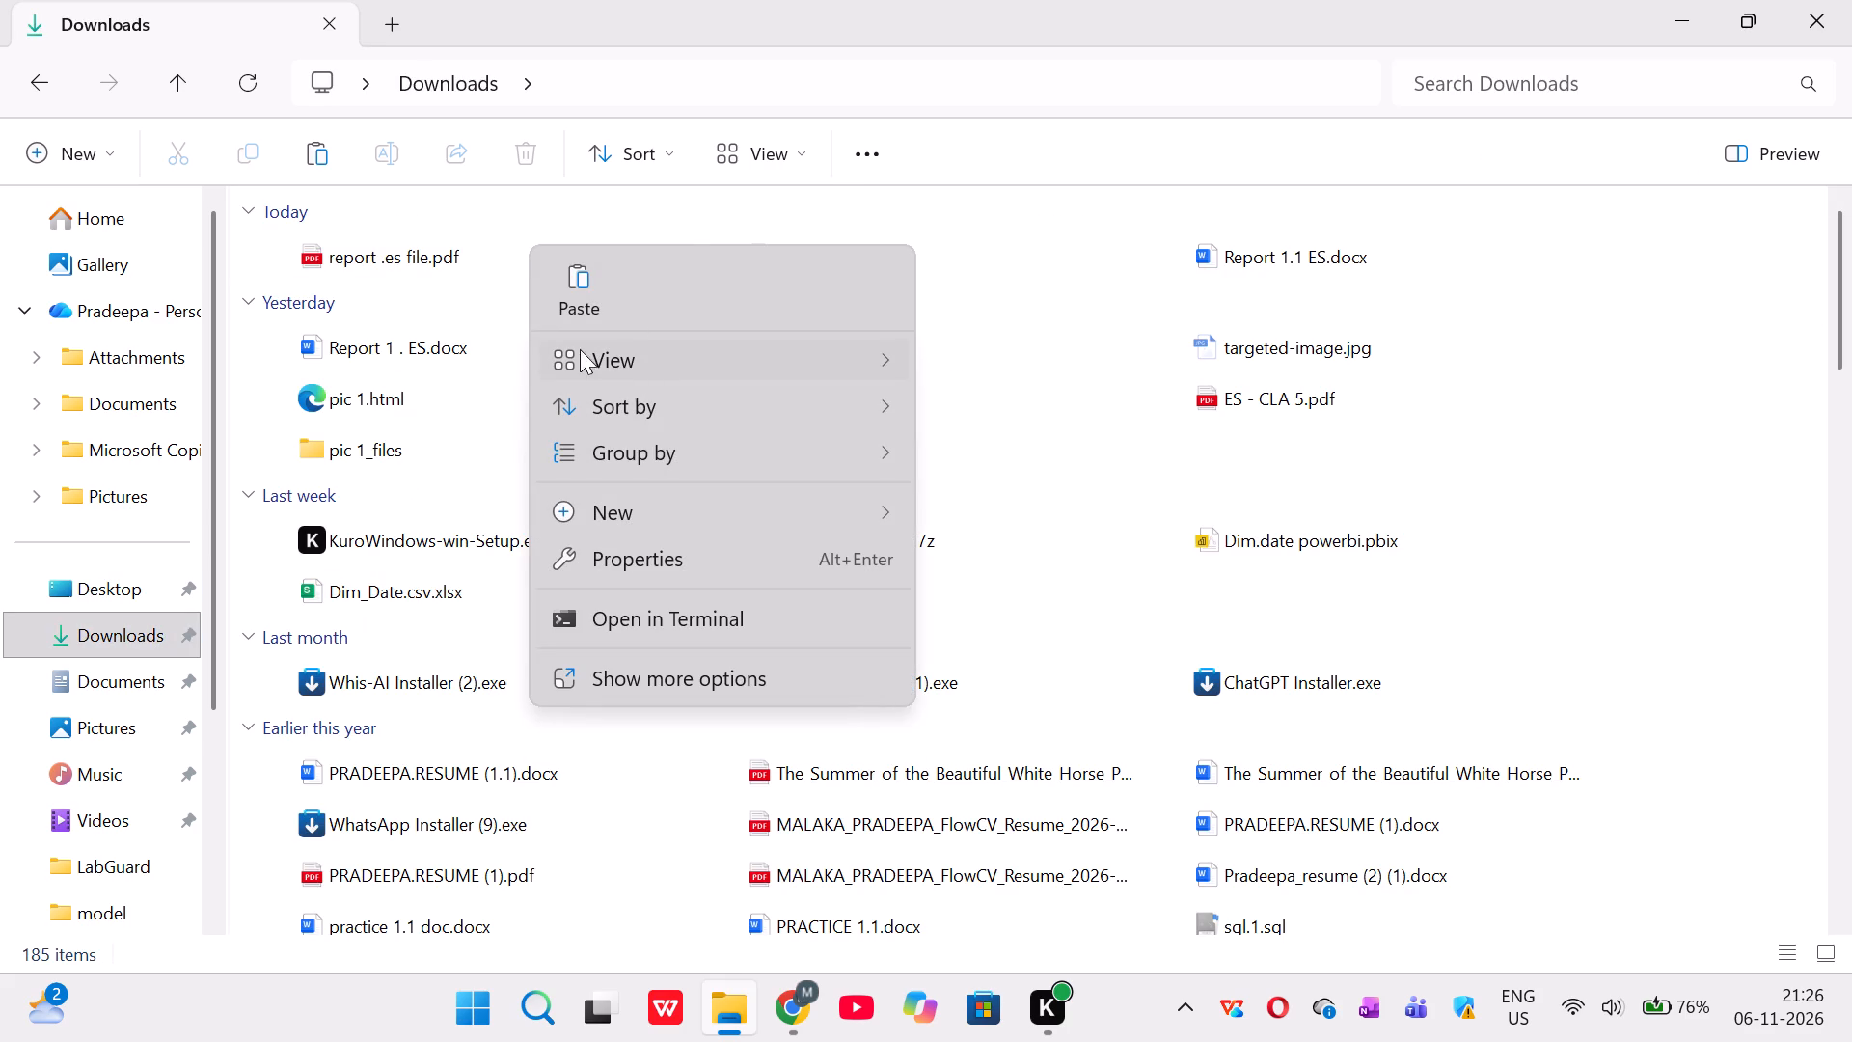
pyautogui.click(383, 239)
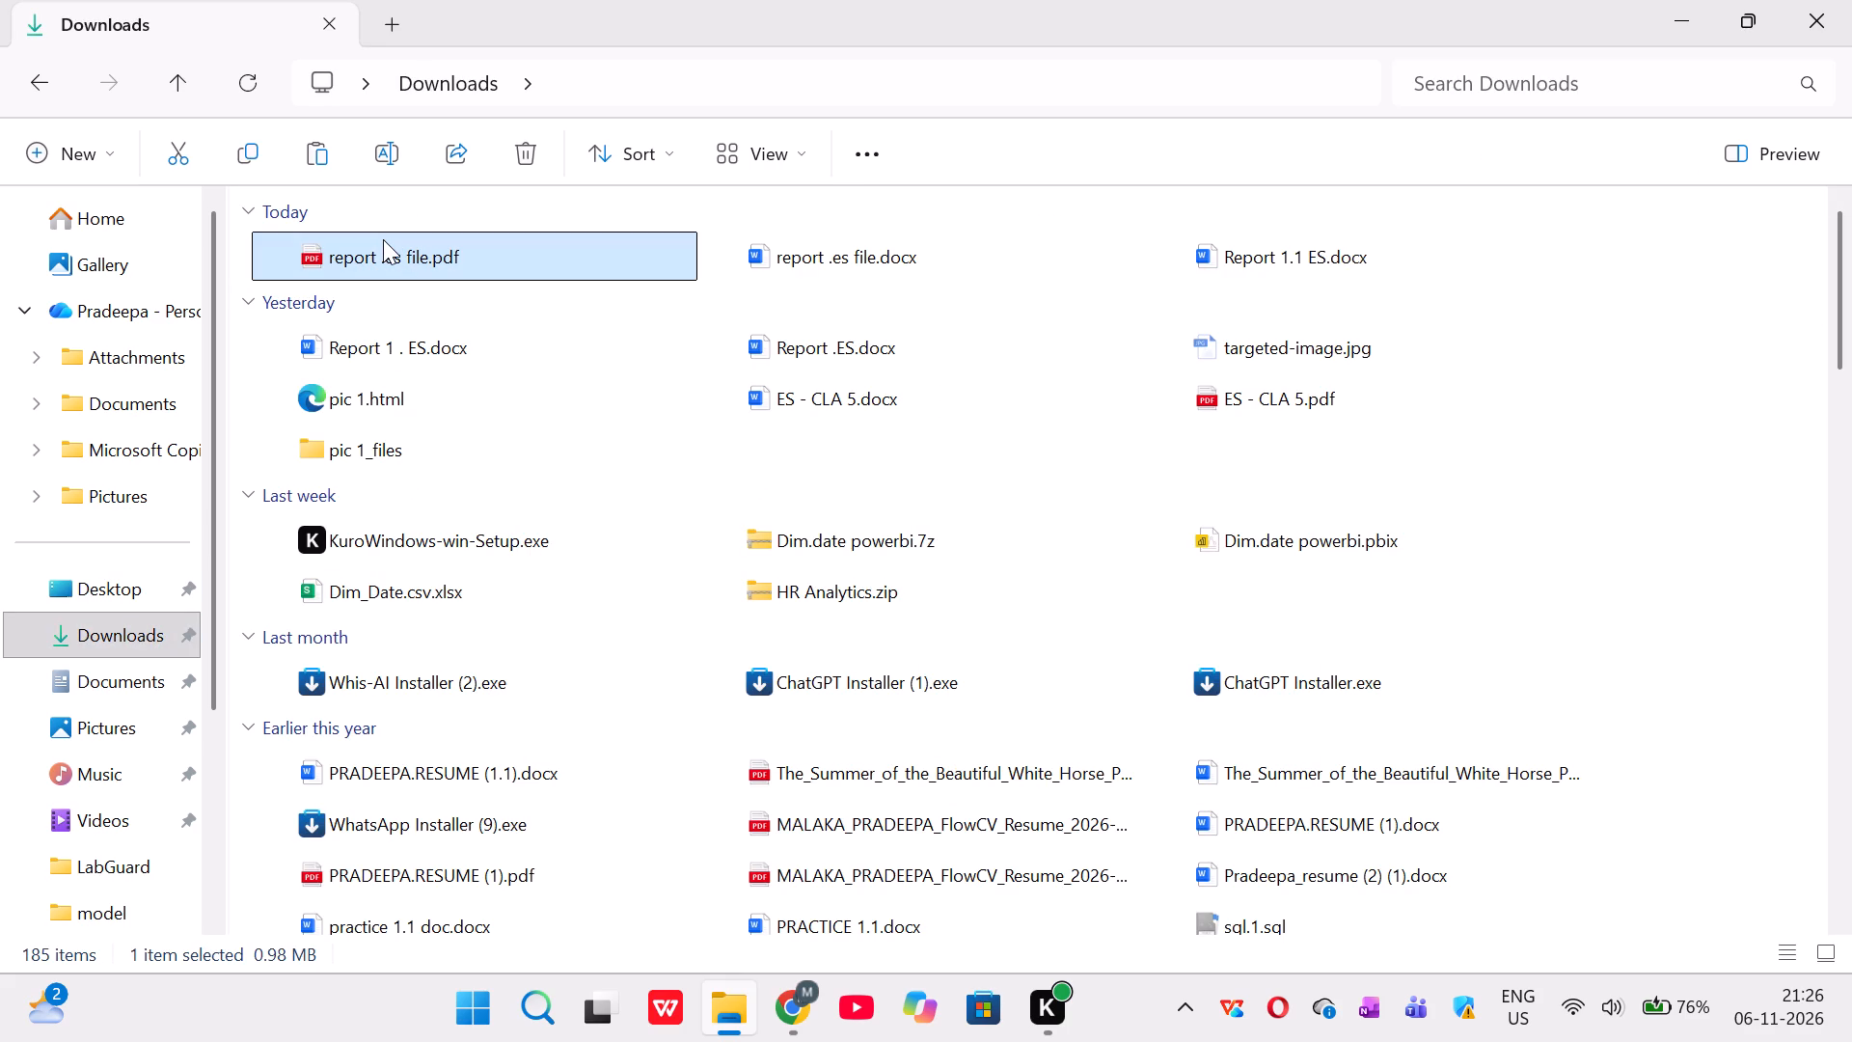
pyautogui.rightClick(383, 239)
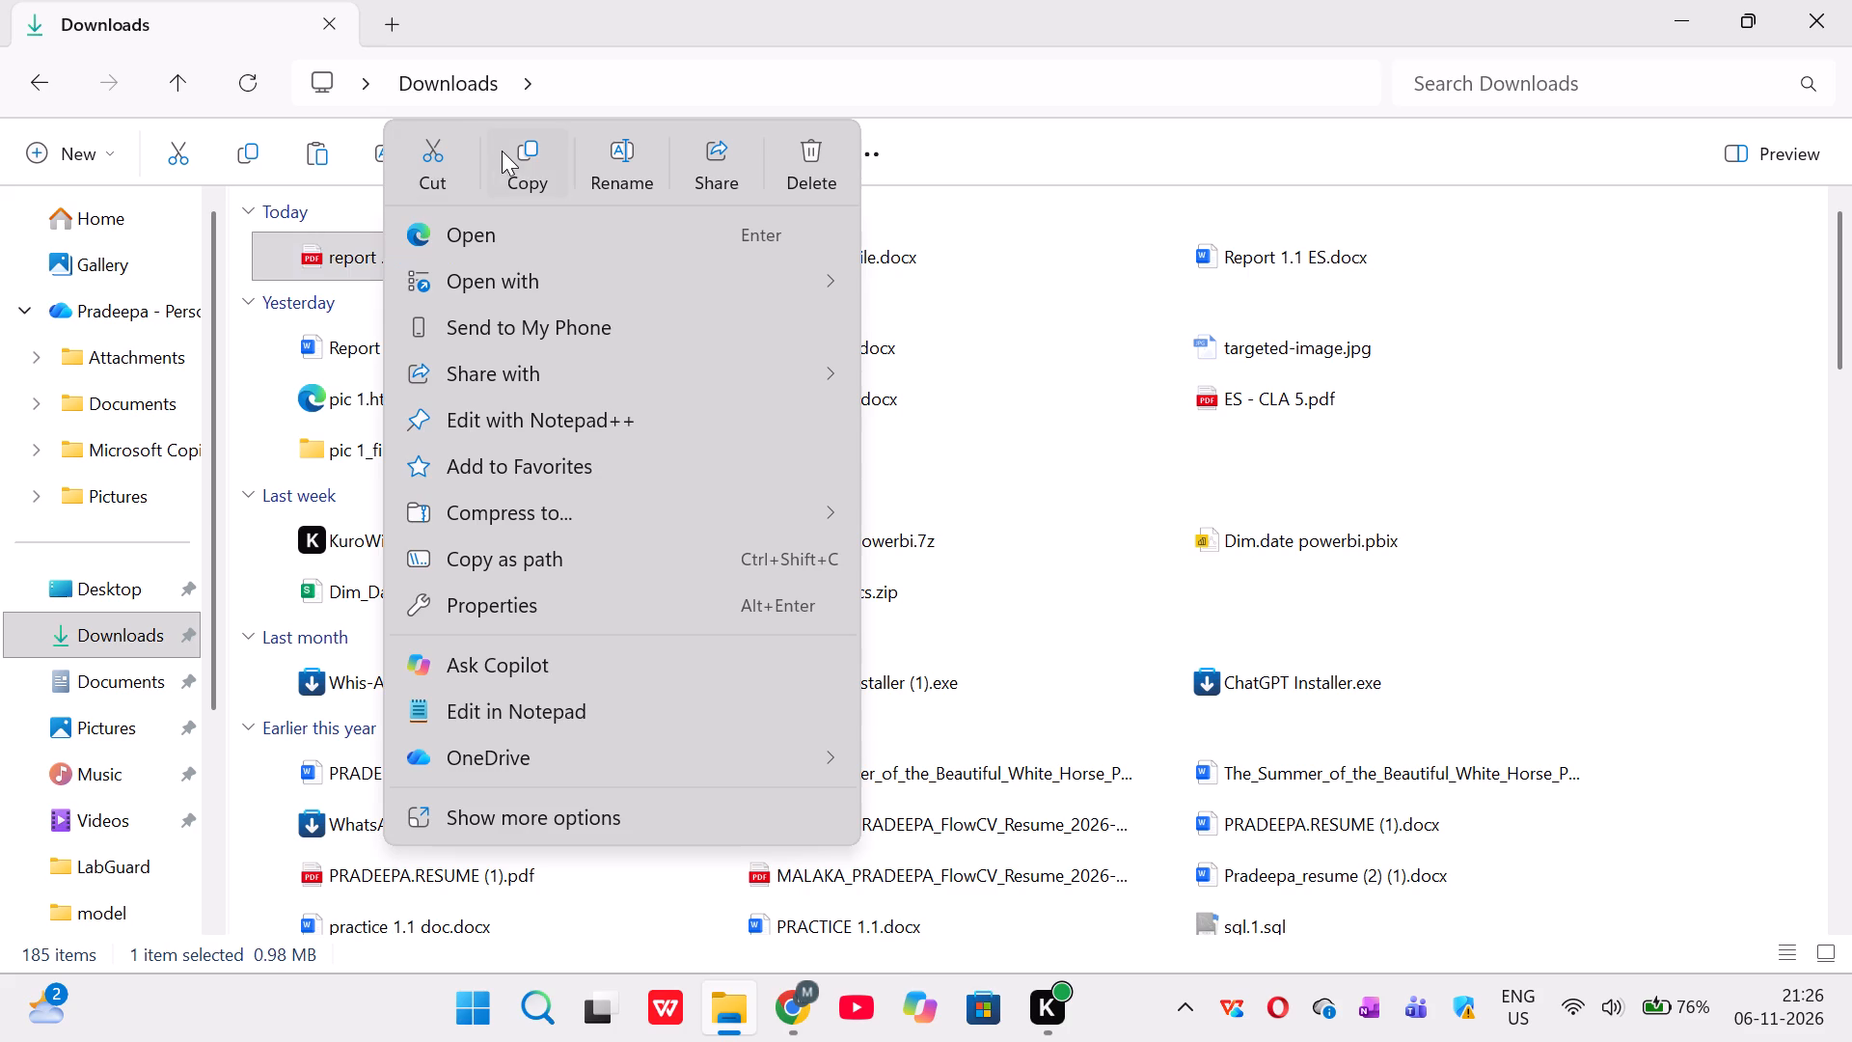
pyautogui.click(502, 151)
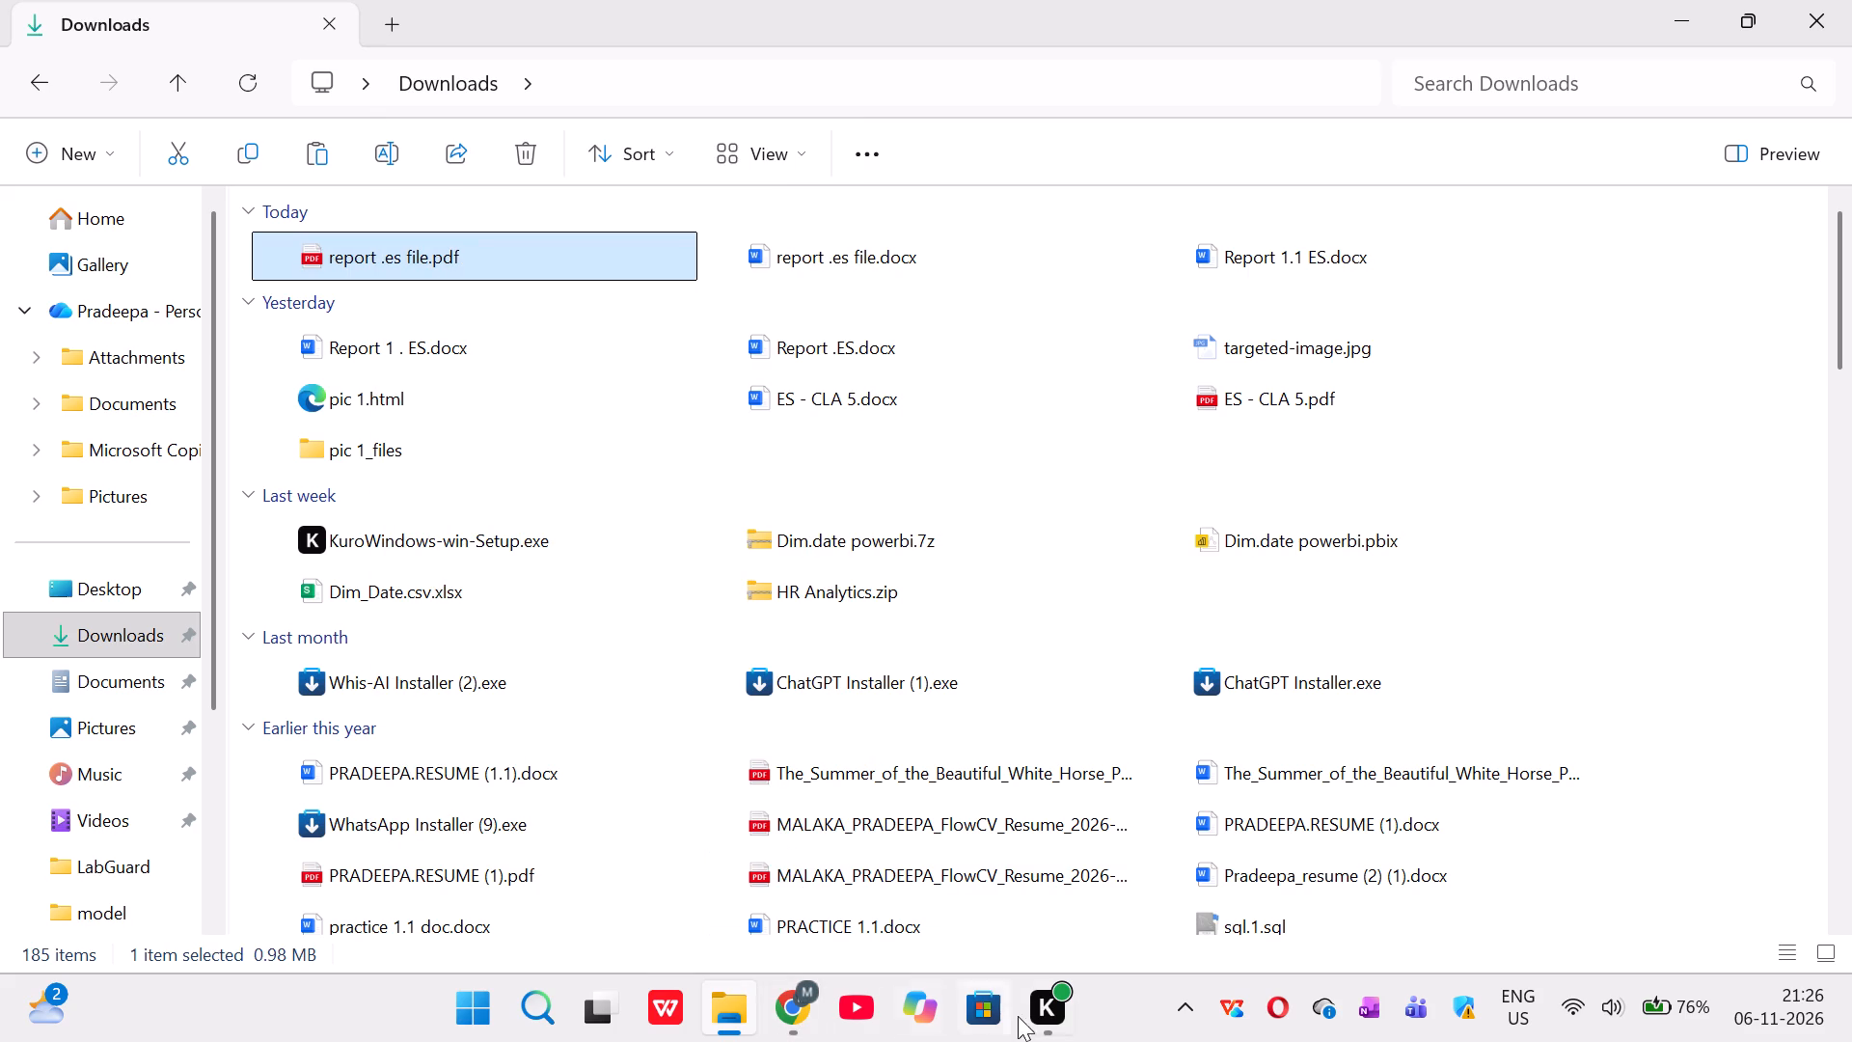
# Search the computer's apps for WhatsApp.
pyautogui.click(495, 1015)
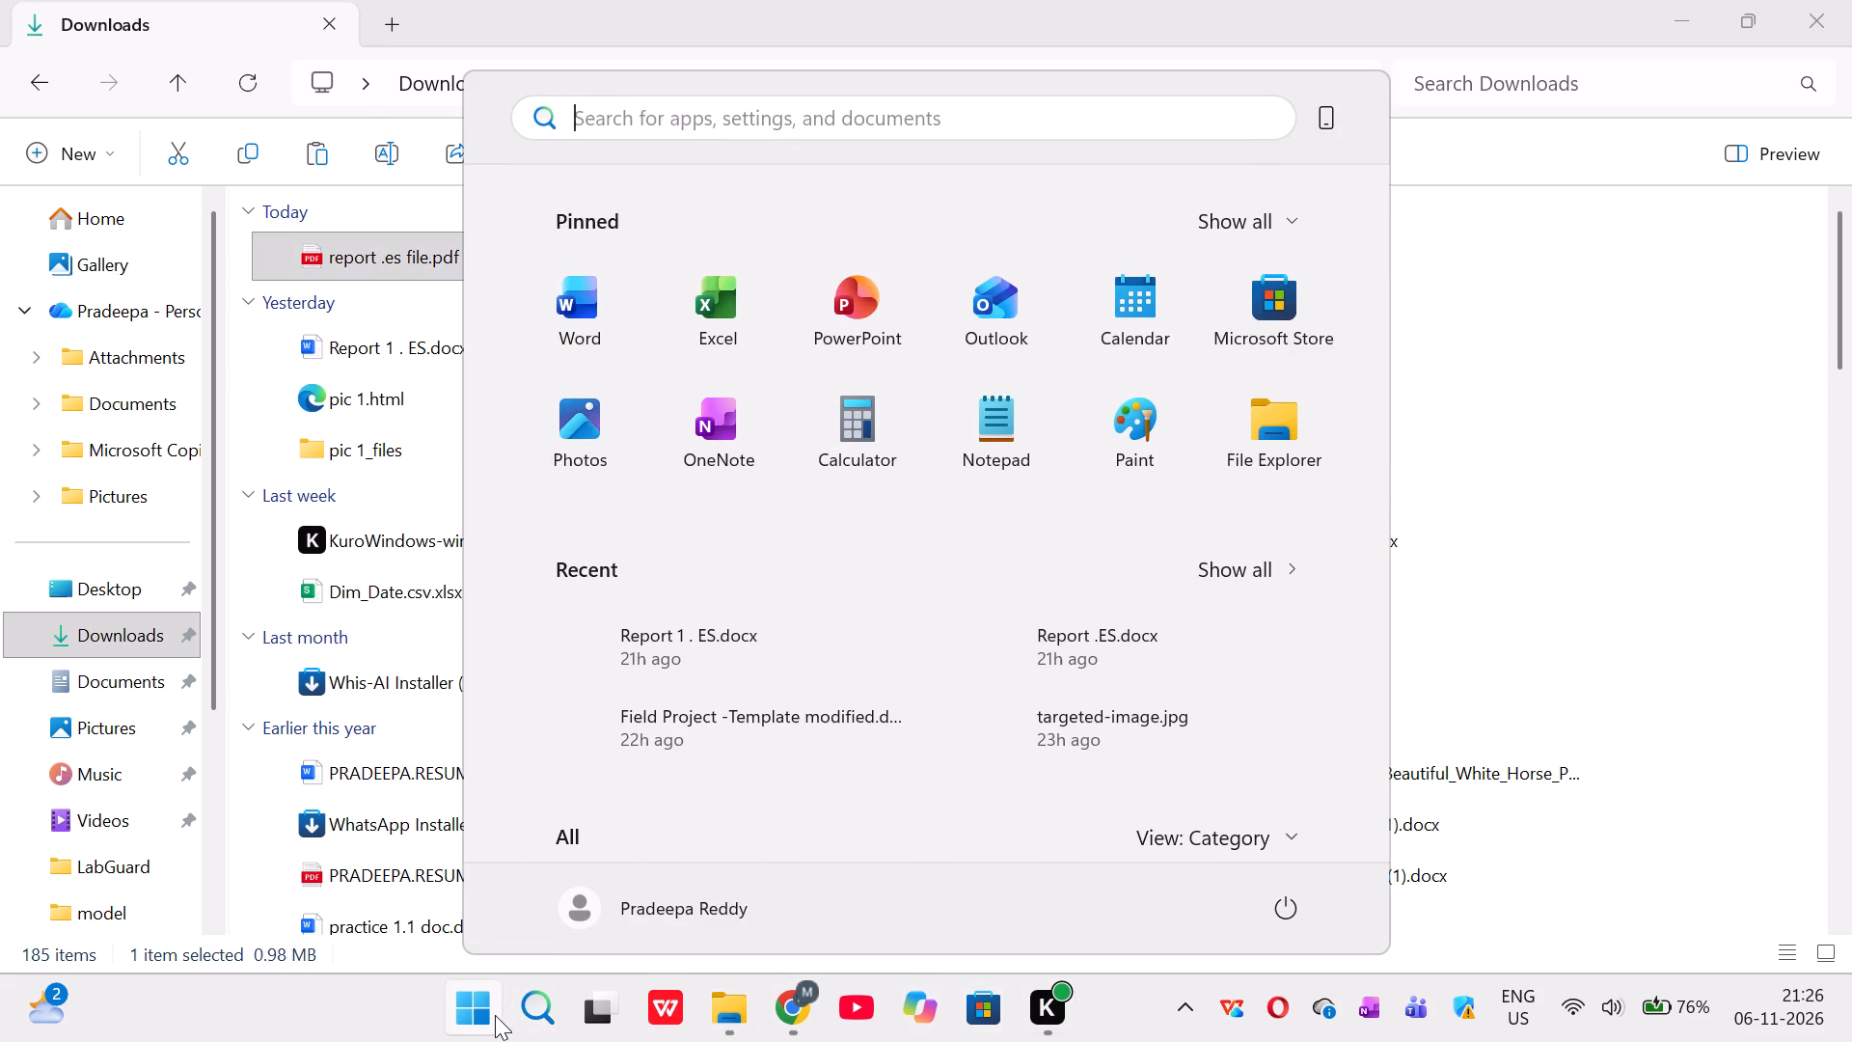
pyautogui.press('w')
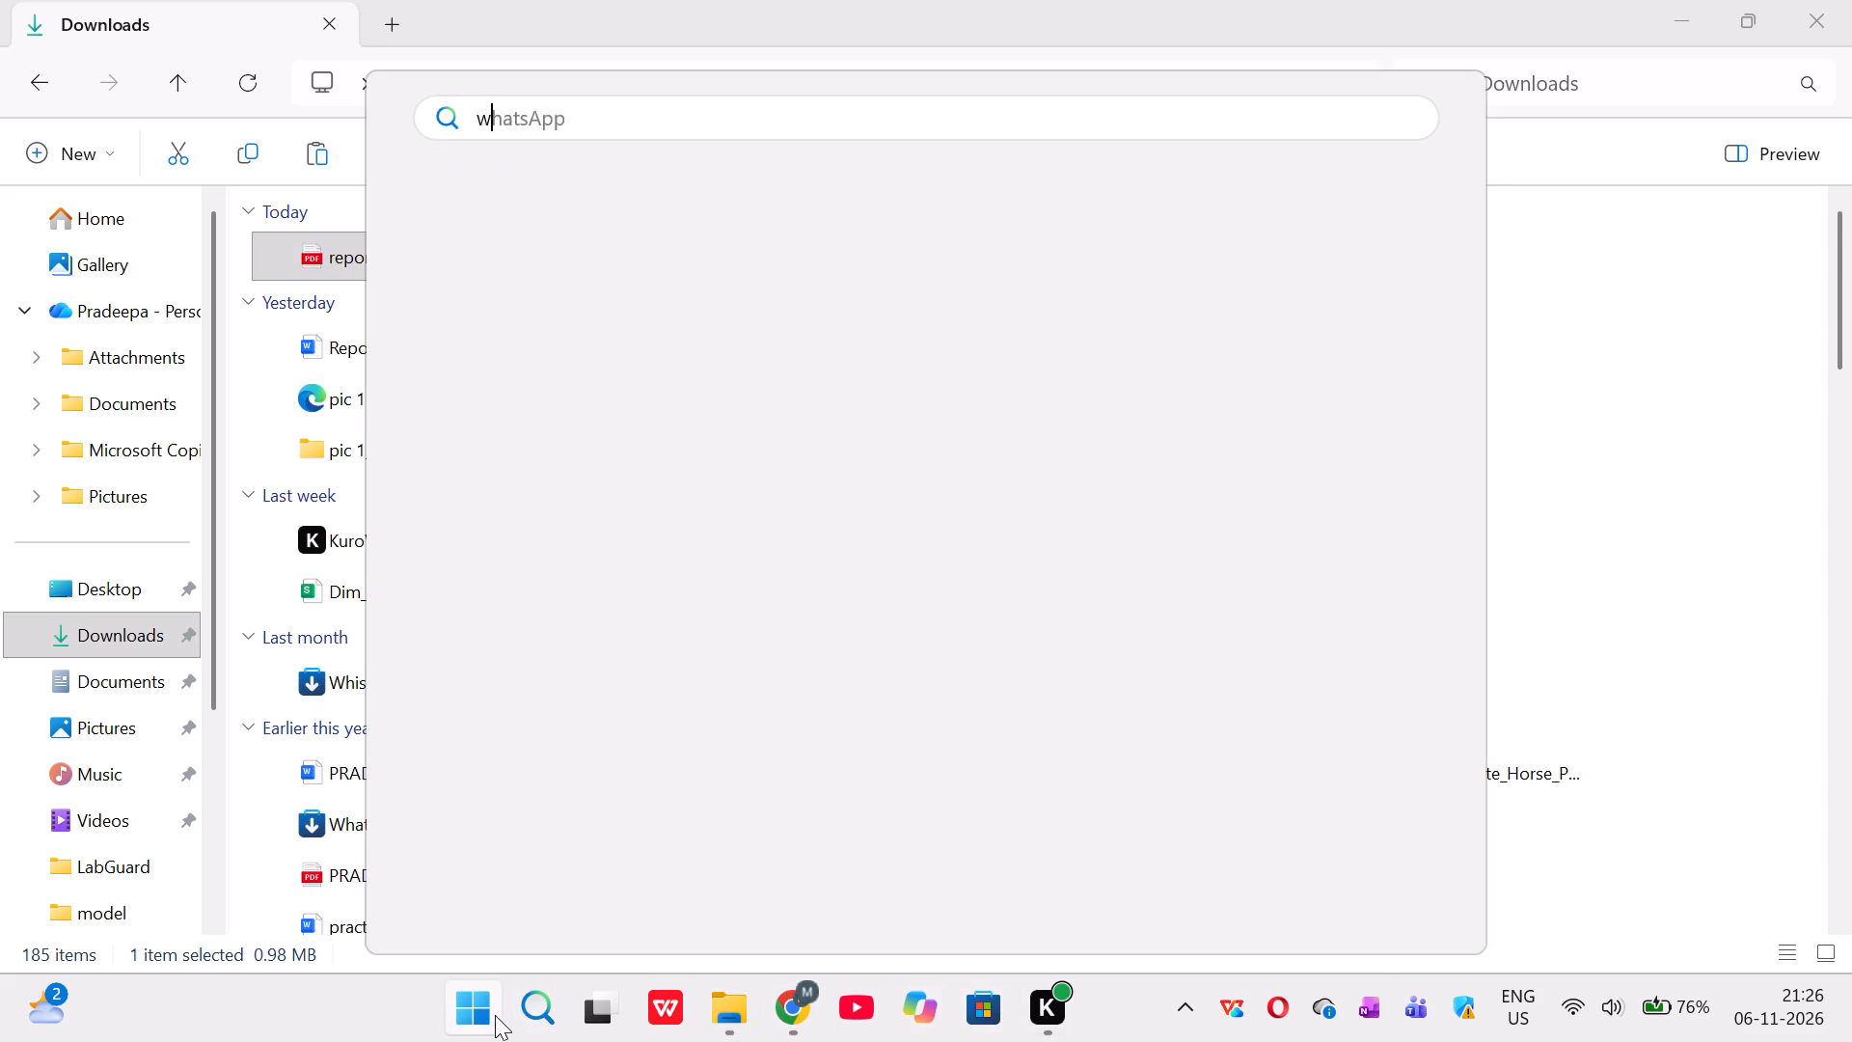
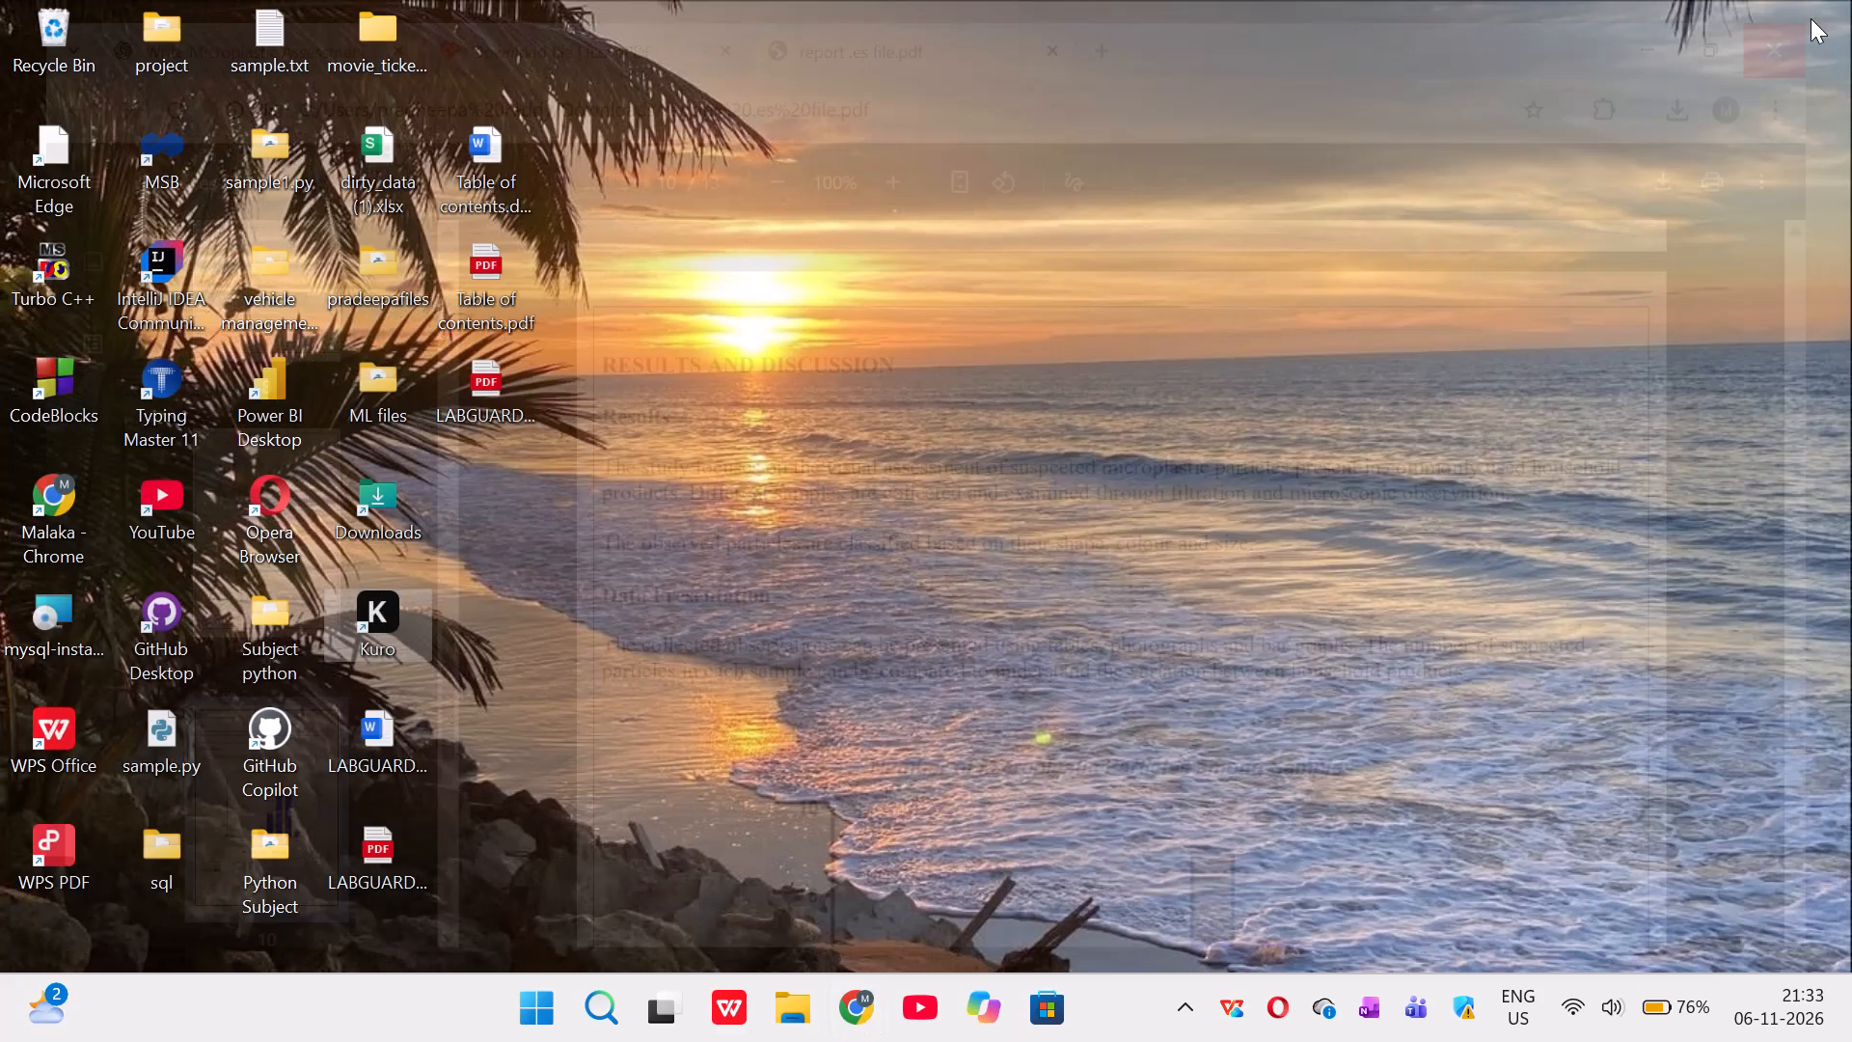
# Shut down the laptop.
pyautogui.click(1476, 491)
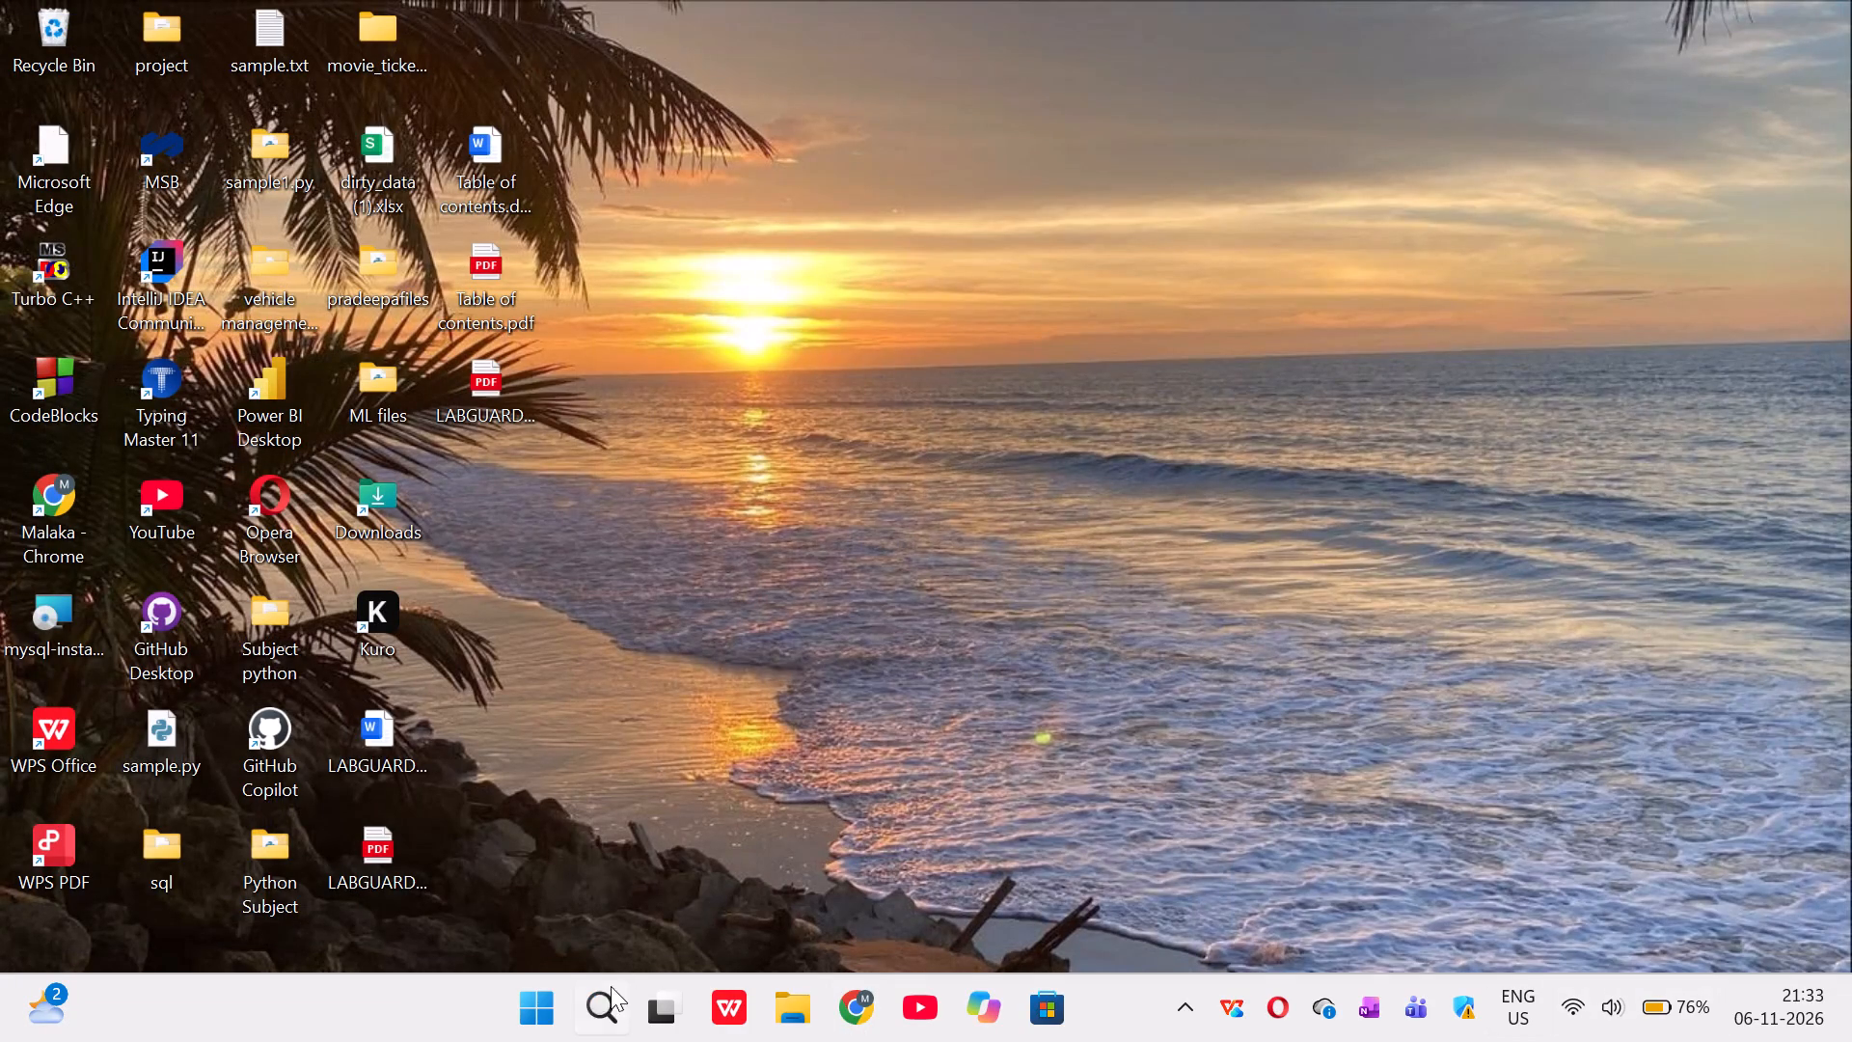
pyautogui.click(536, 994)
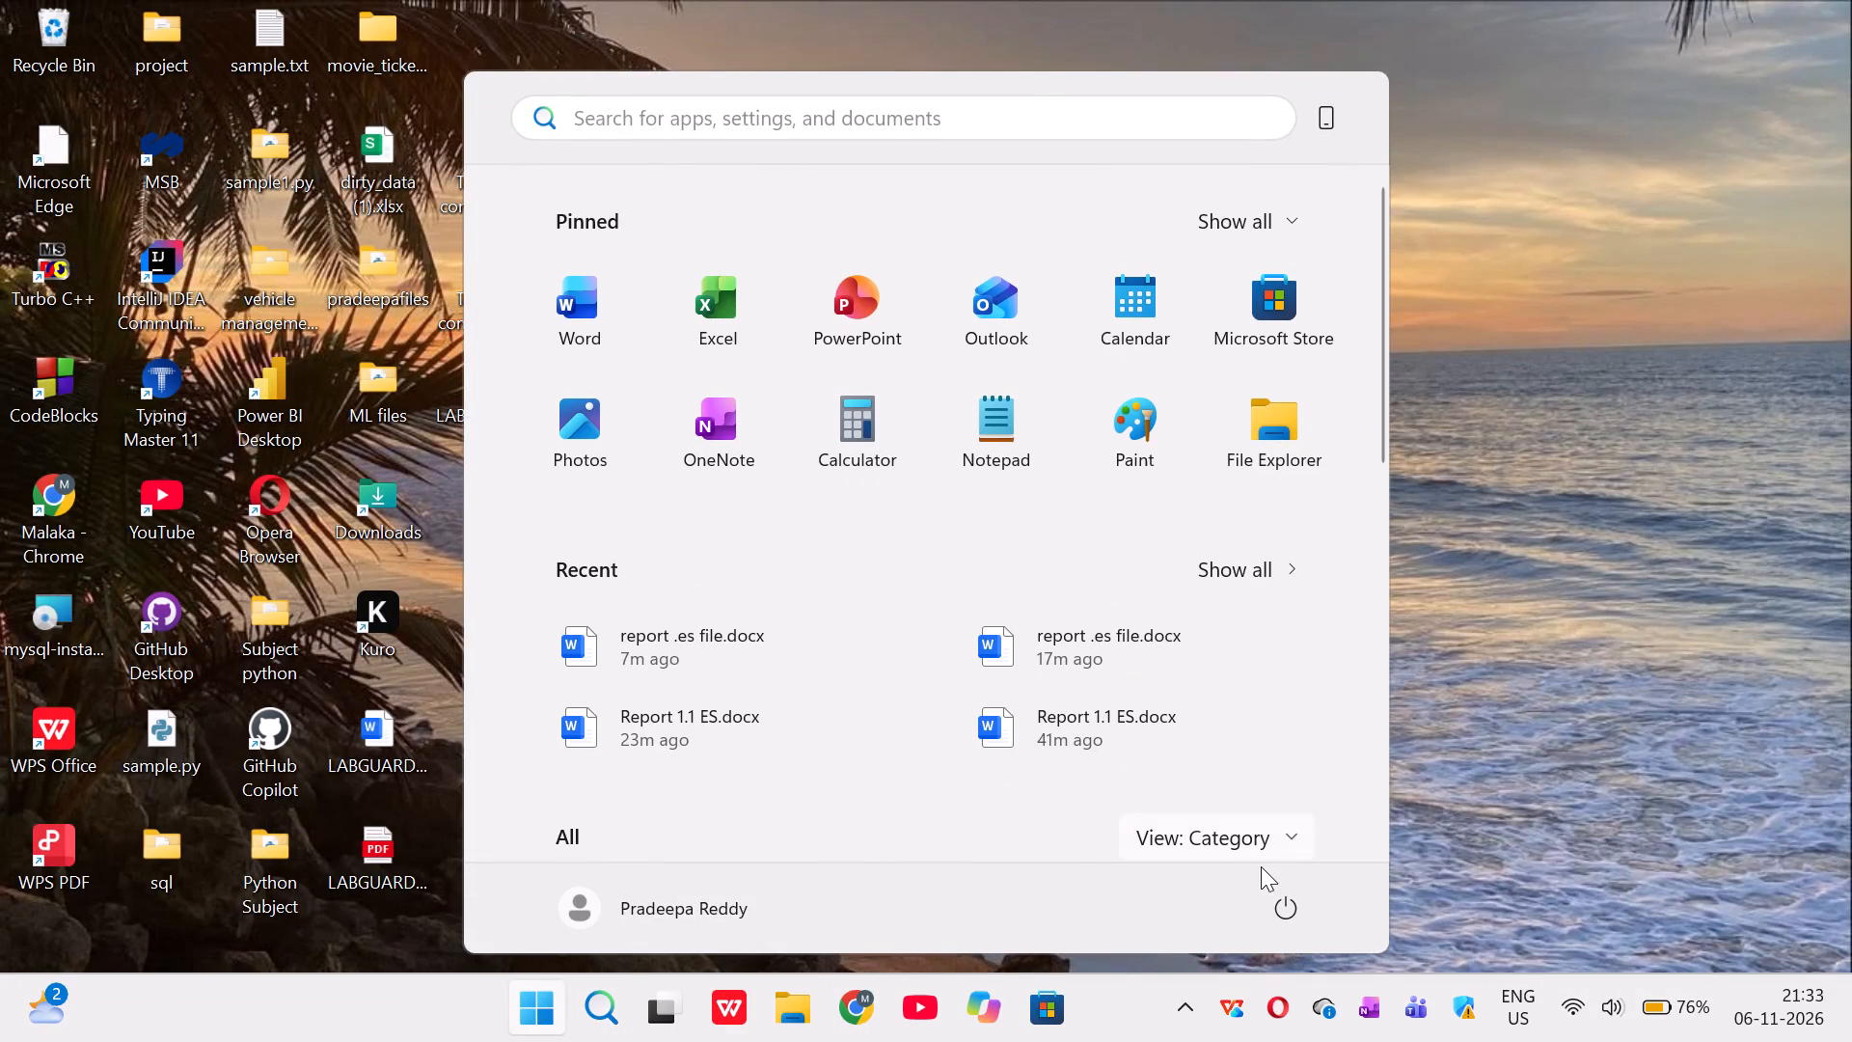
pyautogui.click(1267, 893)
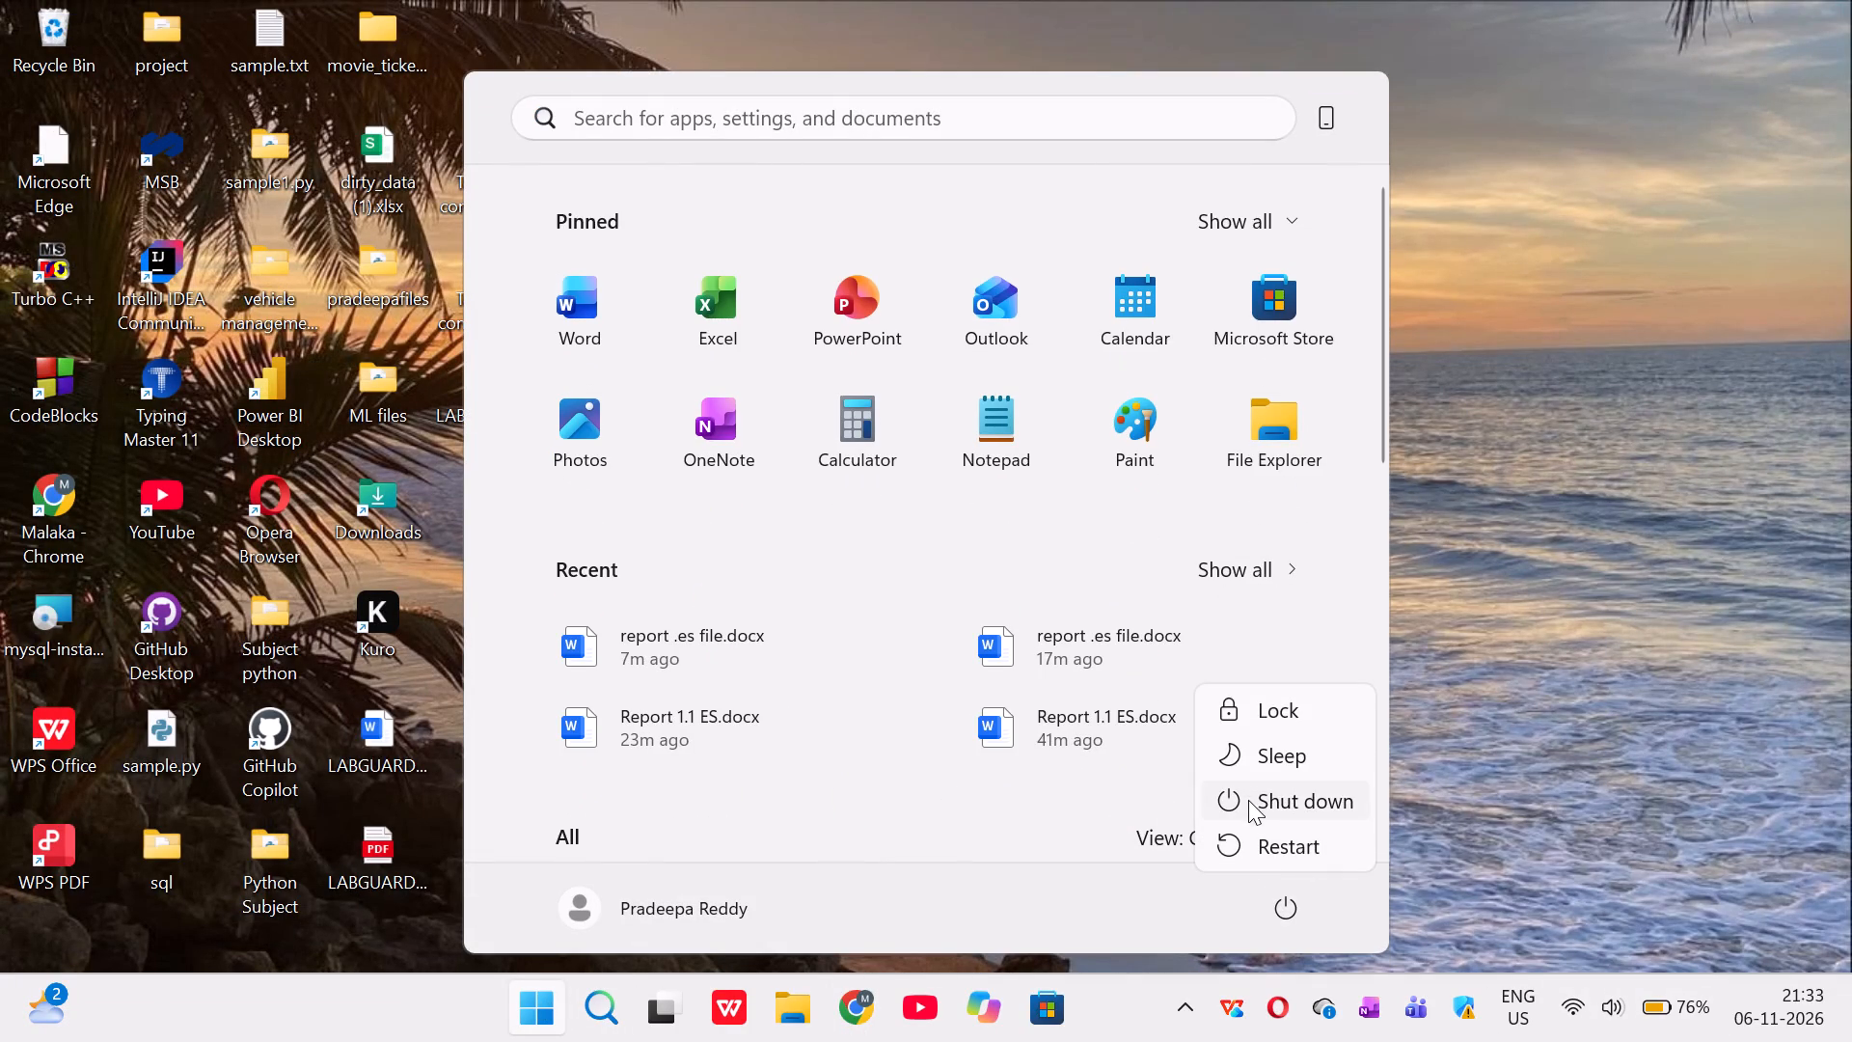
pyautogui.click(1248, 804)
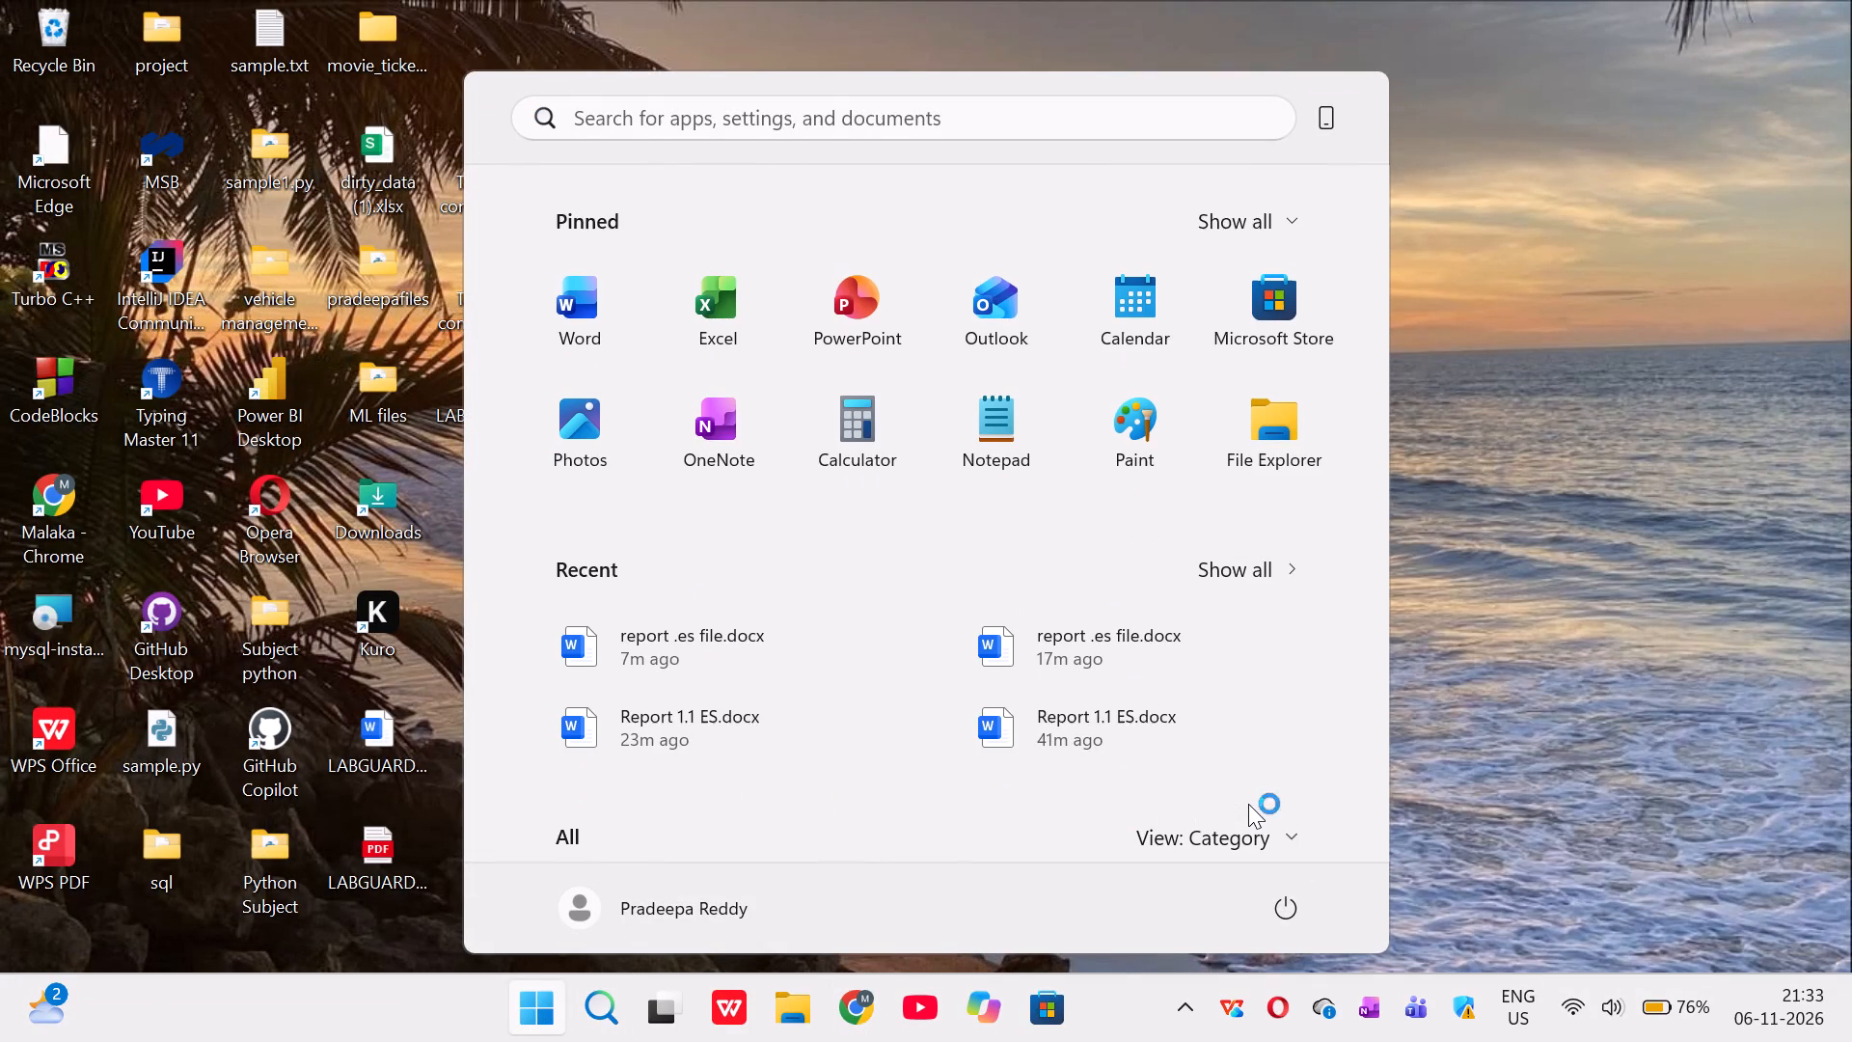